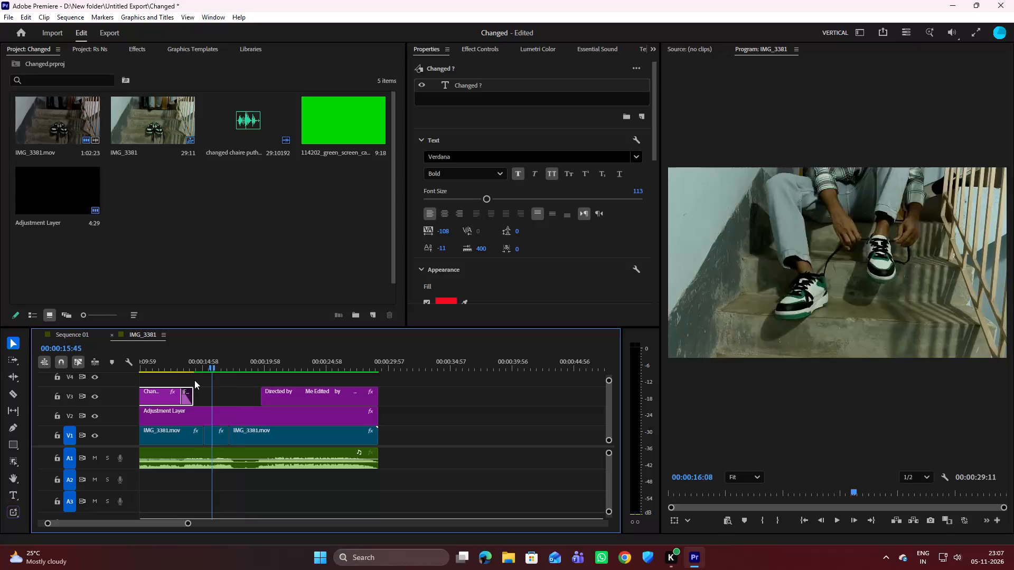
Play back the IMG_3381 sequence from shortly before the end of the "Changed ?" title through to its end.
{"action": "key", "text": "space"}
{"action": "key", "text": "space"}
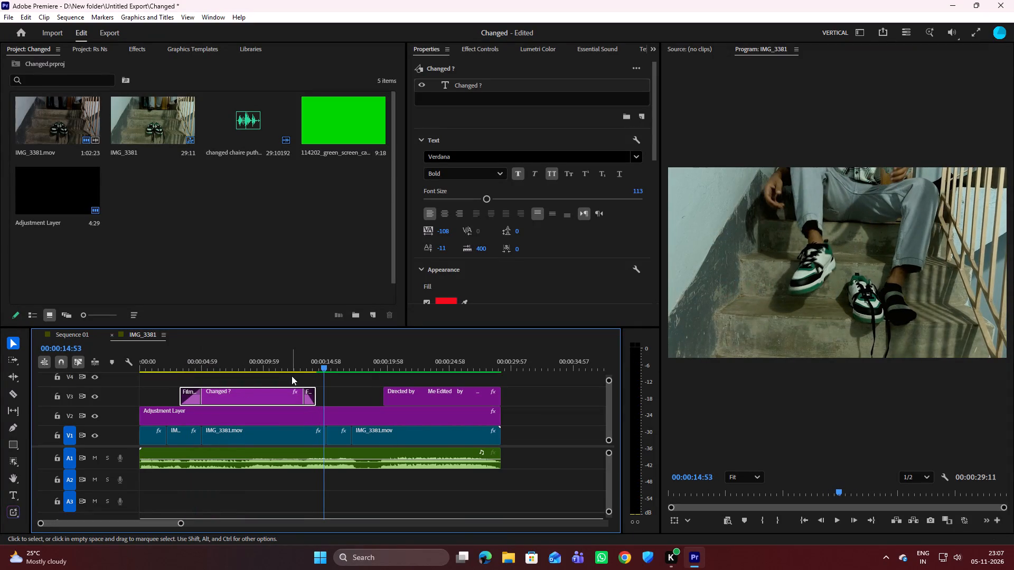
{"action": "left_click_drag", "start_coordinate": [323, 367], "coordinate": [300, 367]}
{"action": "key", "text": "space"}
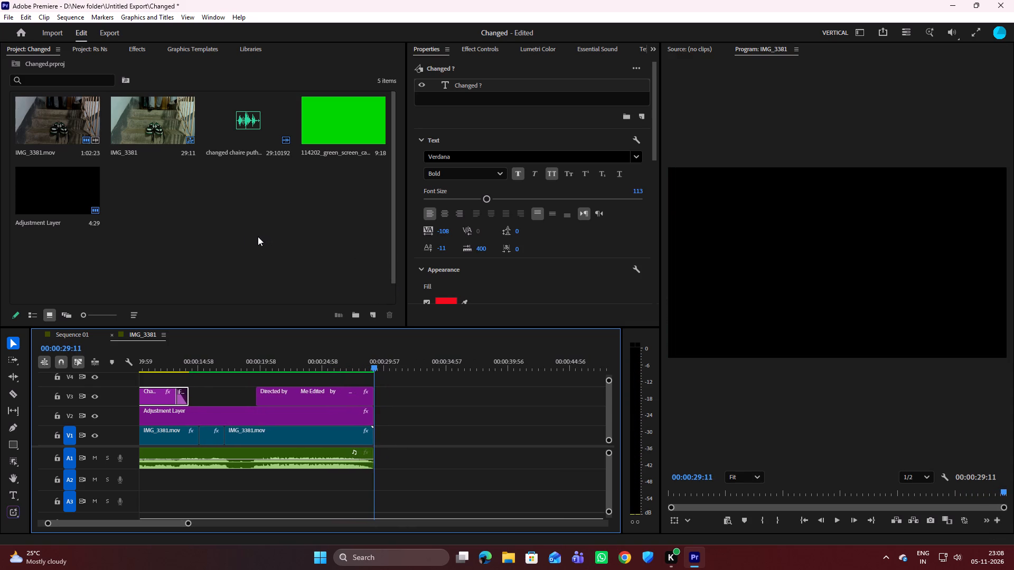
Open the recent project Rs Ns from the home screen.
{"action": "left_click", "coordinate": [21, 33]}
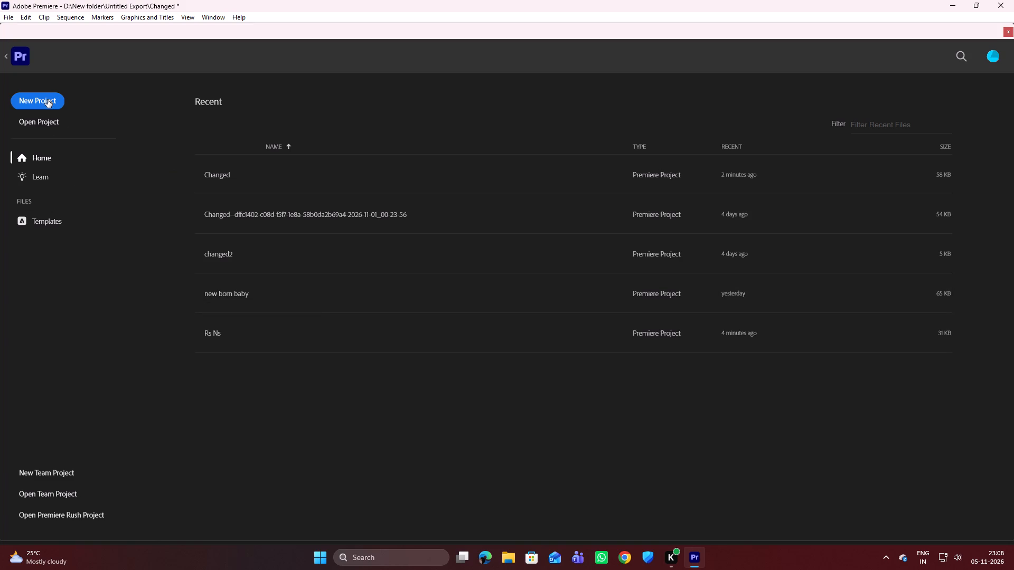
{"action": "left_click", "coordinate": [320, 336]}
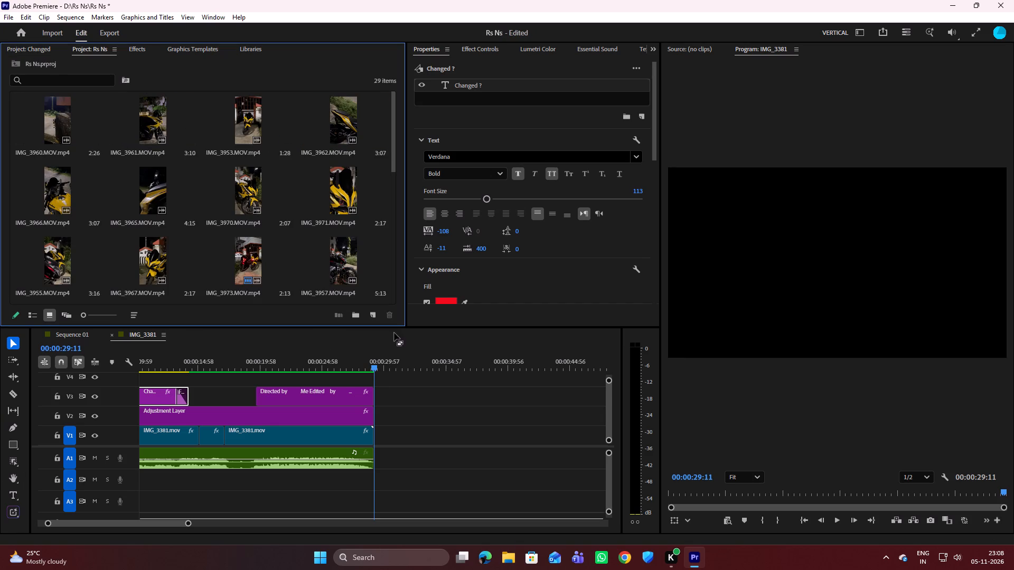
Scrub back to the "Changed ?" title in the IMG_3381 sequence and close that sequence in the timeline.
{"action": "left_click_drag", "start_coordinate": [377, 367], "coordinate": [198, 404]}
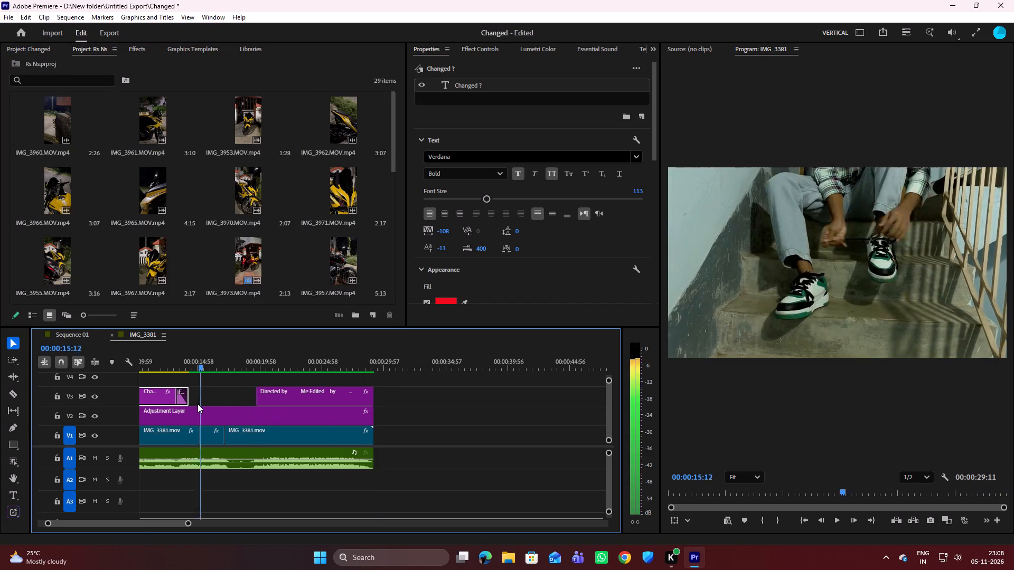
{"action": "left_click_drag", "start_coordinate": [198, 404], "coordinate": [156, 406]}
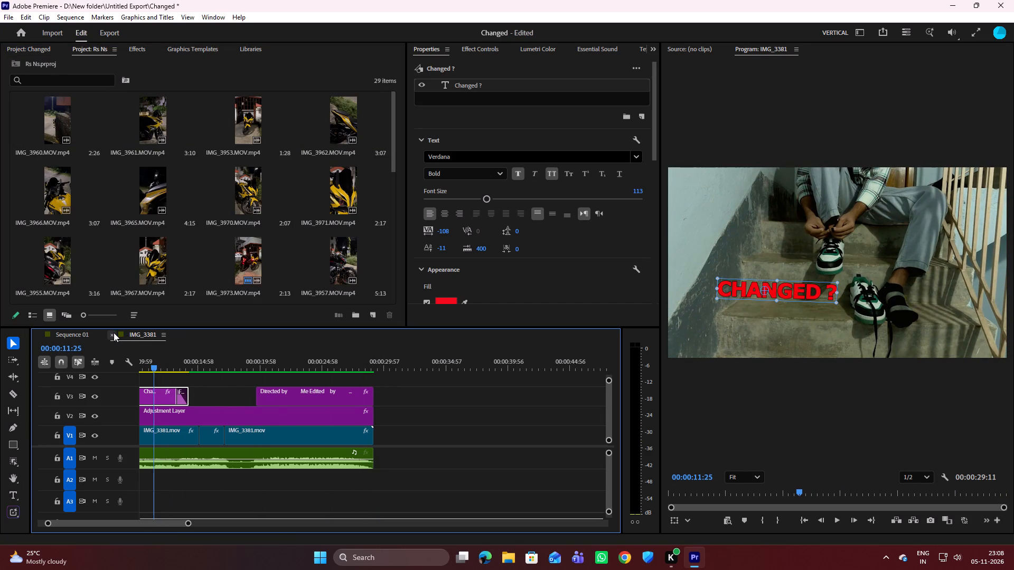
{"action": "left_click", "coordinate": [114, 332]}
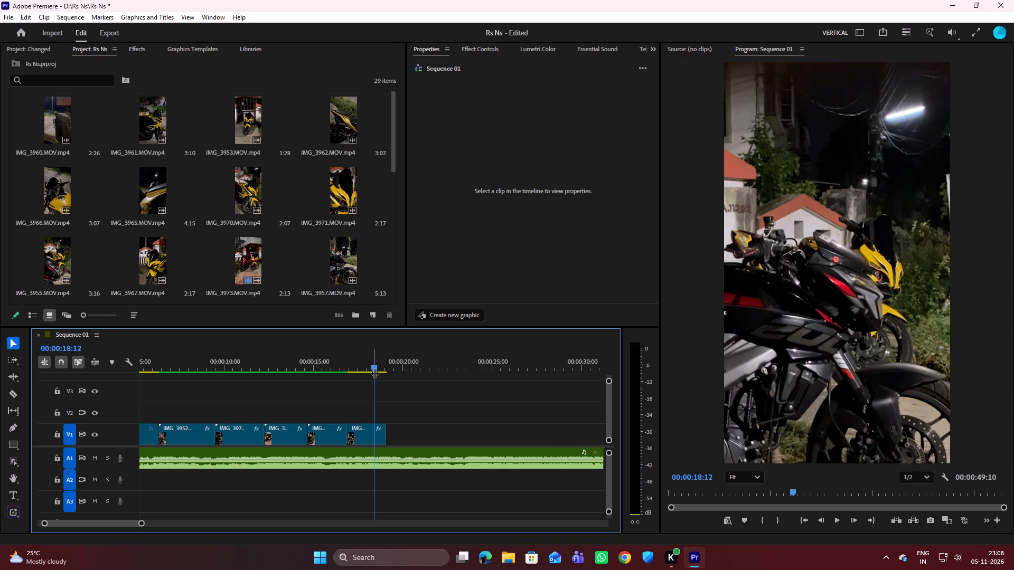
Play Sequence 01 from its beginning to the last video clip to review the motorcycle edit.
{"action": "left_click_drag", "start_coordinate": [373, 369], "coordinate": [117, 420]}
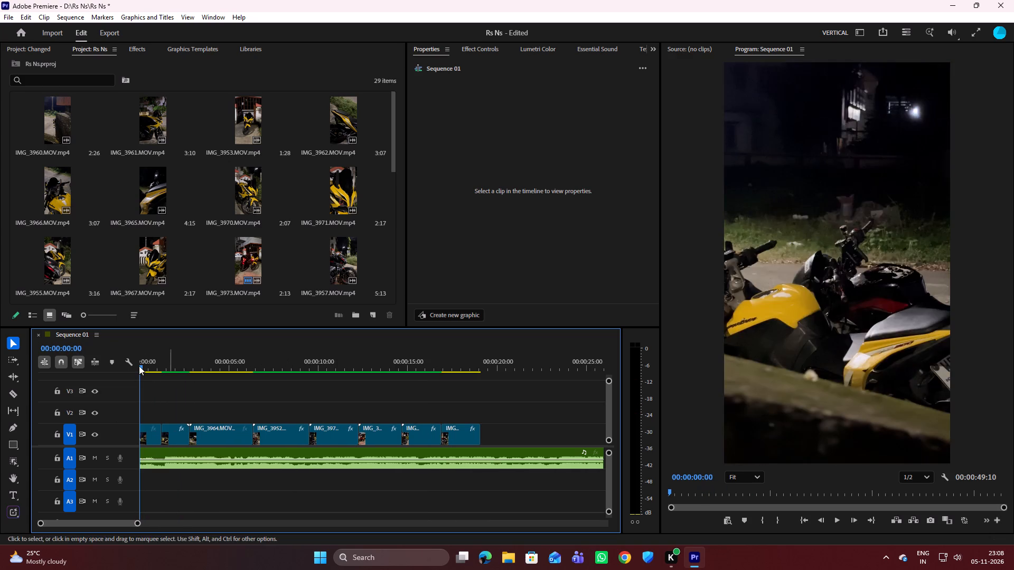
{"action": "left_click_drag", "start_coordinate": [144, 365], "coordinate": [123, 369]}
{"action": "key", "text": "space"}
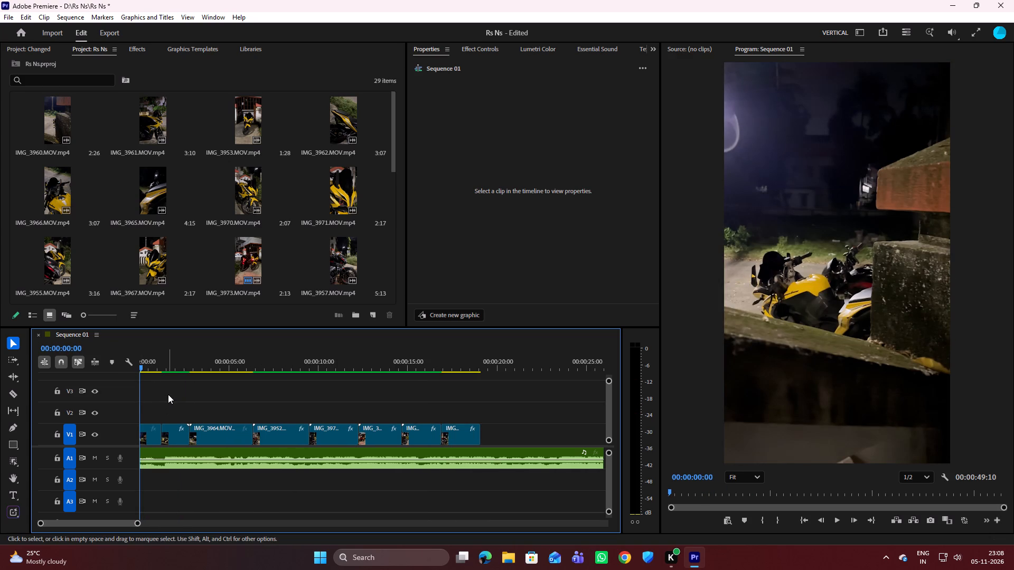
{"action": "key", "text": "space"}
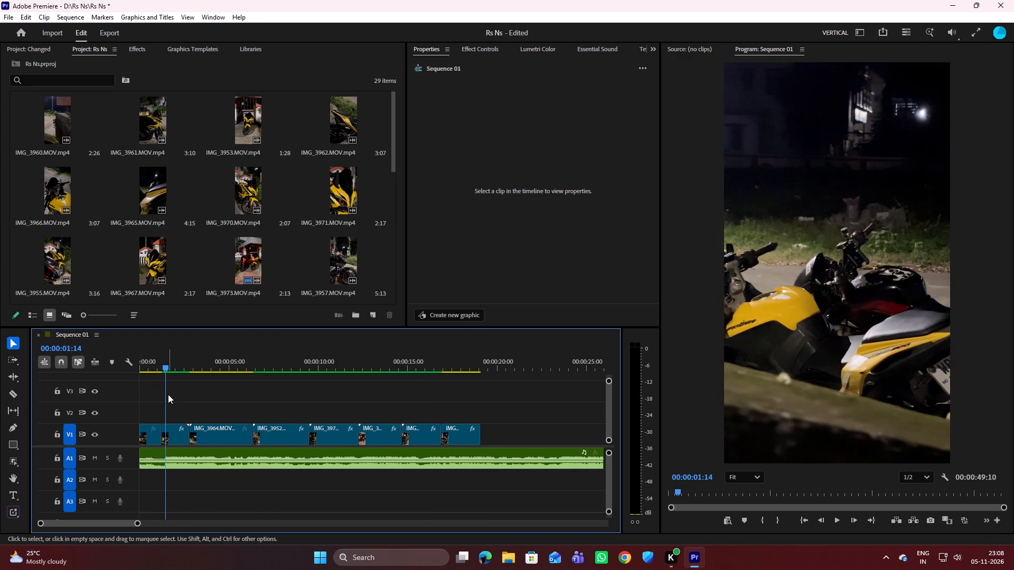
{"action": "key", "text": "space"}
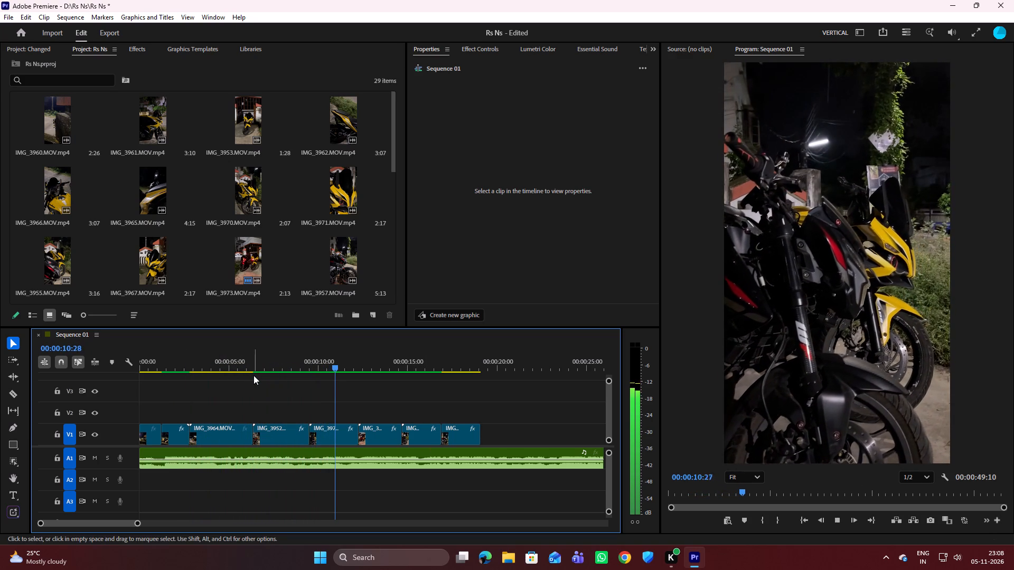
{"action": "key", "text": "space"}
{"action": "key", "text": "space"}
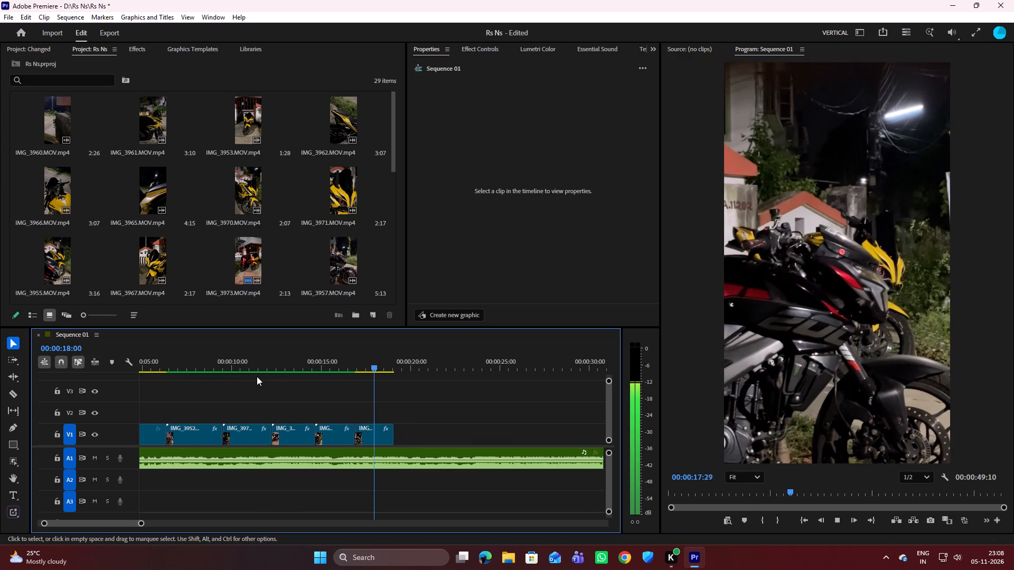
{"action": "key", "text": "space"}
Select the last video clip, IMG_3956.MOV.mp4, and examine its effect controls.
{"action": "left_click", "coordinate": [372, 436]}
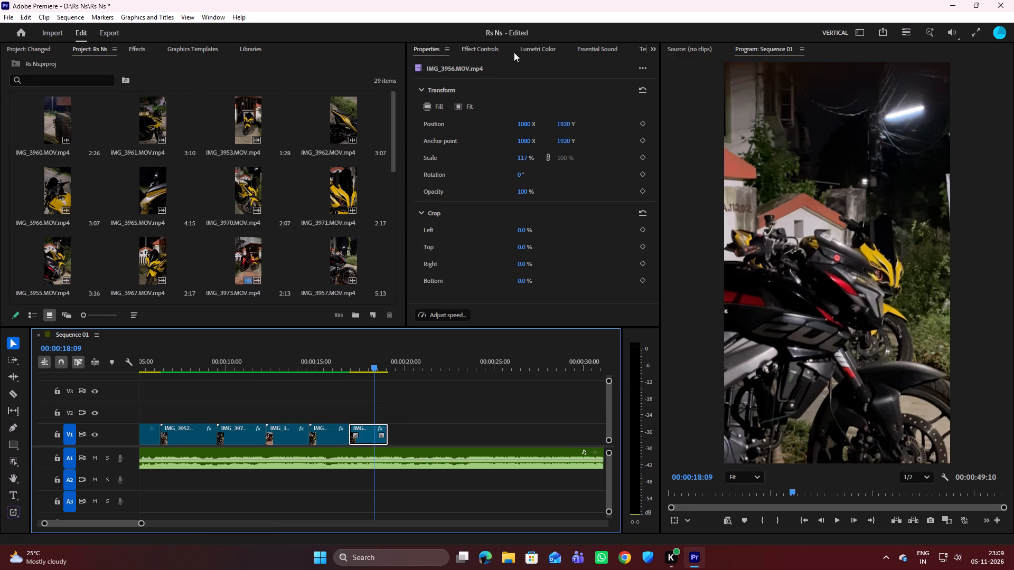
{"action": "left_click", "coordinate": [482, 48]}
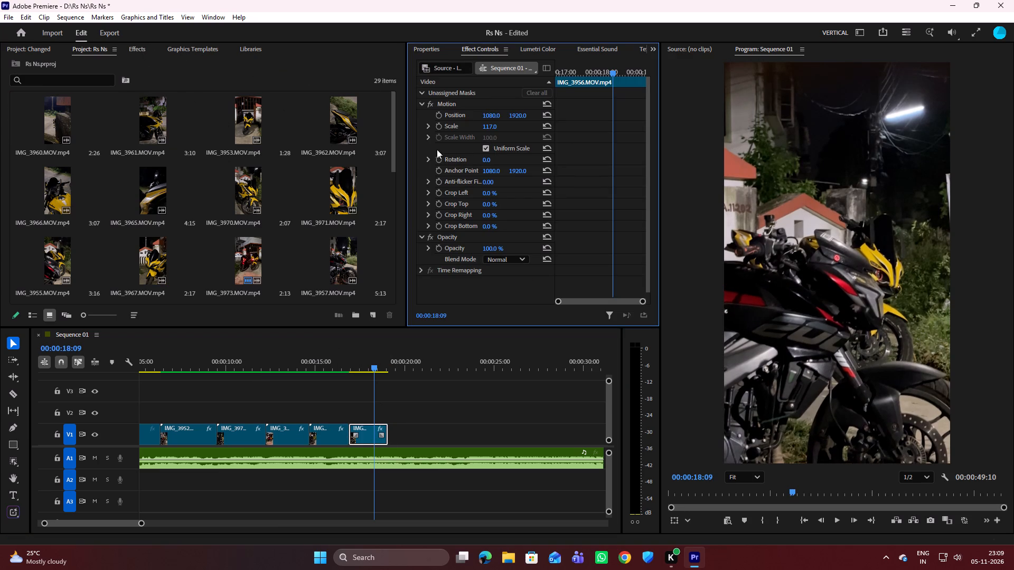
{"action": "scroll", "coordinate": [421, 163], "scroll_direction": "down", "scroll_amount": 3}
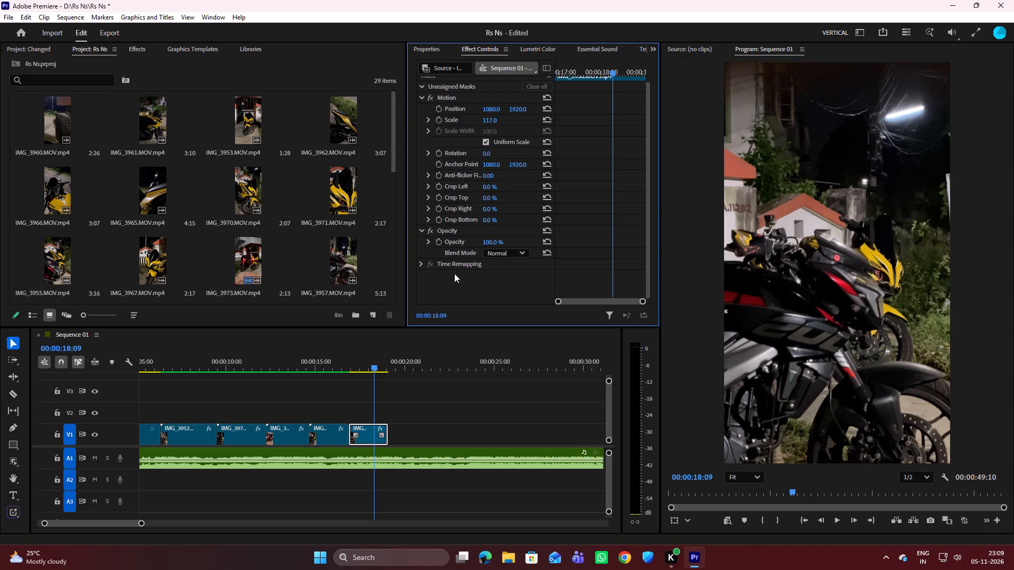
{"action": "scroll", "coordinate": [457, 277], "scroll_direction": "up", "scroll_amount": 3}
Switch to the Editing workspace and show the effect controls of the selected IMG_3956.MOV.mp4 clip.
{"action": "left_click", "coordinate": [863, 33]}
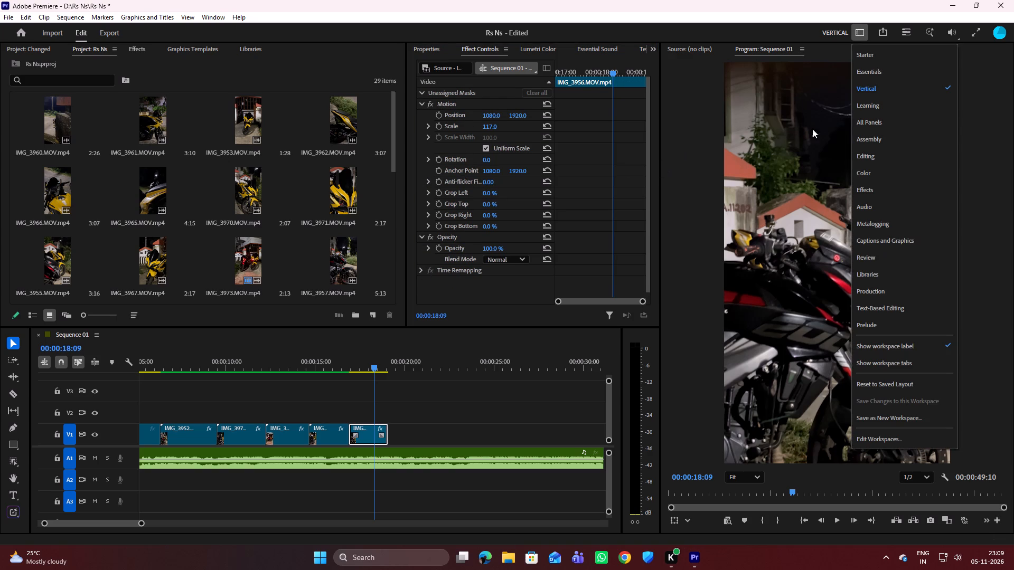
{"action": "left_click", "coordinate": [874, 157]}
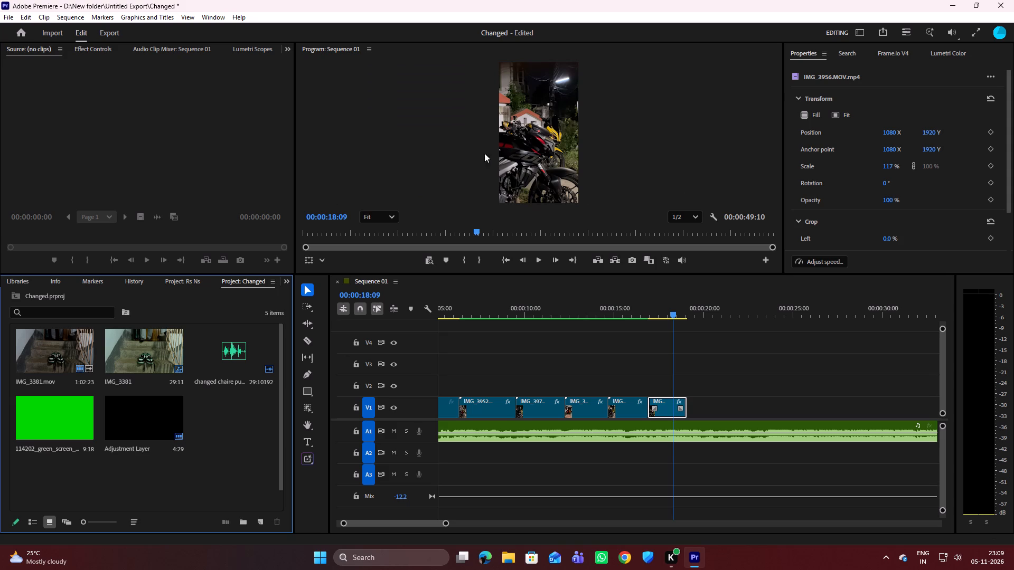
{"action": "left_click", "coordinate": [83, 49]}
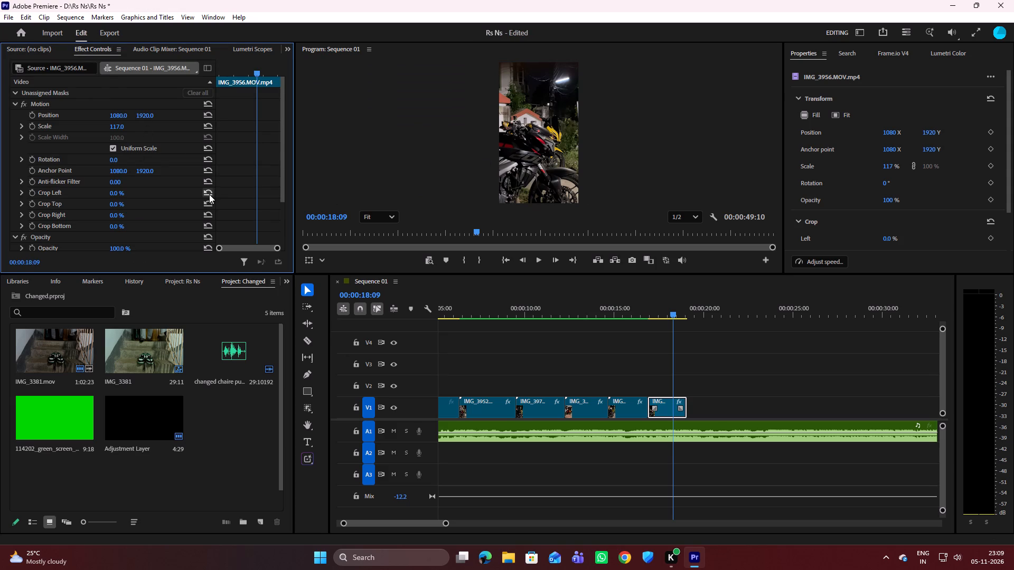
Enlarge the program preview by shrinking the height of the timeline area, keeping the preview zoom at Fit.
{"action": "left_click", "coordinate": [386, 213]}
{"action": "left_click", "coordinate": [375, 234]}
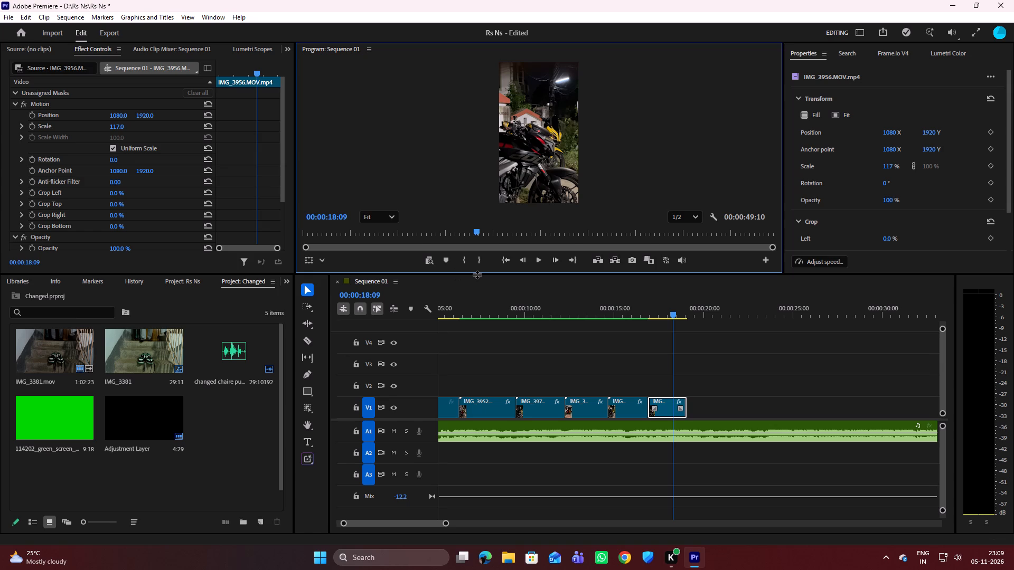
{"action": "left_click_drag", "start_coordinate": [477, 274], "coordinate": [461, 377]}
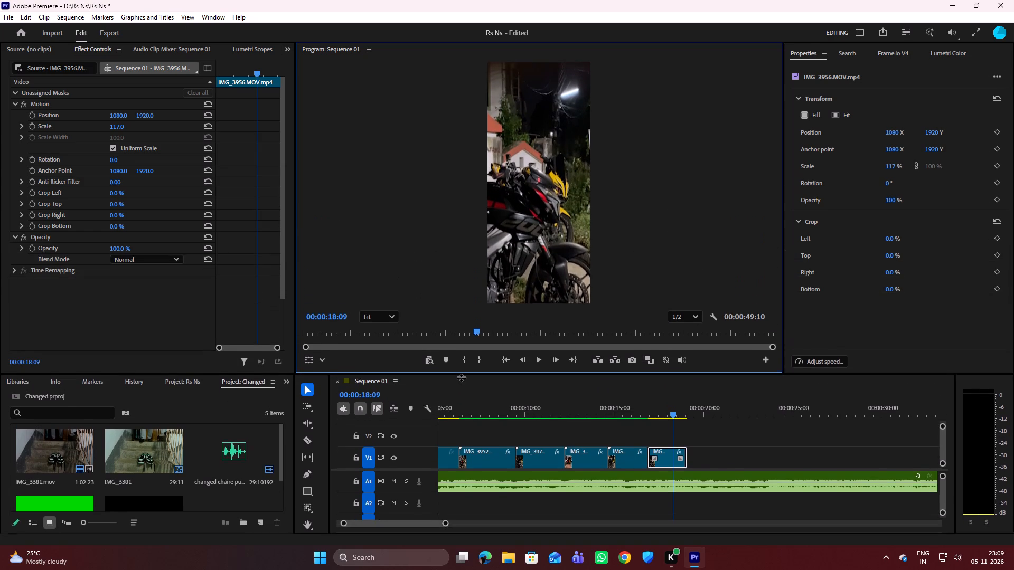
{"action": "left_click_drag", "start_coordinate": [461, 377], "coordinate": [459, 368]}
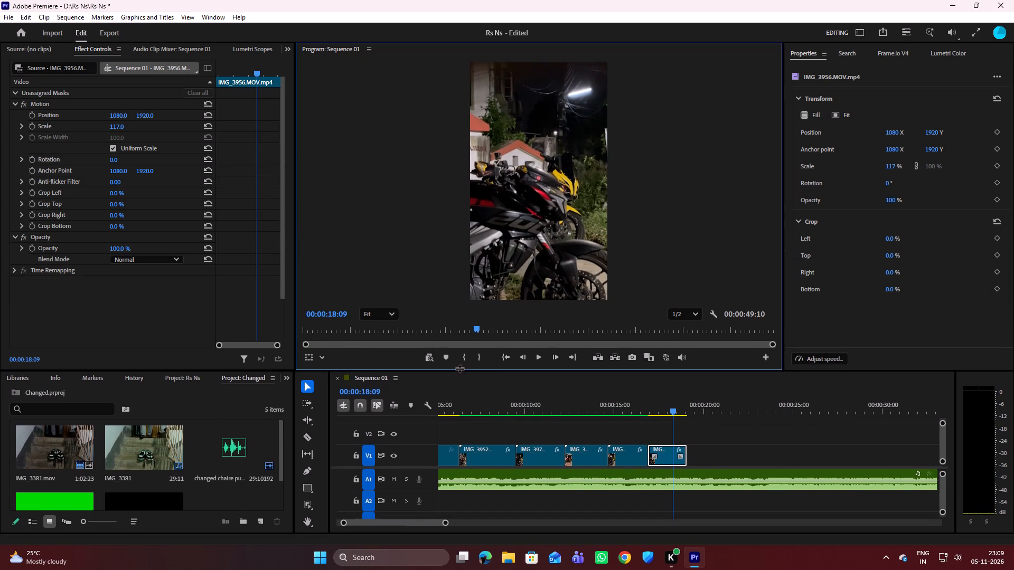
{"action": "left_click_drag", "start_coordinate": [459, 368], "coordinate": [459, 366]}
Play the last clip, IMG_3956.MOV.mp4, from its start at 00:00:17:00 and park the playhead at 00:00:17:18.
{"action": "scroll", "coordinate": [393, 451], "scroll_direction": "down", "scroll_amount": 1}
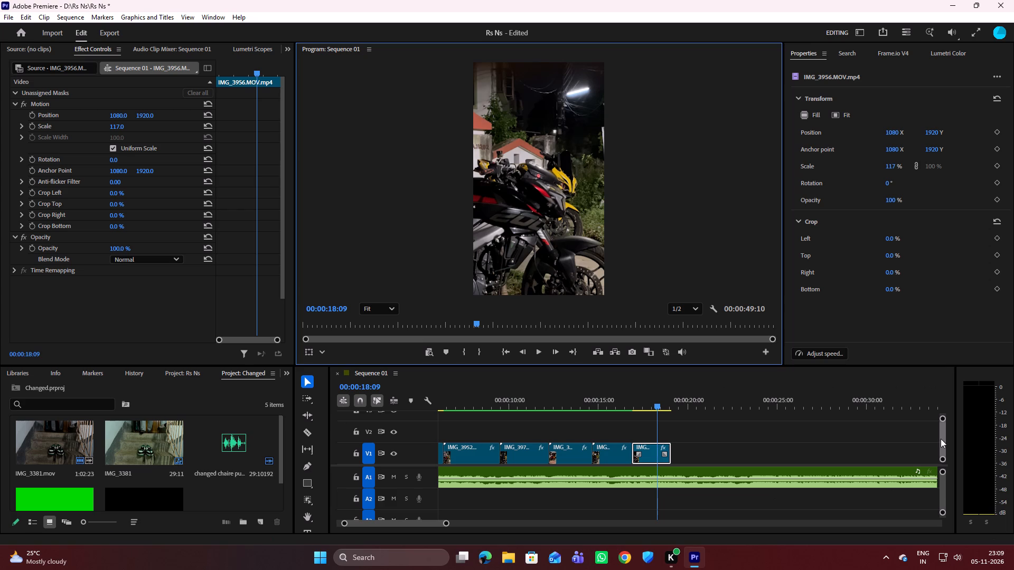
{"action": "scroll", "coordinate": [635, 414], "scroll_direction": "up", "scroll_amount": 5}
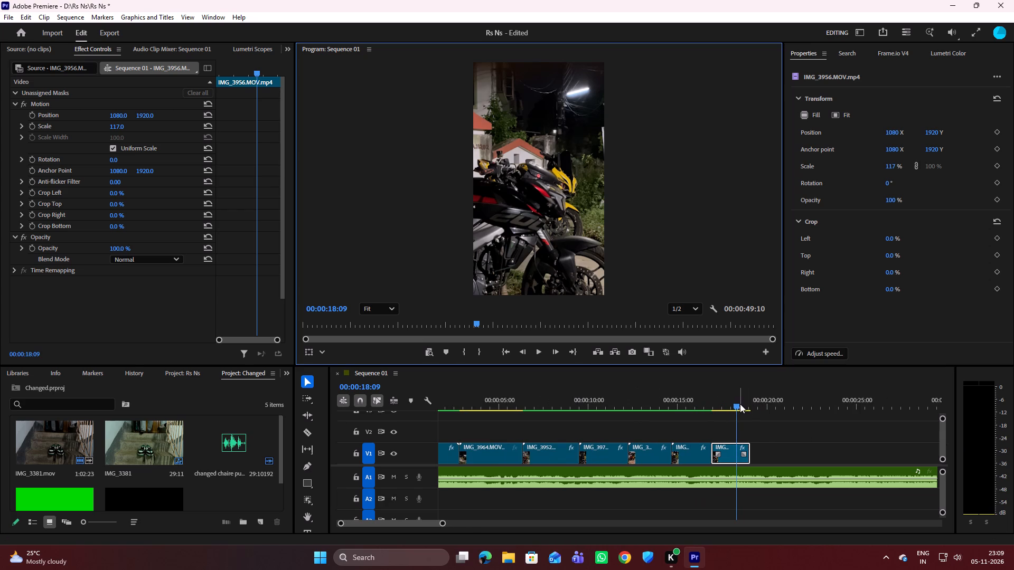
{"action": "left_click_drag", "start_coordinate": [737, 403], "coordinate": [715, 402]}
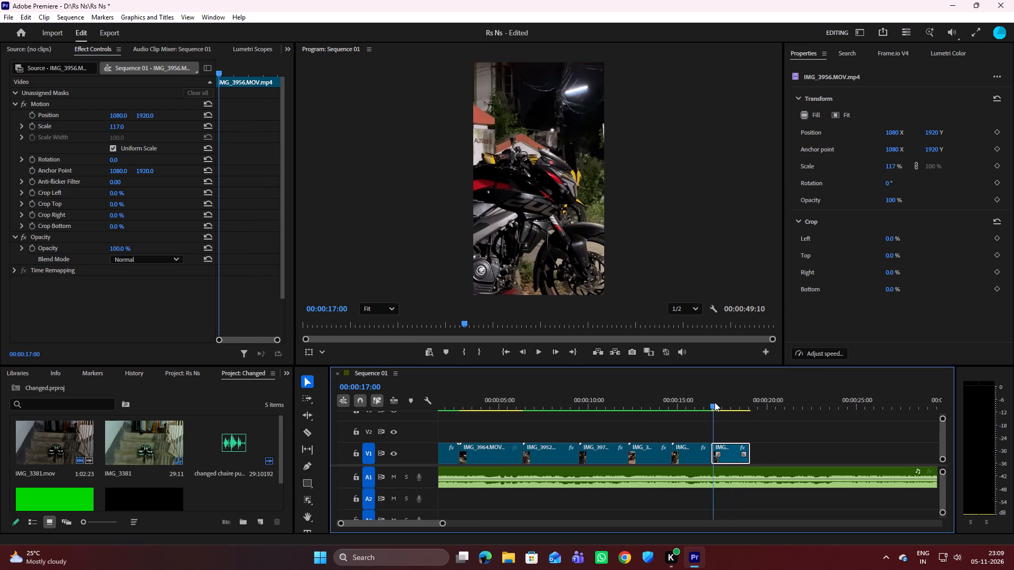
{"action": "key", "text": "space"}
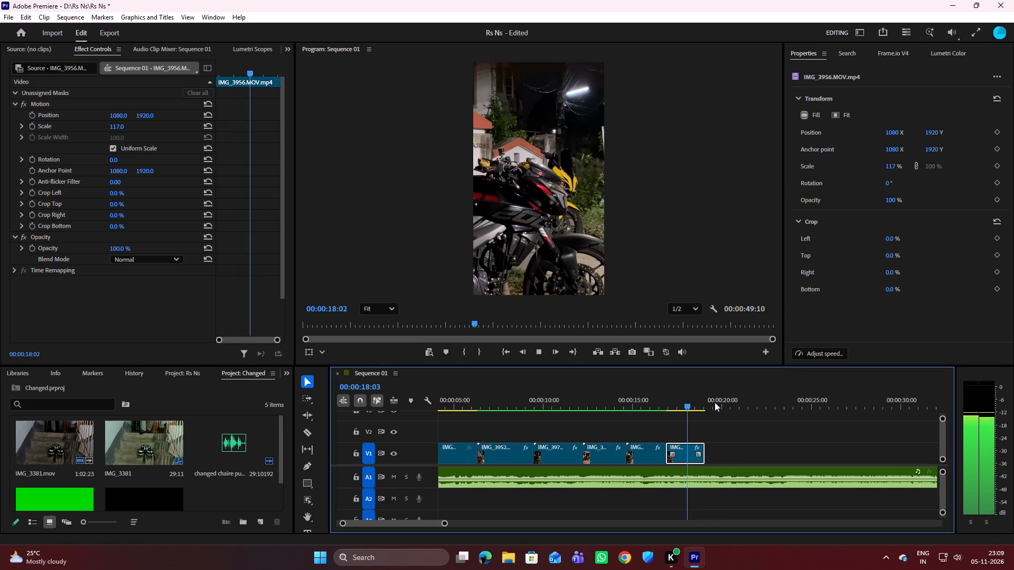
{"action": "key", "text": "space"}
{"action": "key", "text": "space"}
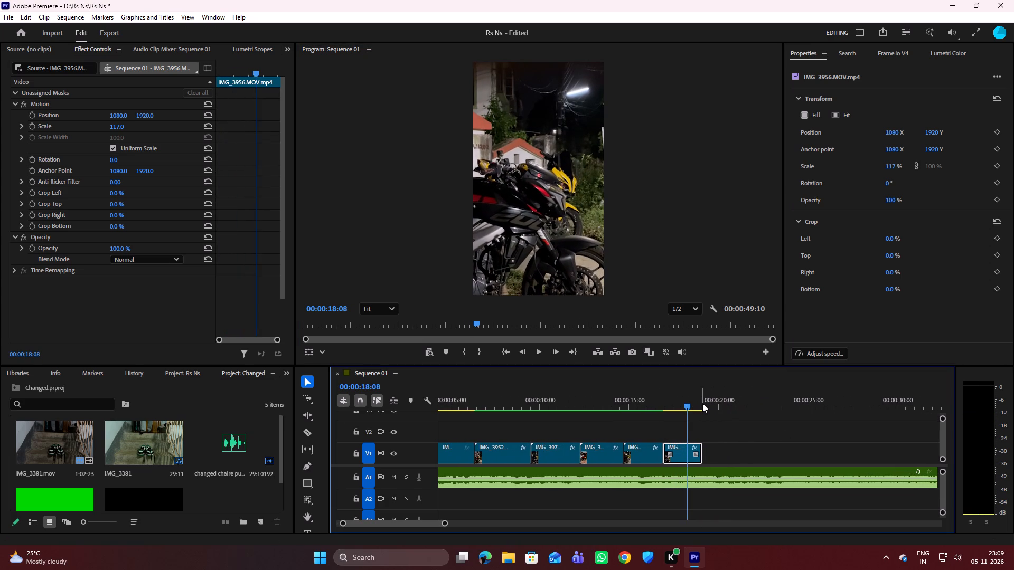
{"action": "key", "text": "space"}
{"action": "left_click_drag", "start_coordinate": [688, 406], "coordinate": [664, 403]}
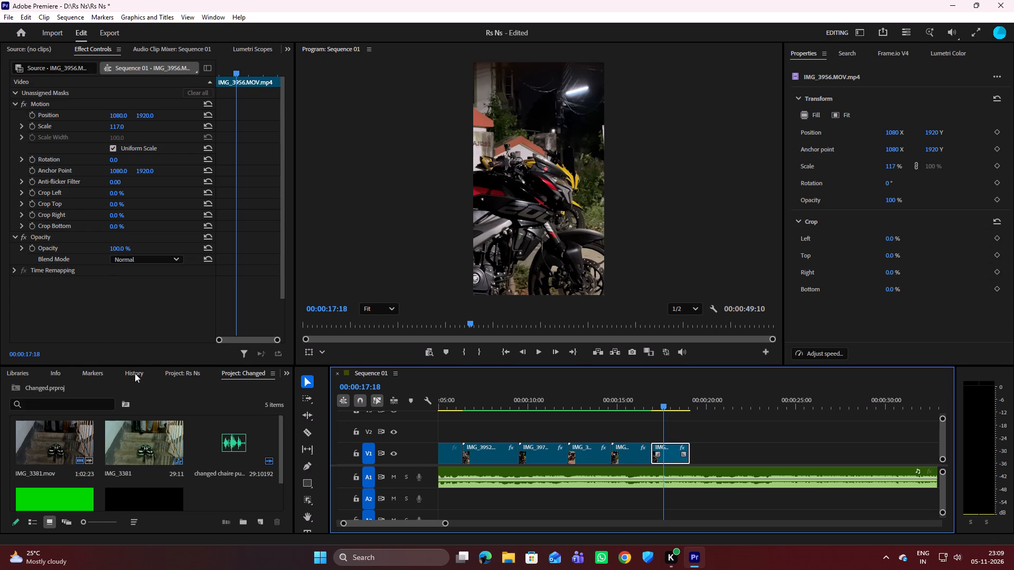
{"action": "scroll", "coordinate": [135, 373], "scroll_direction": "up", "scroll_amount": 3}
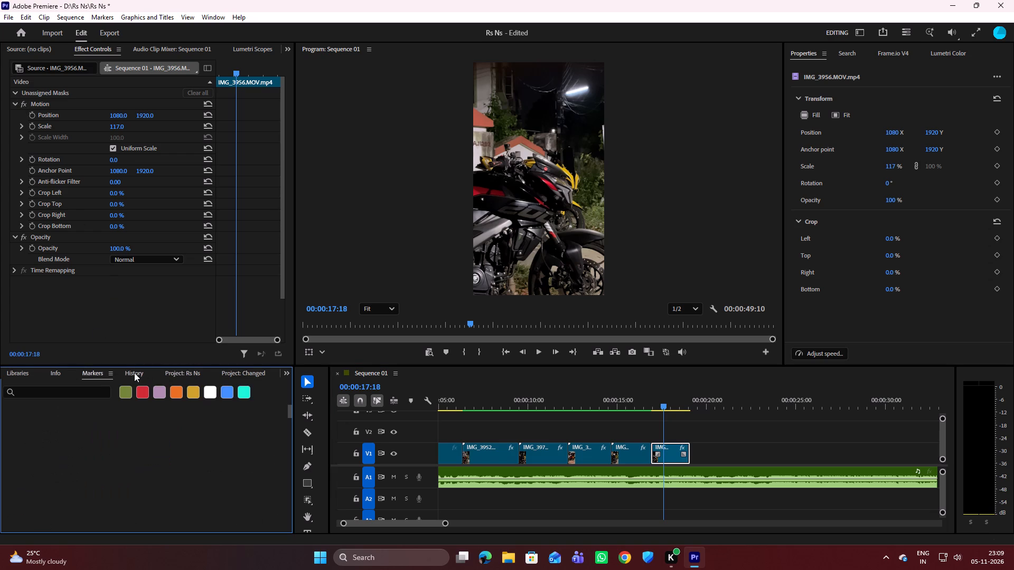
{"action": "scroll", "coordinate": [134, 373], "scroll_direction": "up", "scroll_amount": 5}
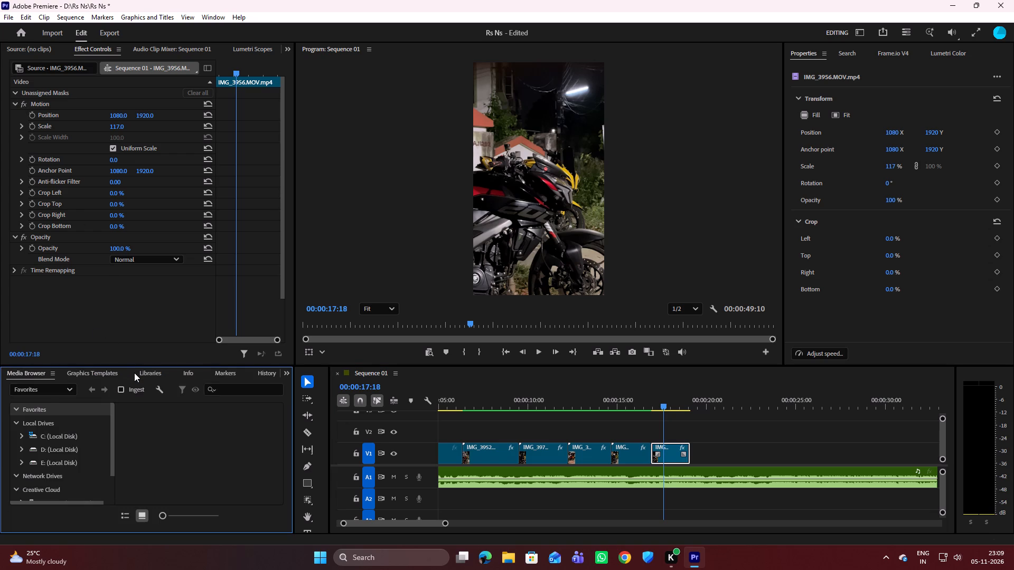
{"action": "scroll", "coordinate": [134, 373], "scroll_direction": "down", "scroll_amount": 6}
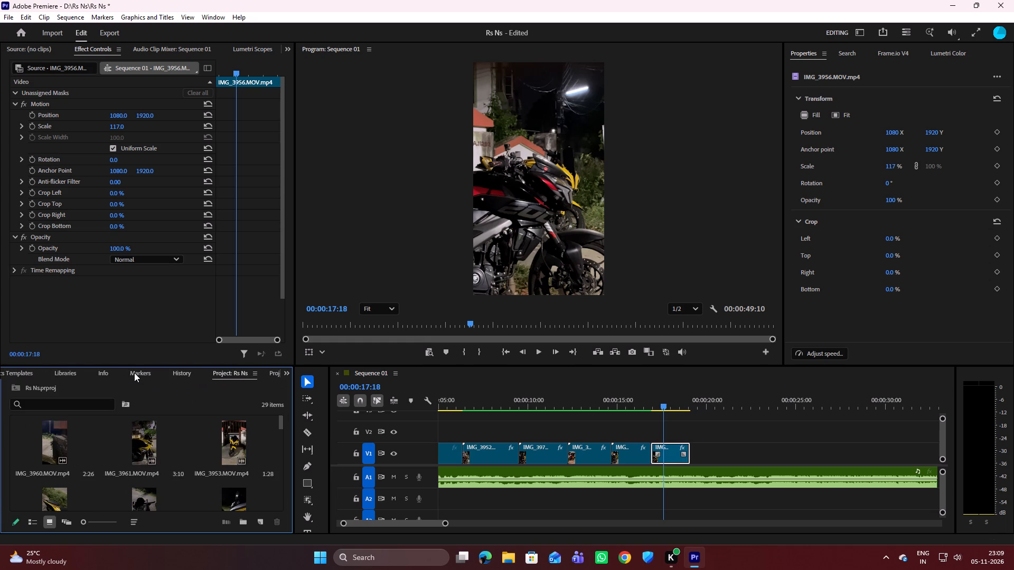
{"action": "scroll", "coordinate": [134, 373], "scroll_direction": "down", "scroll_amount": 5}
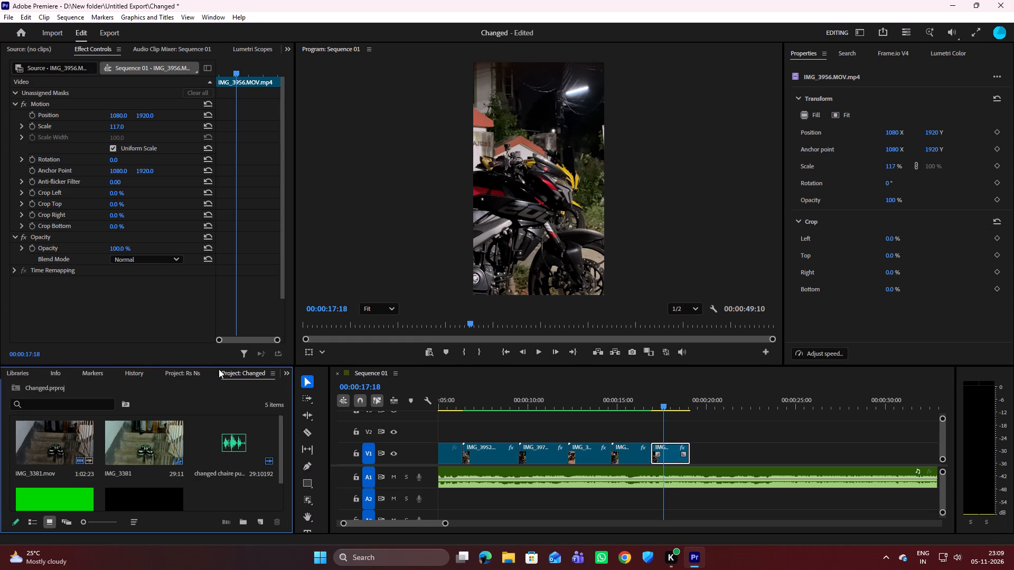
Close the project panel of the Changed project, leaving the Rs Ns project's media in view.
{"action": "left_click", "coordinate": [271, 373]}
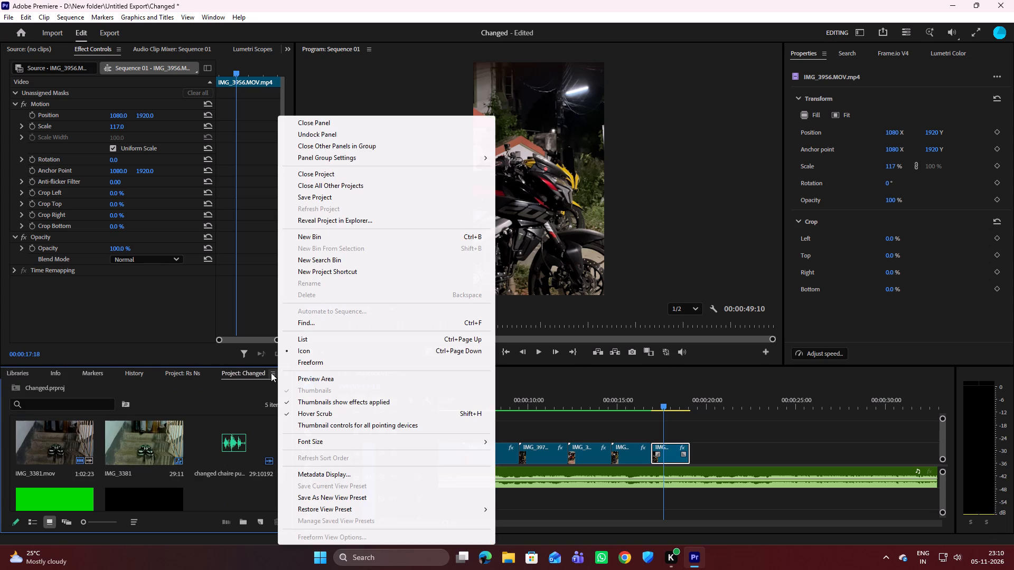
{"action": "left_click", "coordinate": [327, 124]}
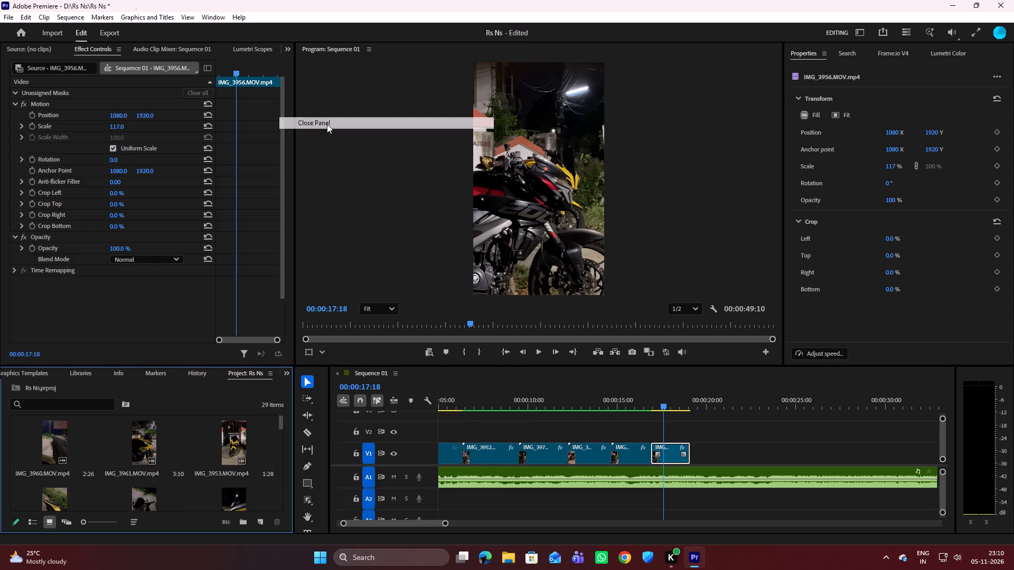
Show the edit history of the Rs Ns project.
{"action": "scroll", "coordinate": [256, 375], "scroll_direction": "up", "scroll_amount": 2}
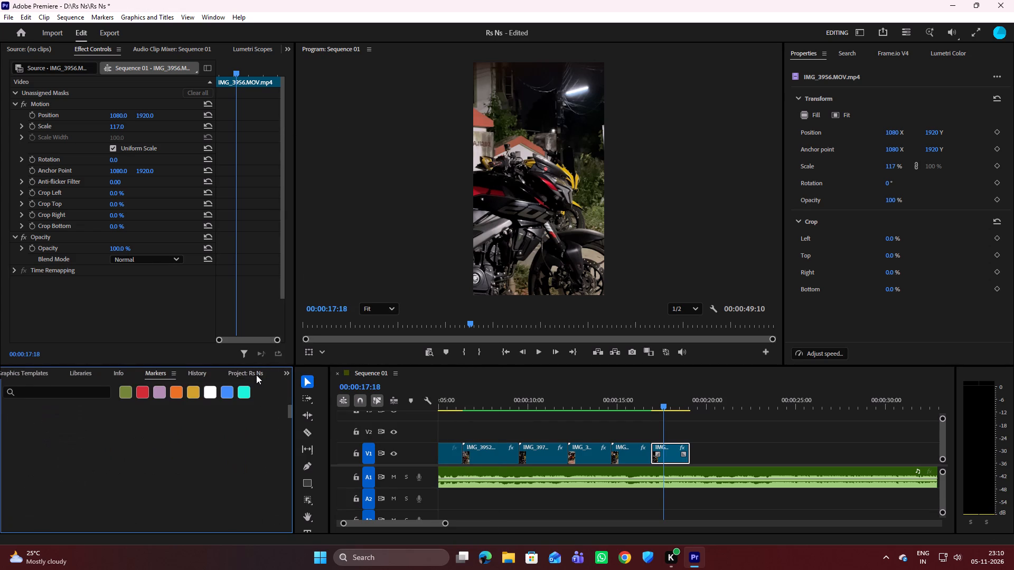
{"action": "scroll", "coordinate": [256, 375], "scroll_direction": "down", "scroll_amount": 5}
{"action": "left_click", "coordinate": [197, 372]}
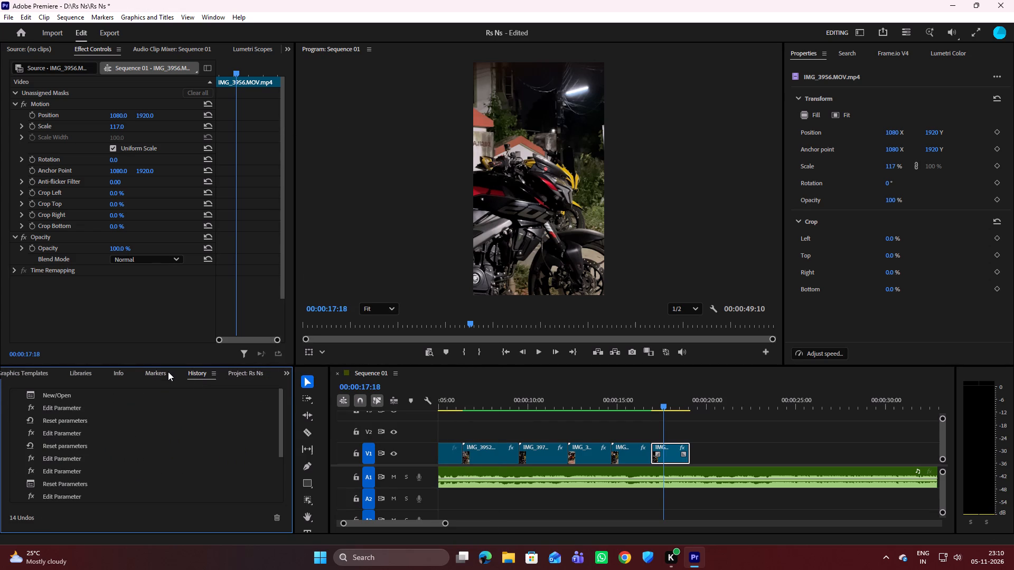
Look through the Media Browser, the graphics templates and the edit history, and return to the Rs Ns project's media.
{"action": "left_click", "coordinate": [152, 372]}
{"action": "left_click", "coordinate": [102, 370]}
{"action": "left_click", "coordinate": [49, 370]}
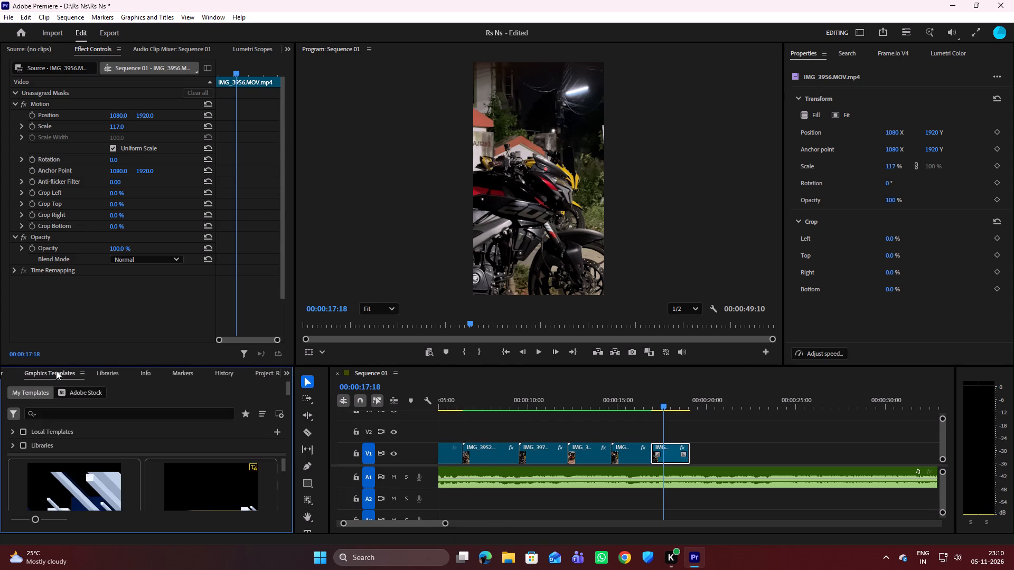
{"action": "left_click", "coordinate": [9, 370]}
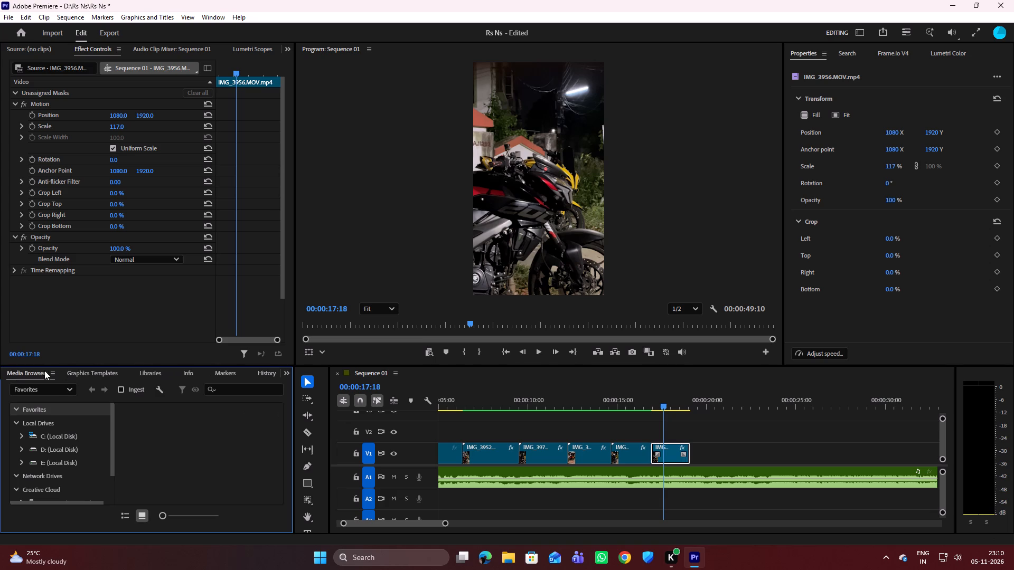
{"action": "scroll", "coordinate": [169, 368], "scroll_direction": "down", "scroll_amount": 11}
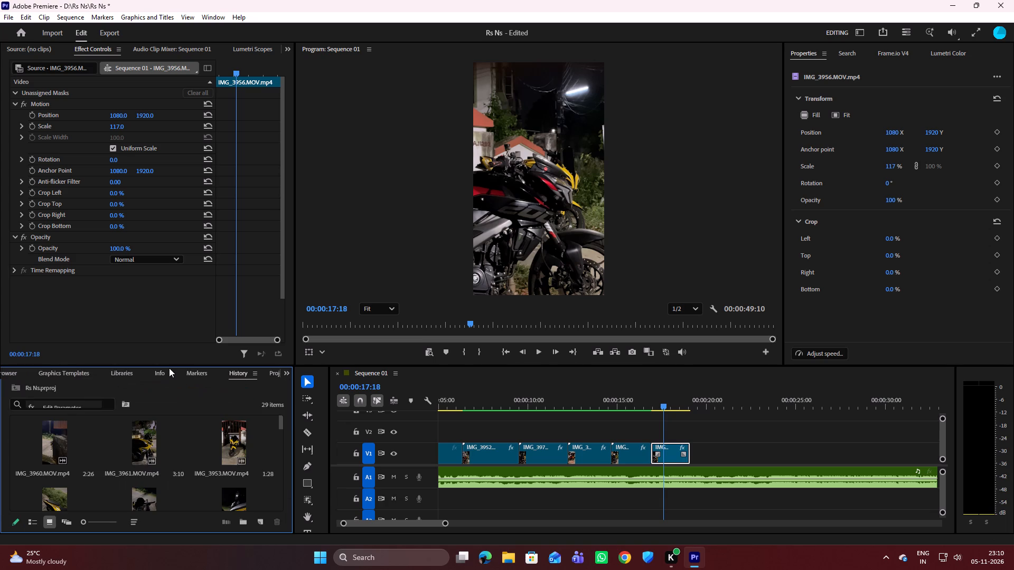
{"action": "scroll", "coordinate": [169, 368], "scroll_direction": "up", "scroll_amount": 10}
{"action": "scroll", "coordinate": [169, 368], "scroll_direction": "down", "scroll_amount": 6}
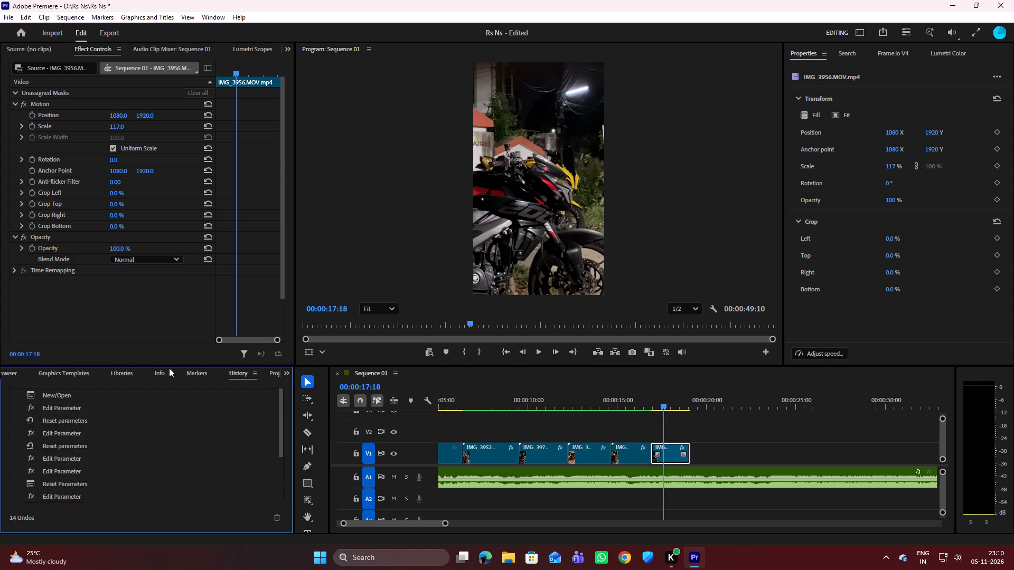
{"action": "scroll", "coordinate": [169, 368], "scroll_direction": "down", "scroll_amount": 4}
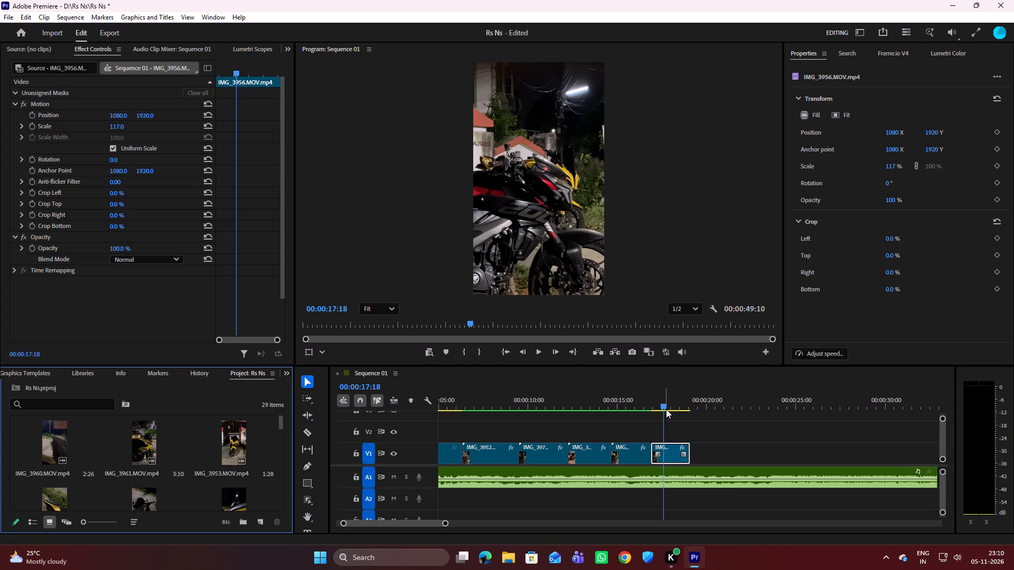
{"action": "left_click", "coordinate": [615, 424]}
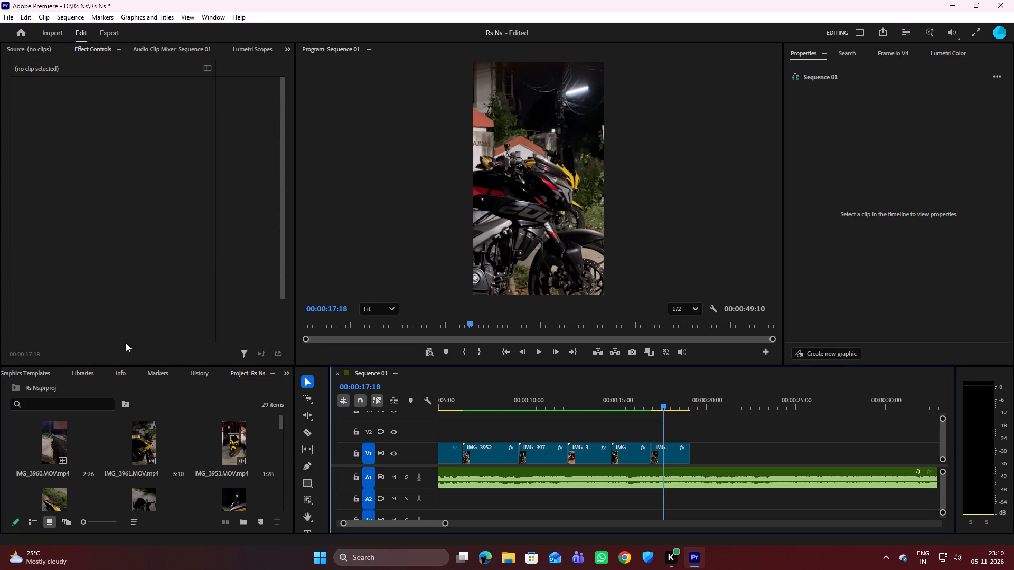
{"action": "scroll", "coordinate": [93, 372], "scroll_direction": "up", "scroll_amount": 5}
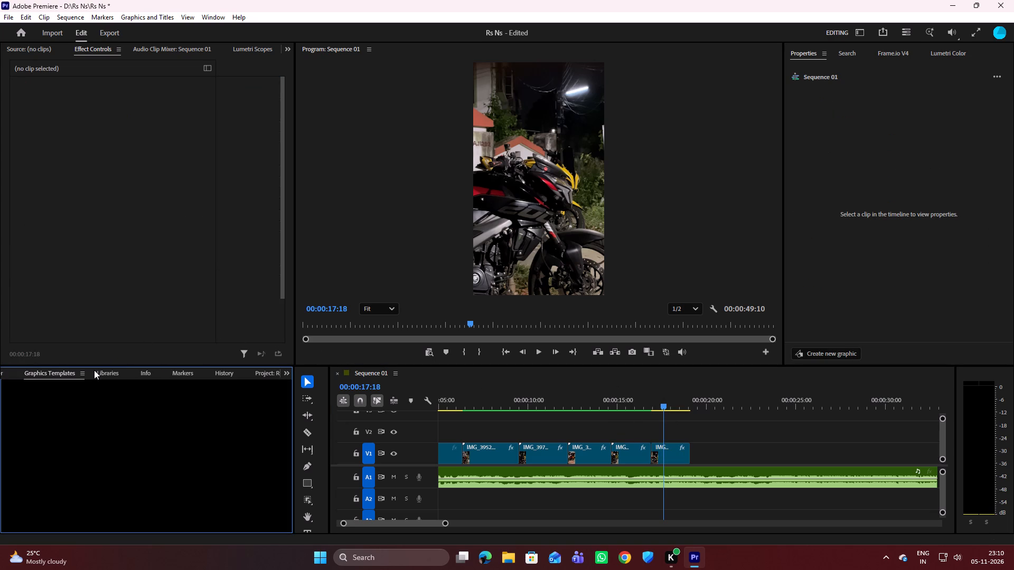
{"action": "scroll", "coordinate": [95, 369], "scroll_direction": "up", "scroll_amount": 6}
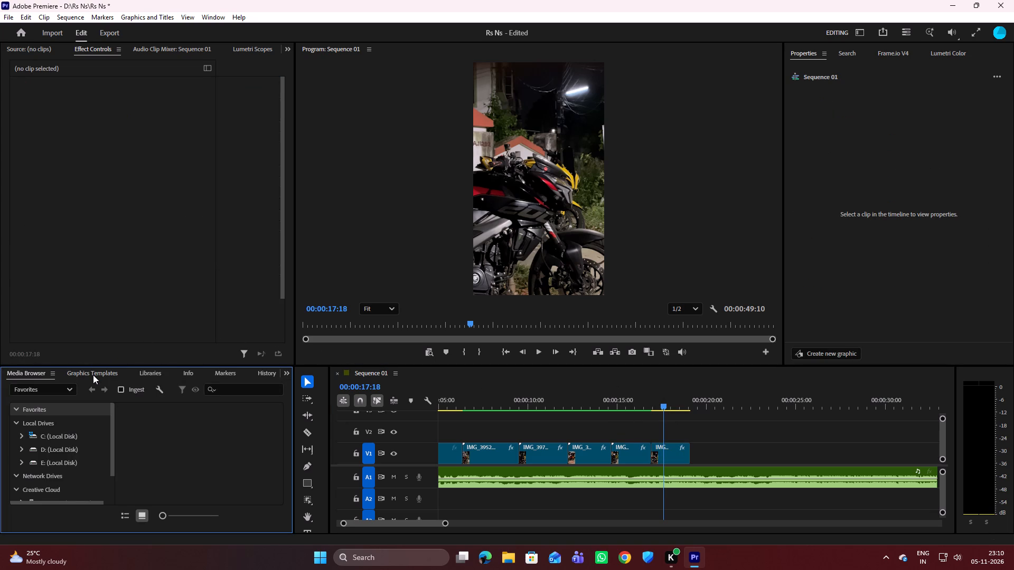
{"action": "scroll", "coordinate": [93, 375], "scroll_direction": "down", "scroll_amount": 10}
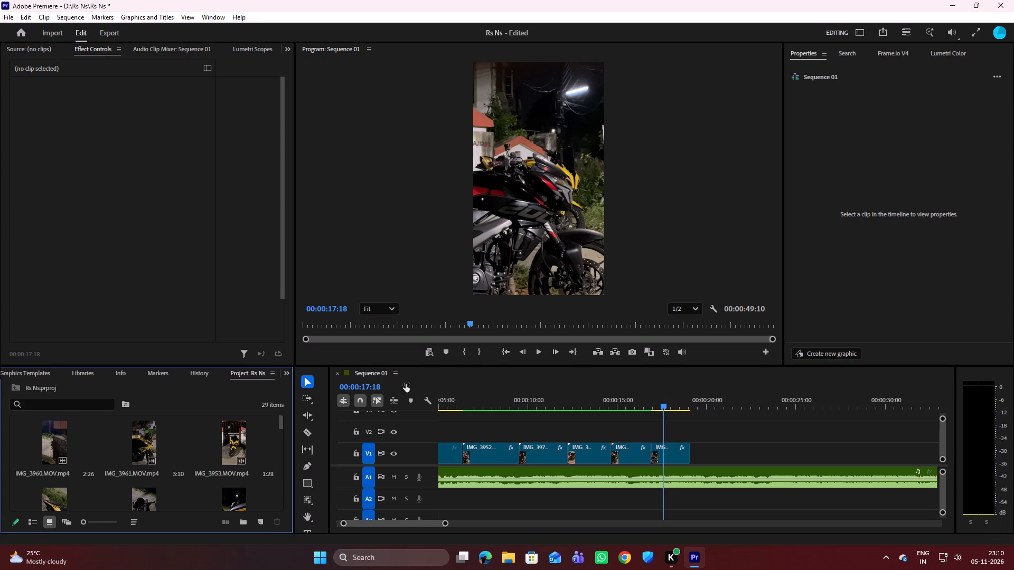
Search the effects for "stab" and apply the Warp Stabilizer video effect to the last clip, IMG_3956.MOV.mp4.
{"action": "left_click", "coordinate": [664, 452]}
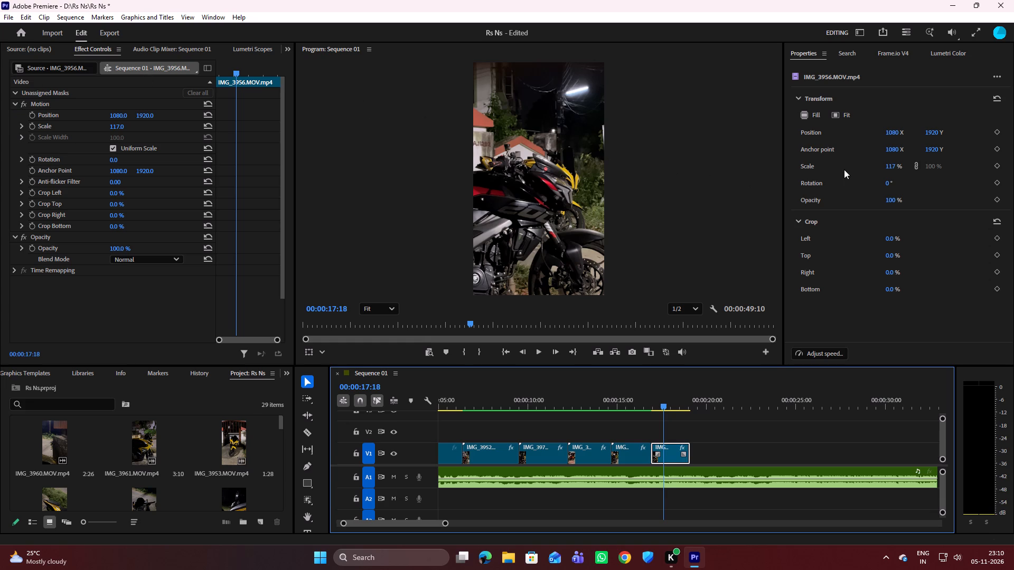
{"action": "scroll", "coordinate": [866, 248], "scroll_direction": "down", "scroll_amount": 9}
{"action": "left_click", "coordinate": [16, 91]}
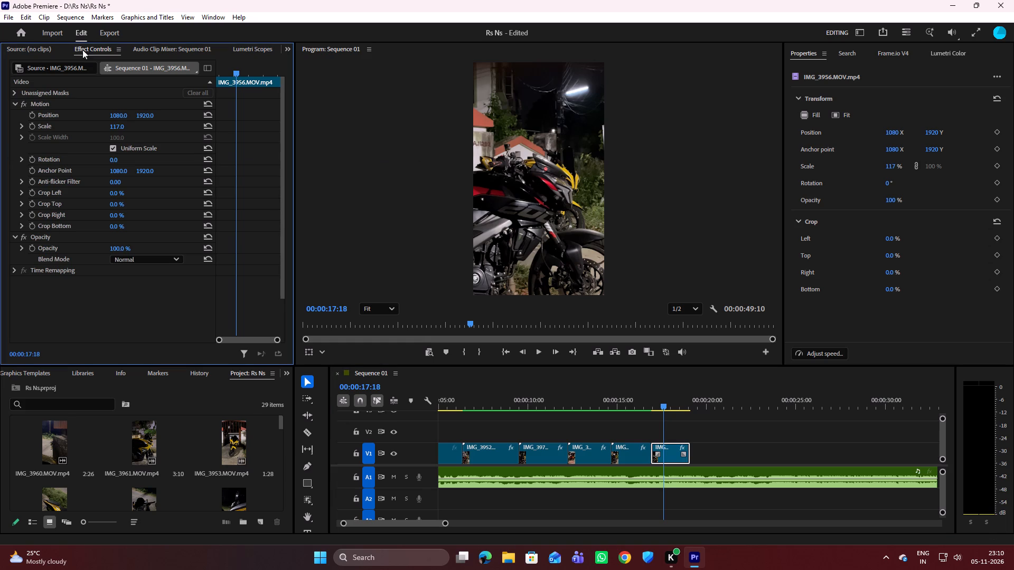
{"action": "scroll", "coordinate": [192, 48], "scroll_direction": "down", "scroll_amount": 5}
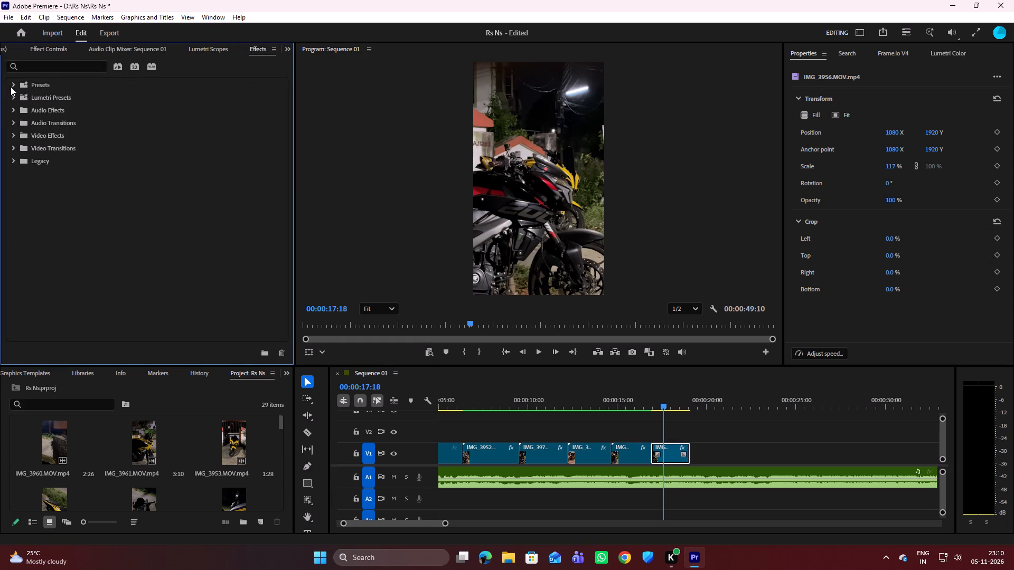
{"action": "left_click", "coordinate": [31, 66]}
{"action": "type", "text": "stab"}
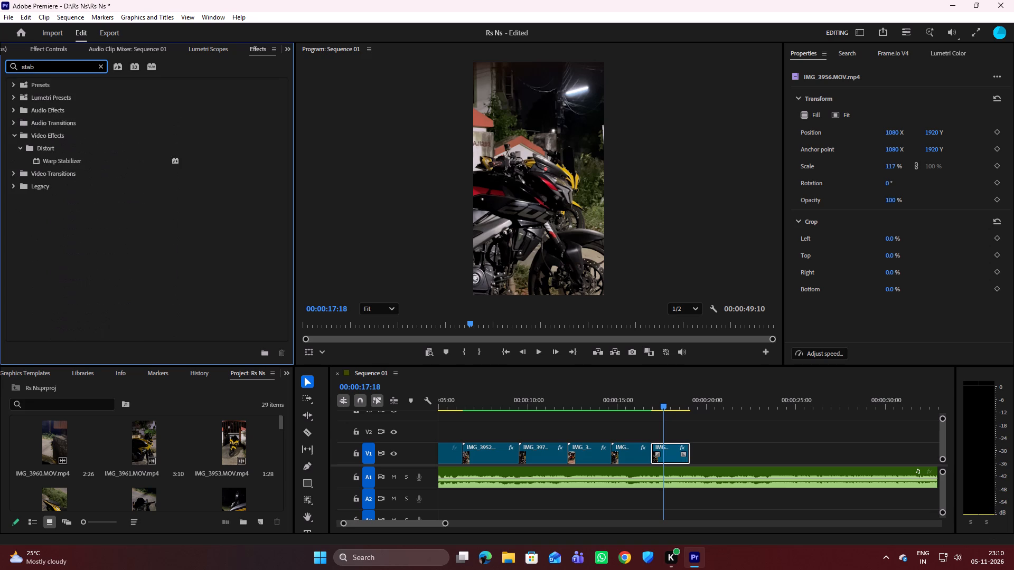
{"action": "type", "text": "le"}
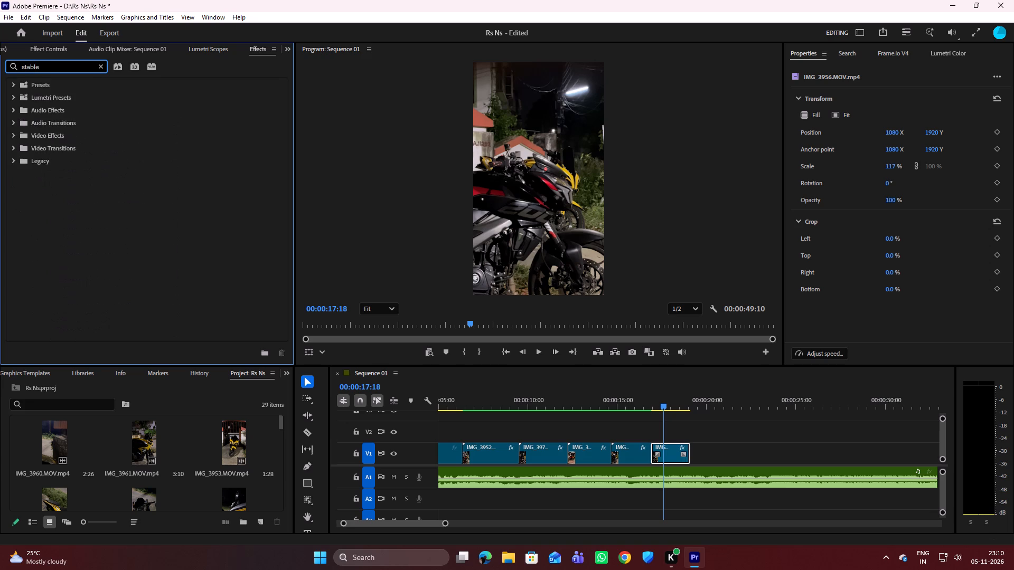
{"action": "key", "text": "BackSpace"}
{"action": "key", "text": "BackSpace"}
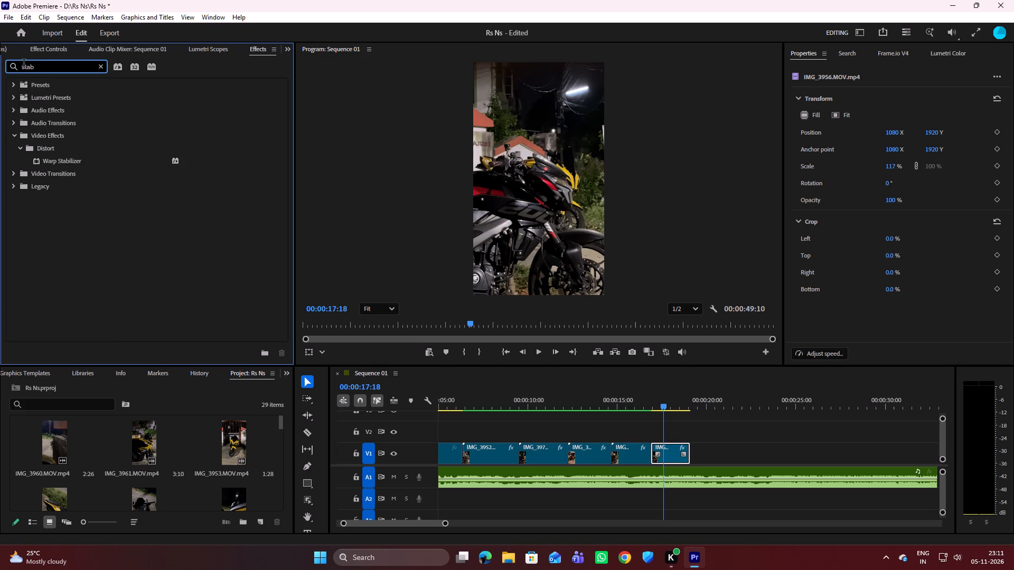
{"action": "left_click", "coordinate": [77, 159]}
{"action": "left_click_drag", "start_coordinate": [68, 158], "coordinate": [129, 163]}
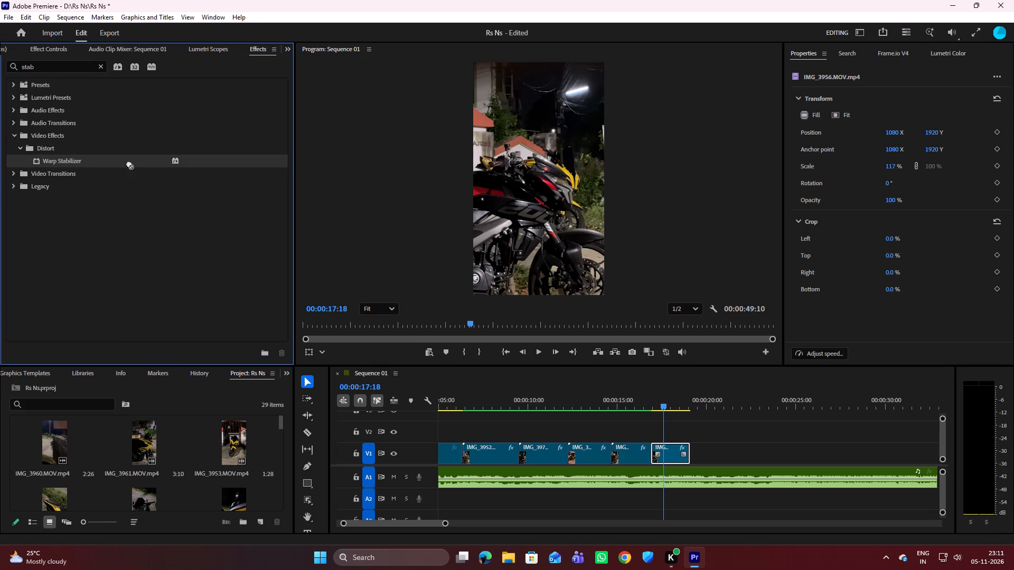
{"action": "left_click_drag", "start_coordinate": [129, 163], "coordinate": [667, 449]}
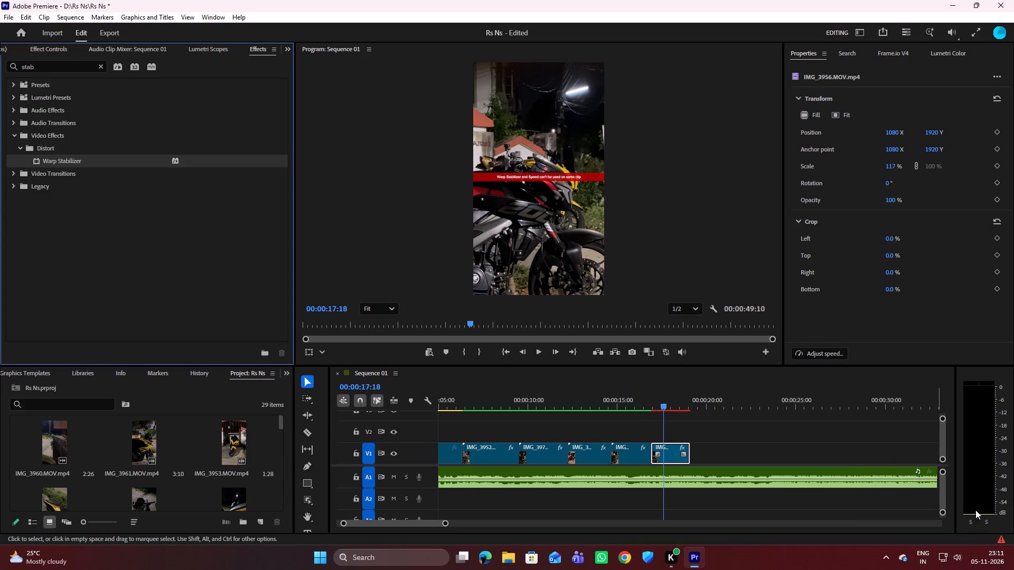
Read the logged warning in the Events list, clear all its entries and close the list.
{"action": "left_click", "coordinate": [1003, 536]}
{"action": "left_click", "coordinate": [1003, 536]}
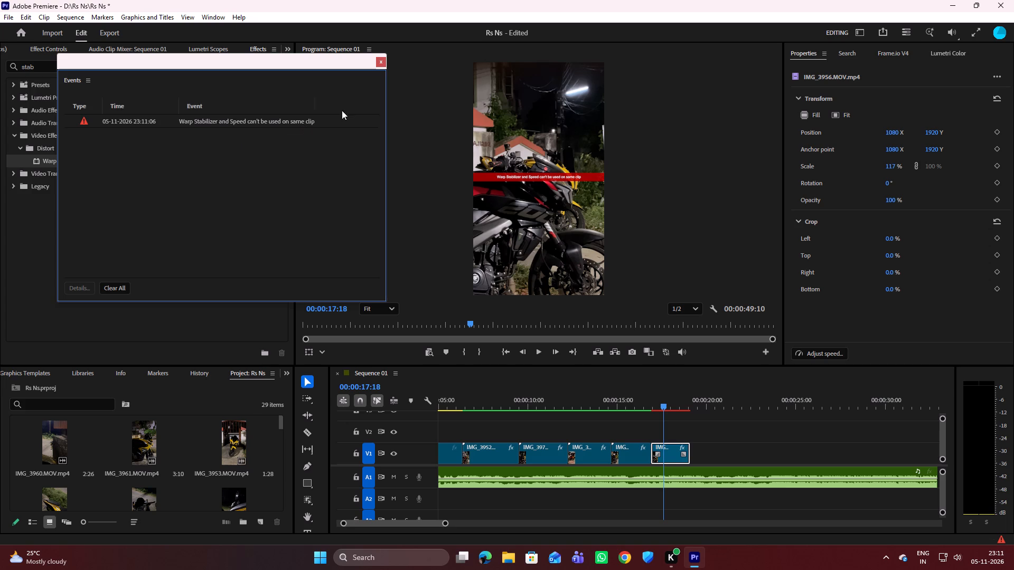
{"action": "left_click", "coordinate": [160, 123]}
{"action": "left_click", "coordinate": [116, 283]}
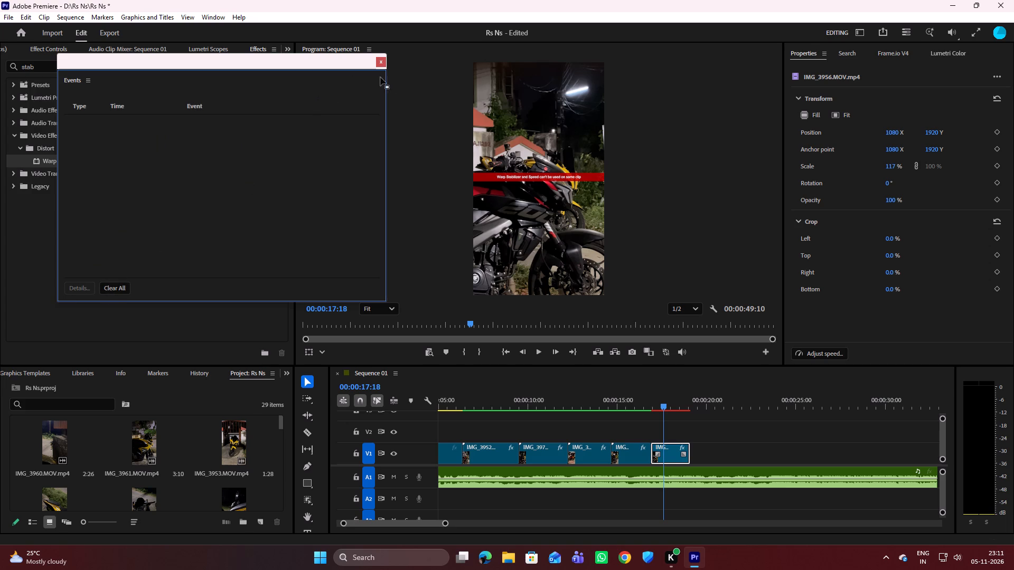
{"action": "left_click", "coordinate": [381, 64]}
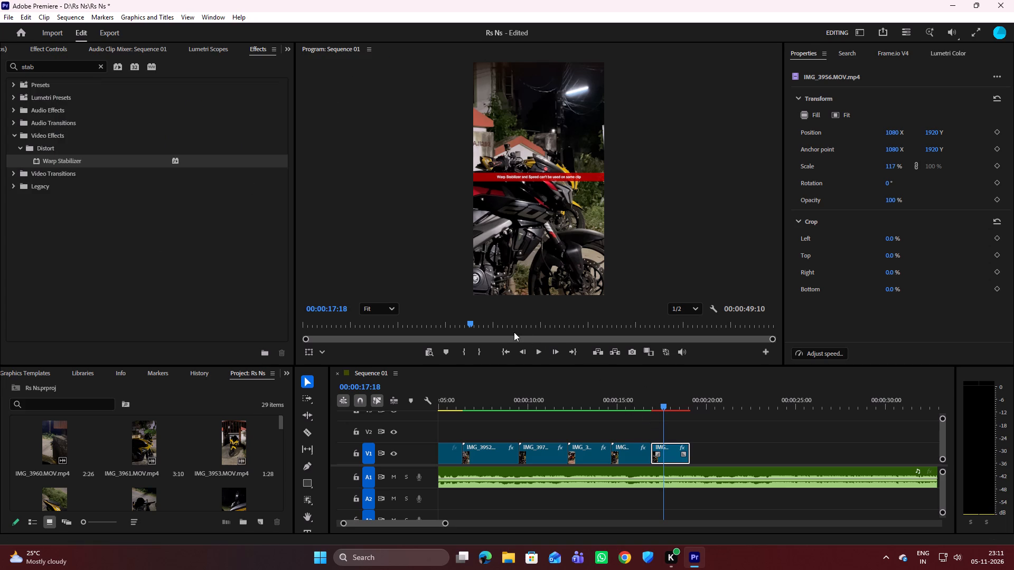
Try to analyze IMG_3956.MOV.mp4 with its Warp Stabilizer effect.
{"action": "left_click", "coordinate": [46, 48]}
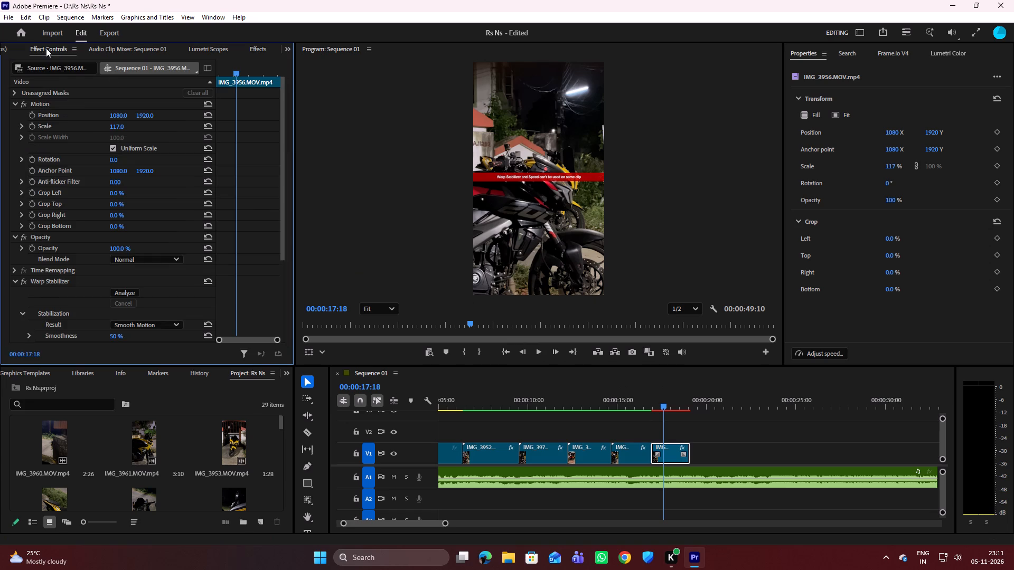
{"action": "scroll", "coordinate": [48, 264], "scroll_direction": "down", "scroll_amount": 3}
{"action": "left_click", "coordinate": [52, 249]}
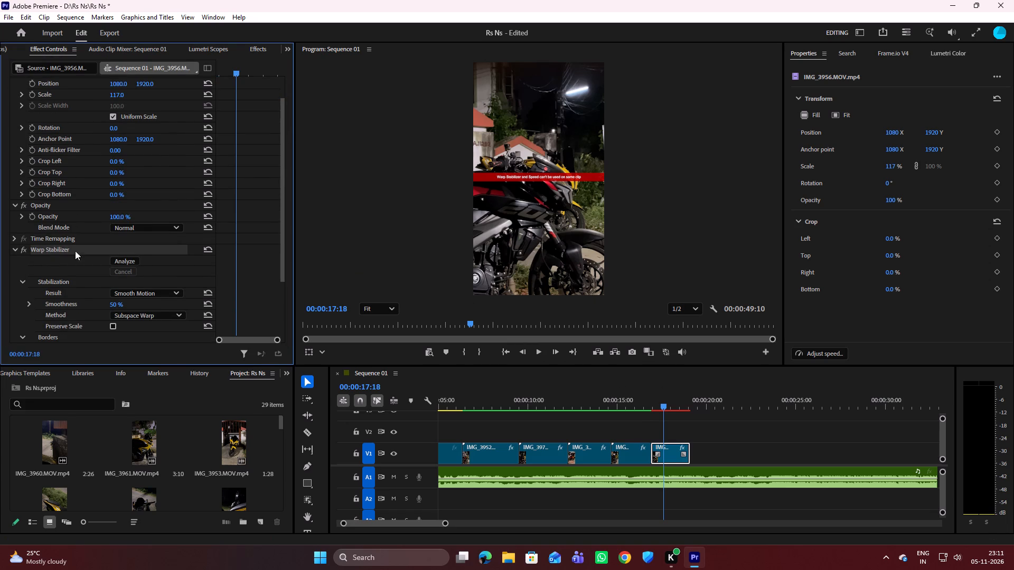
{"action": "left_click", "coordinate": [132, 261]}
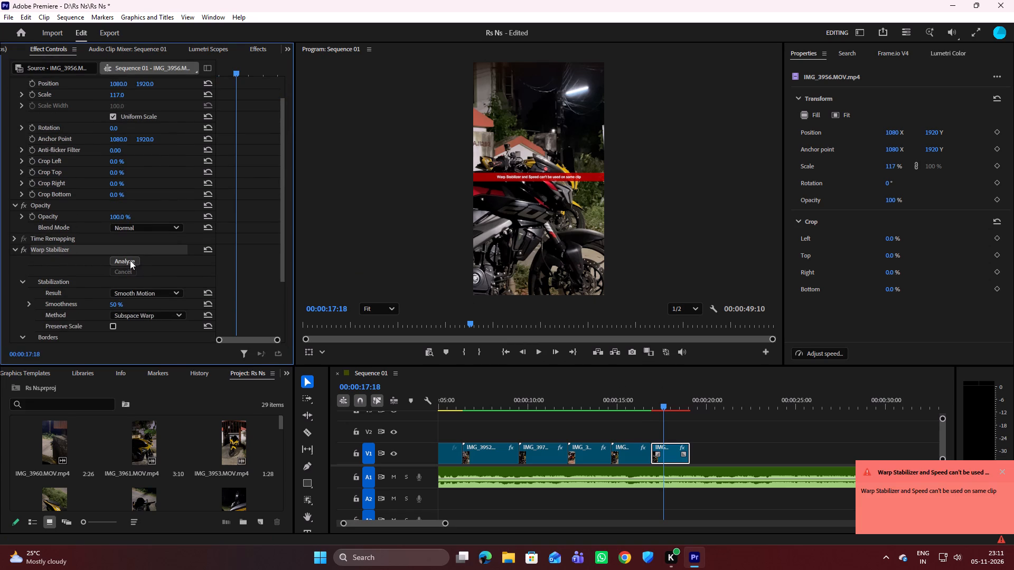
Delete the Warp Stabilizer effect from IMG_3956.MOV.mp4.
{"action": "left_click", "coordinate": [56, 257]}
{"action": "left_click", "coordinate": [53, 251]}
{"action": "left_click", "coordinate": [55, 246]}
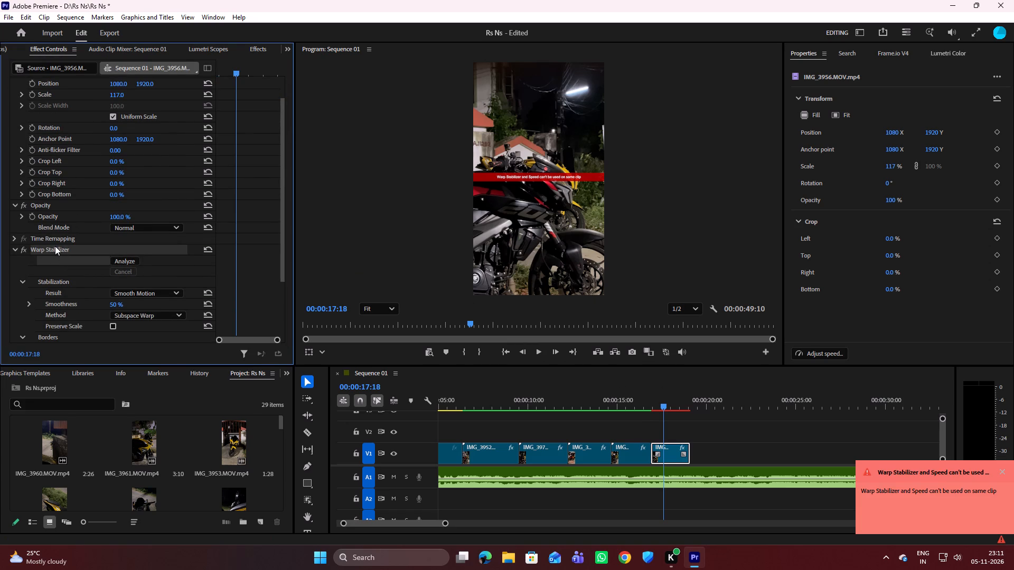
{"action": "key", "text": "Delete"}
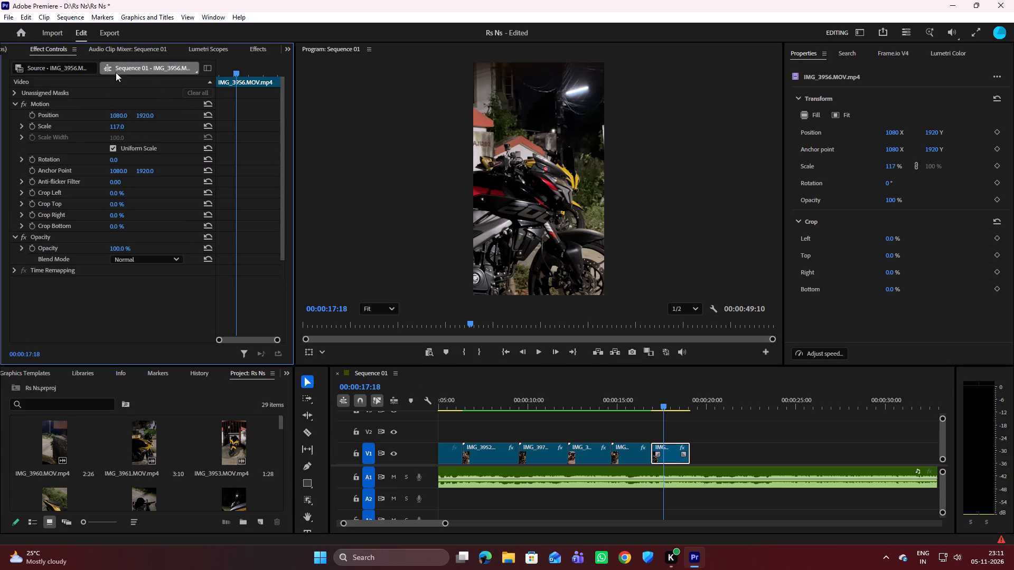
Look through the effect folders filtered by "stab" for usable presets, effects and transitions.
{"action": "left_click", "coordinate": [257, 50]}
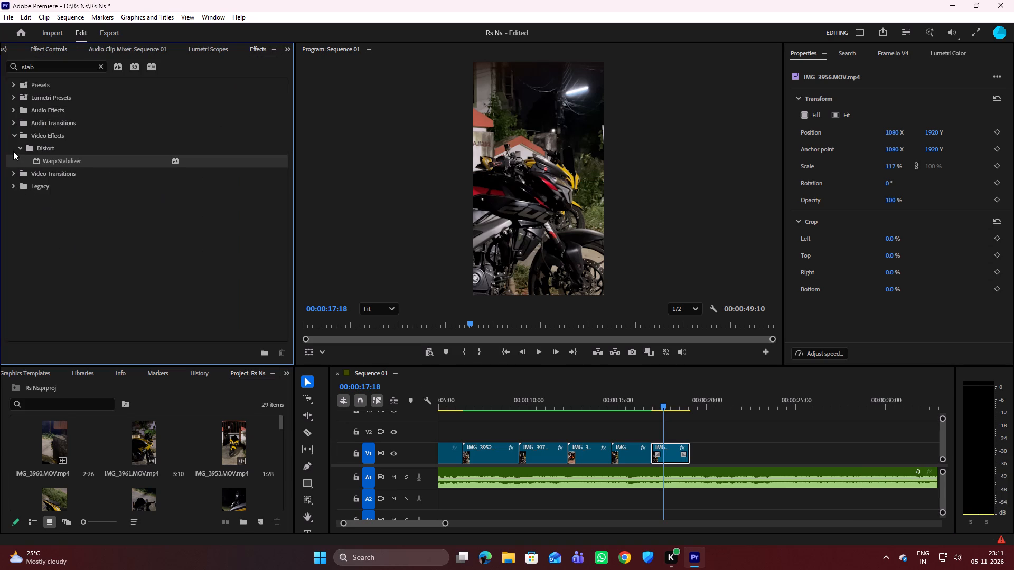
{"action": "left_click", "coordinate": [22, 145]}
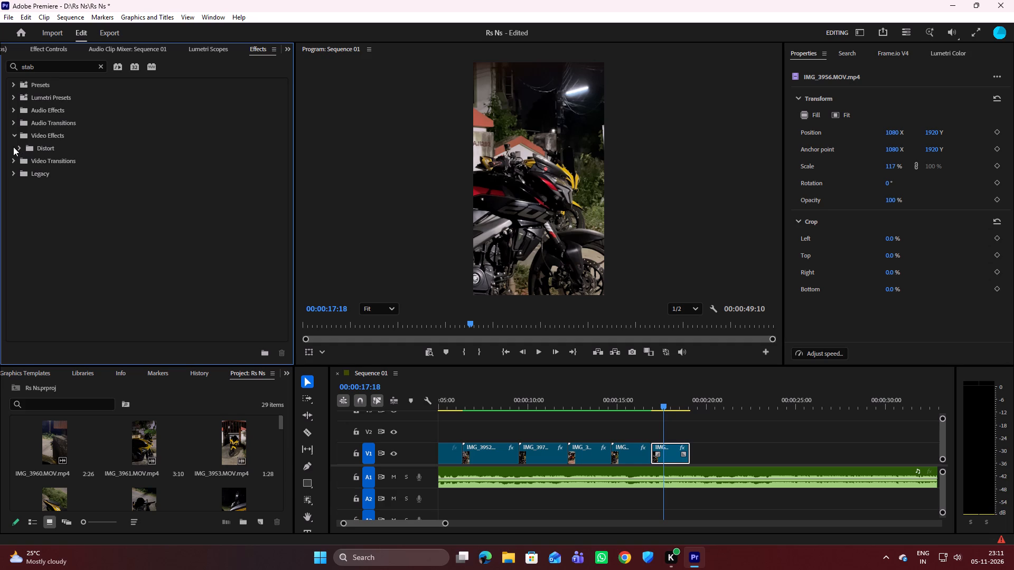
{"action": "left_click", "coordinate": [13, 135]}
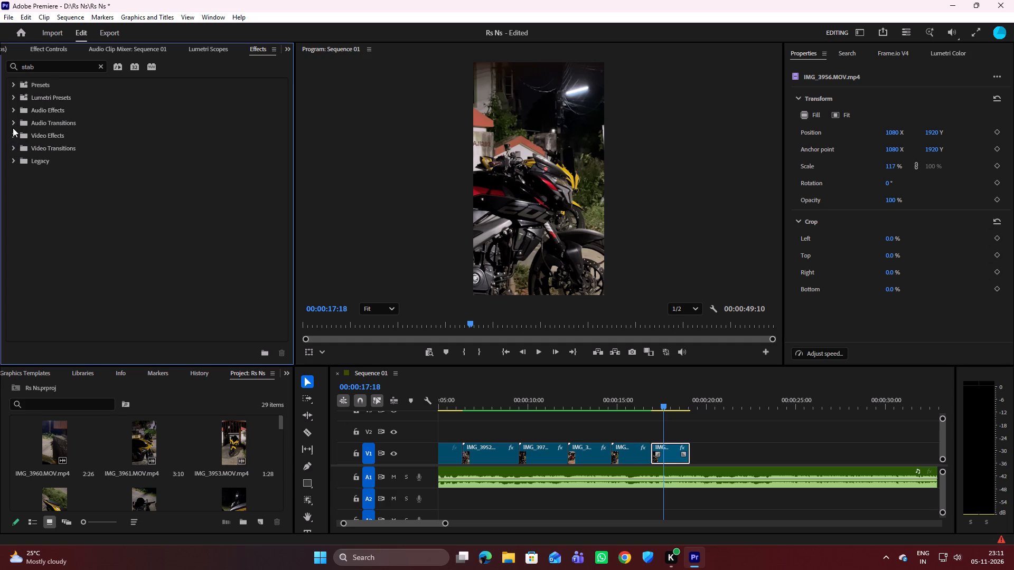
{"action": "left_click", "coordinate": [12, 137]}
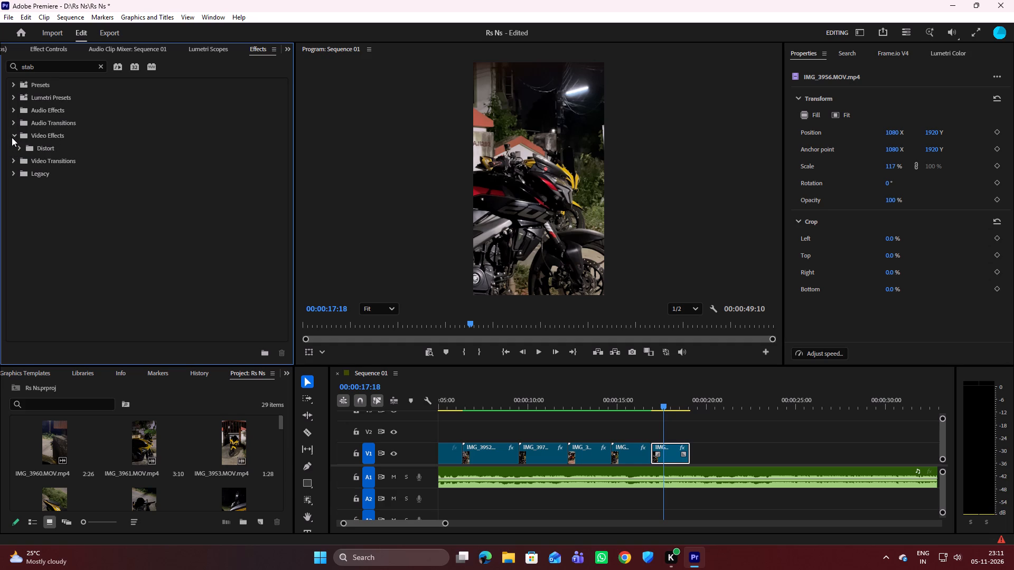
{"action": "left_click", "coordinate": [18, 146]}
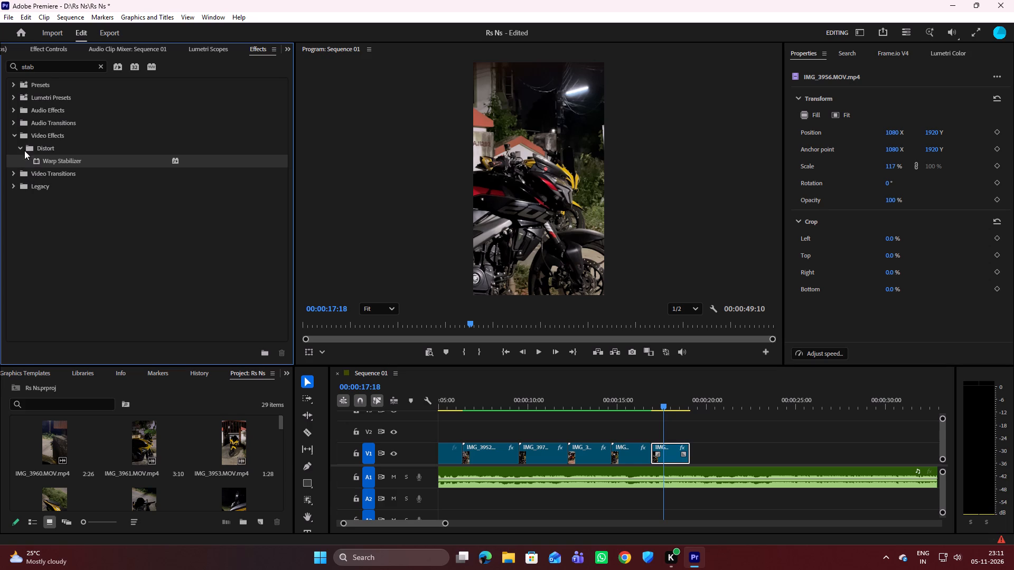
{"action": "left_click", "coordinate": [19, 146]}
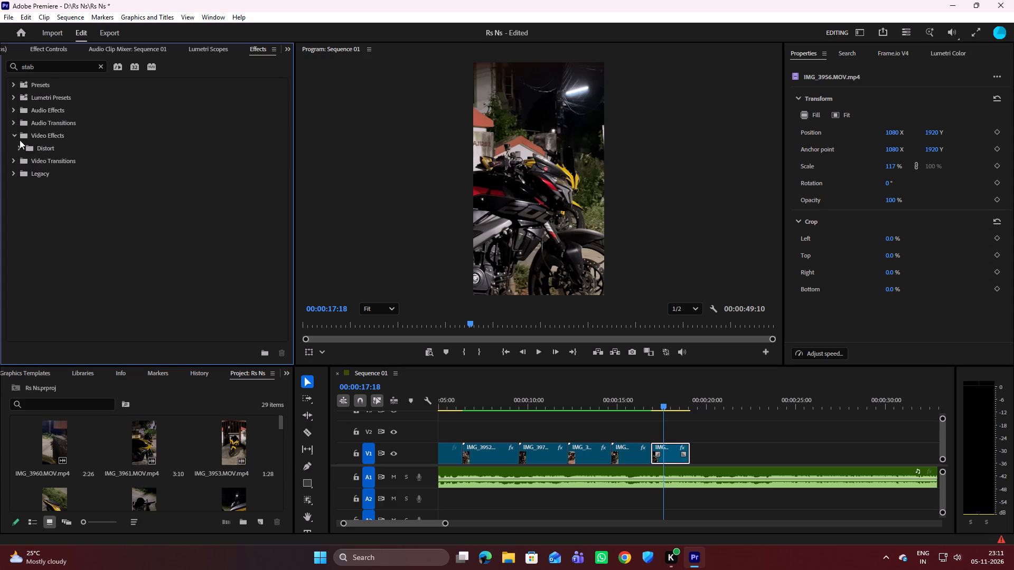
{"action": "left_click", "coordinate": [13, 137]}
{"action": "left_click", "coordinate": [14, 148]}
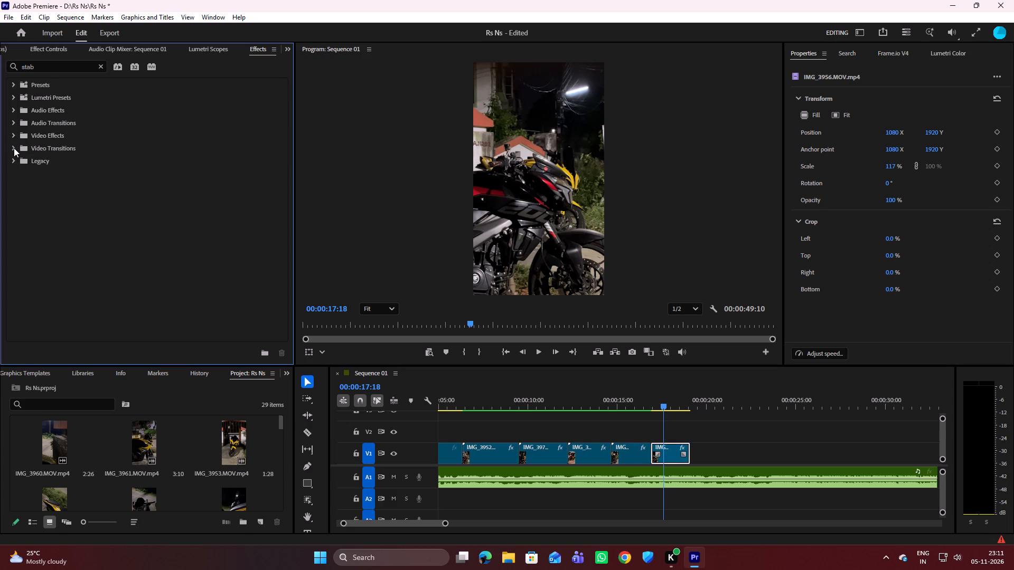
{"action": "left_click", "coordinate": [14, 148]}
{"action": "left_click", "coordinate": [15, 148]}
{"action": "left_click", "coordinate": [15, 148]}
{"action": "left_click", "coordinate": [18, 149]}
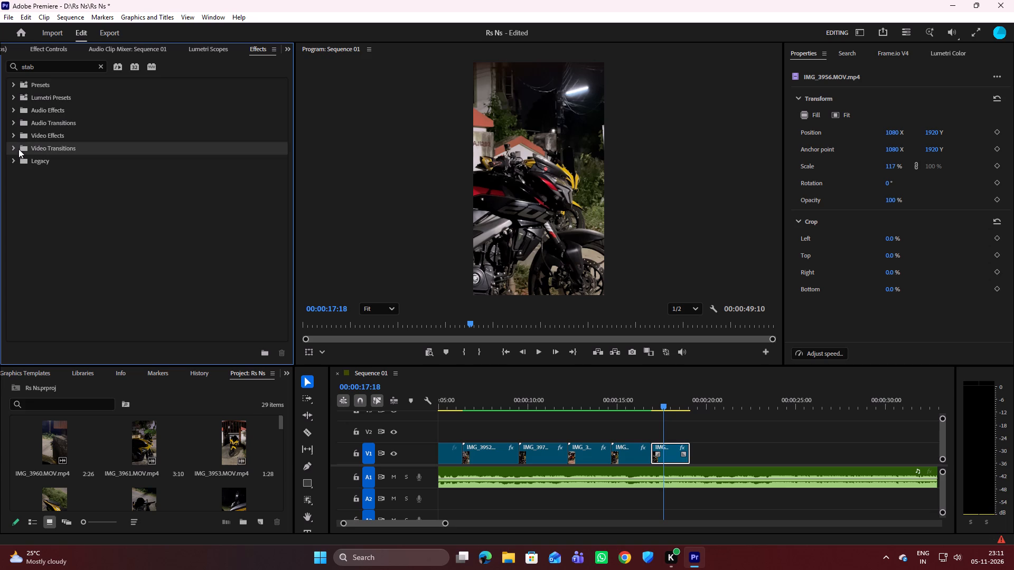
{"action": "left_click", "coordinate": [18, 149]}
{"action": "left_click", "coordinate": [15, 148]}
{"action": "double_click", "coordinate": [15, 148]}
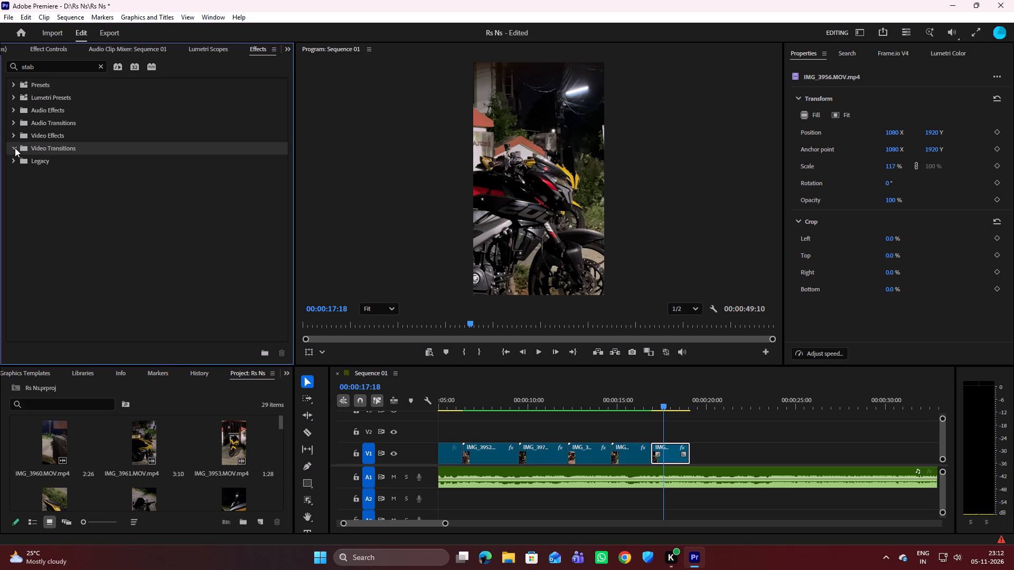
{"action": "left_click", "coordinate": [15, 148]}
{"action": "left_click", "coordinate": [15, 148]}
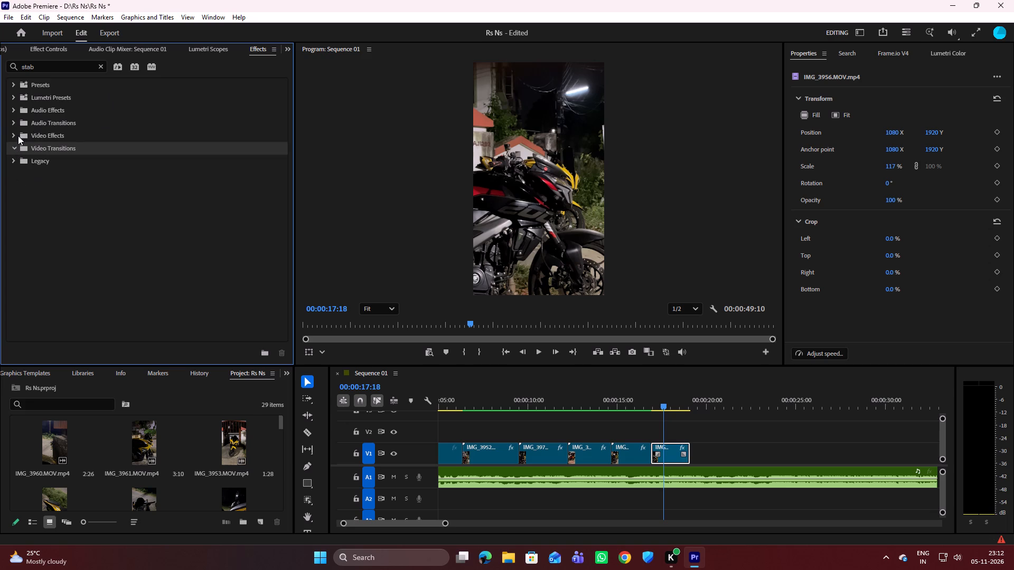
{"action": "left_click", "coordinate": [16, 146]}
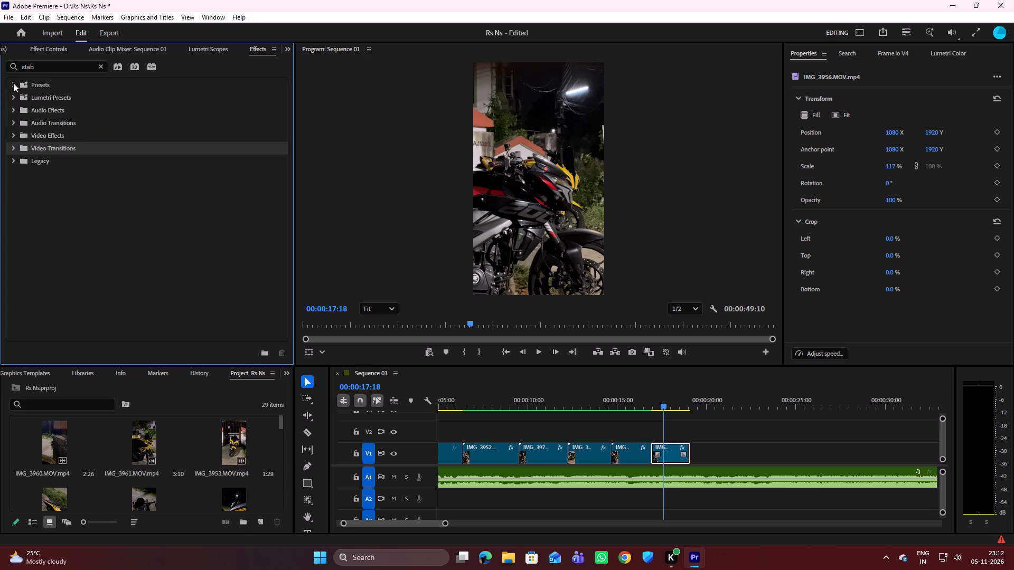
{"action": "left_click", "coordinate": [13, 83]}
{"action": "left_click", "coordinate": [13, 83]}
{"action": "left_click", "coordinate": [15, 94]}
{"action": "left_click", "coordinate": [15, 94]}
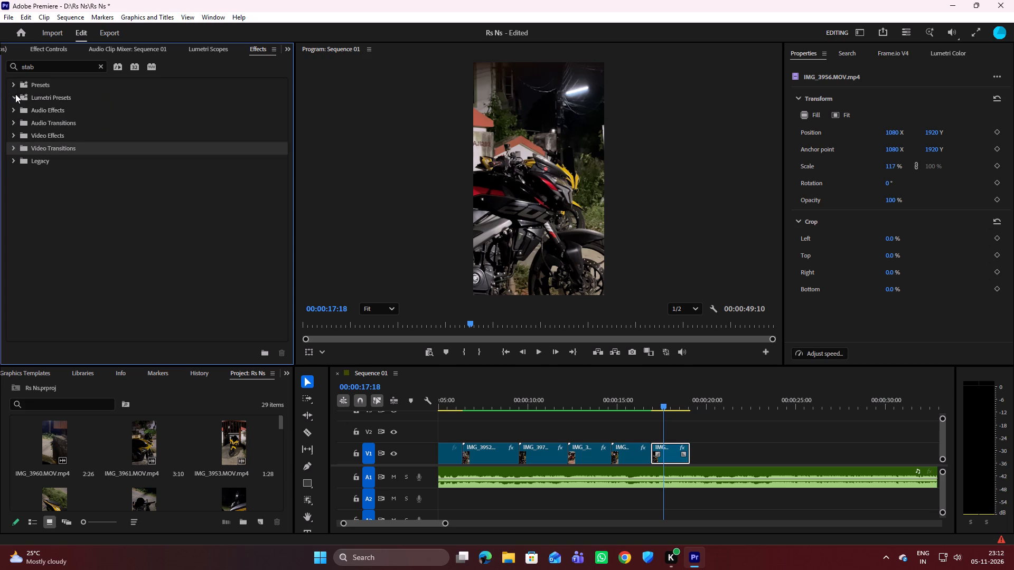
{"action": "left_click", "coordinate": [13, 85]}
{"action": "left_click", "coordinate": [13, 83]}
{"action": "left_click", "coordinate": [13, 96]}
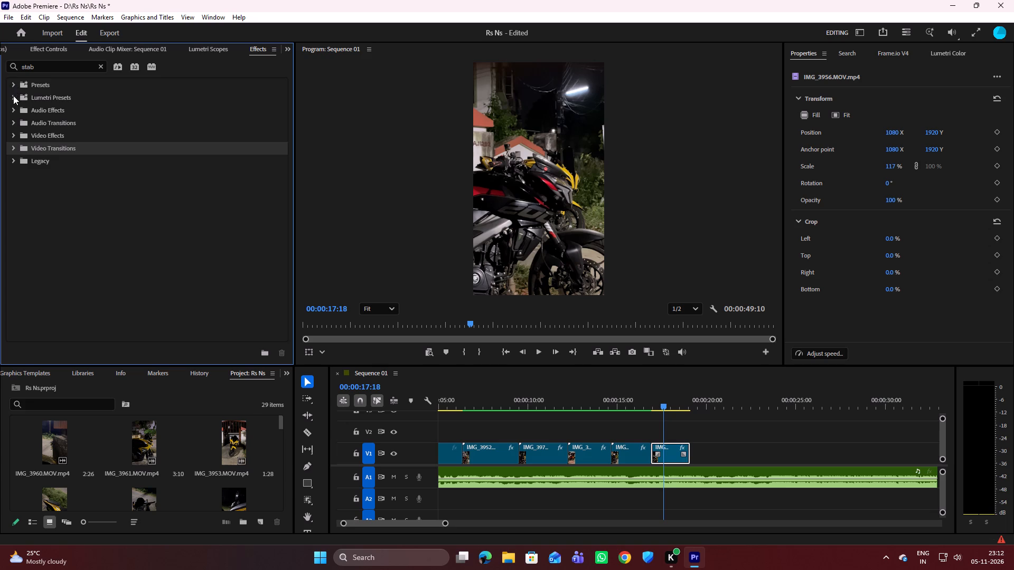
{"action": "left_click", "coordinate": [13, 108]}
{"action": "left_click", "coordinate": [13, 108]}
{"action": "left_click", "coordinate": [14, 118]}
{"action": "left_click", "coordinate": [13, 121]}
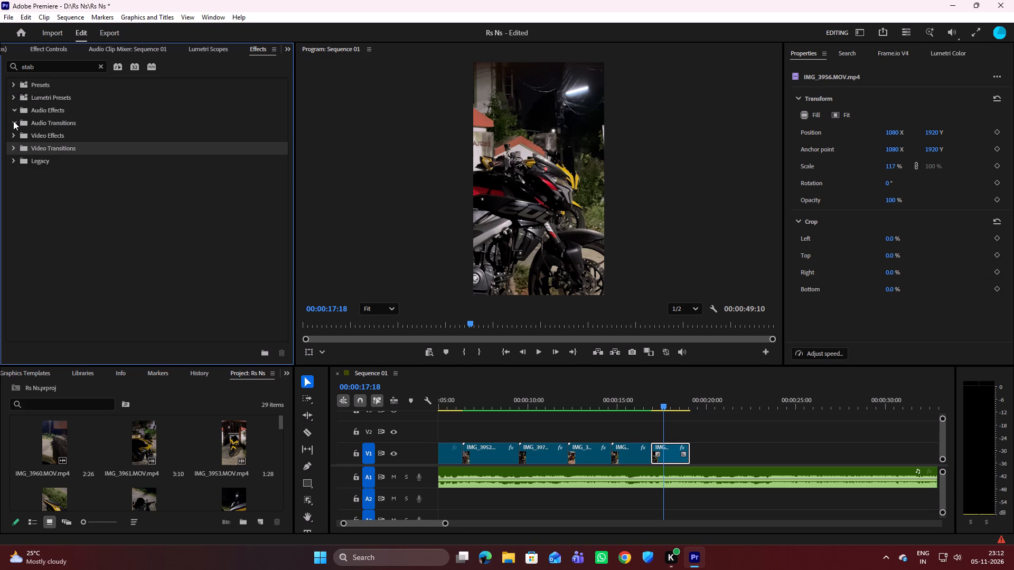
{"action": "left_click", "coordinate": [13, 121]}
{"action": "left_click", "coordinate": [12, 137]}
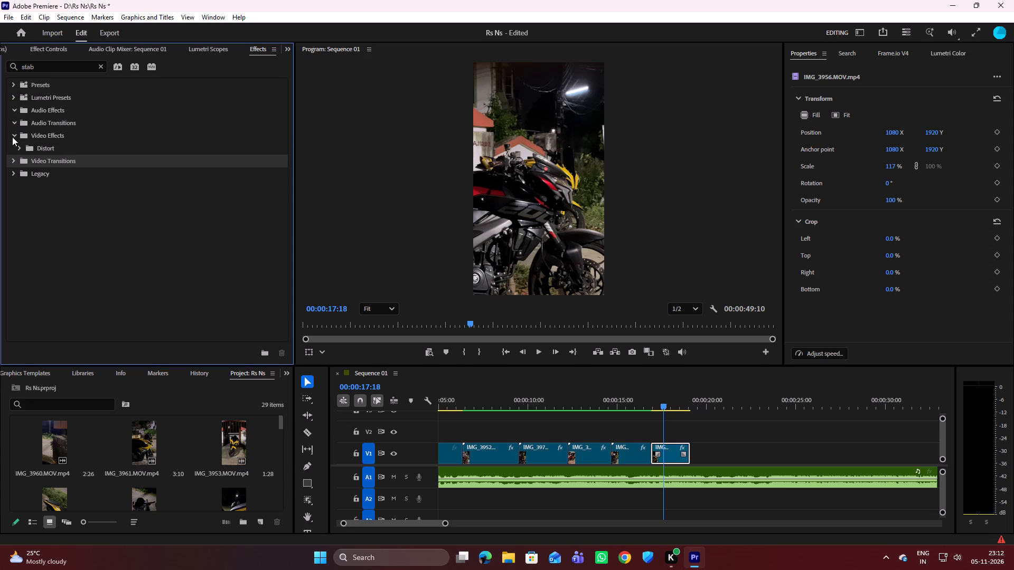
{"action": "left_click", "coordinate": [12, 137]}
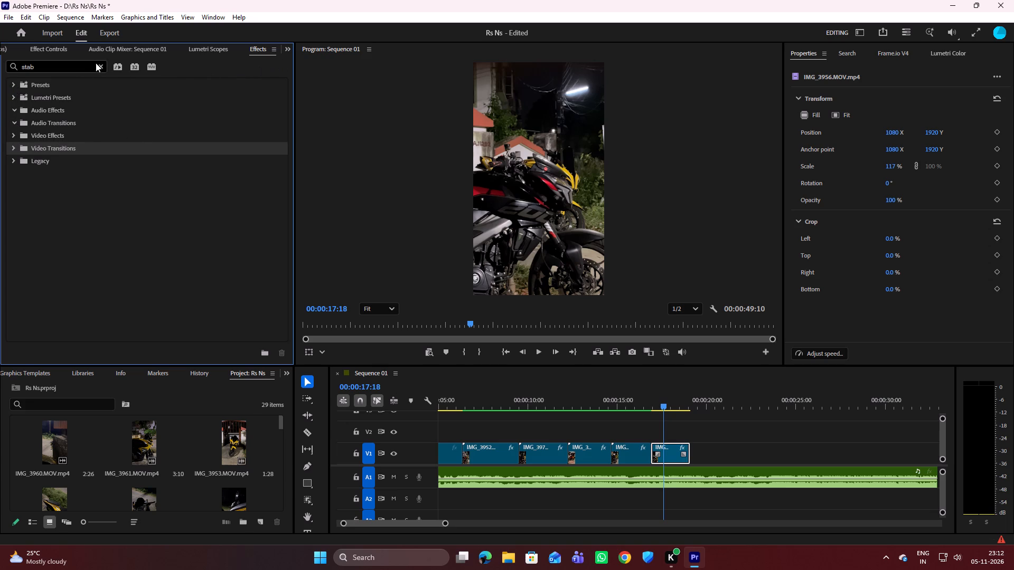
Clear the effects search and apply the Gaussian Blur effect from Blur & Sharpen to the clip IMG_3973.MOV.mp4.
{"action": "left_click", "coordinate": [101, 66]}
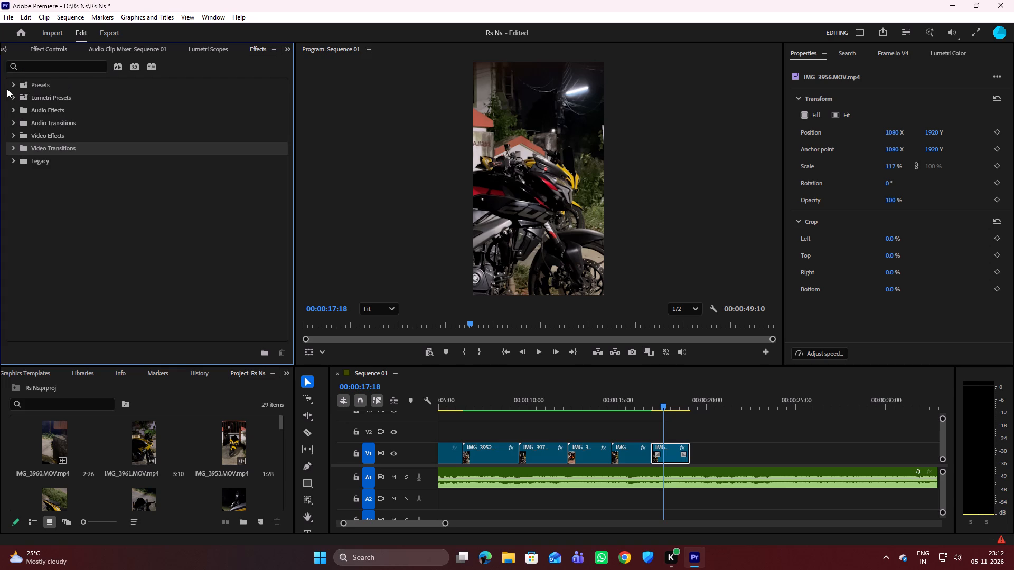
{"action": "left_click", "coordinate": [14, 82]}
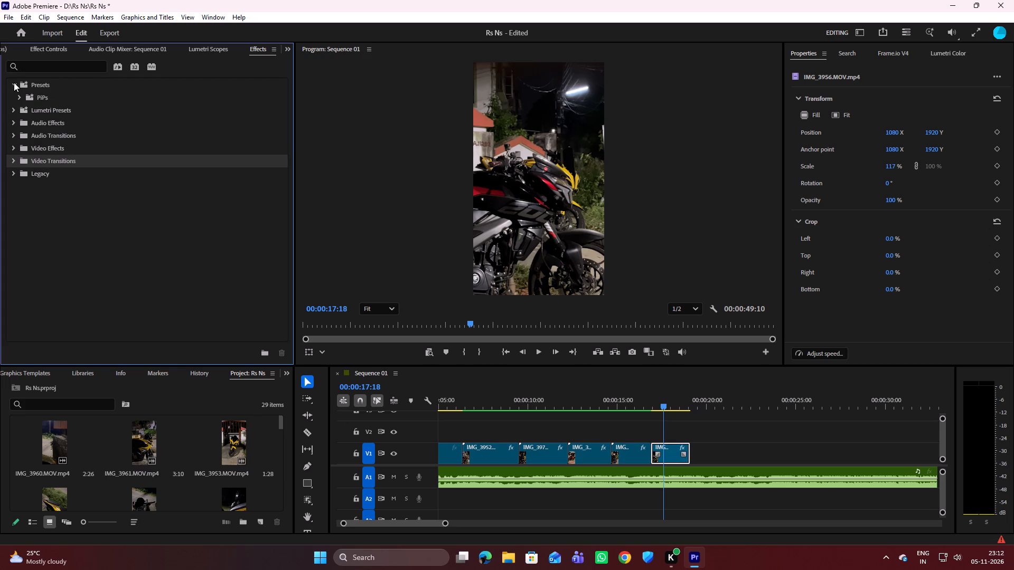
{"action": "left_click", "coordinate": [13, 81]}
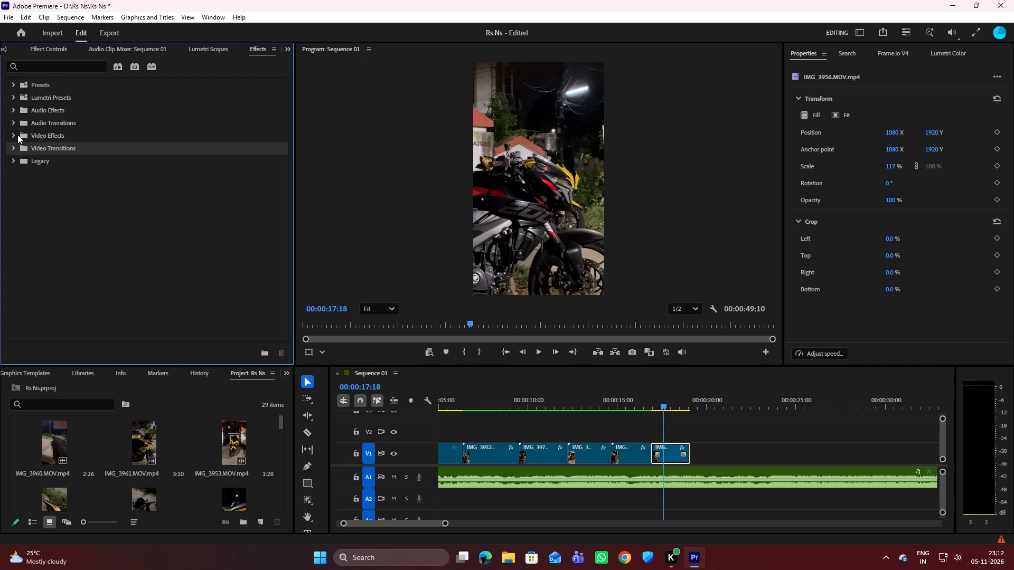
{"action": "left_click", "coordinate": [12, 136]}
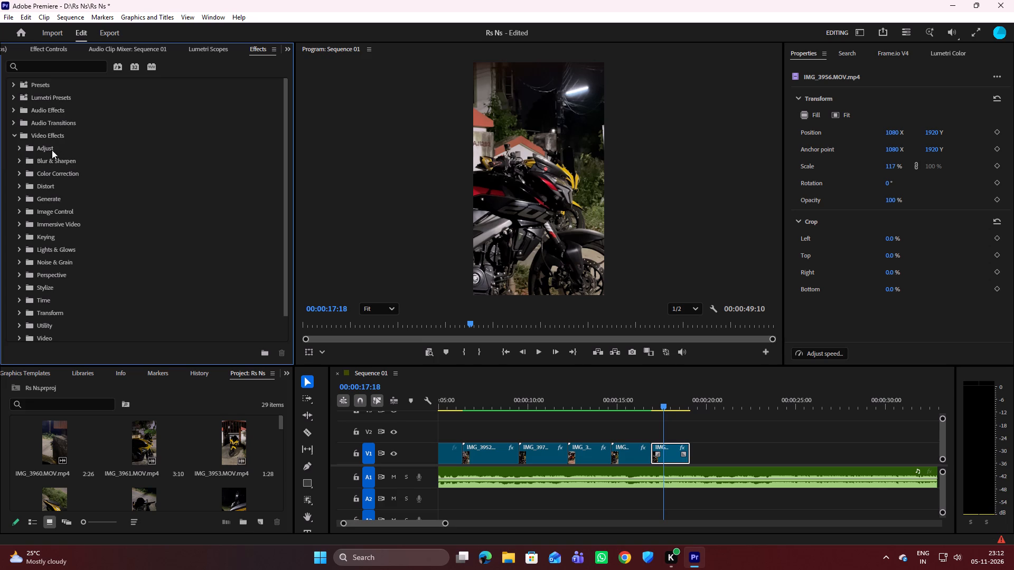
{"action": "left_click", "coordinate": [21, 146]}
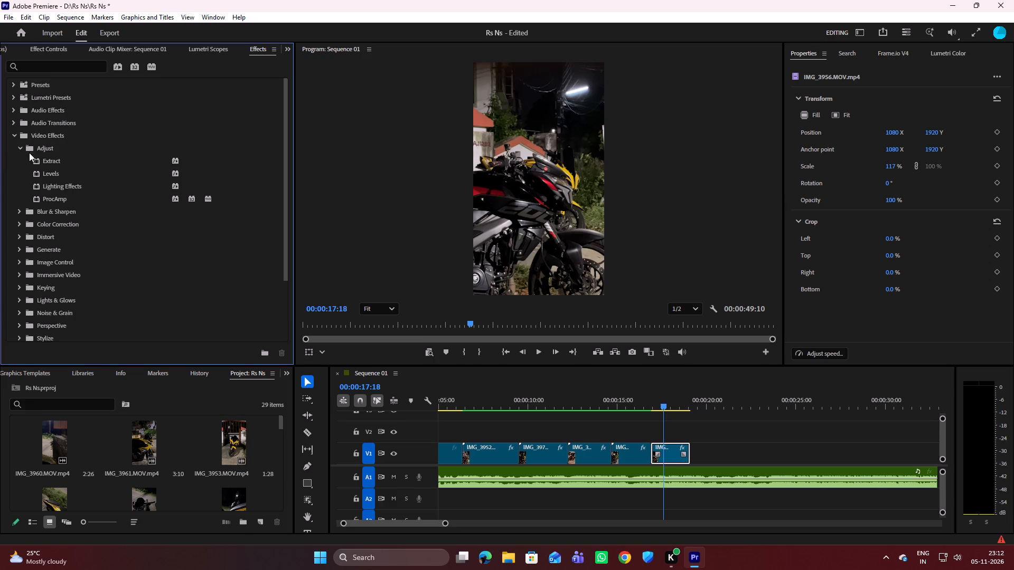
{"action": "left_click", "coordinate": [22, 145]}
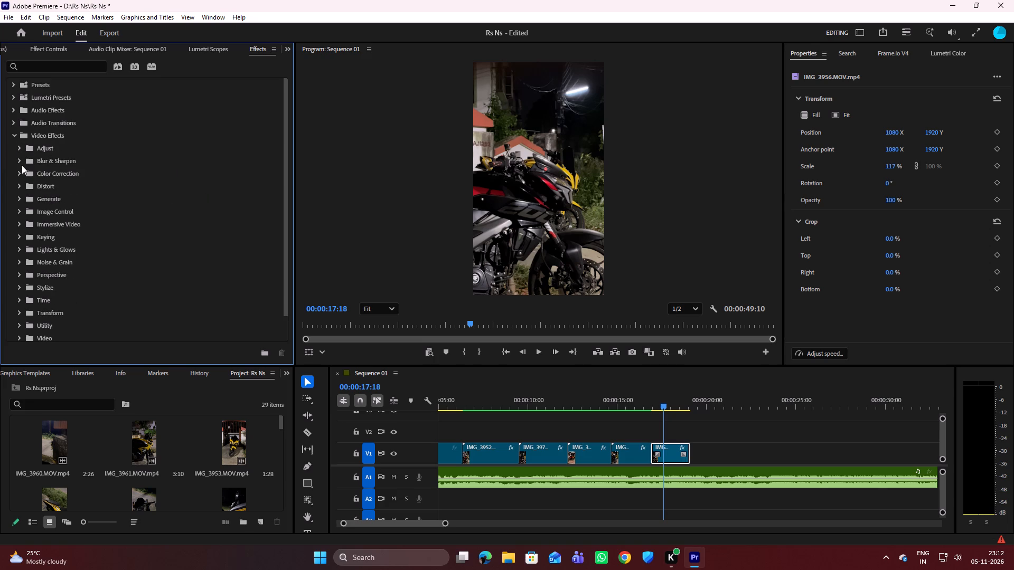
{"action": "left_click", "coordinate": [20, 162]}
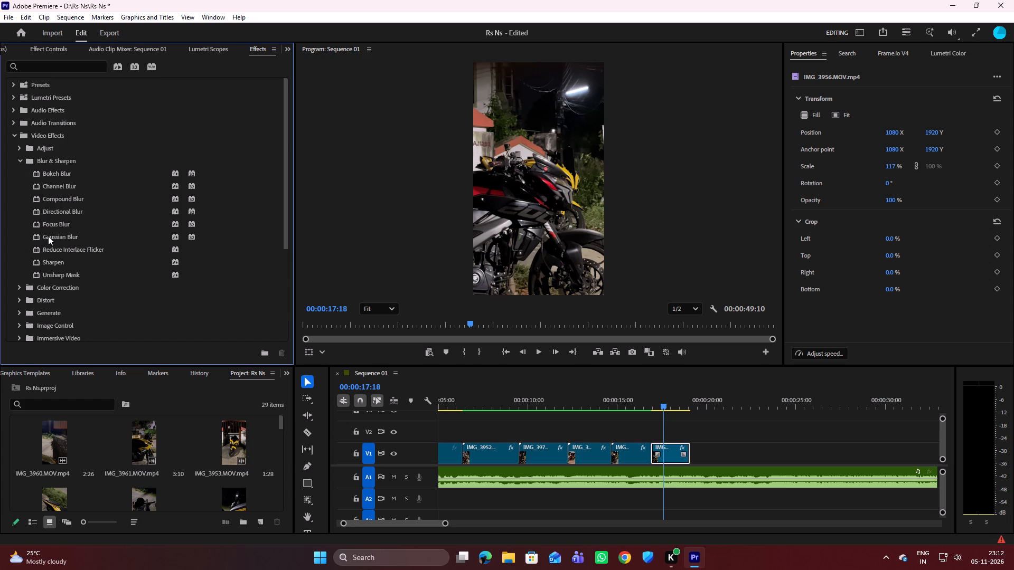
{"action": "left_click", "coordinate": [581, 450]}
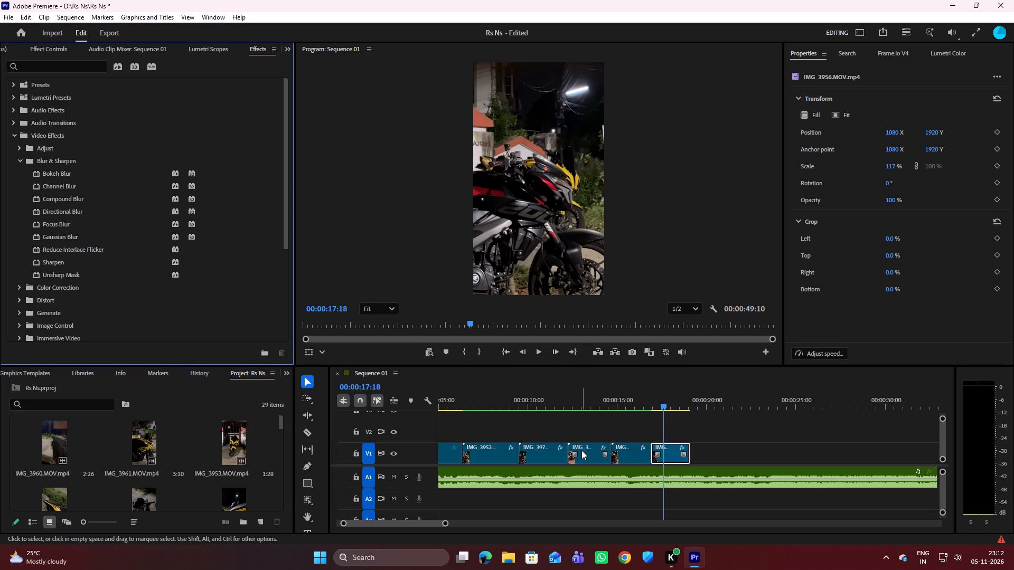
{"action": "left_click_drag", "start_coordinate": [663, 403], "coordinate": [570, 409]}
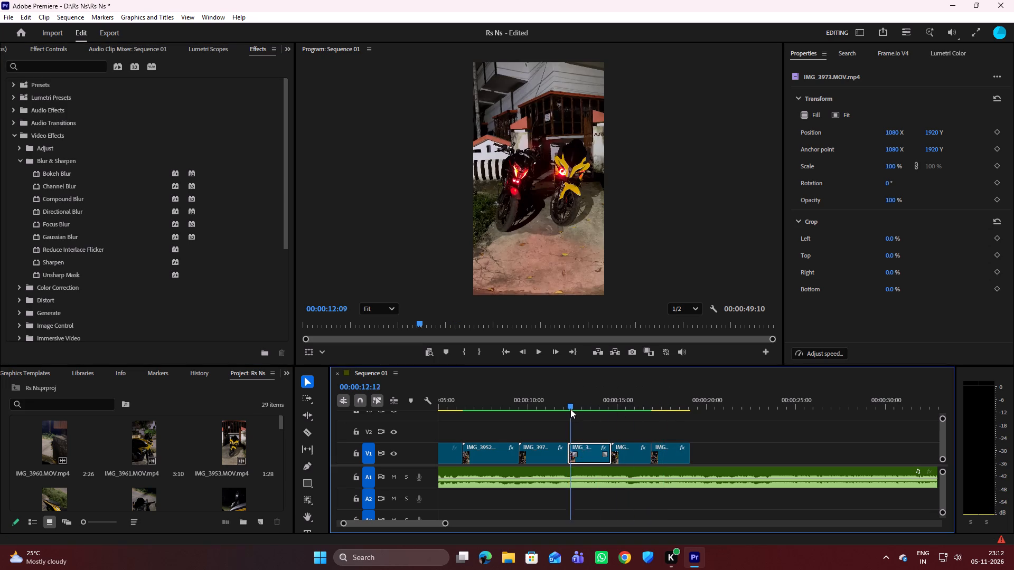
{"action": "left_click_drag", "start_coordinate": [570, 409], "coordinate": [579, 410]}
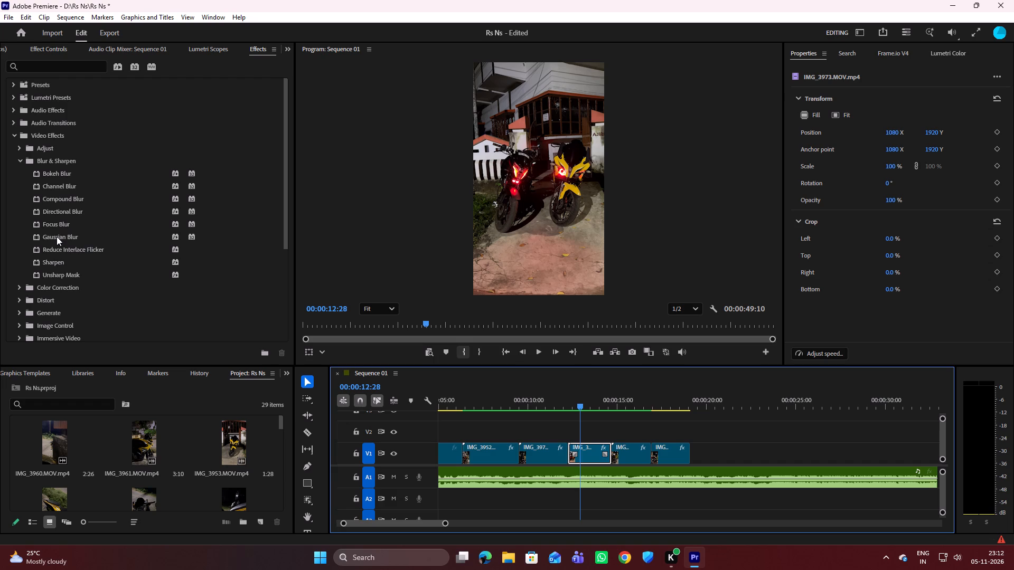
{"action": "left_click_drag", "start_coordinate": [57, 236], "coordinate": [585, 451]}
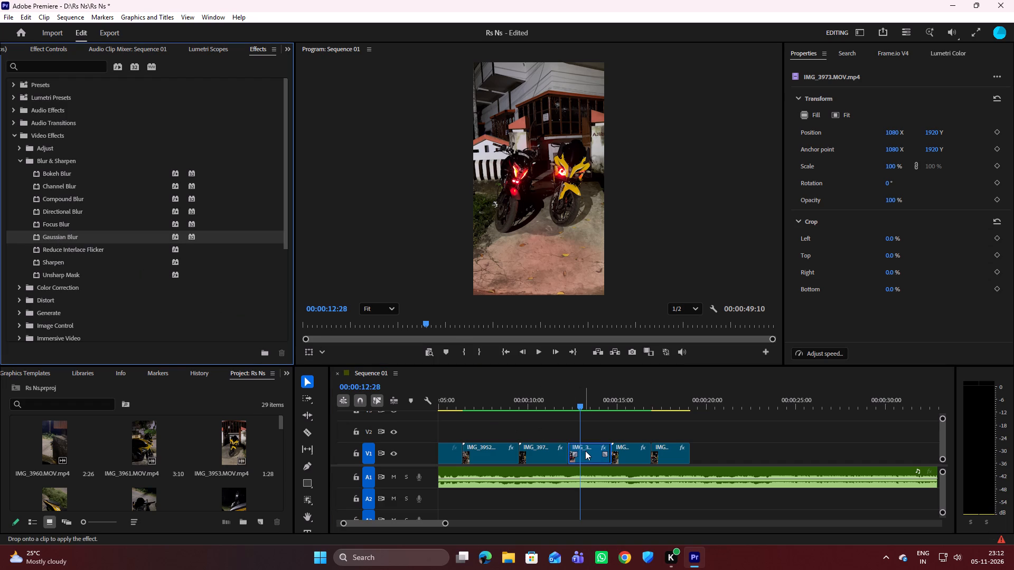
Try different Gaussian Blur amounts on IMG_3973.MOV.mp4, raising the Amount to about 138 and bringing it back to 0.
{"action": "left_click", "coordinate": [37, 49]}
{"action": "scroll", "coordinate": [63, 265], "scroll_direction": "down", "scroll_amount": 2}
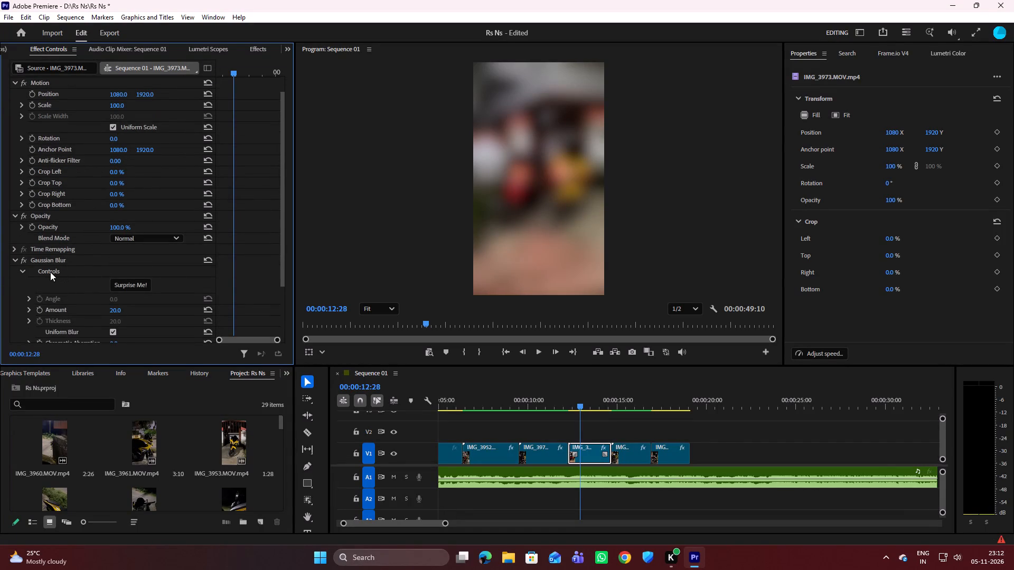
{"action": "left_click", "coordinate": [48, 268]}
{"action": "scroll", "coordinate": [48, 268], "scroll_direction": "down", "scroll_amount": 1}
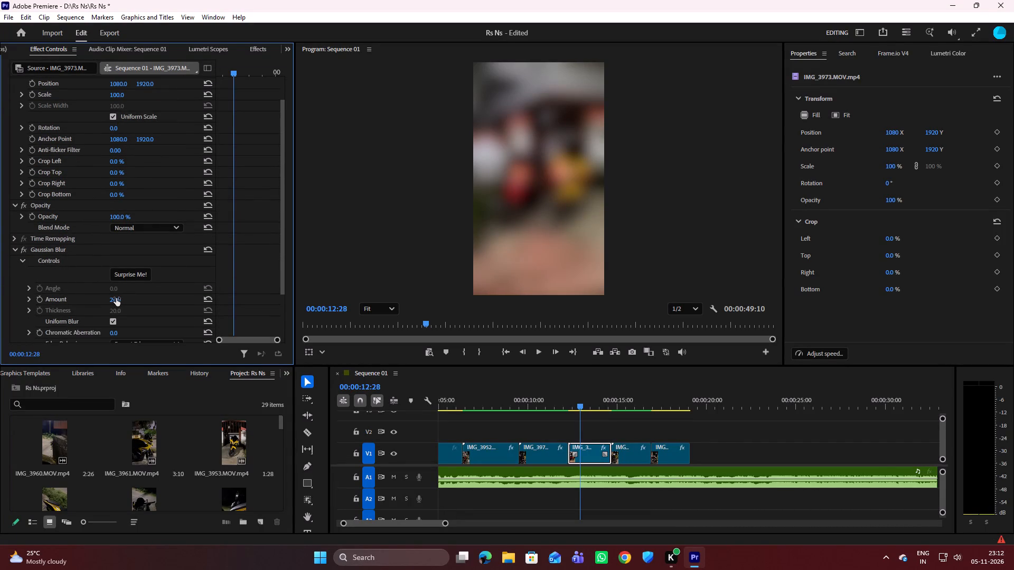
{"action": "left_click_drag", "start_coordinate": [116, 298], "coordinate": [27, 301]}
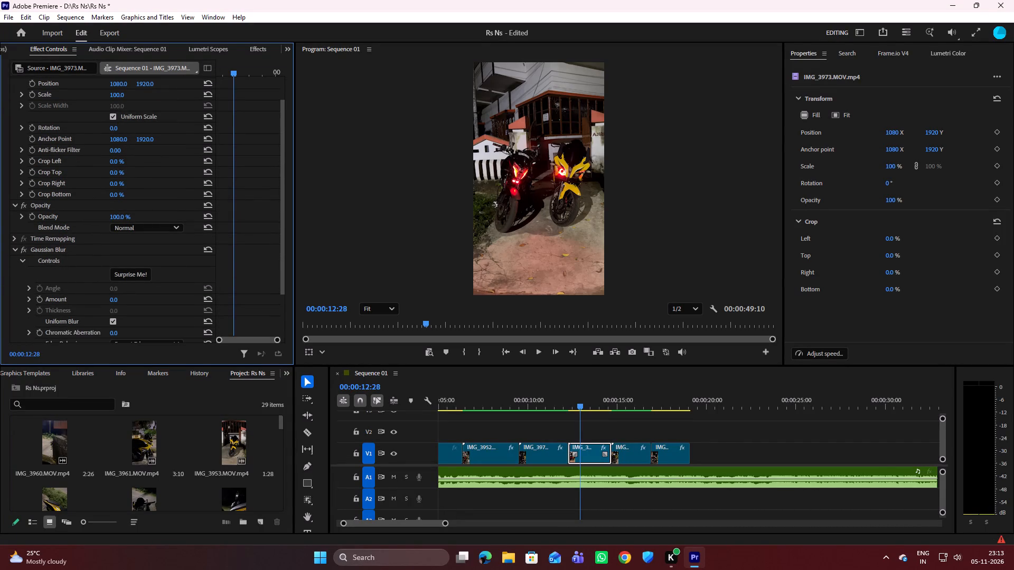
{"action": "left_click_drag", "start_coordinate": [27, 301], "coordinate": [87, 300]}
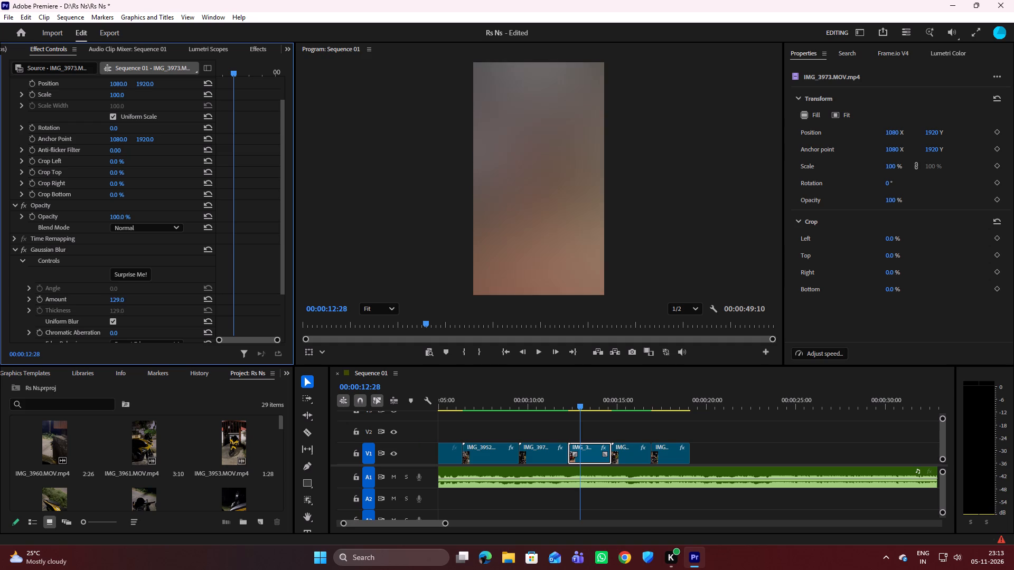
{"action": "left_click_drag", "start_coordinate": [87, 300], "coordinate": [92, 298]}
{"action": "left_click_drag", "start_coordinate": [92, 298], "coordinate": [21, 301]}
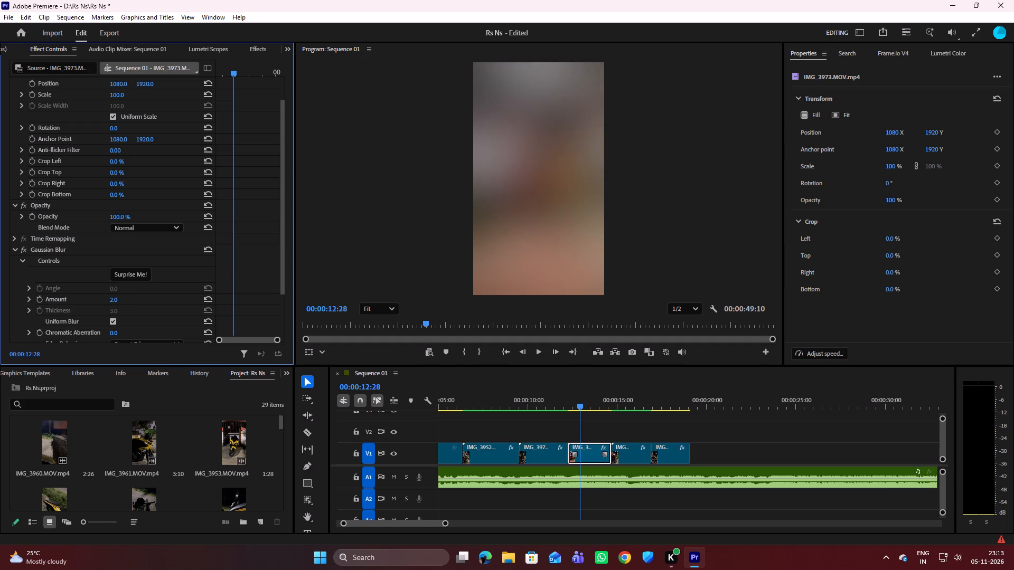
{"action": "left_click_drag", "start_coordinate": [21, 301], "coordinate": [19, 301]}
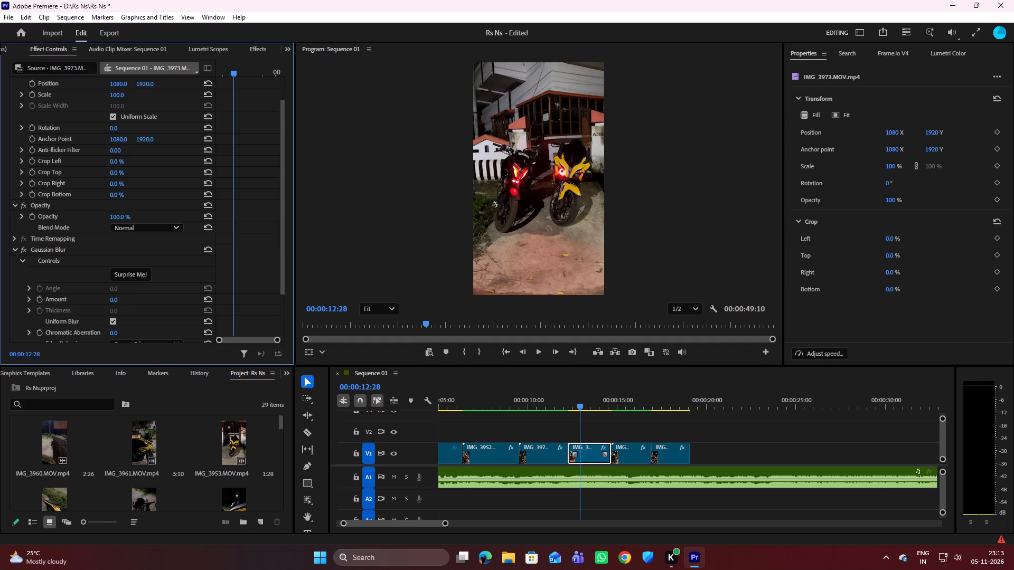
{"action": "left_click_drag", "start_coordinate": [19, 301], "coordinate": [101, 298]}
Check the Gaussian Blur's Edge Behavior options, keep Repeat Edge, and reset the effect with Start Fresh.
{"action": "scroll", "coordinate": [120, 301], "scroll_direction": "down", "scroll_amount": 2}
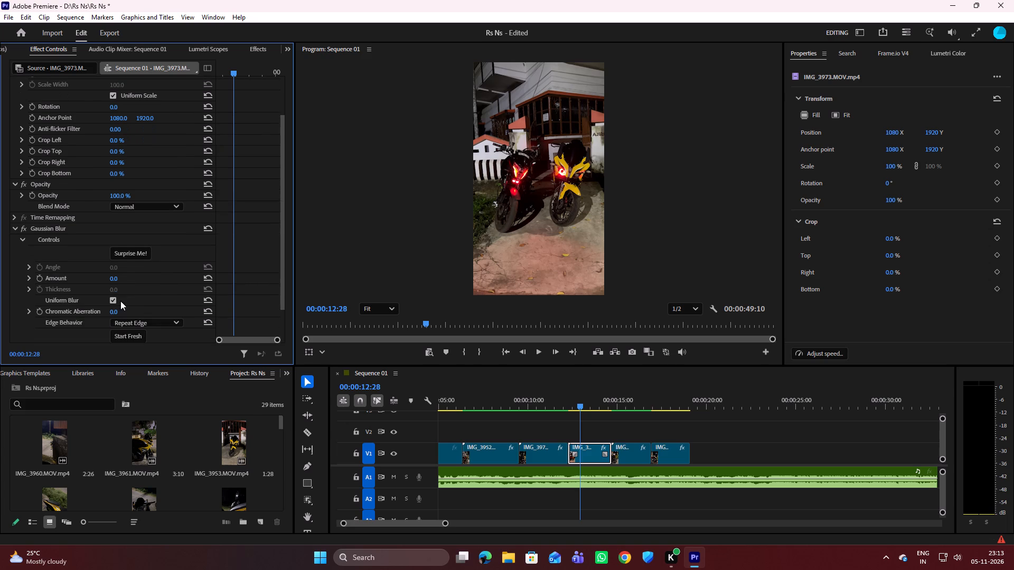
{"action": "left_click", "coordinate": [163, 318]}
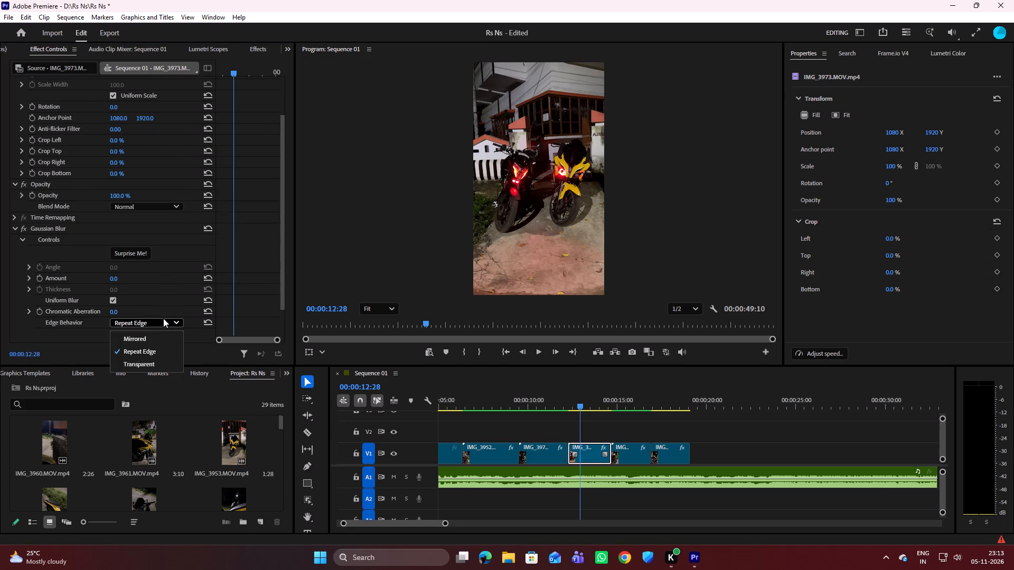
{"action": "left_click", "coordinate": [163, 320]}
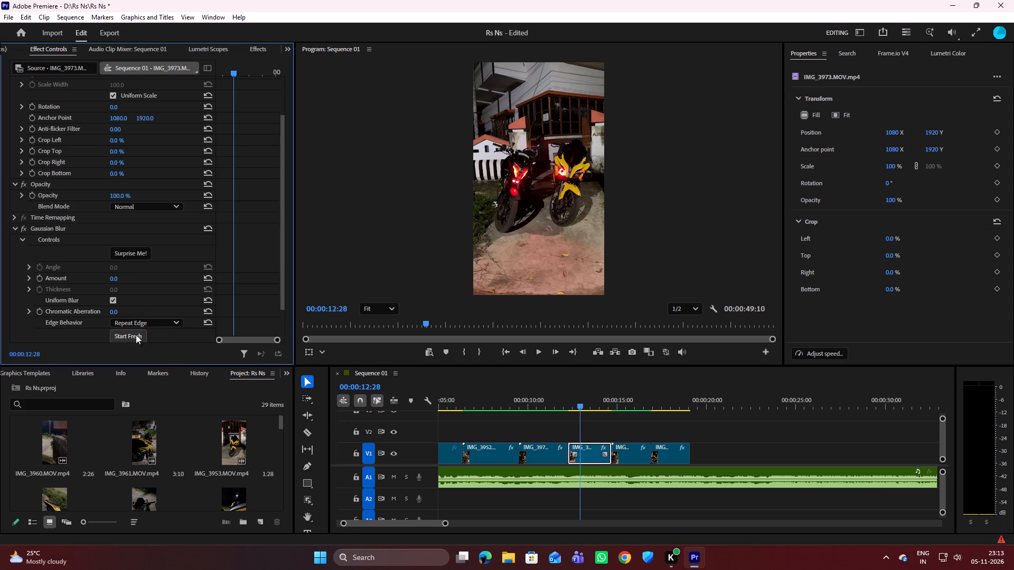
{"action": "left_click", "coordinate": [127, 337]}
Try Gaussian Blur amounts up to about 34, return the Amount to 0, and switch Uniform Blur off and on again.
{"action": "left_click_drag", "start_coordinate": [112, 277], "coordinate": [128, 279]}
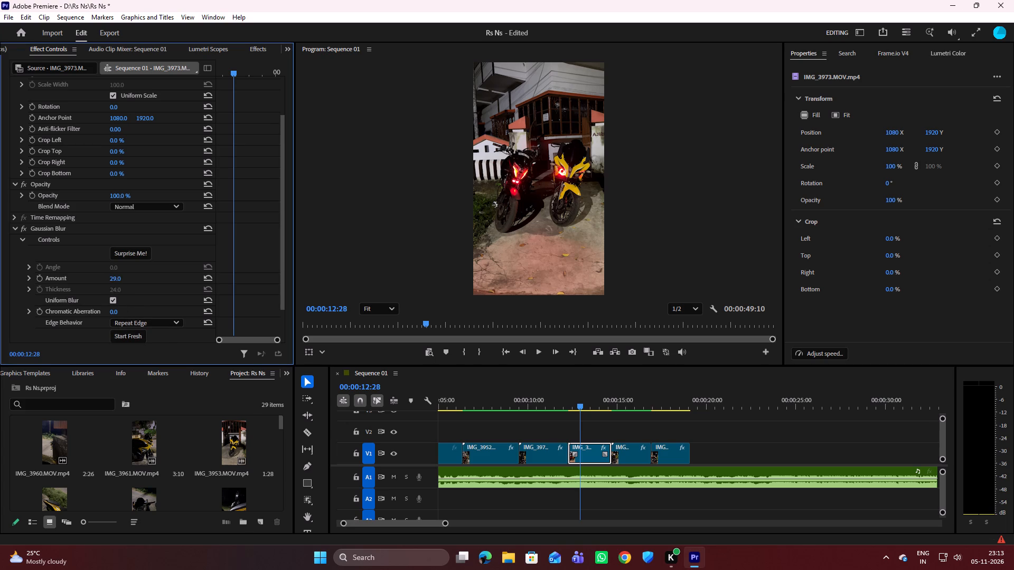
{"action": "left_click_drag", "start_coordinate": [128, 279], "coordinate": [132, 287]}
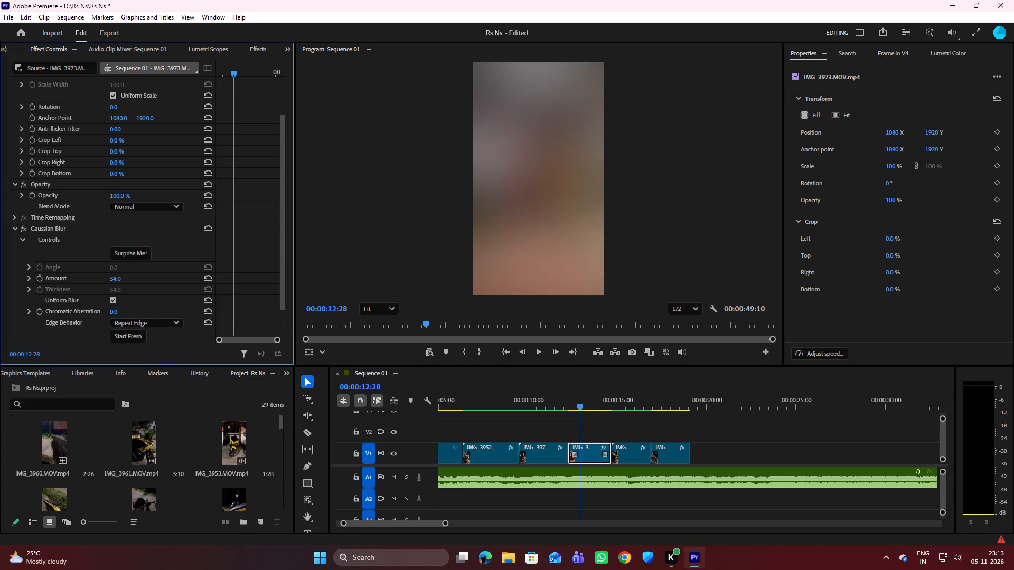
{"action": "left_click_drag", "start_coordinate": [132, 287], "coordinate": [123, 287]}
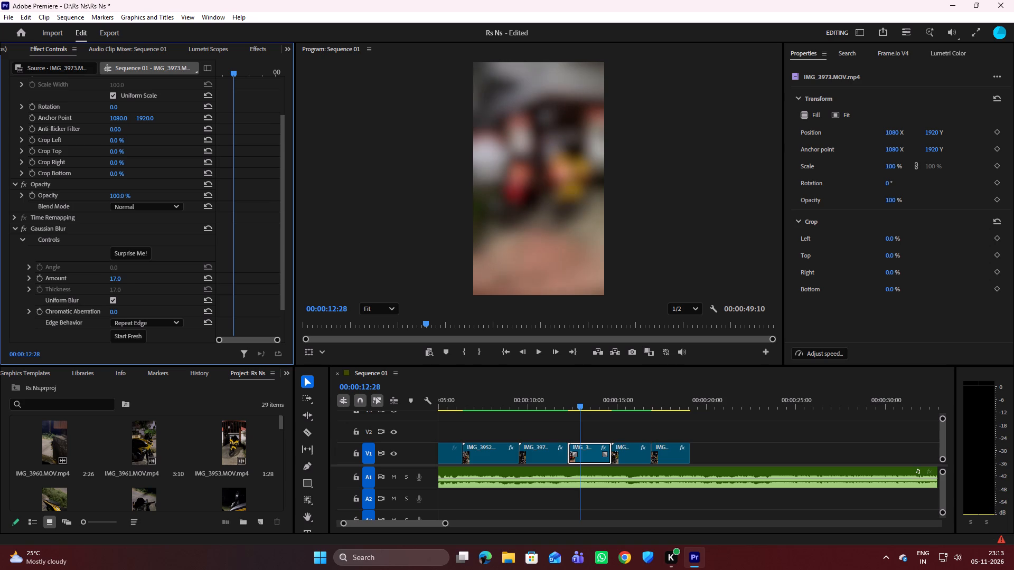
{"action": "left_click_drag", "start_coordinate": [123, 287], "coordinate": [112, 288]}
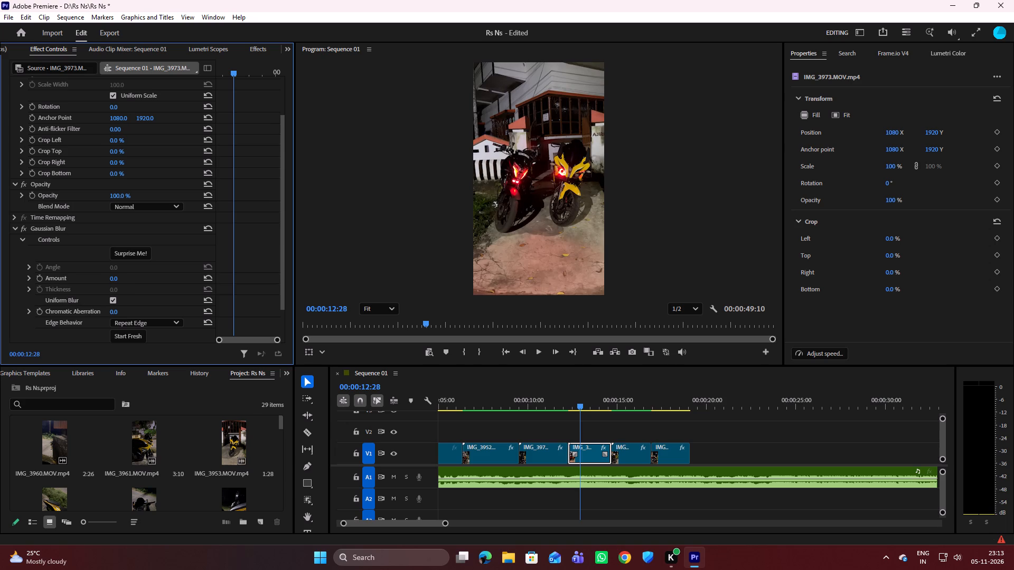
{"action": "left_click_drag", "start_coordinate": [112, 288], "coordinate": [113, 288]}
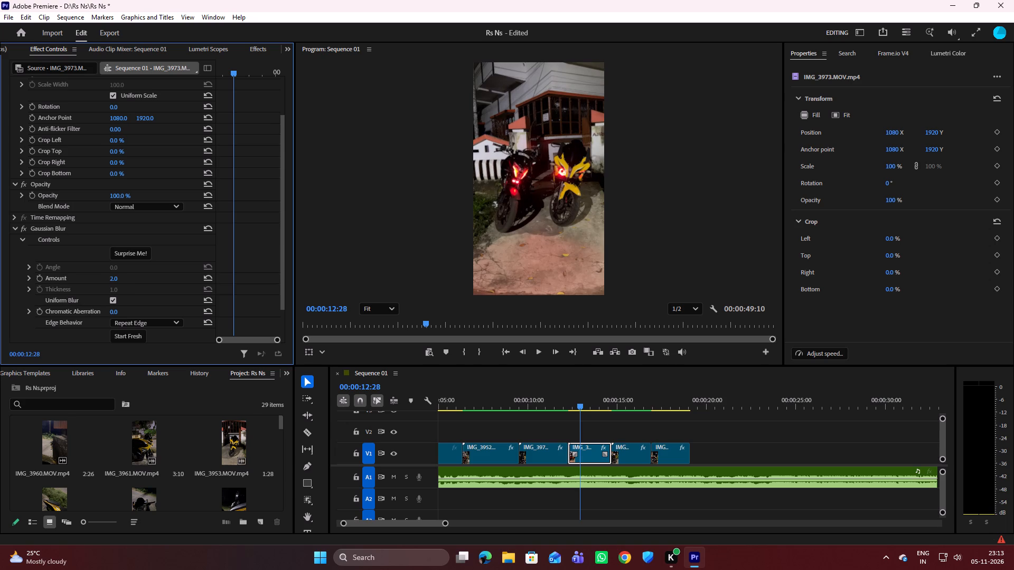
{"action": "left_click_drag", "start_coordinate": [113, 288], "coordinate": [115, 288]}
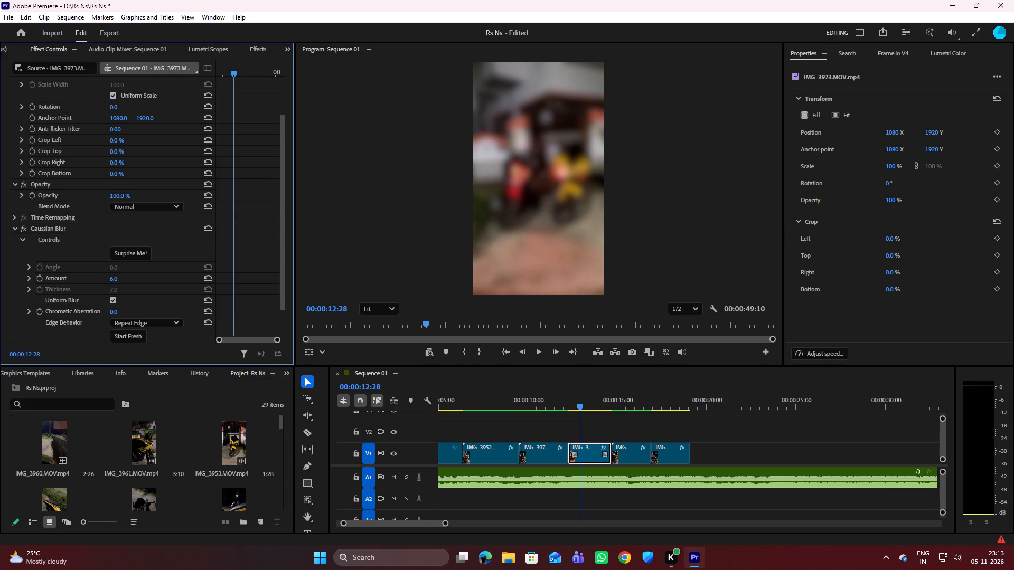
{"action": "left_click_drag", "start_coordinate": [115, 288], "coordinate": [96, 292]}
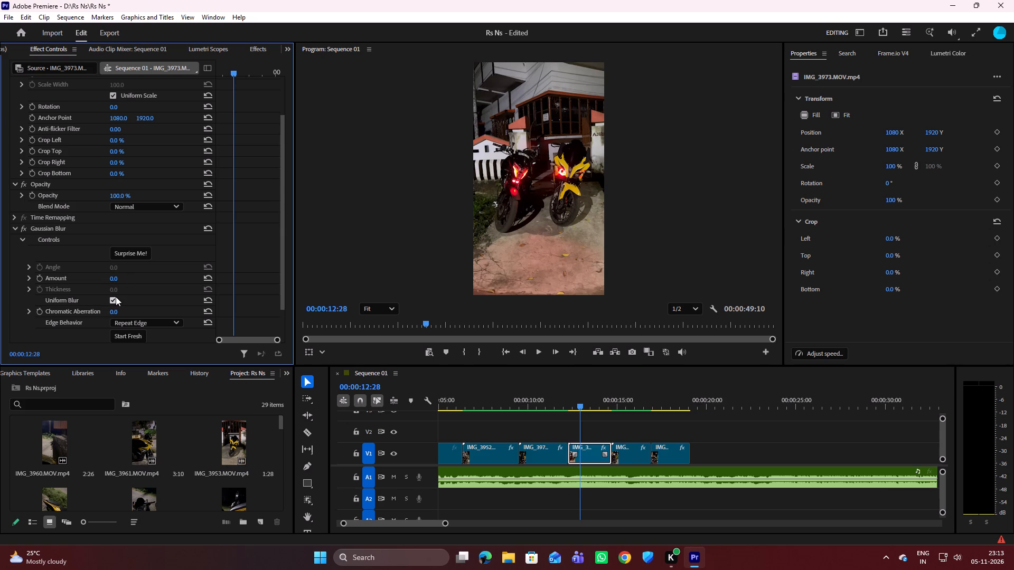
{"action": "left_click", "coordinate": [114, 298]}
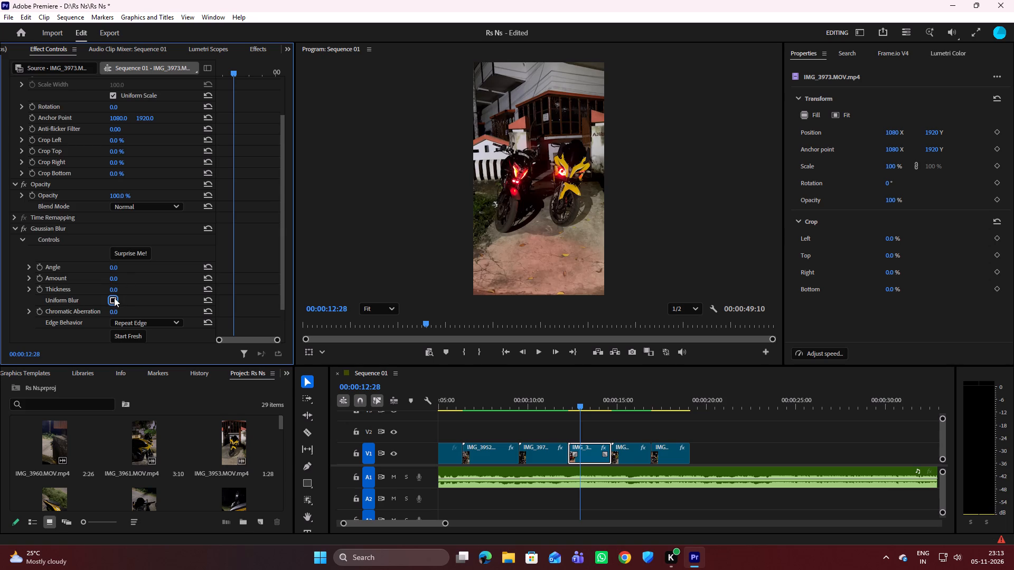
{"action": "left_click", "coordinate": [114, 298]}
Delete the Gaussian Blur effect from IMG_3973.MOV.mp4.
{"action": "left_click", "coordinate": [65, 226]}
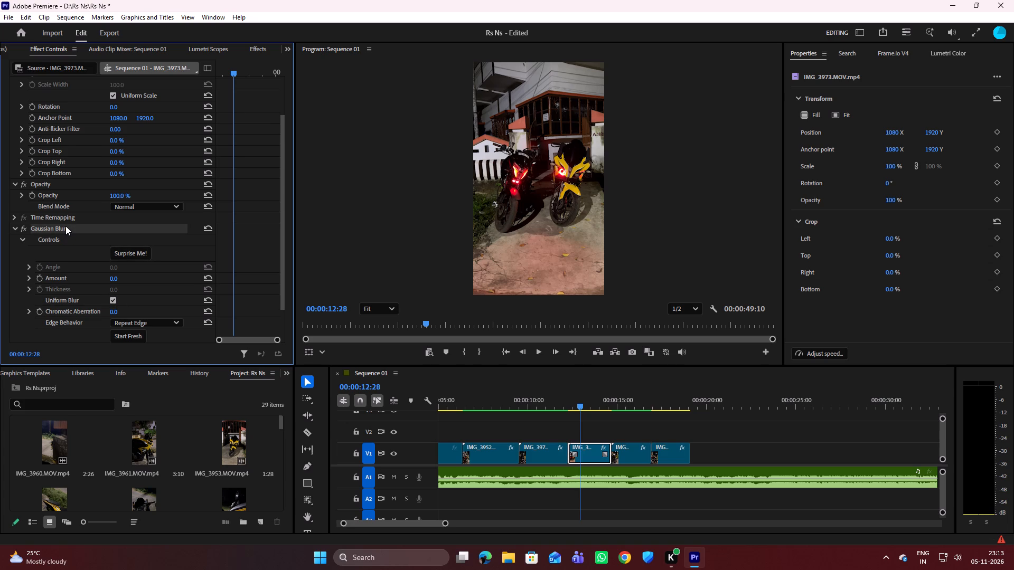
{"action": "key", "text": "Delete"}
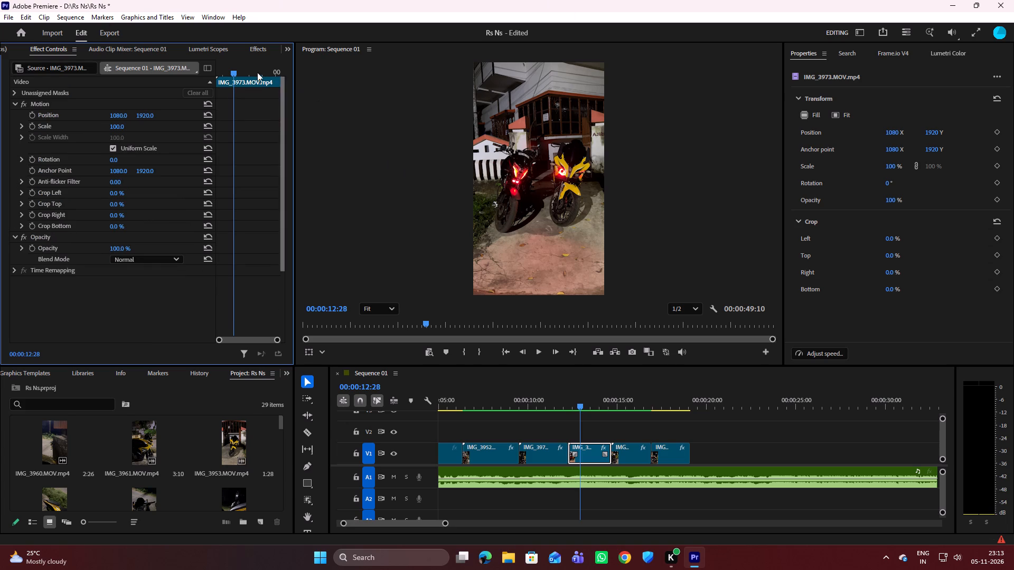
Browse the Color Correction, Distort, Generate and Image Control folders of Video Effects for a suitable effect.
{"action": "left_click", "coordinate": [256, 51]}
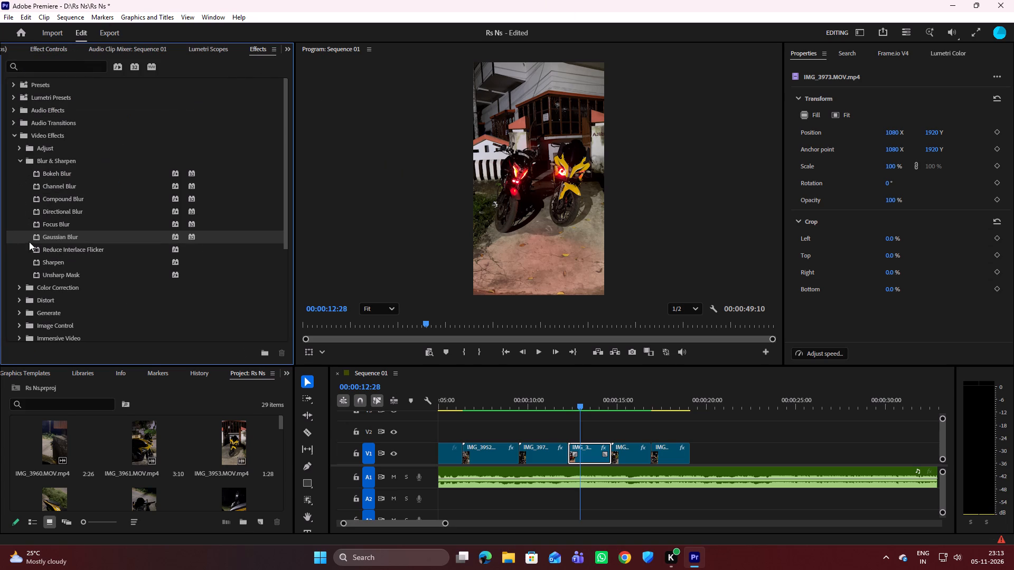
{"action": "left_click", "coordinate": [17, 160]}
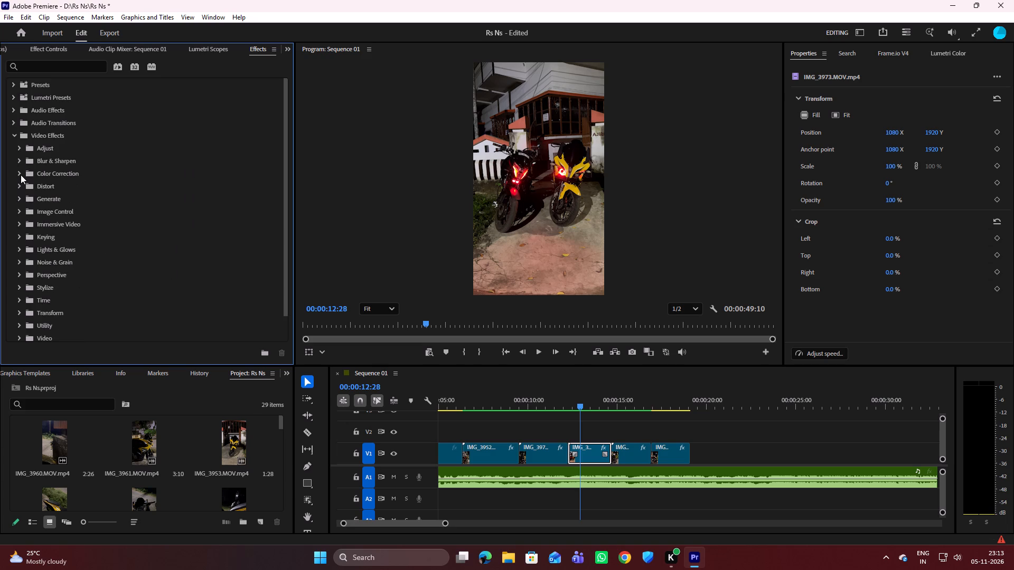
{"action": "left_click", "coordinate": [20, 174]}
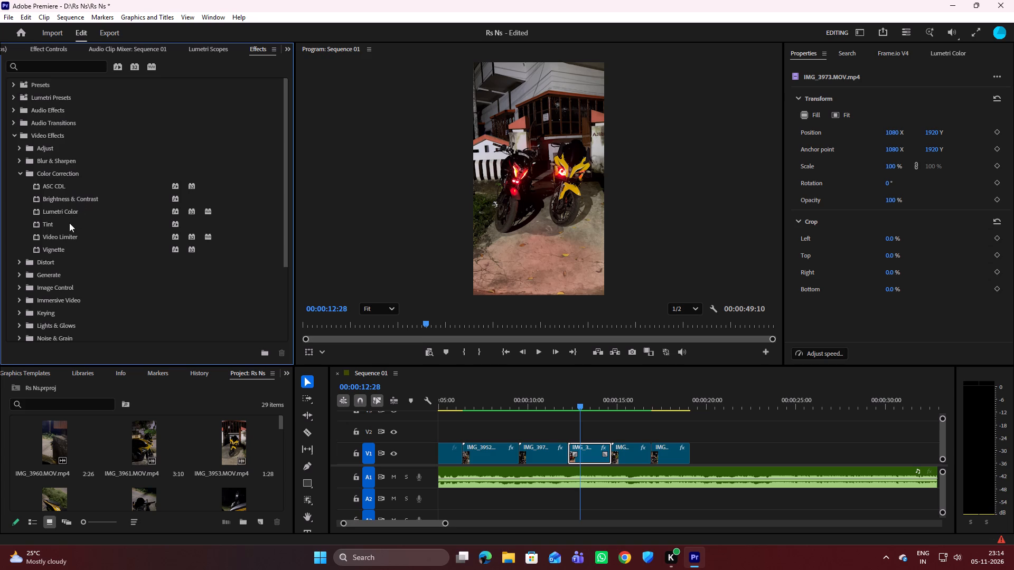
{"action": "left_click", "coordinate": [22, 172]}
{"action": "left_click", "coordinate": [17, 187]}
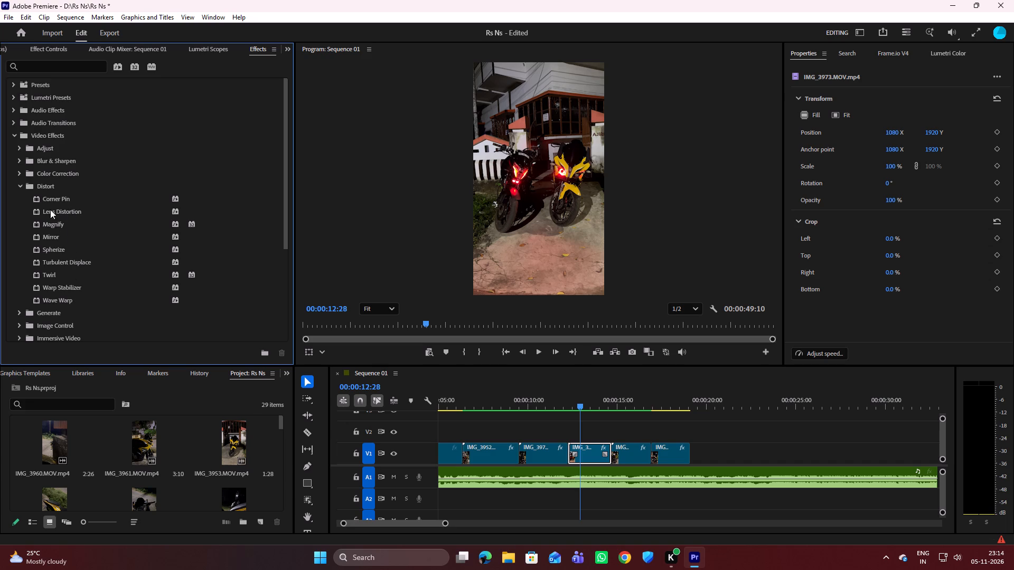
{"action": "left_click", "coordinate": [19, 183]}
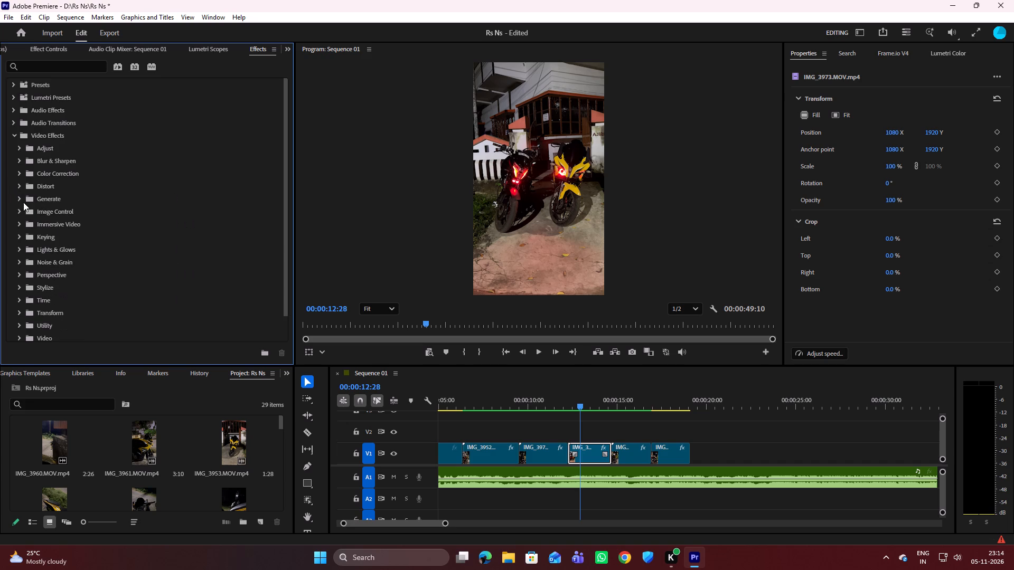
{"action": "left_click", "coordinate": [19, 198]}
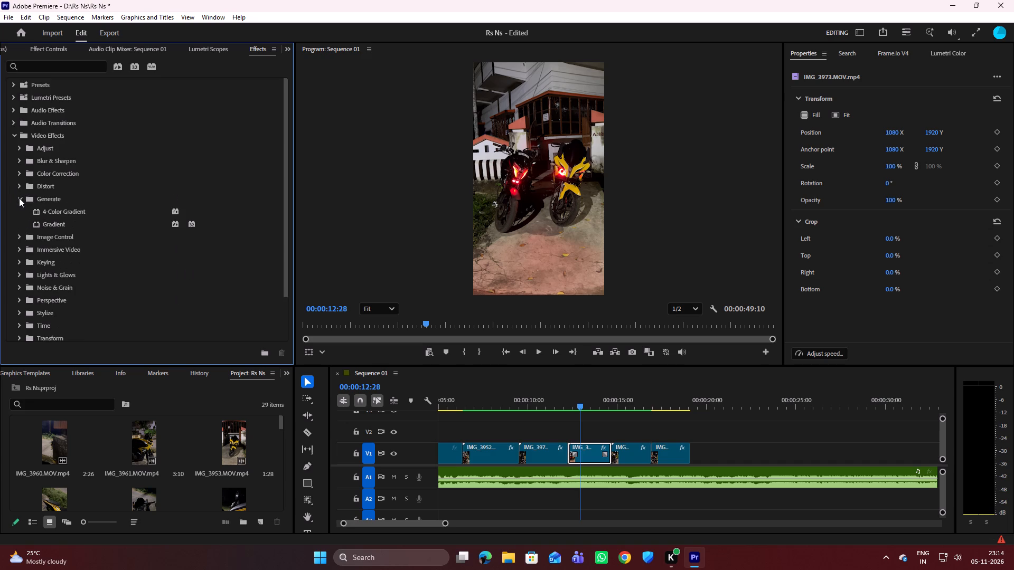
{"action": "left_click", "coordinate": [19, 198]}
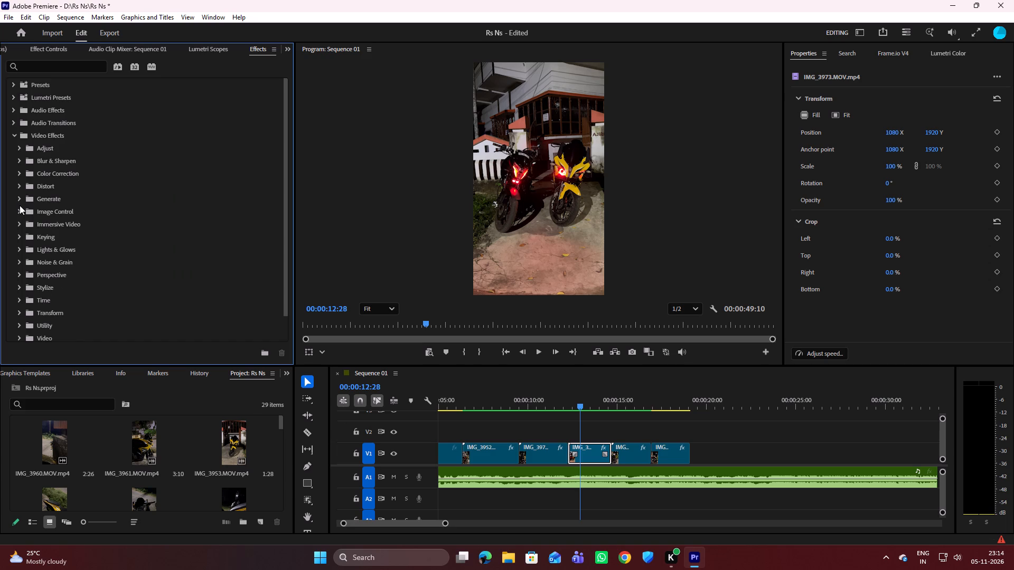
{"action": "left_click", "coordinate": [18, 210]}
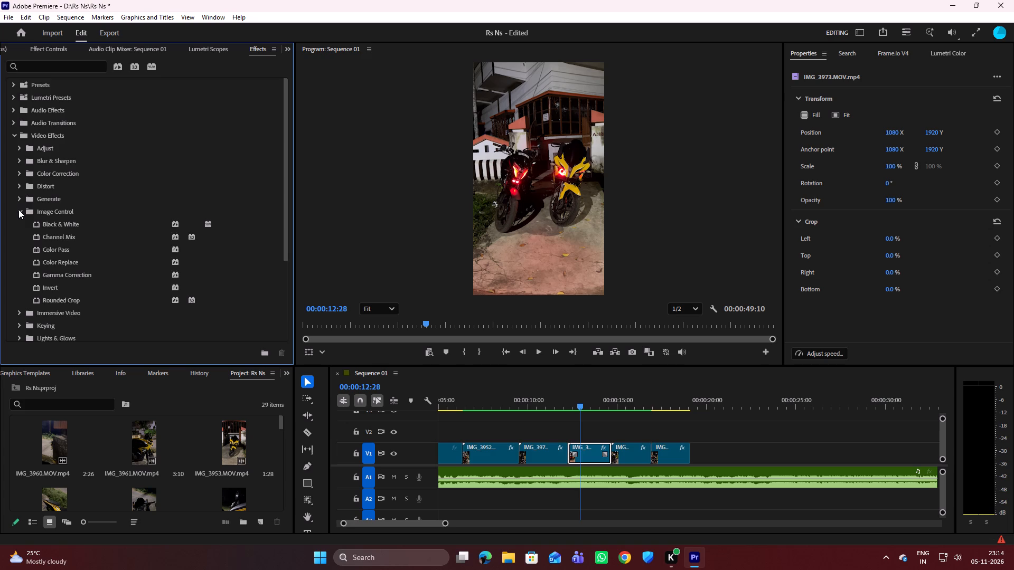
{"action": "left_click", "coordinate": [18, 210]}
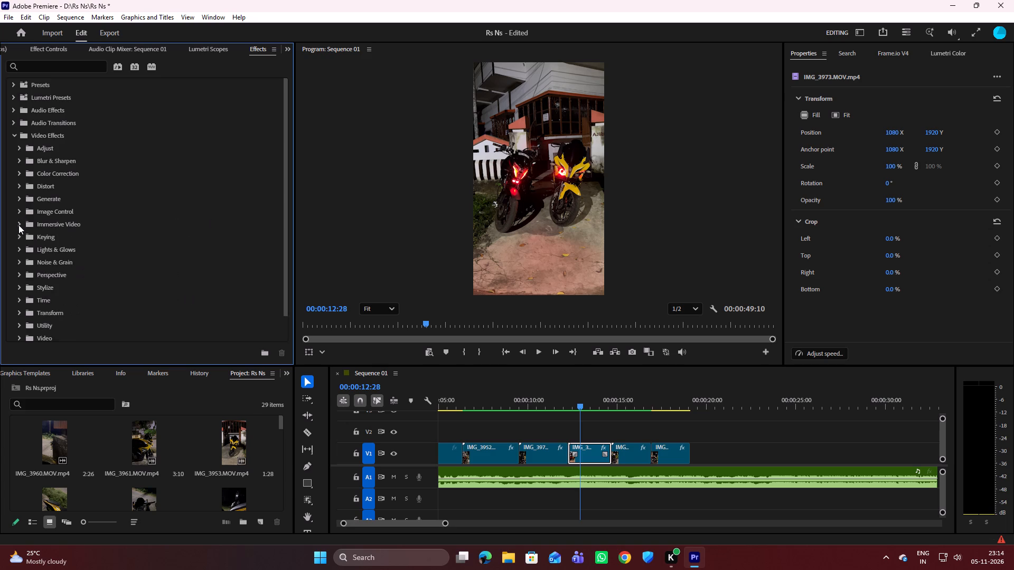
Look through the Immersive Video effects and recheck the Image Control folder.
{"action": "left_click", "coordinate": [18, 223]}
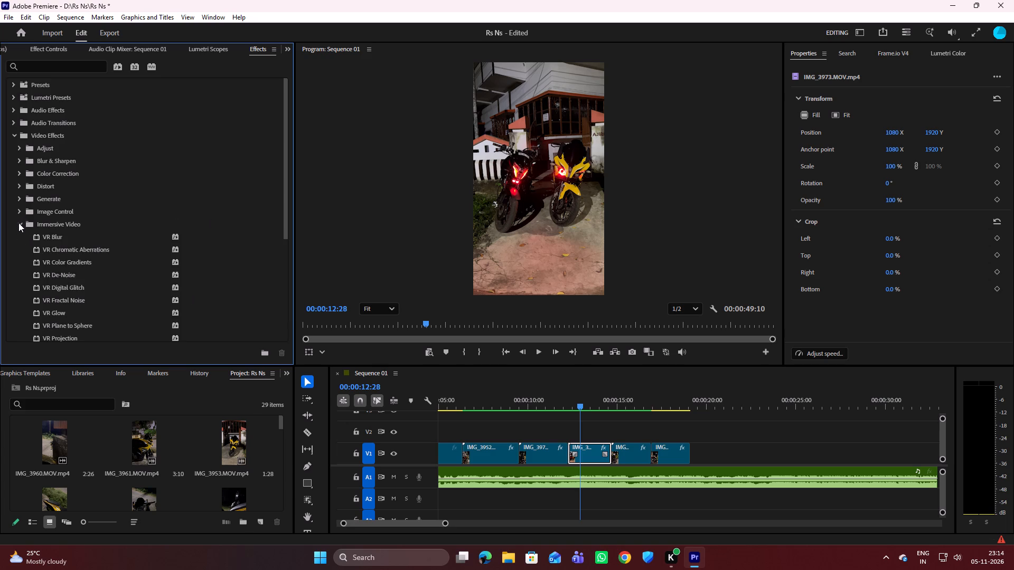
{"action": "scroll", "coordinate": [32, 251], "scroll_direction": "down", "scroll_amount": 3}
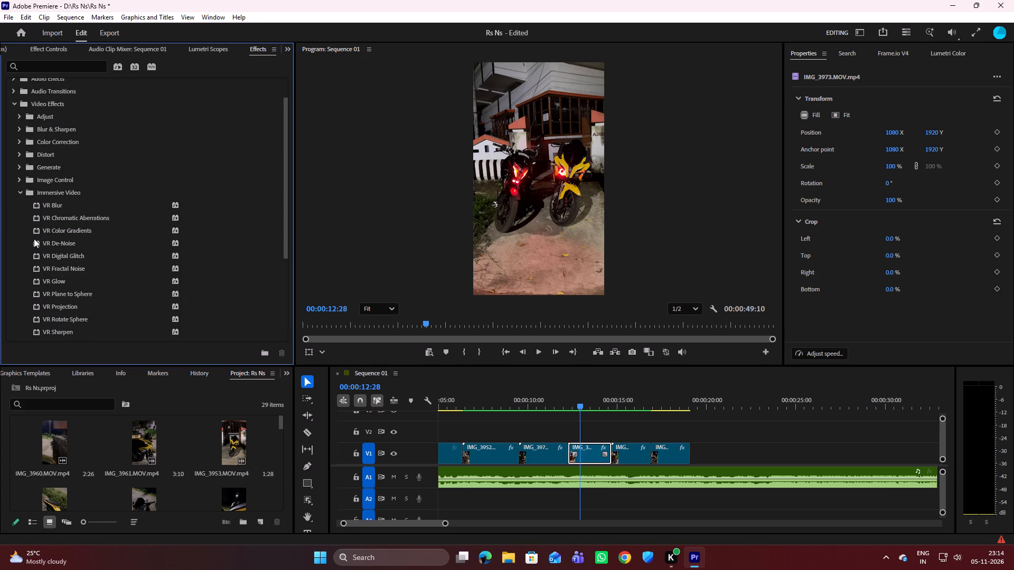
{"action": "scroll", "coordinate": [47, 241], "scroll_direction": "down", "scroll_amount": 2}
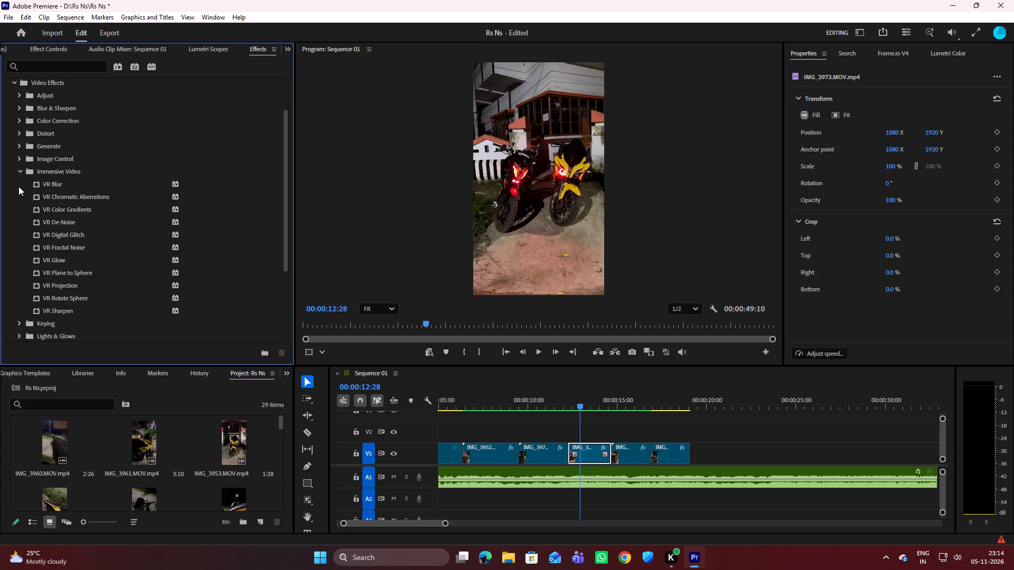
{"action": "left_click", "coordinate": [20, 172]}
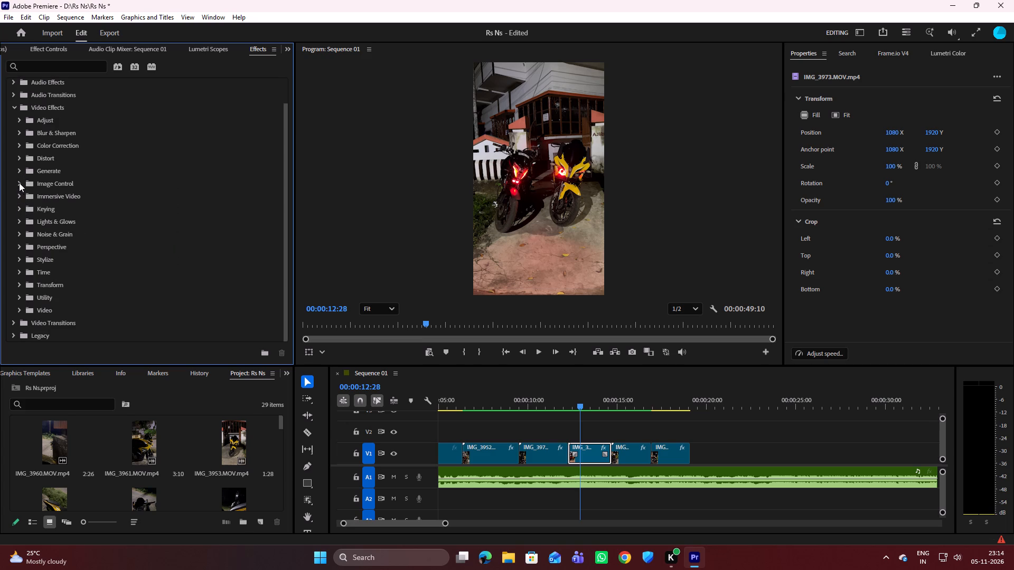
{"action": "left_click", "coordinate": [20, 184]}
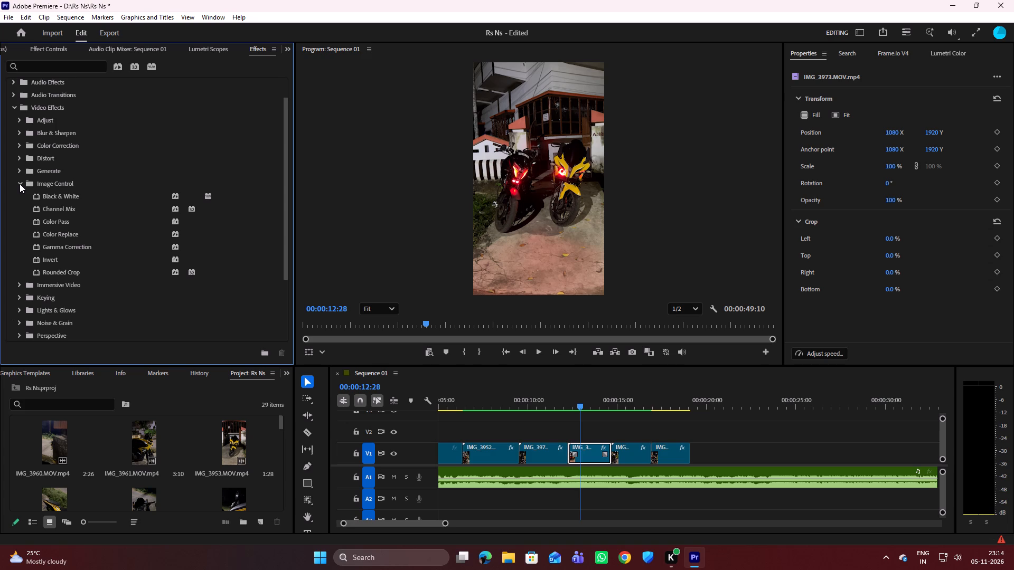
{"action": "left_click", "coordinate": [20, 184]}
{"action": "left_click", "coordinate": [18, 196]}
{"action": "left_click", "coordinate": [18, 196]}
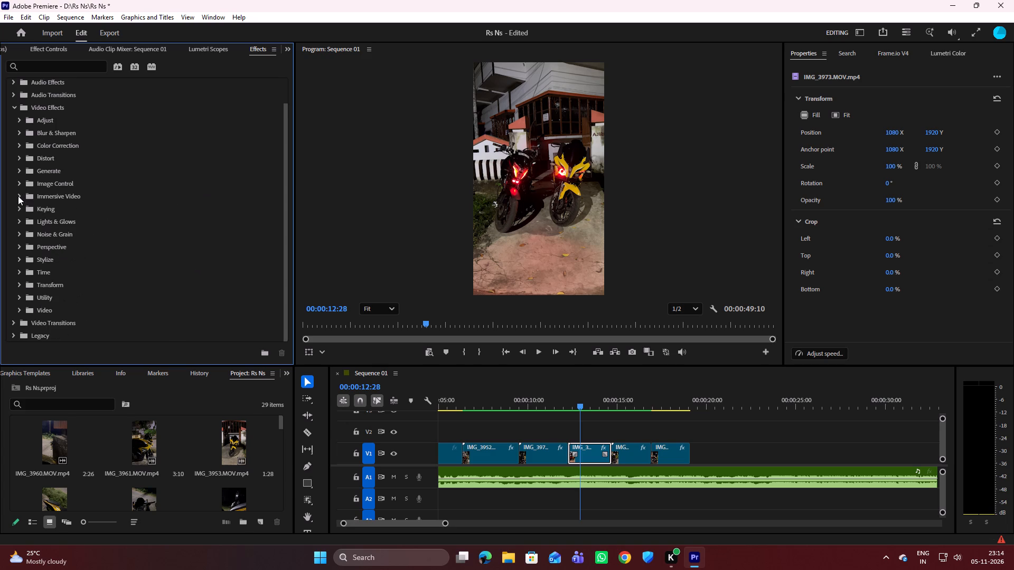
Browse the Keying, Lights & Glows, Noise & Grain, Perspective, Stylize and Time effect folders.
{"action": "left_click", "coordinate": [19, 206]}
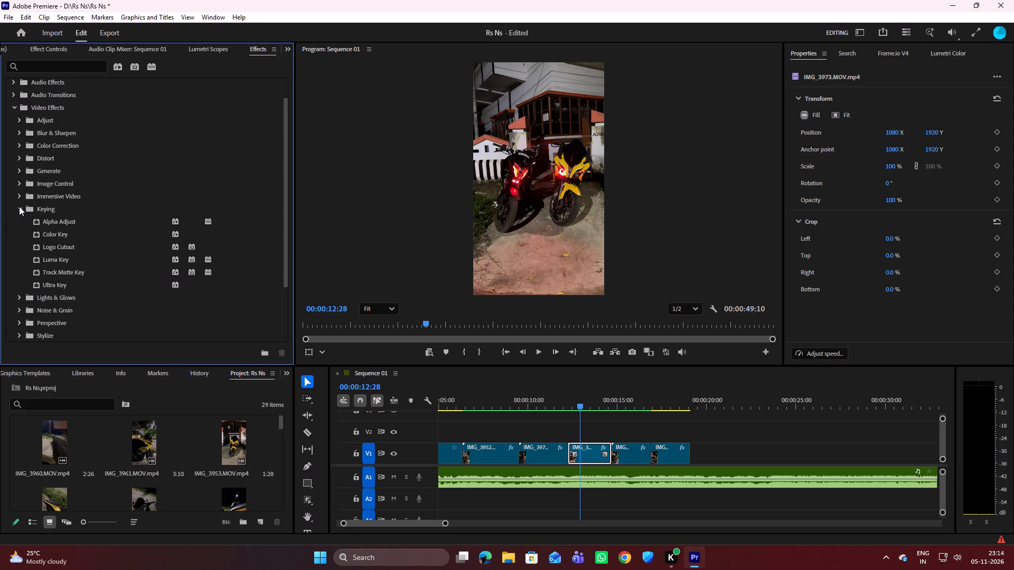
{"action": "left_click", "coordinate": [19, 206]}
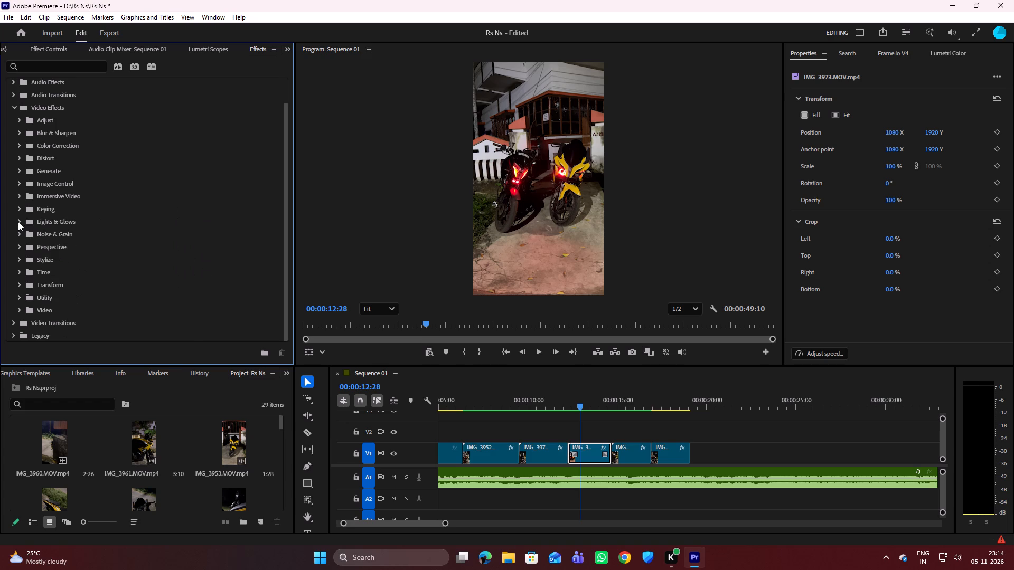
{"action": "left_click", "coordinate": [18, 222]}
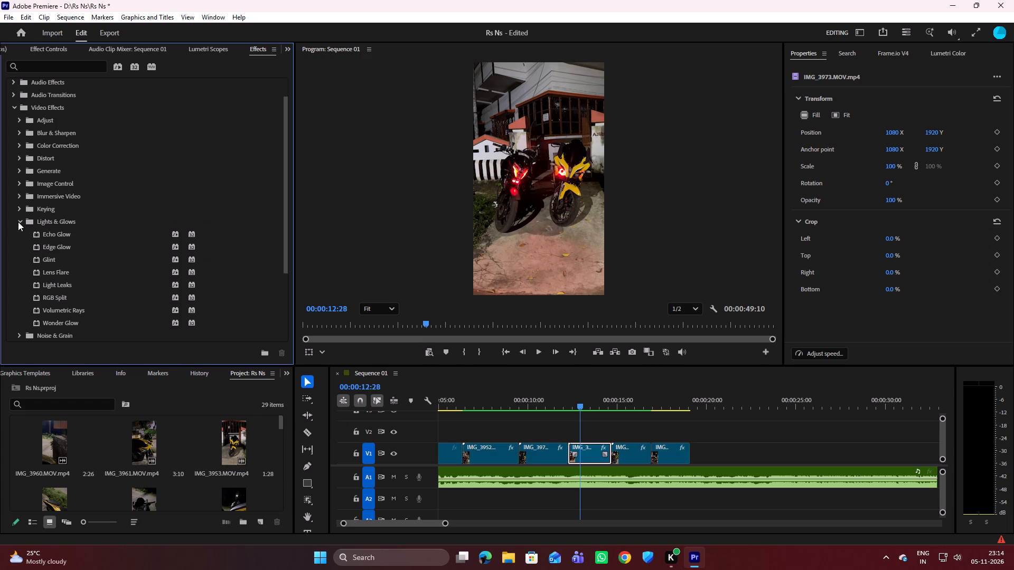
{"action": "left_click", "coordinate": [18, 222]}
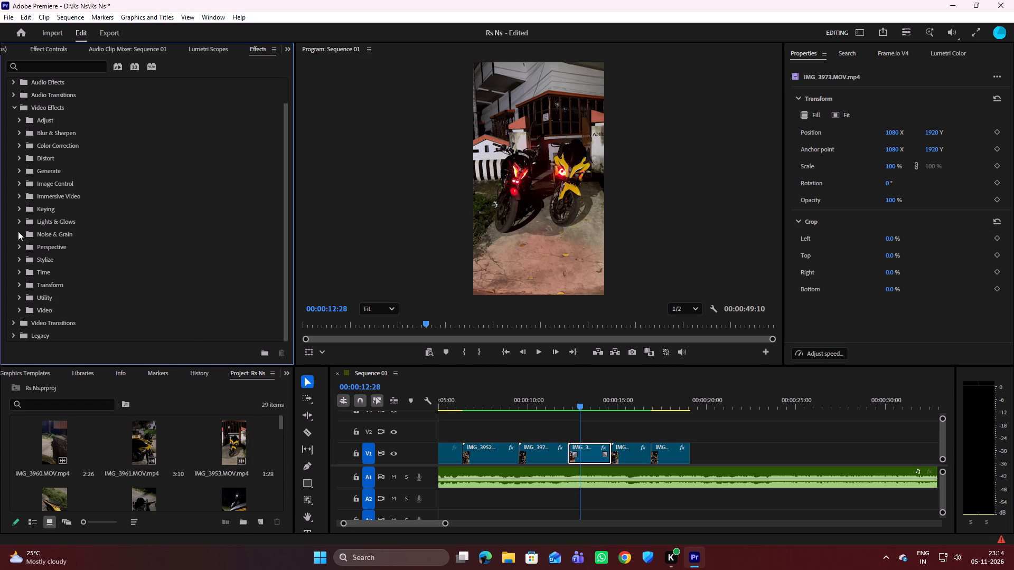
{"action": "left_click", "coordinate": [18, 231]}
{"action": "left_click", "coordinate": [18, 231]}
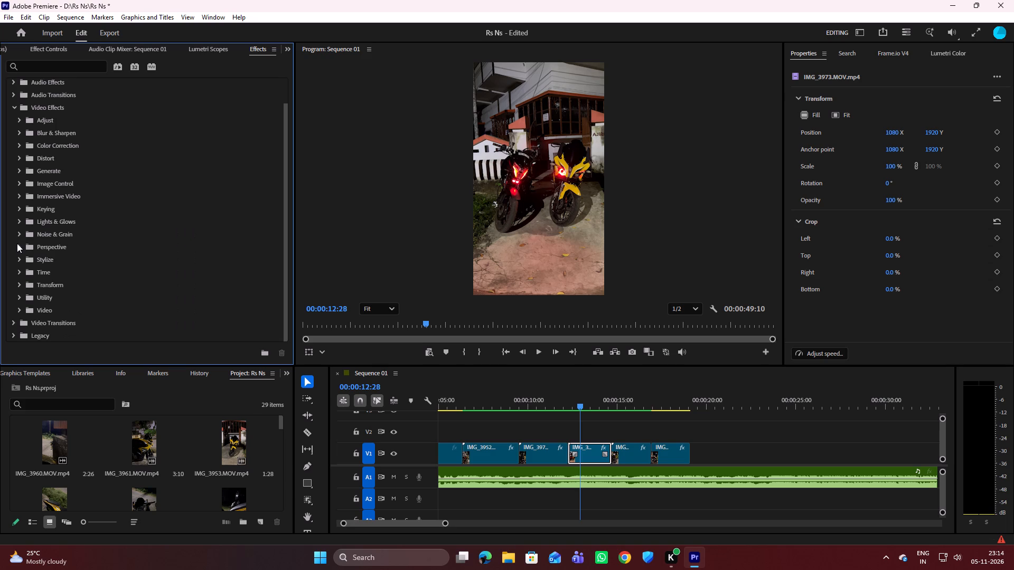
{"action": "left_click", "coordinate": [20, 244]}
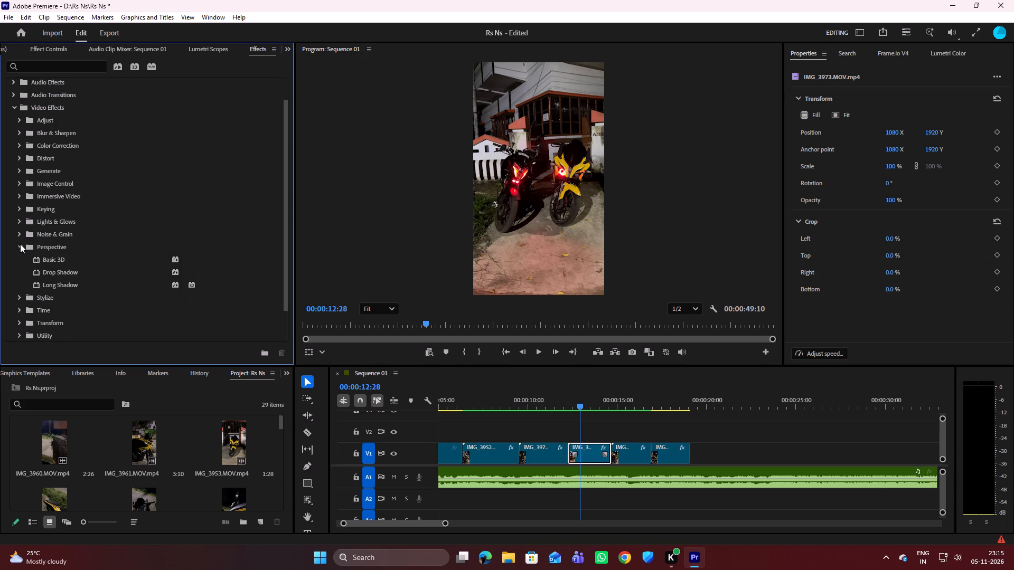
{"action": "left_click", "coordinate": [20, 244]}
{"action": "left_click", "coordinate": [18, 259]}
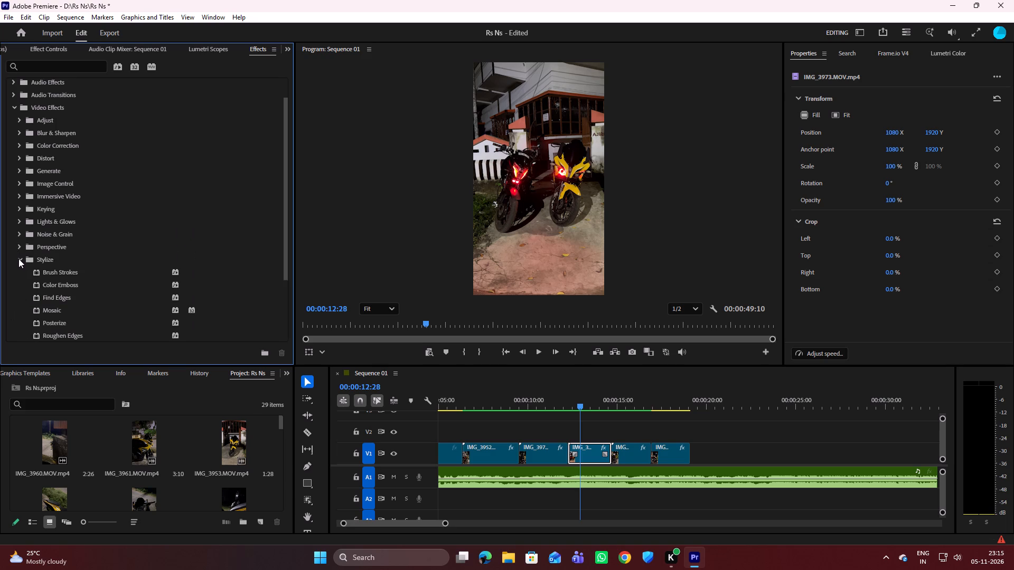
{"action": "scroll", "coordinate": [36, 278], "scroll_direction": "down", "scroll_amount": 3}
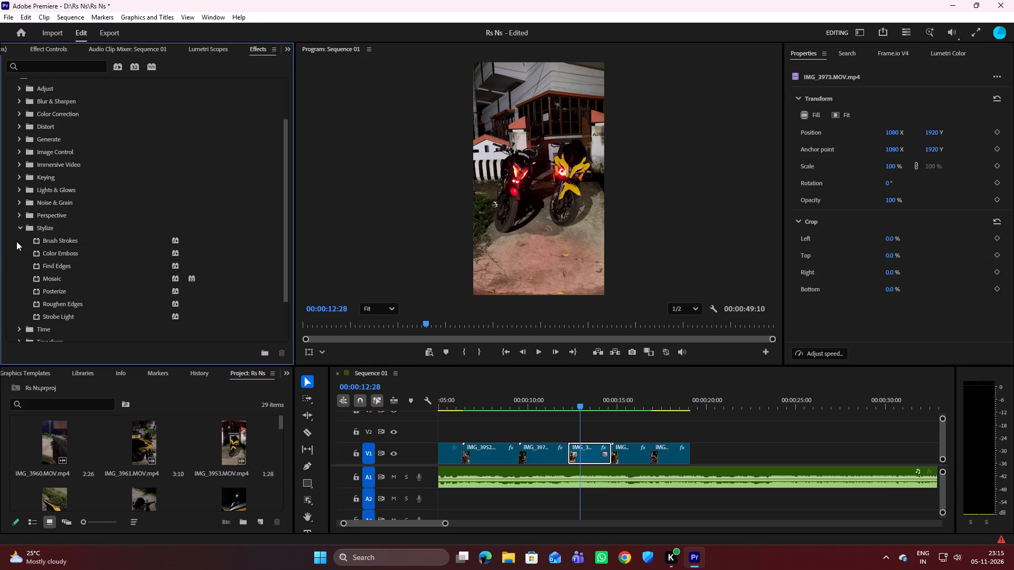
{"action": "left_click", "coordinate": [20, 226]}
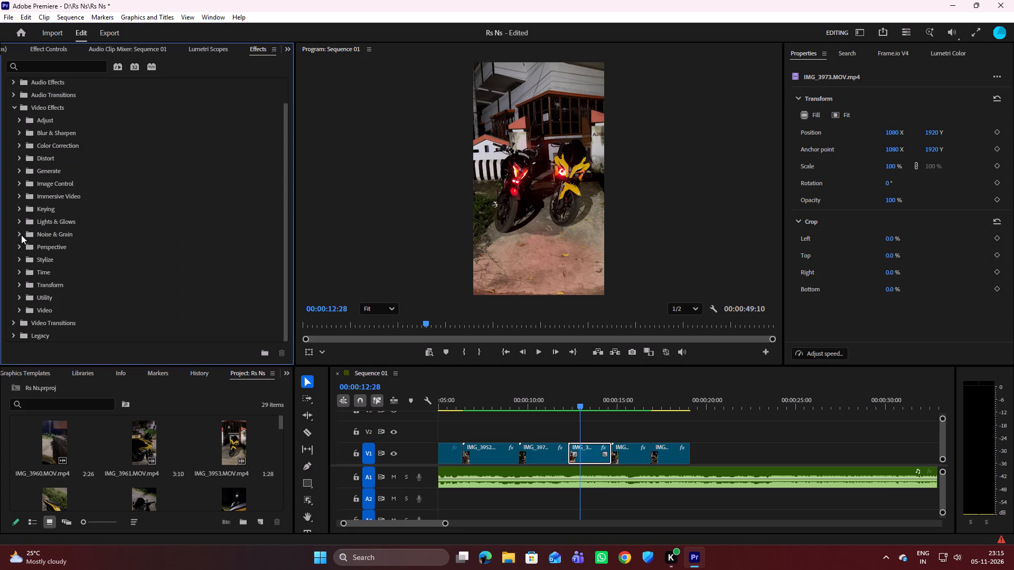
{"action": "left_click", "coordinate": [17, 271]}
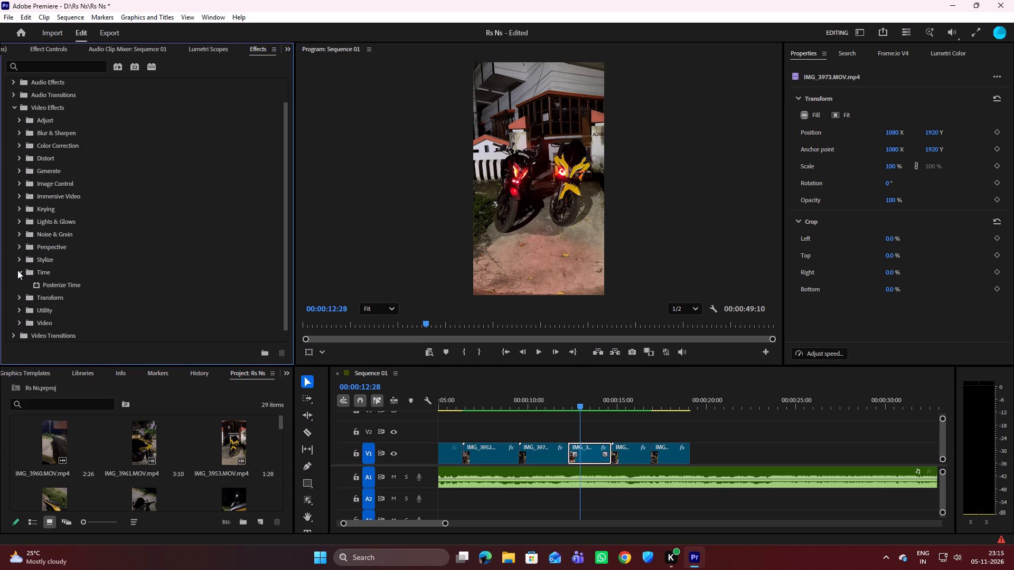
{"action": "left_click", "coordinate": [17, 270]}
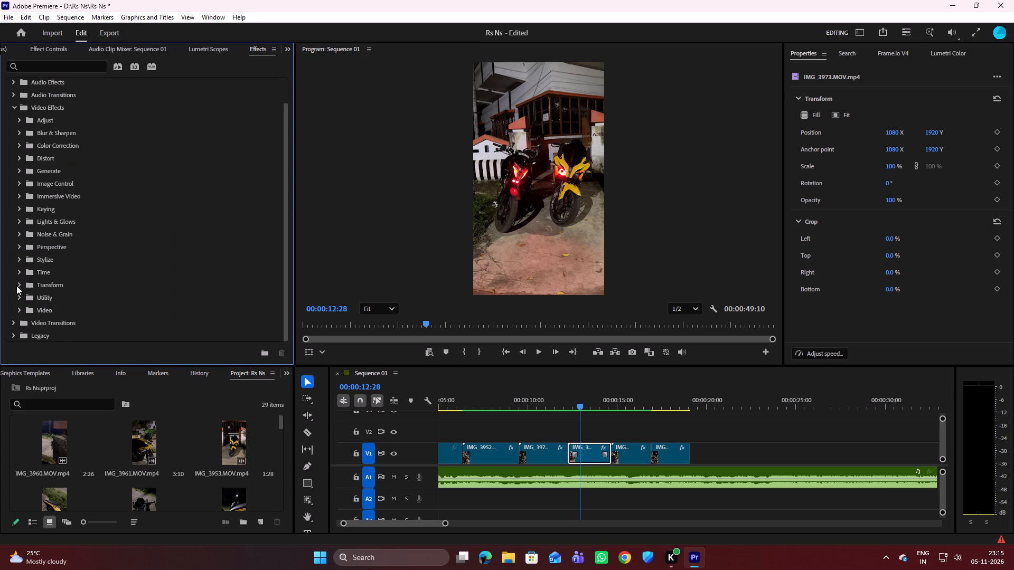
Look through the full list of effects in the Transform folder of Video Effects.
{"action": "left_click", "coordinate": [17, 284]}
{"action": "scroll", "coordinate": [37, 294], "scroll_direction": "down", "scroll_amount": 7}
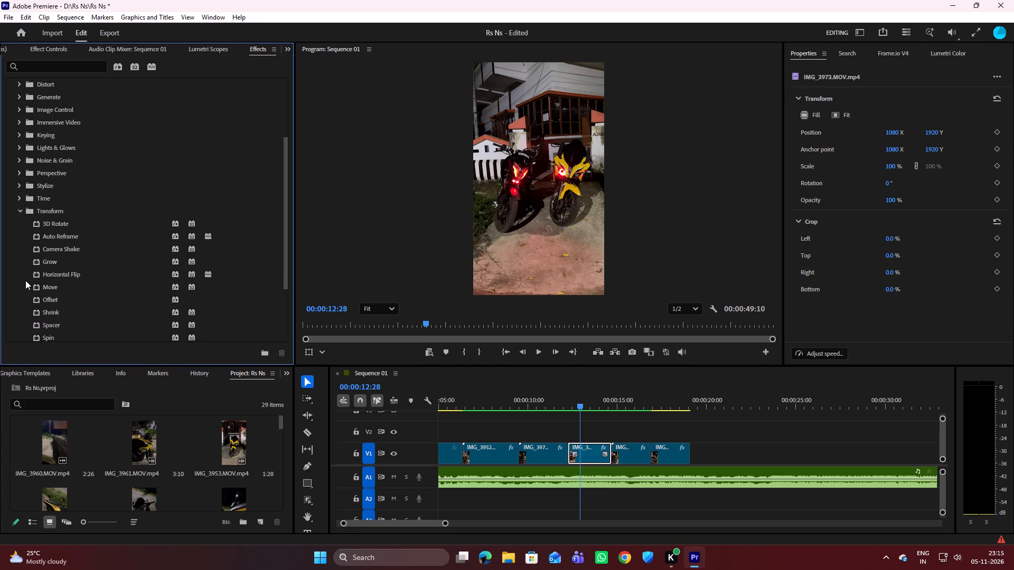
{"action": "scroll", "coordinate": [25, 280], "scroll_direction": "down", "scroll_amount": 3}
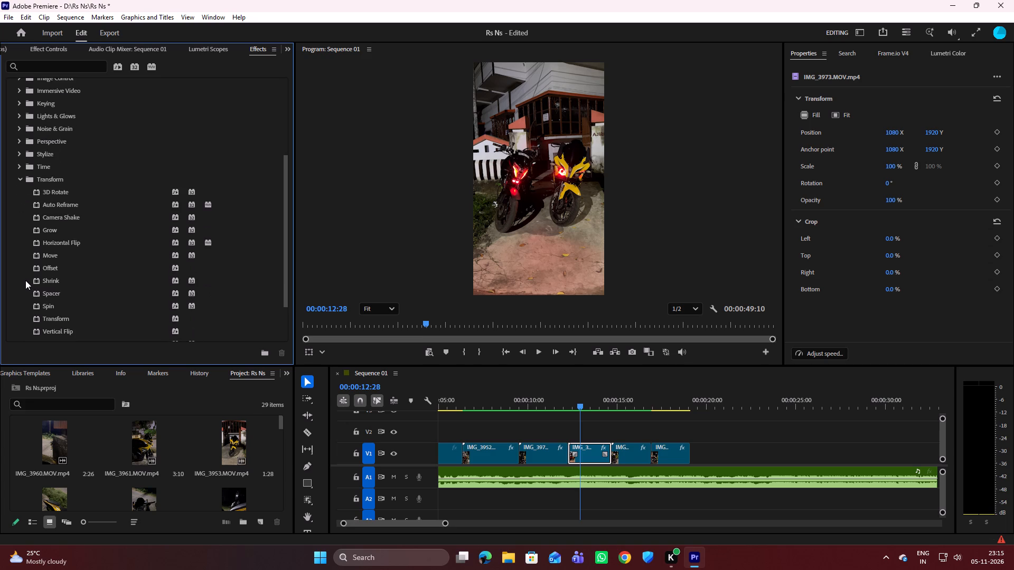
{"action": "scroll", "coordinate": [25, 280], "scroll_direction": "down", "scroll_amount": 3}
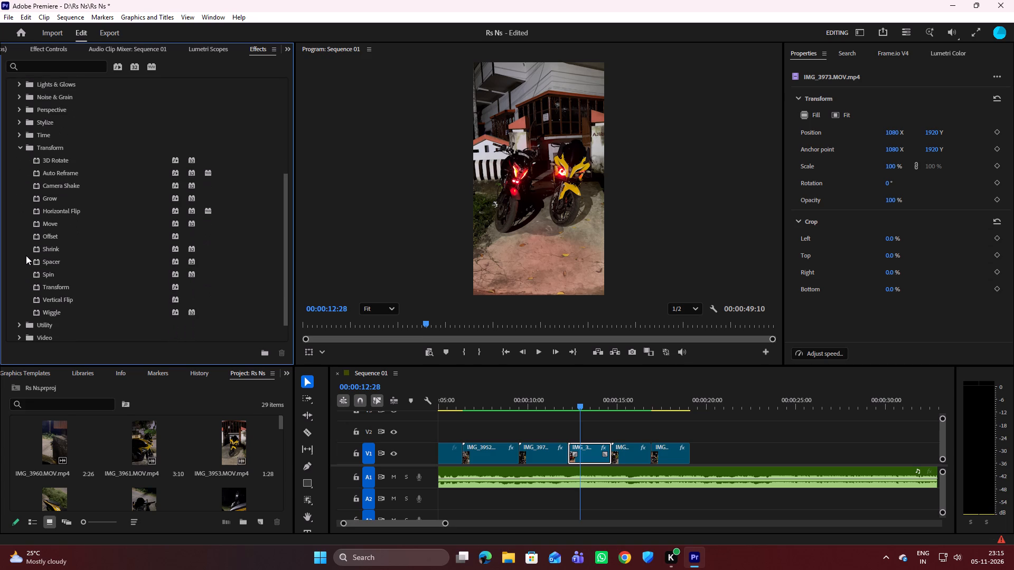
{"action": "left_click", "coordinate": [20, 147]}
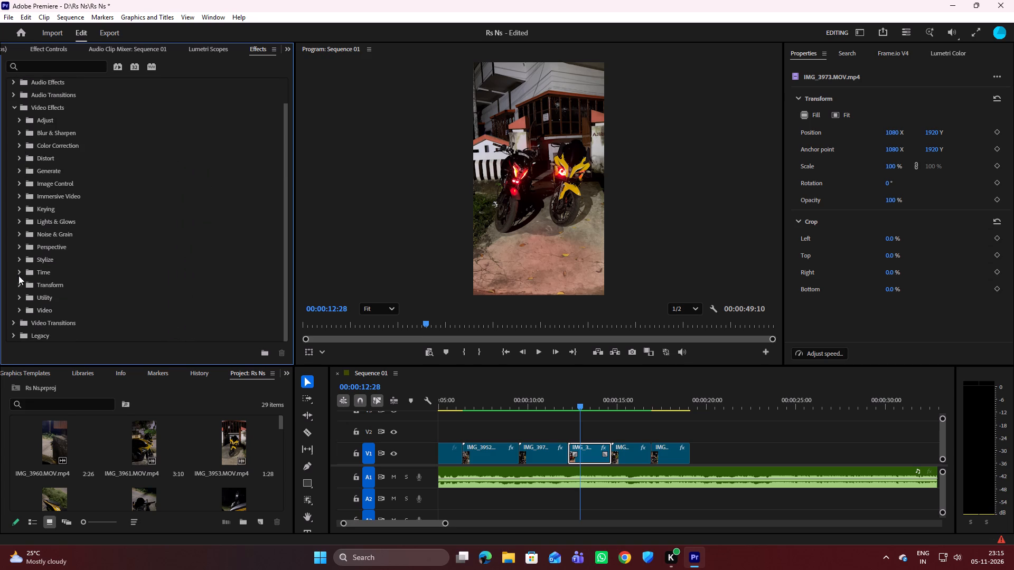
Look through the effects in the Utility folder of Video Effects and collapse it again.
{"action": "scroll", "coordinate": [24, 301], "scroll_direction": "down", "scroll_amount": 1}
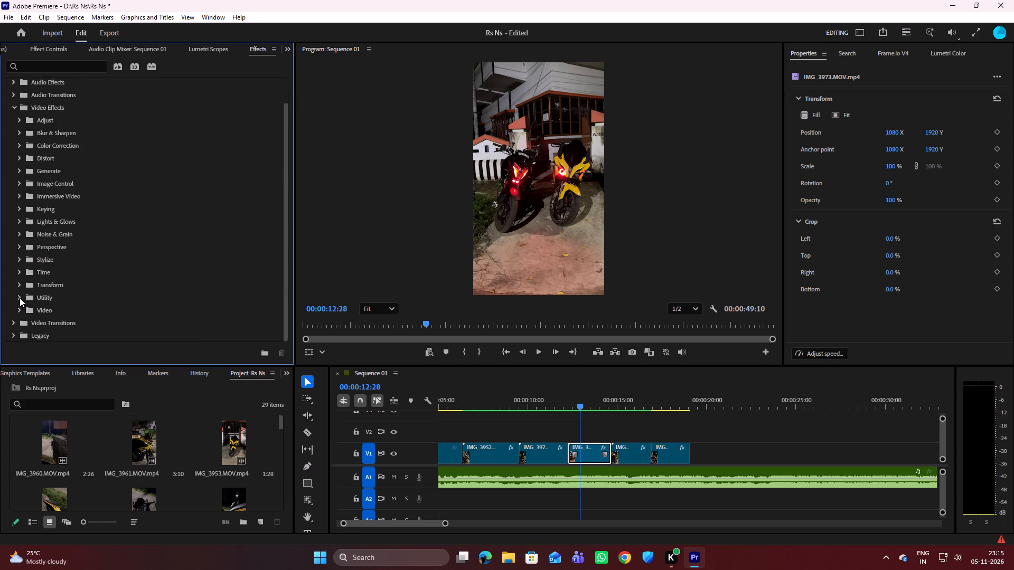
{"action": "left_click", "coordinate": [20, 298]}
{"action": "scroll", "coordinate": [29, 301], "scroll_direction": "down", "scroll_amount": 4}
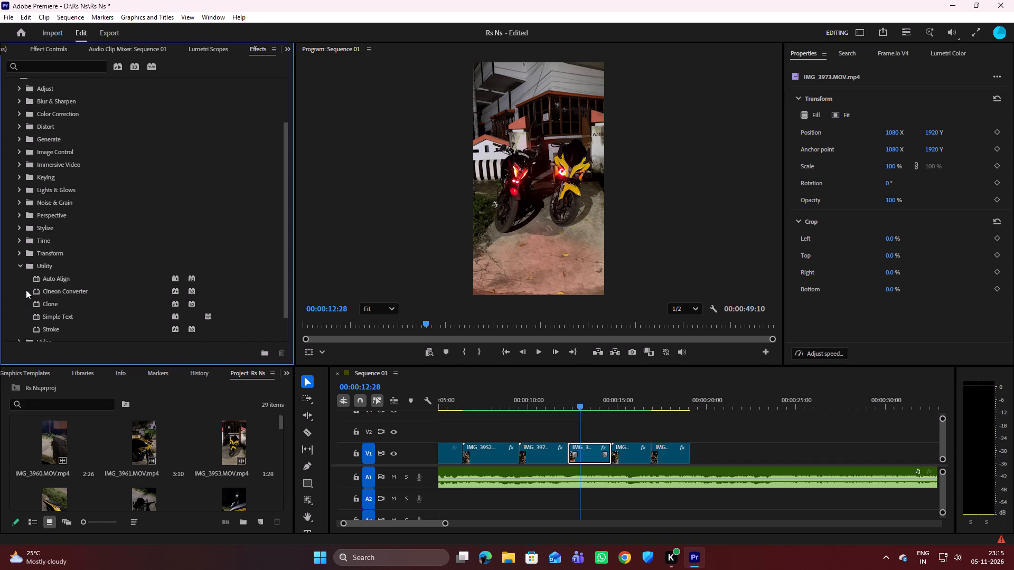
{"action": "left_click", "coordinate": [46, 267]}
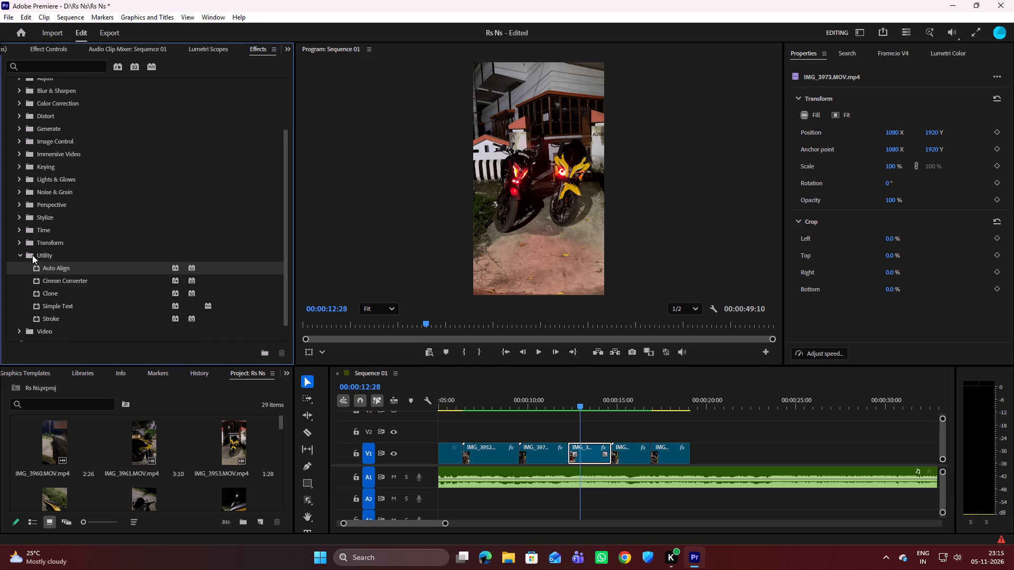
{"action": "scroll", "coordinate": [23, 267], "scroll_direction": "down", "scroll_amount": 3}
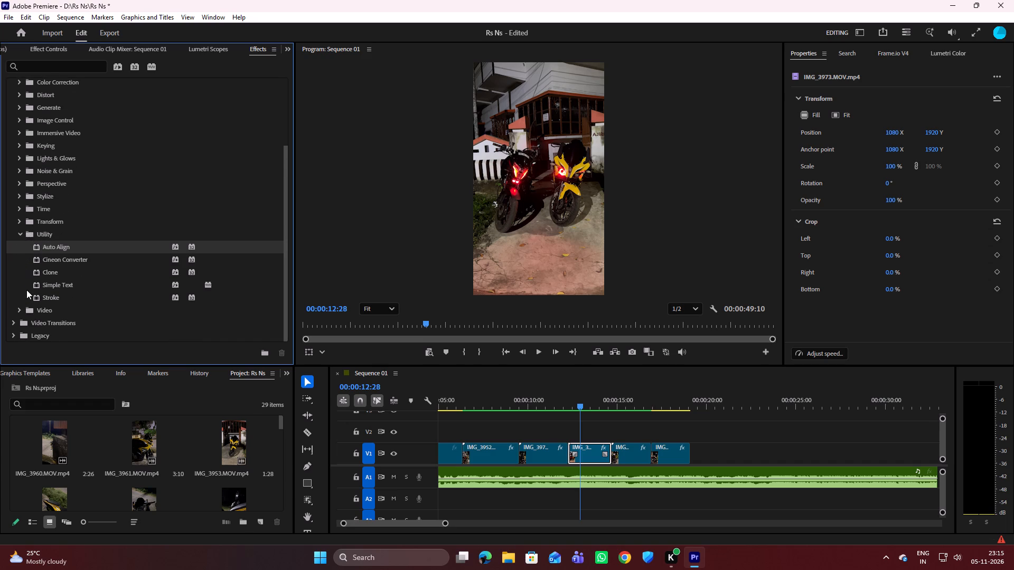
{"action": "left_click", "coordinate": [17, 234]}
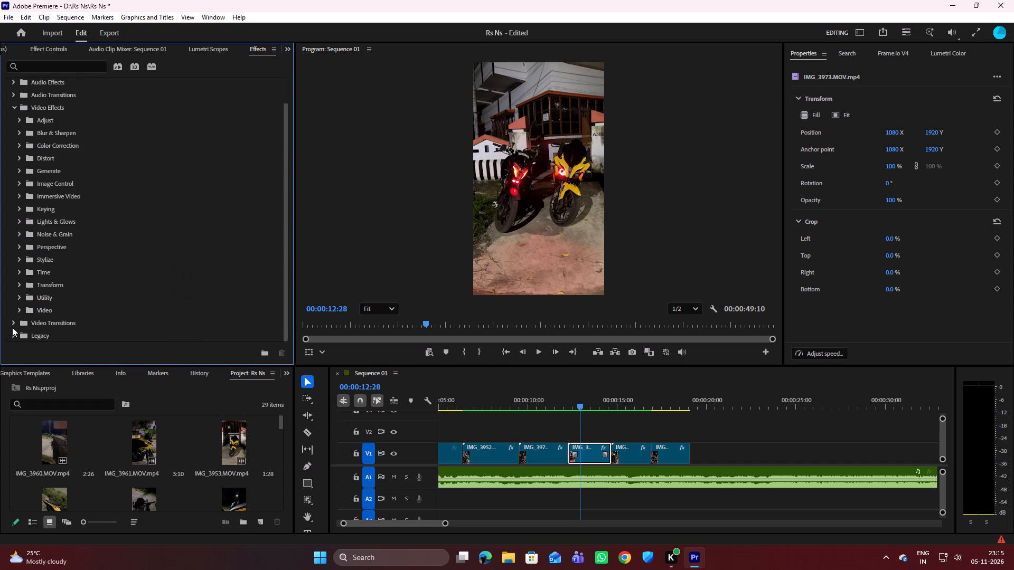
Check the effects in the Video folder of Video Effects and collapse it again.
{"action": "left_click", "coordinate": [13, 320]}
{"action": "scroll", "coordinate": [30, 305], "scroll_direction": "down", "scroll_amount": 2}
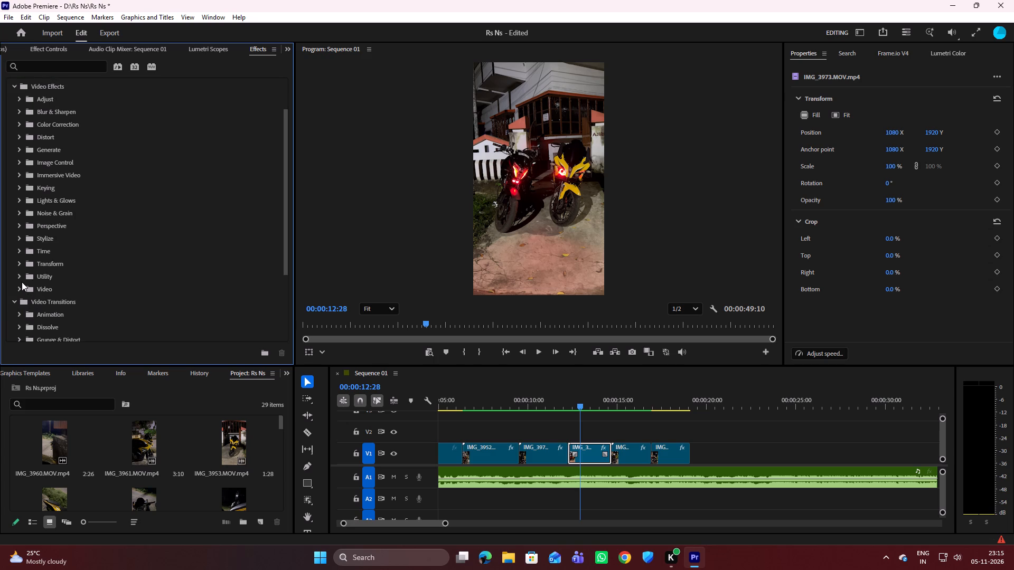
{"action": "left_click", "coordinate": [14, 300]}
{"action": "left_click", "coordinate": [17, 306]}
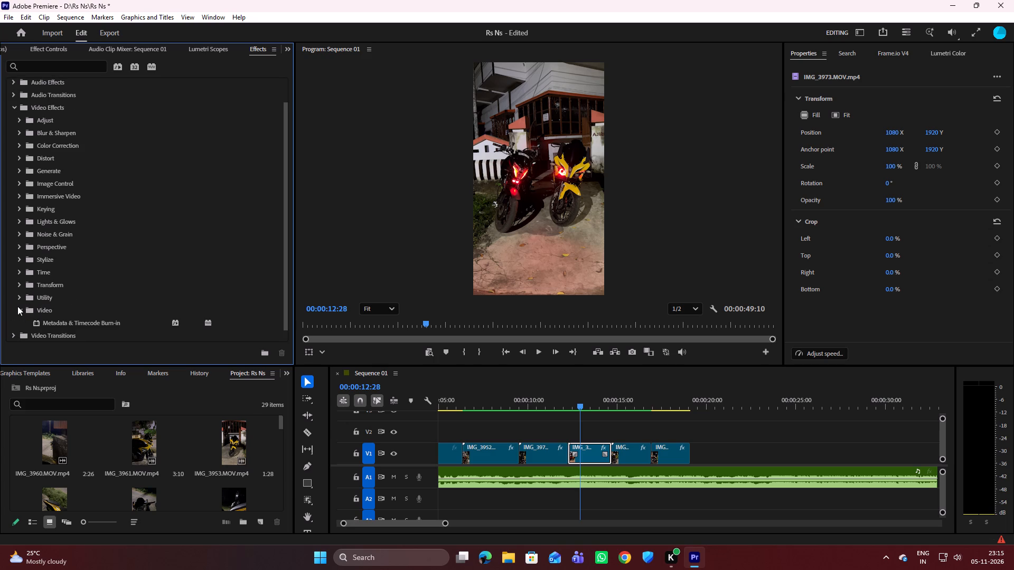
{"action": "left_click", "coordinate": [17, 306]}
{"action": "scroll", "coordinate": [18, 305], "scroll_direction": "down", "scroll_amount": 3}
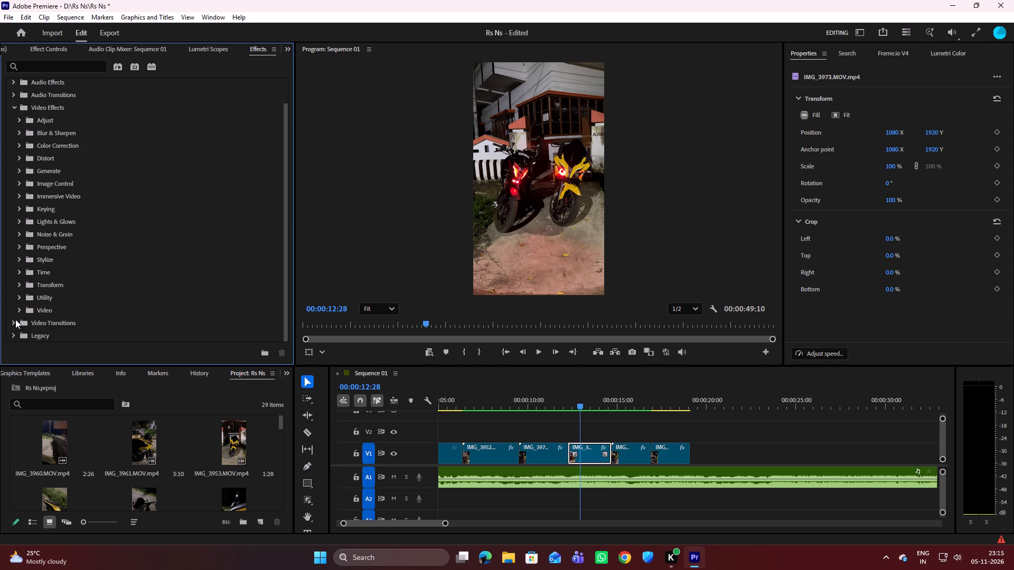
Look through the Video Transitions folders and the transitions in the Slide folder.
{"action": "left_click", "coordinate": [14, 321]}
{"action": "scroll", "coordinate": [26, 313], "scroll_direction": "down", "scroll_amount": 7}
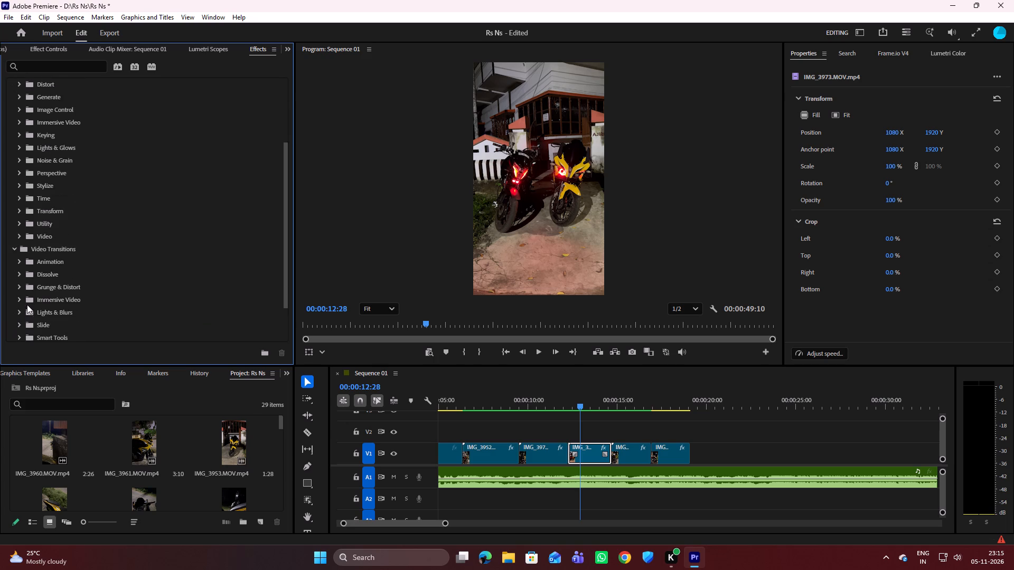
{"action": "scroll", "coordinate": [25, 301], "scroll_direction": "down", "scroll_amount": 10}
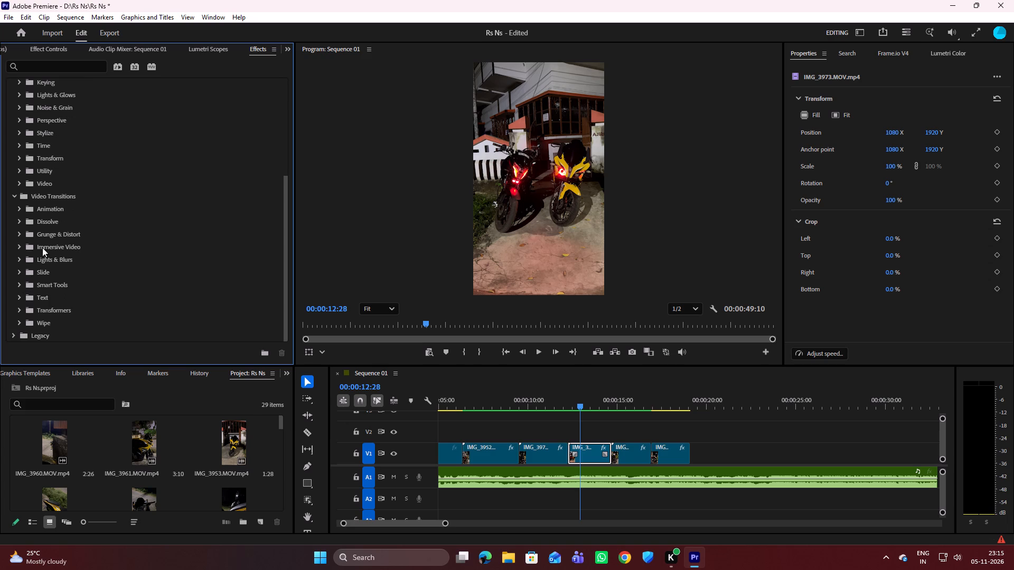
{"action": "left_click", "coordinate": [18, 273]}
{"action": "scroll", "coordinate": [69, 318], "scroll_direction": "down", "scroll_amount": 8}
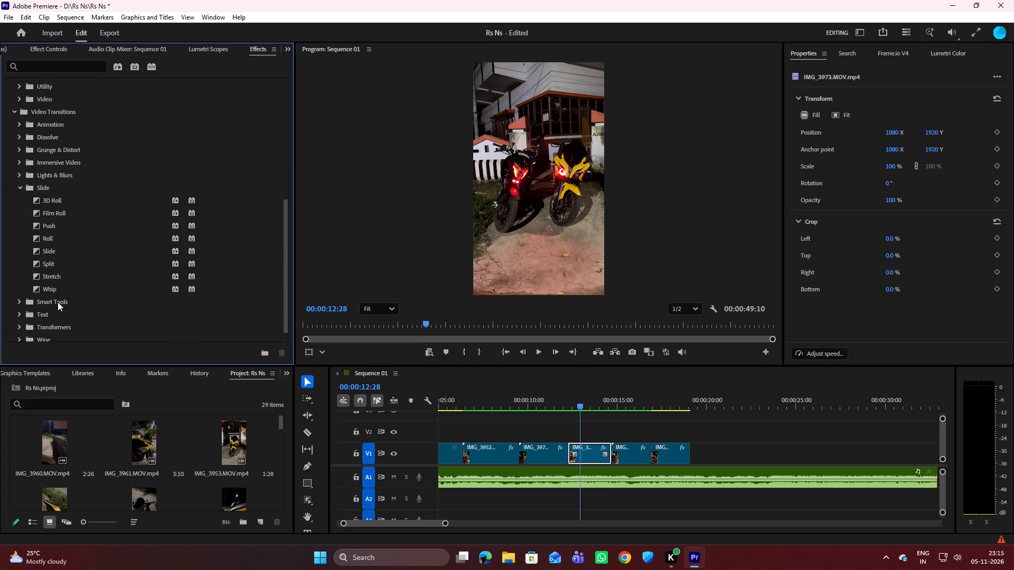
{"action": "left_click", "coordinate": [21, 186]}
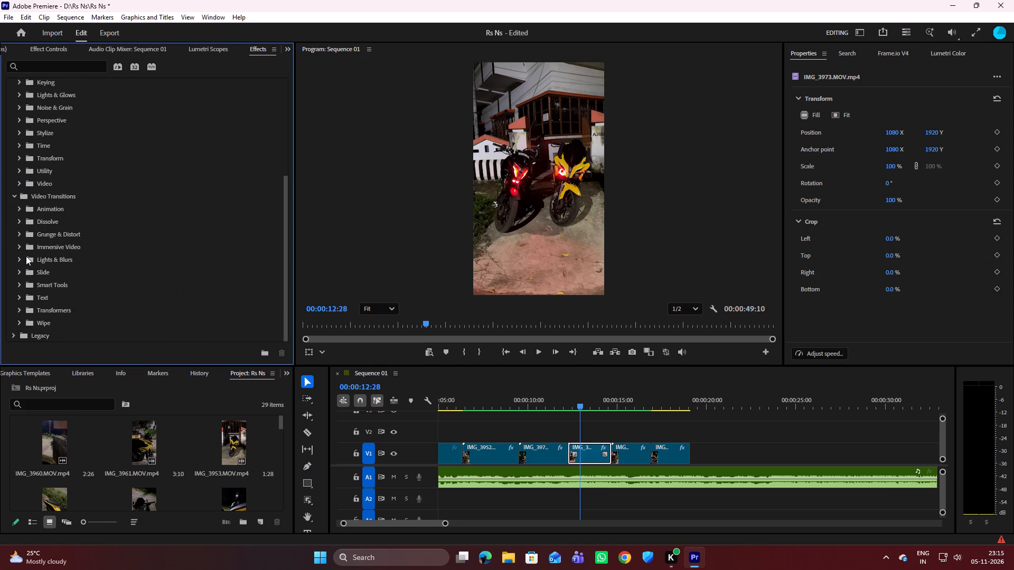
Browse the Lights & Blurs, Immersive Video, Animation and Dissolve folders of Video Transitions.
{"action": "left_click", "coordinate": [18, 258]}
{"action": "left_click", "coordinate": [18, 258]}
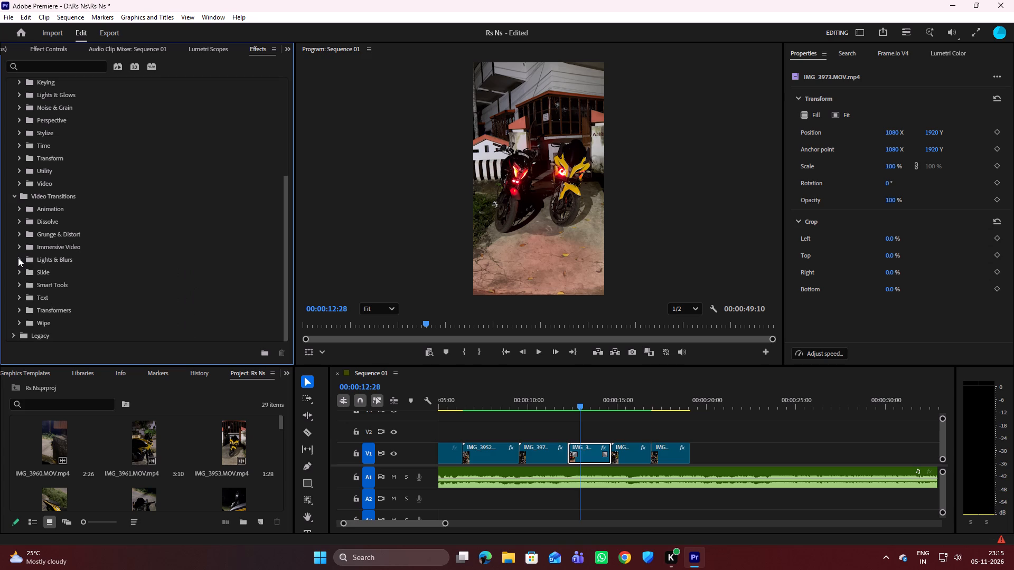
{"action": "left_click", "coordinate": [19, 247]}
{"action": "left_click", "coordinate": [19, 247]}
{"action": "left_click", "coordinate": [20, 209]}
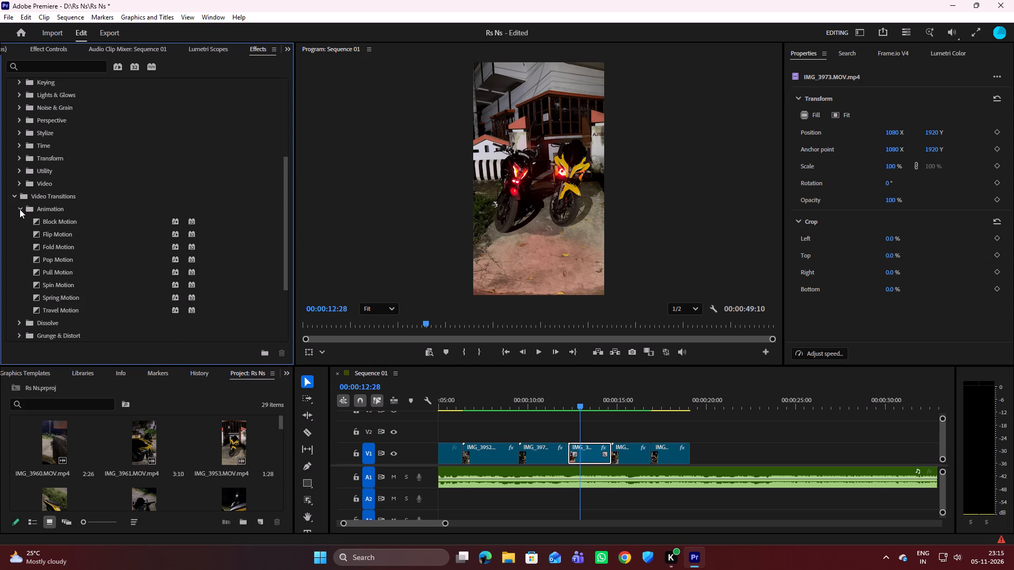
{"action": "left_click", "coordinate": [20, 209]}
{"action": "left_click", "coordinate": [20, 217]}
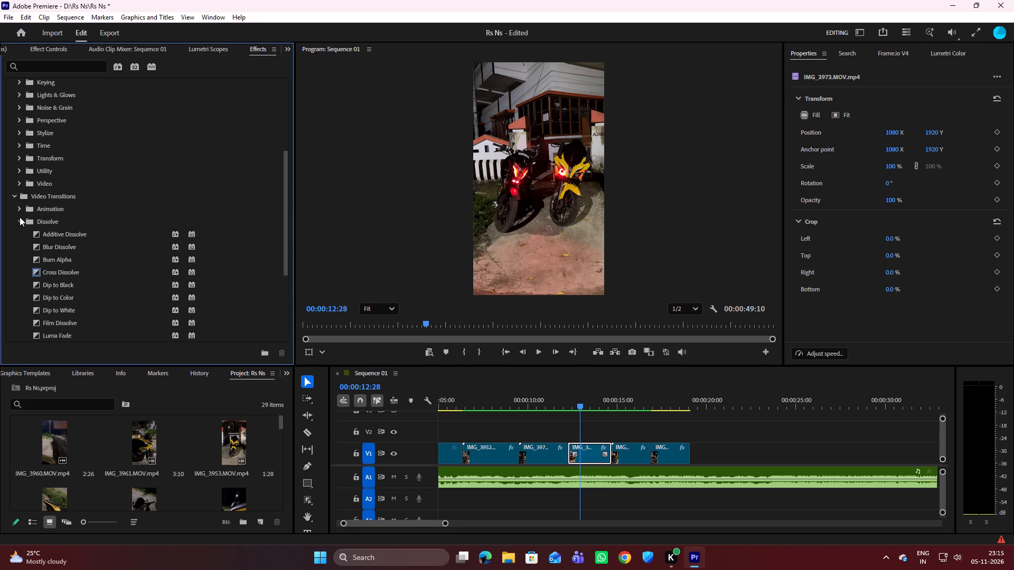
{"action": "left_click", "coordinate": [21, 223]}
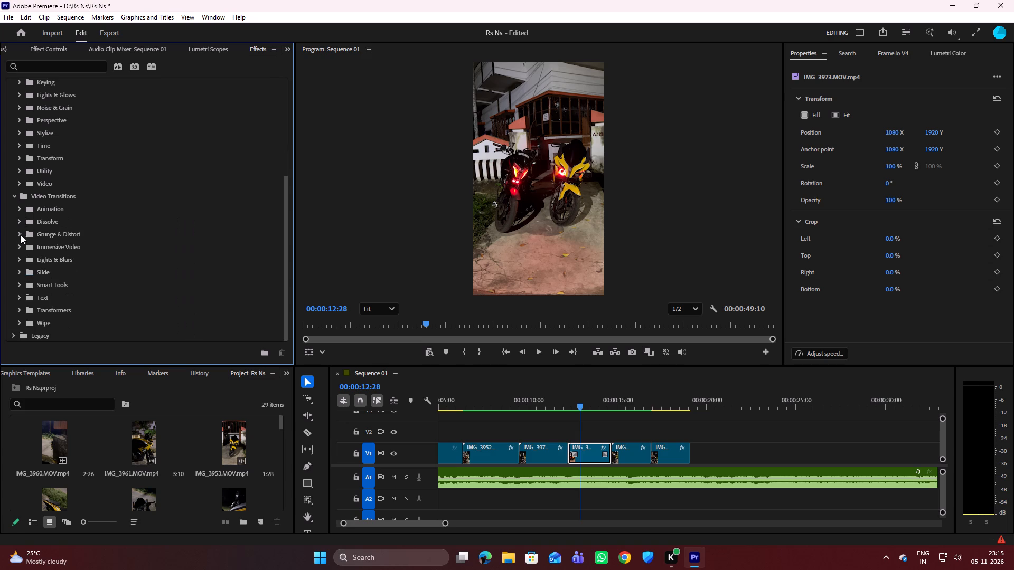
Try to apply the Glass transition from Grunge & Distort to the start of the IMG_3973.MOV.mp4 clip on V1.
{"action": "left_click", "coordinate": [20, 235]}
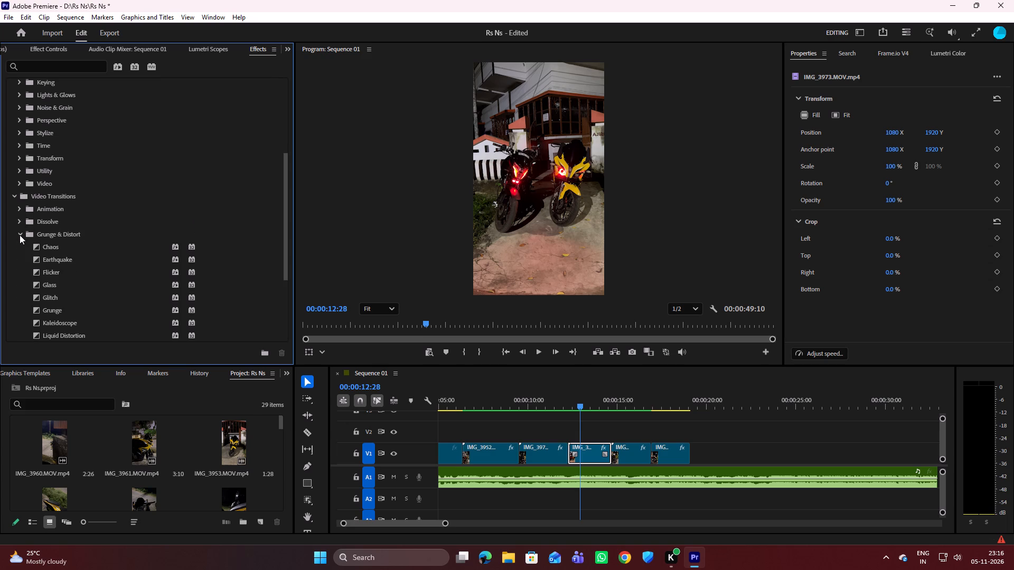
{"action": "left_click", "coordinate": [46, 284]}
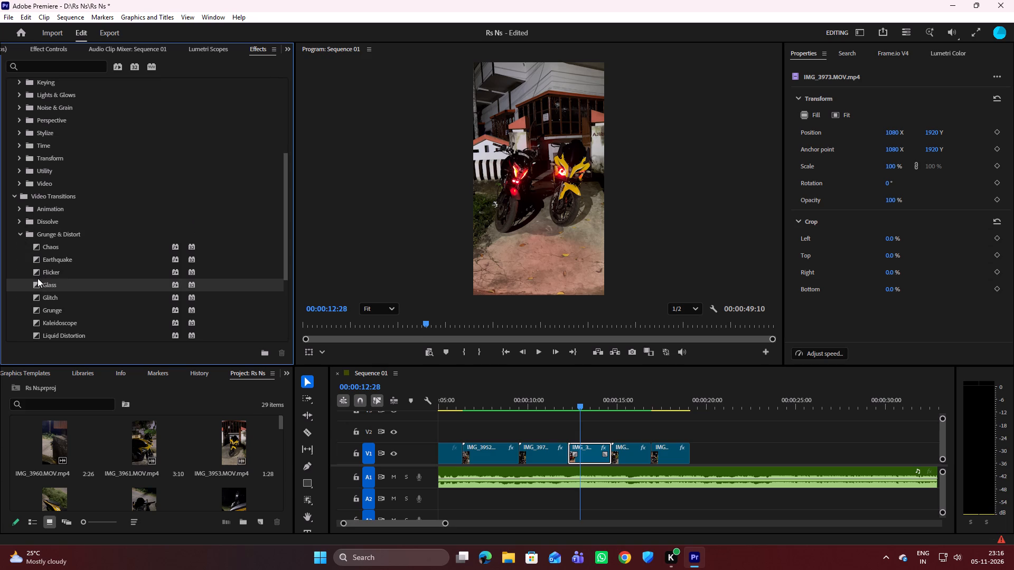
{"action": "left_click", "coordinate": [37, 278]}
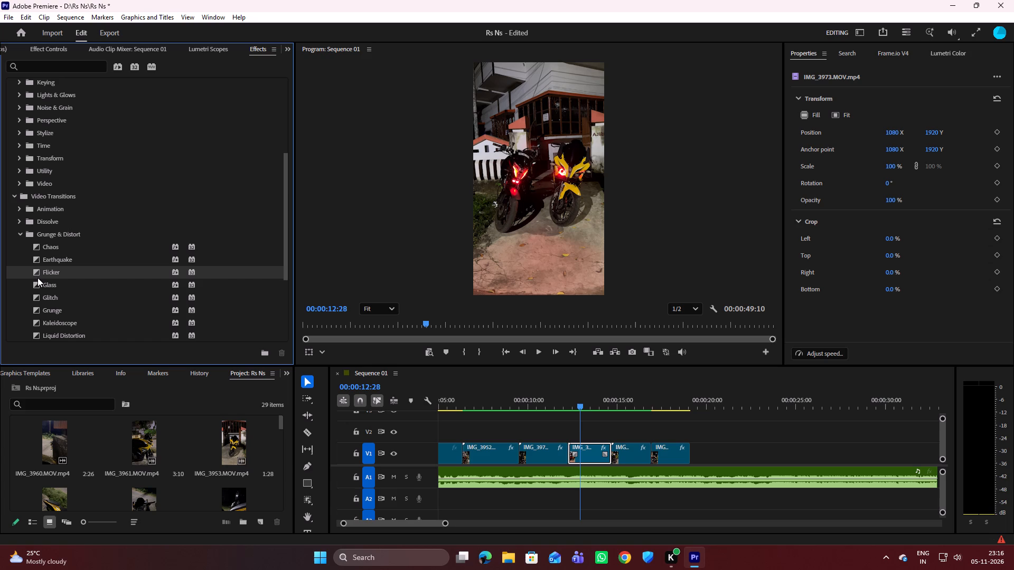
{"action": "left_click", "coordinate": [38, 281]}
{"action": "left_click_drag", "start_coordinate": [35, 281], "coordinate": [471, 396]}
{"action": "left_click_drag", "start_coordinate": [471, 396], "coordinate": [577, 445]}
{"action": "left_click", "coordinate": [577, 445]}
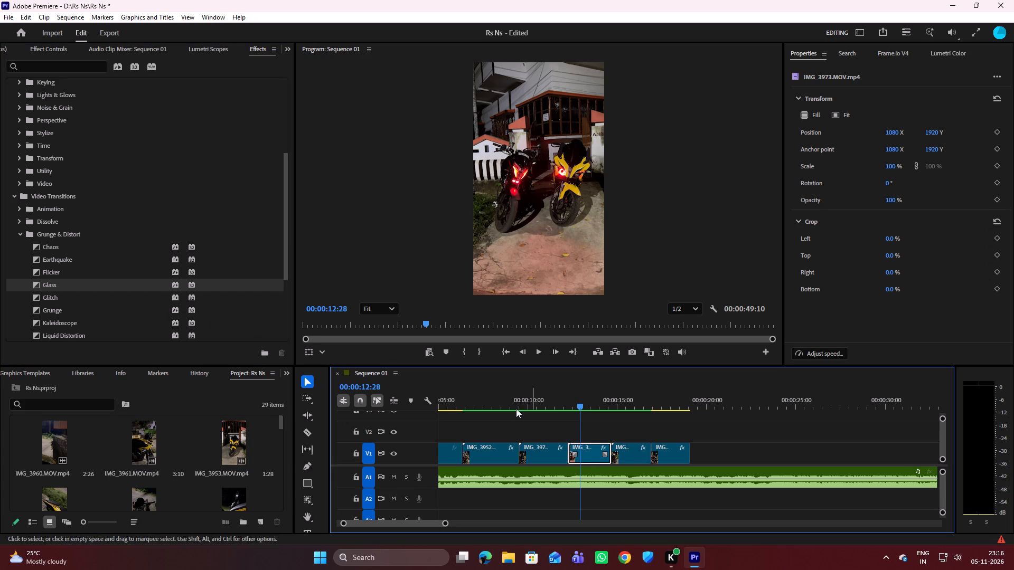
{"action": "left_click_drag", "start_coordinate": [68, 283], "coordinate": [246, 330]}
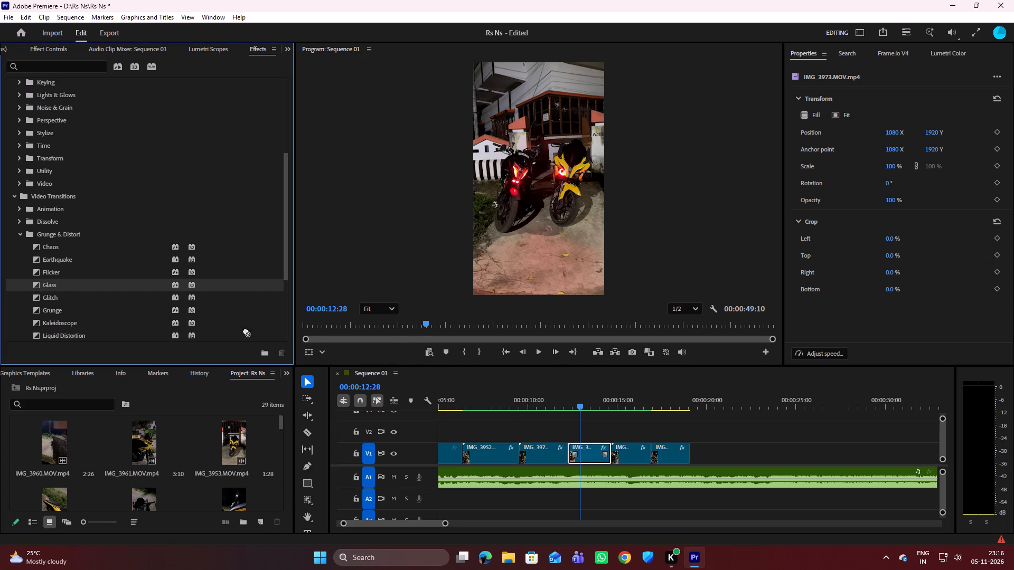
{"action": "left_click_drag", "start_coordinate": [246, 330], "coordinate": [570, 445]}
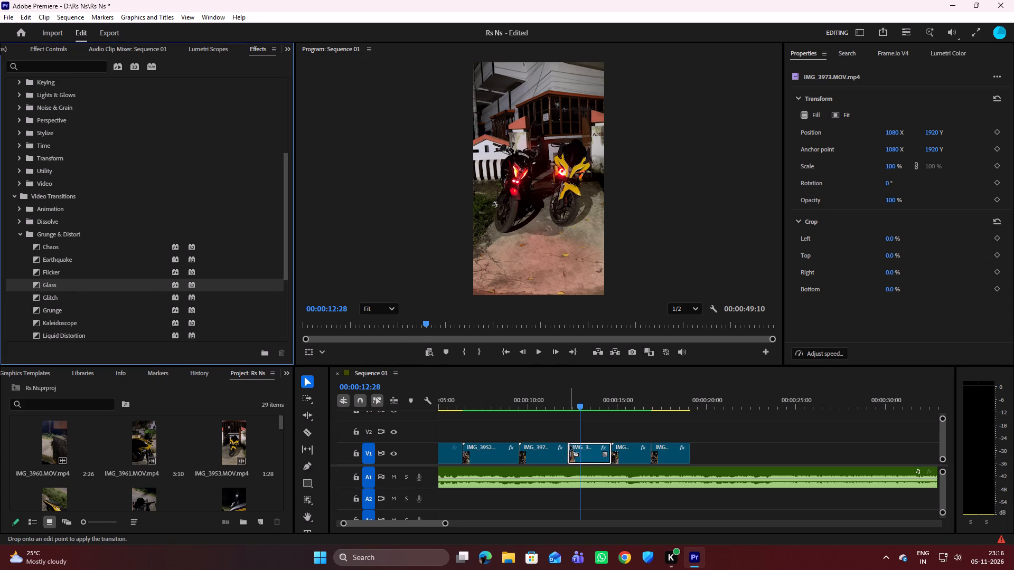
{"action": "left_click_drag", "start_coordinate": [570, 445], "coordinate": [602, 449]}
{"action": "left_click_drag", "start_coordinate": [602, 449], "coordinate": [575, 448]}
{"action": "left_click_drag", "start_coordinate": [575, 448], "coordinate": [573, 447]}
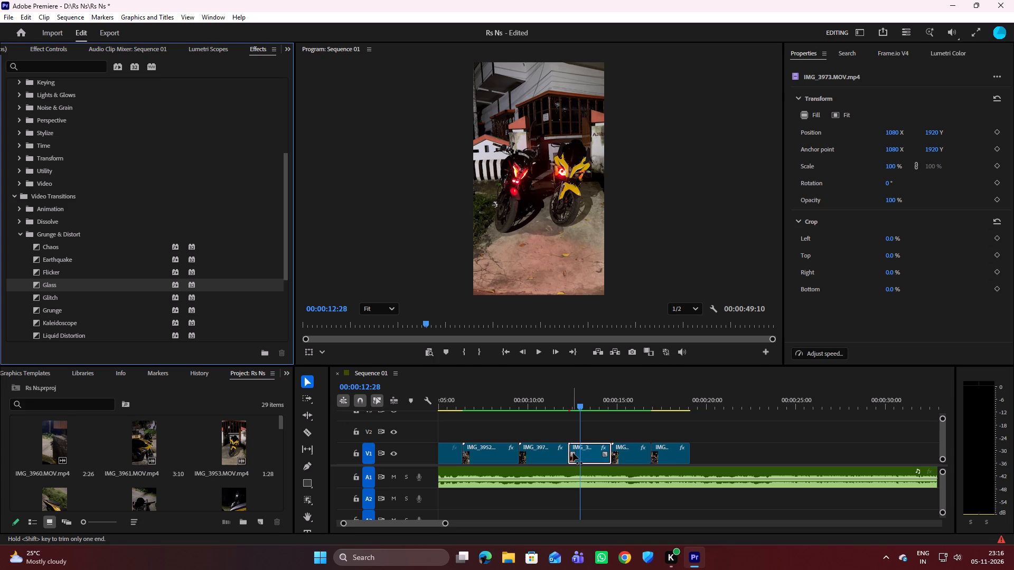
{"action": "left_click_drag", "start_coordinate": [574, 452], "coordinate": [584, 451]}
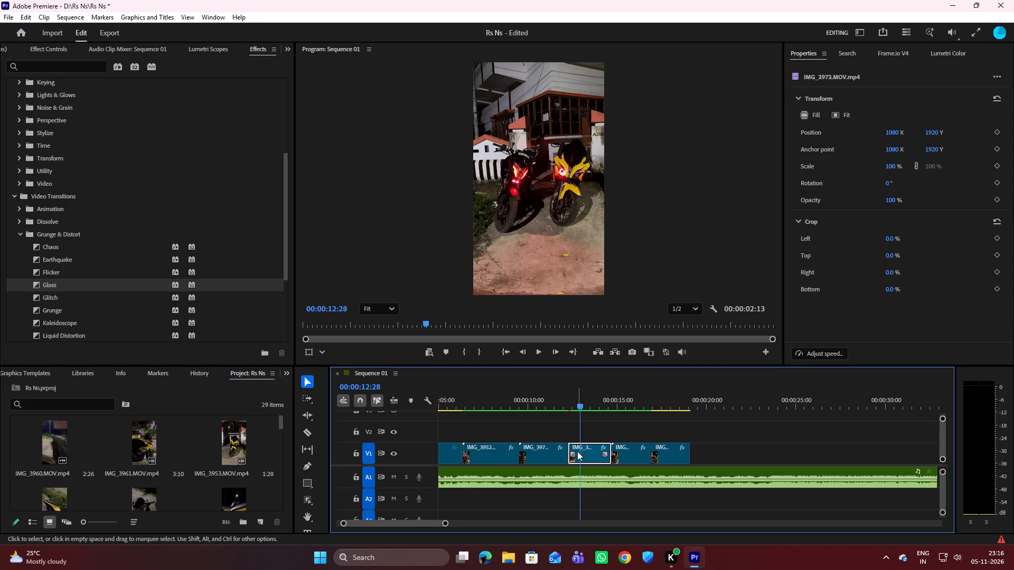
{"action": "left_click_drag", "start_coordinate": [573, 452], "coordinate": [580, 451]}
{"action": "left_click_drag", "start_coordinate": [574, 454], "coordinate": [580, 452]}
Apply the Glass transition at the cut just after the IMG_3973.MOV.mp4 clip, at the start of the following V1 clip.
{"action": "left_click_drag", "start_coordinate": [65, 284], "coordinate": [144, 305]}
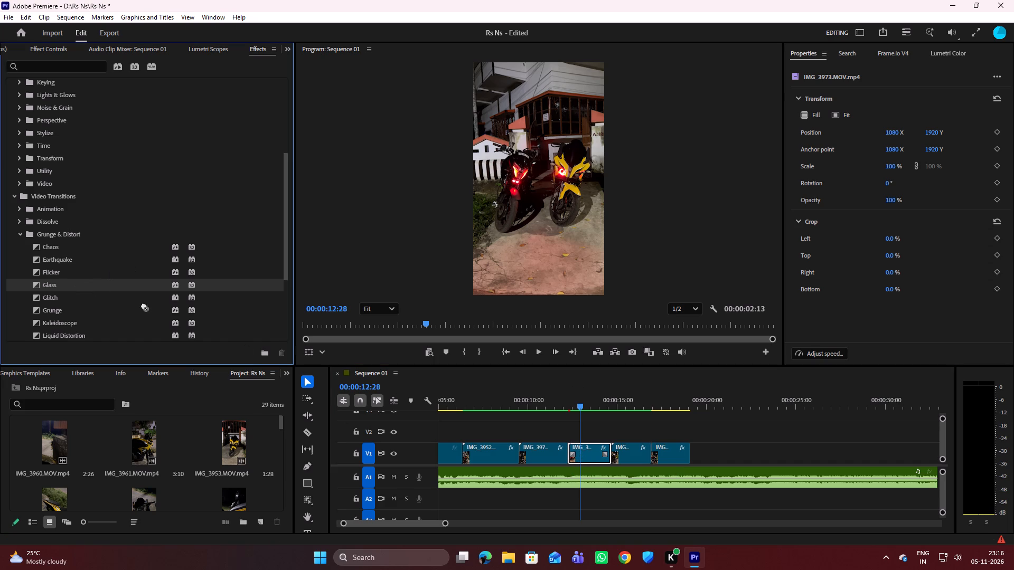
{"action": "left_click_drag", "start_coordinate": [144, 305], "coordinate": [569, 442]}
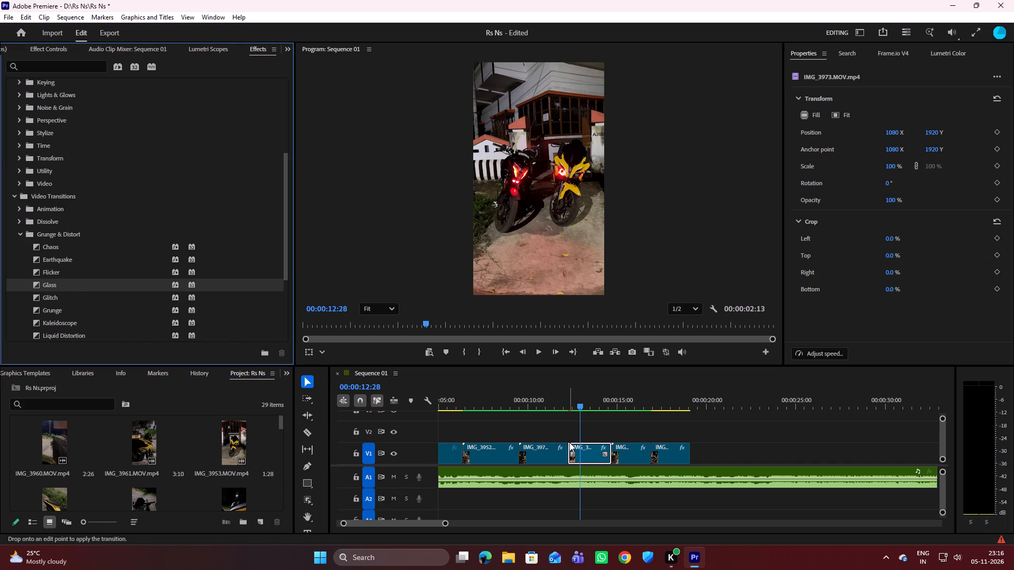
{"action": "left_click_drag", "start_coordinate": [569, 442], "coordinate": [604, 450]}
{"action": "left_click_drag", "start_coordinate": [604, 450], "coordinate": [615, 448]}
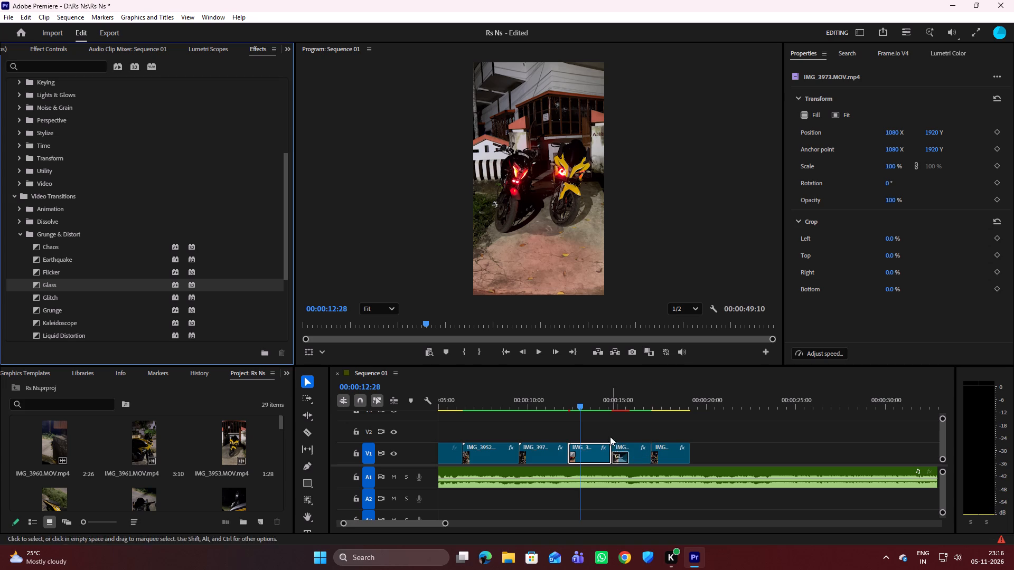
Scrub and play the sequence around the Glass transition to preview how it looks between the clips.
{"action": "left_click_drag", "start_coordinate": [577, 403], "coordinate": [609, 407]}
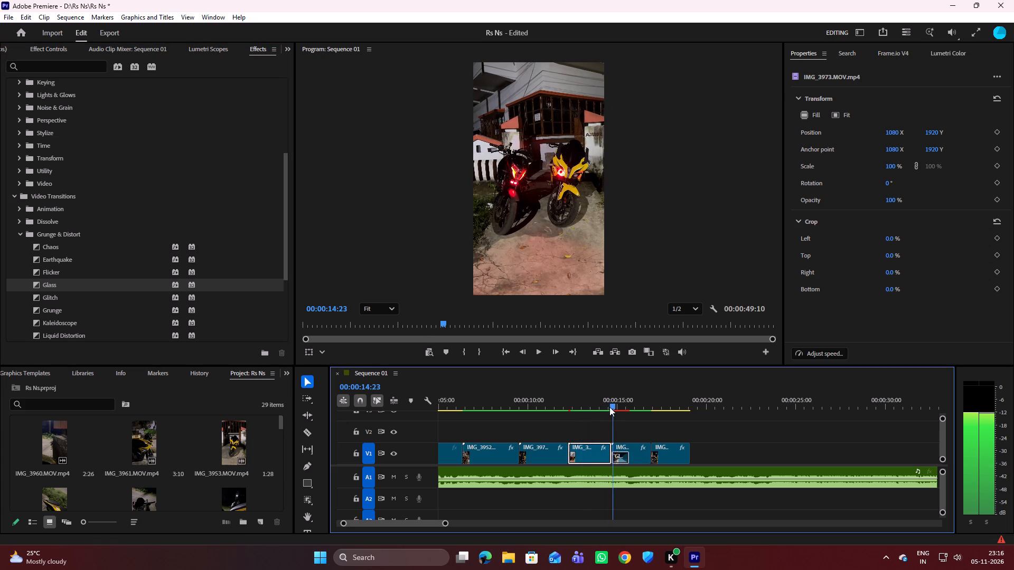
{"action": "left_click_drag", "start_coordinate": [609, 407], "coordinate": [617, 406]}
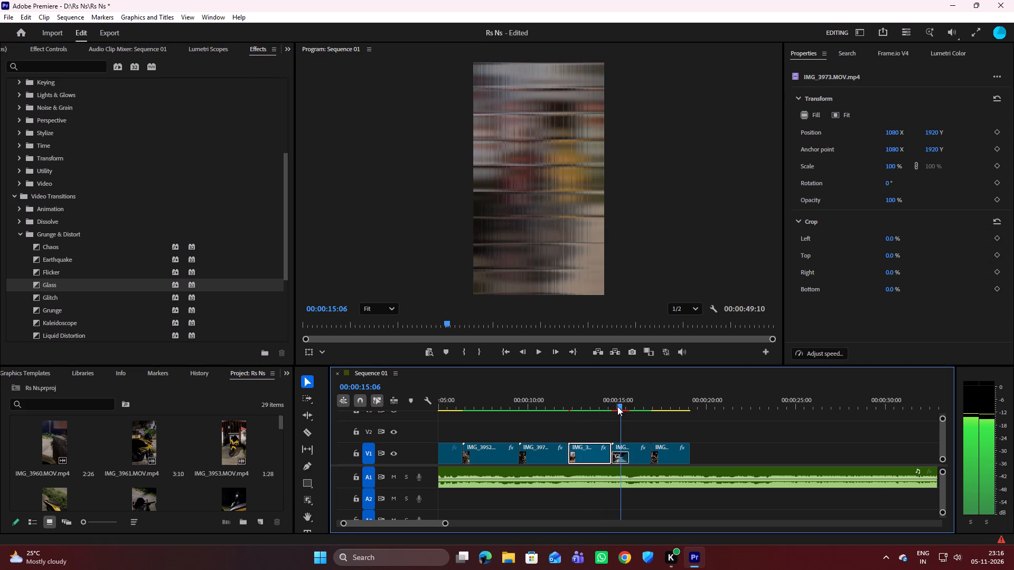
{"action": "left_click_drag", "start_coordinate": [617, 406], "coordinate": [621, 406]}
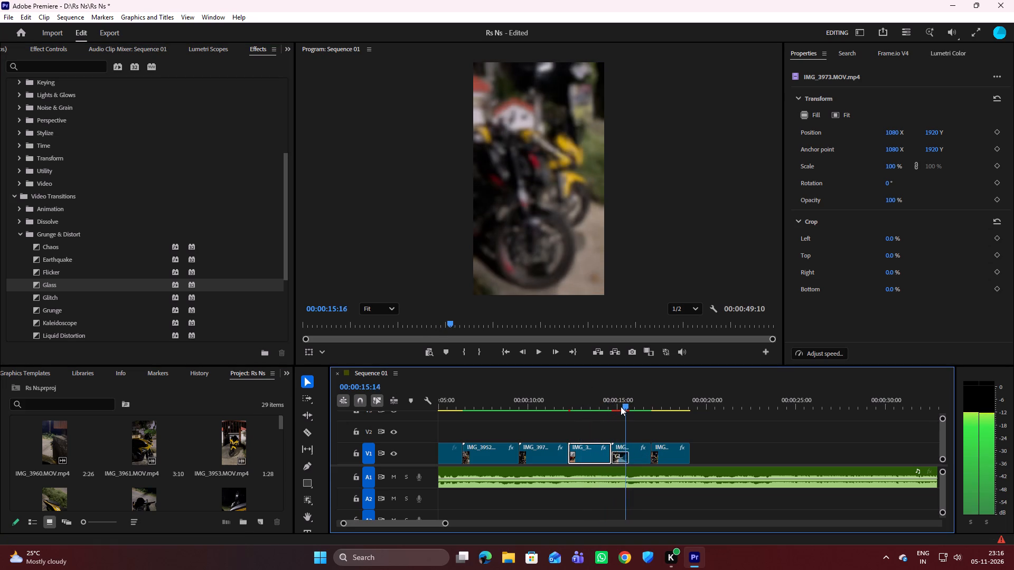
{"action": "left_click_drag", "start_coordinate": [621, 406], "coordinate": [604, 407]}
{"action": "key", "text": "space"}
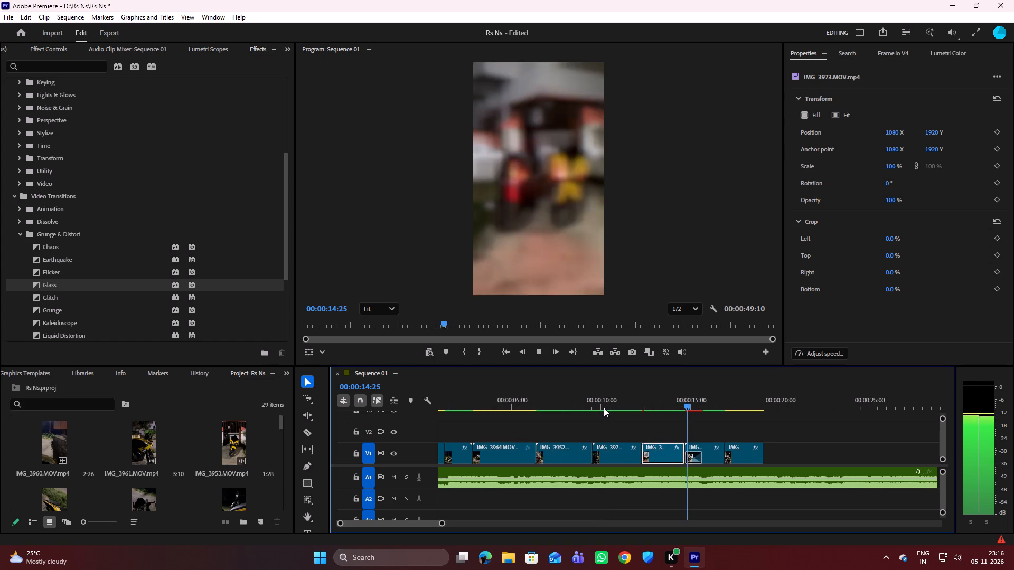
{"action": "key", "text": "space"}
{"action": "left_click_drag", "start_coordinate": [683, 403], "coordinate": [620, 392]}
{"action": "key", "text": "space"}
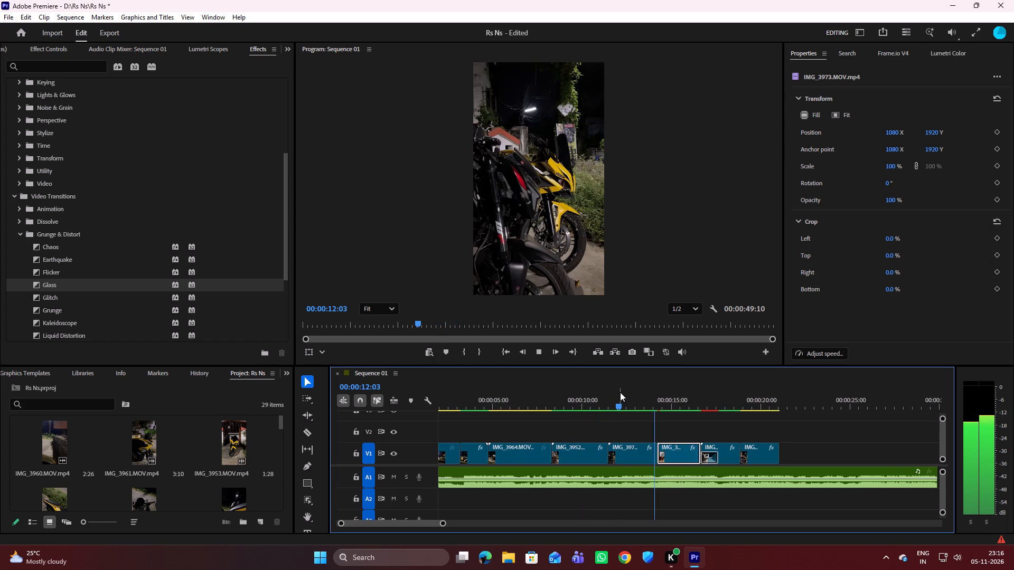
{"action": "key", "text": "space"}
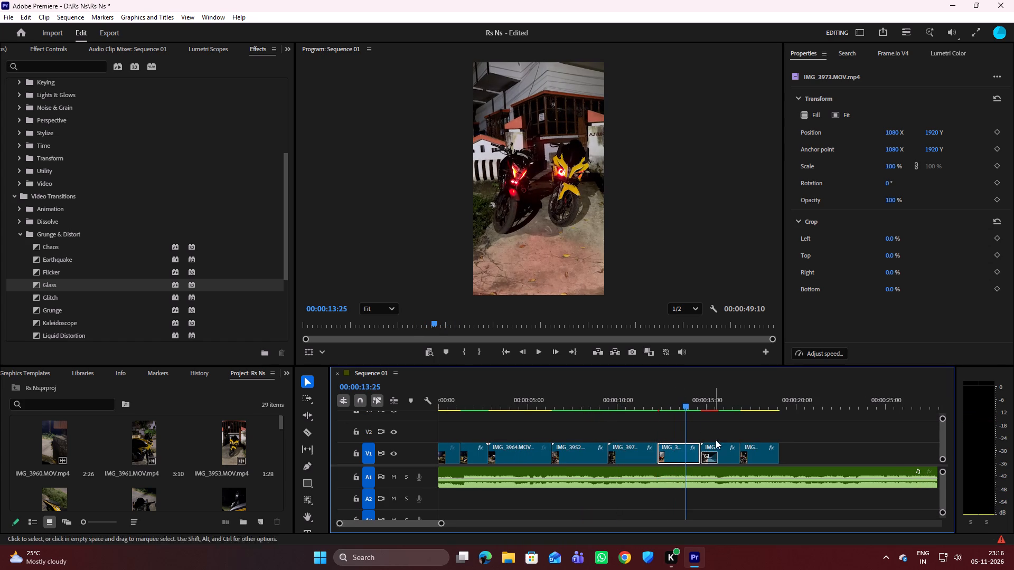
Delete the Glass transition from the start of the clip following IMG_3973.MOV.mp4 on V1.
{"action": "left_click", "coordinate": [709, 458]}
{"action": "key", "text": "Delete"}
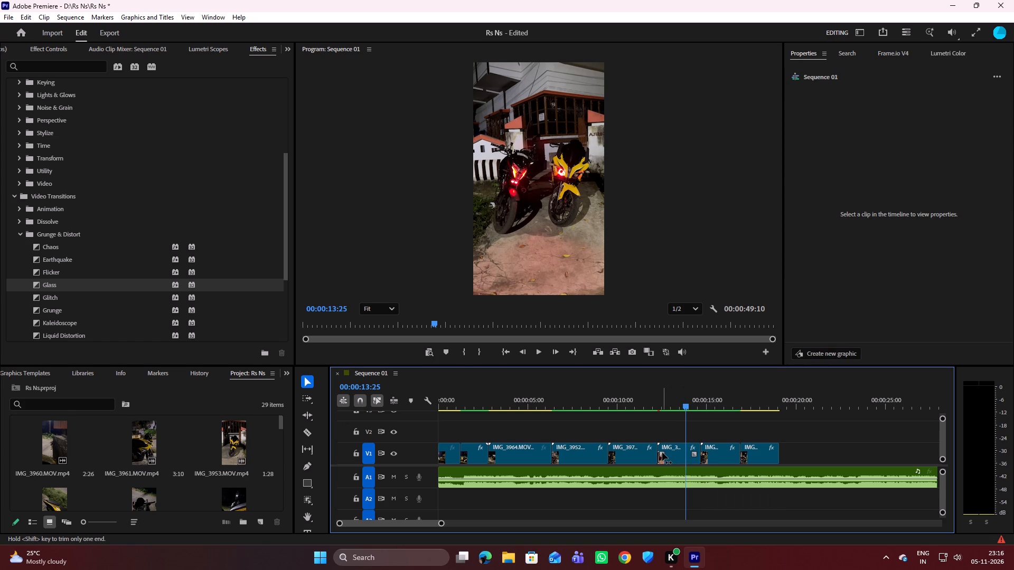
Delete the Glass transition from the start of the IMG_3973.MOV.mp4 clip on V1.
{"action": "left_click_drag", "start_coordinate": [662, 452], "coordinate": [680, 447]}
{"action": "left_click_drag", "start_coordinate": [659, 455], "coordinate": [669, 457]}
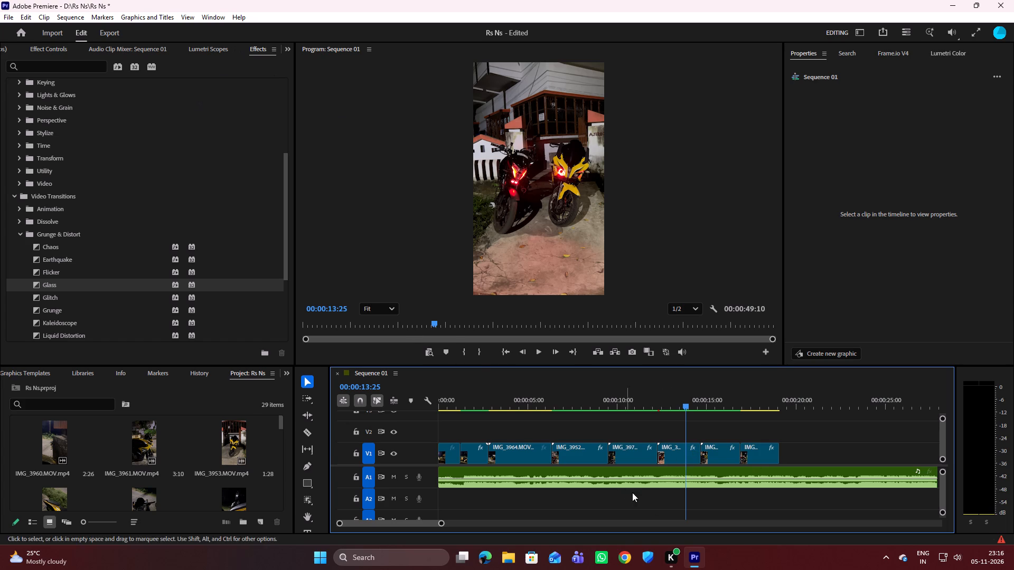
{"action": "left_click", "coordinate": [675, 457]}
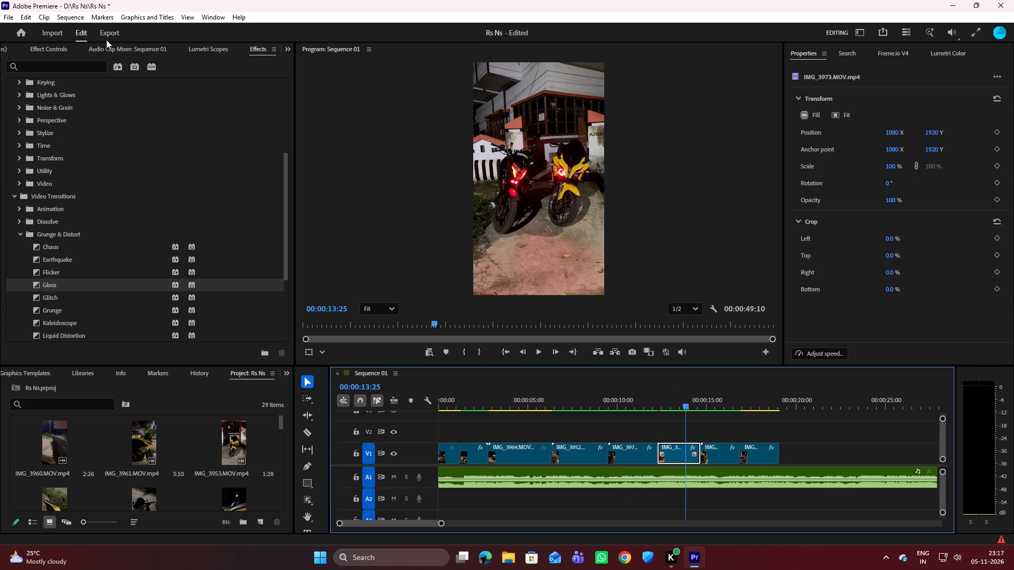
{"action": "left_click", "coordinate": [44, 46]}
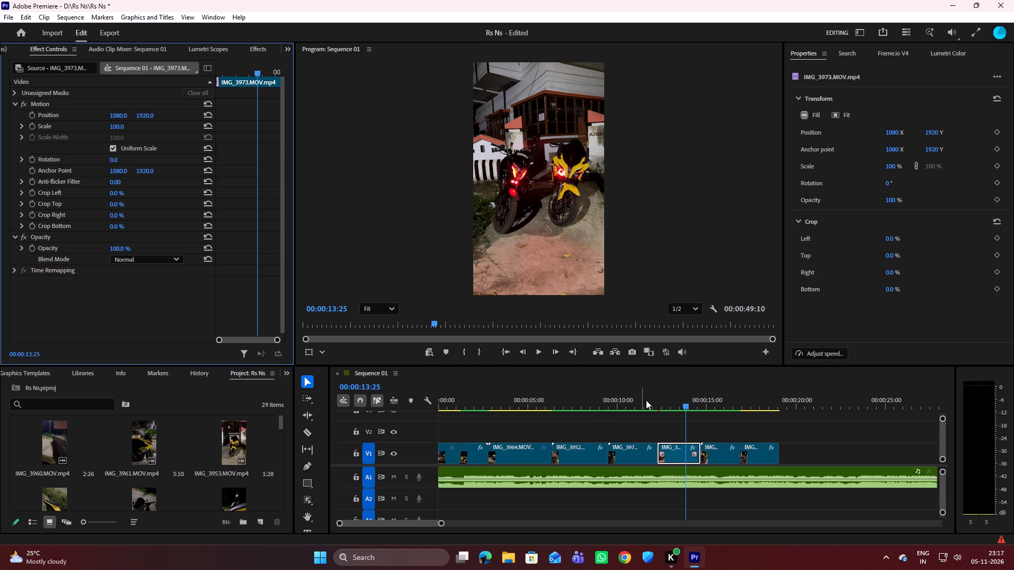
{"action": "left_click_drag", "start_coordinate": [439, 522], "coordinate": [523, 524]}
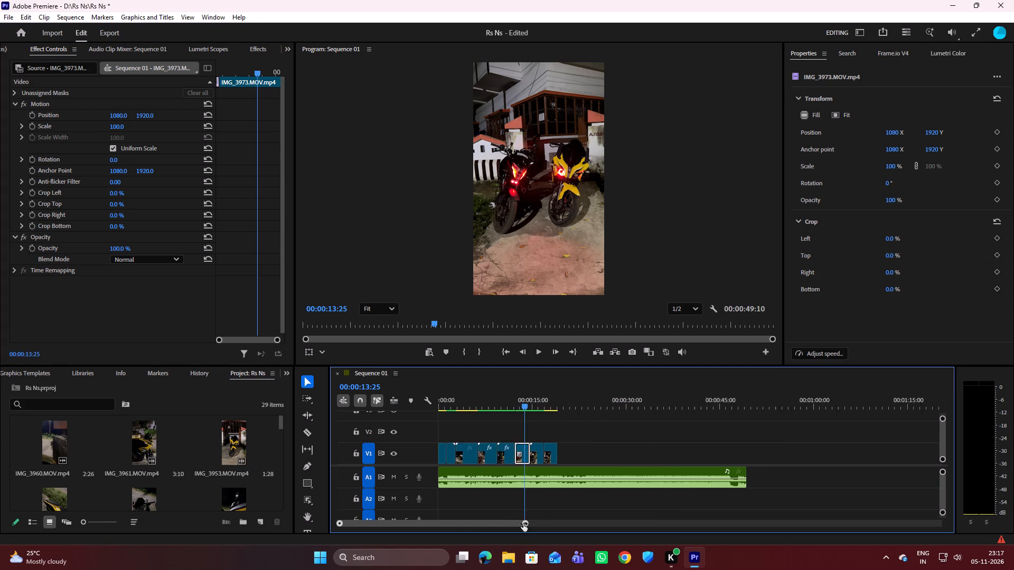
{"action": "left_click_drag", "start_coordinate": [523, 524], "coordinate": [365, 529]}
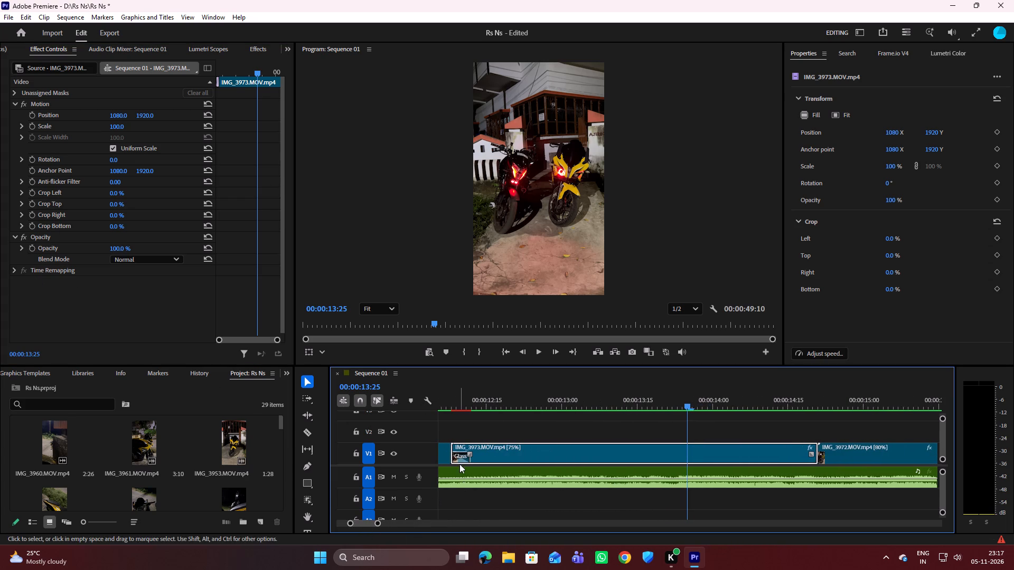
{"action": "left_click", "coordinate": [460, 457]}
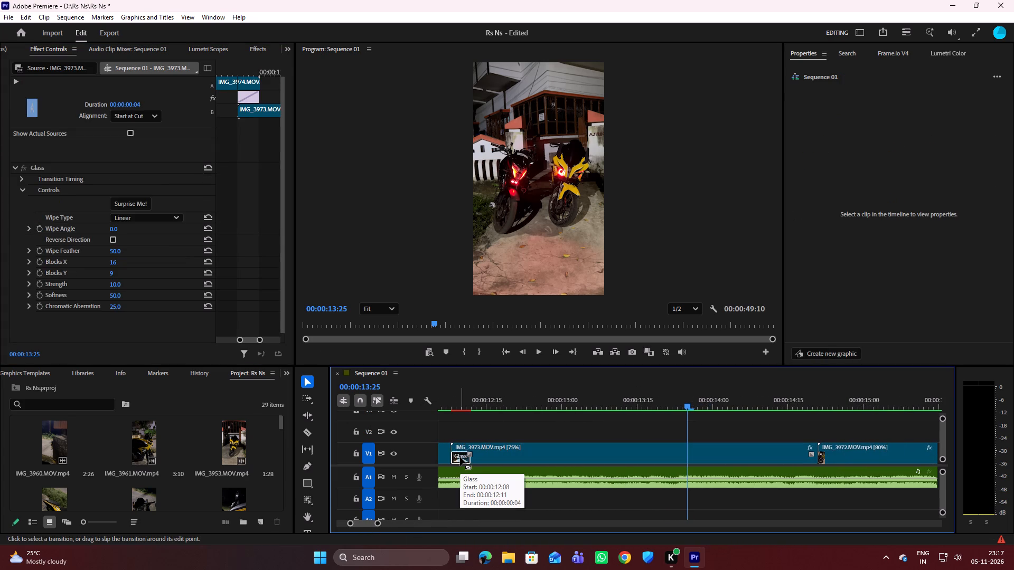
{"action": "key", "text": "Delete"}
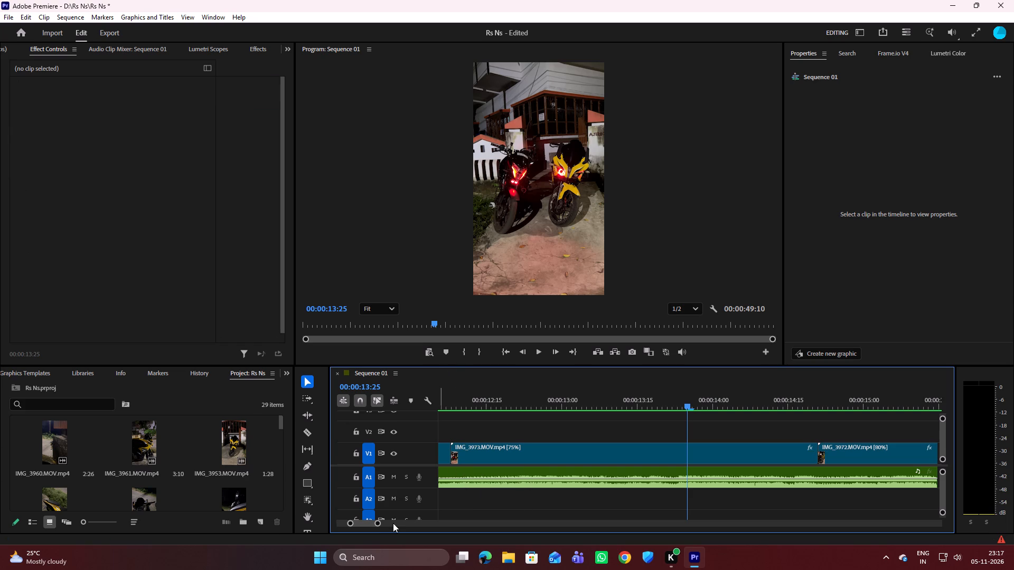
Browse the Video Transitions categories, including the Transformers group, for a suitable replacement transition.
{"action": "left_click_drag", "start_coordinate": [377, 524], "coordinate": [428, 534]}
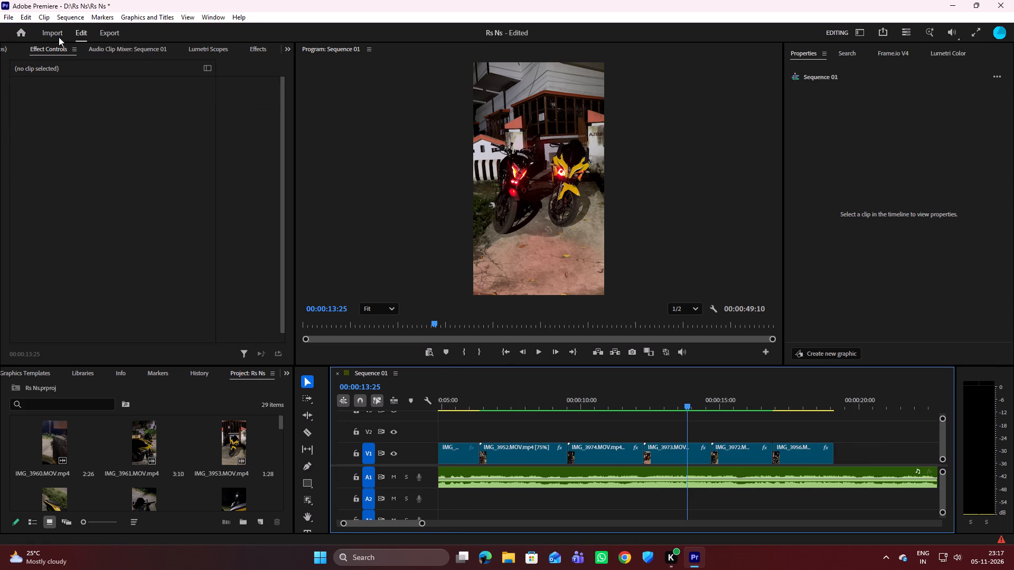
{"action": "left_click", "coordinate": [256, 51]}
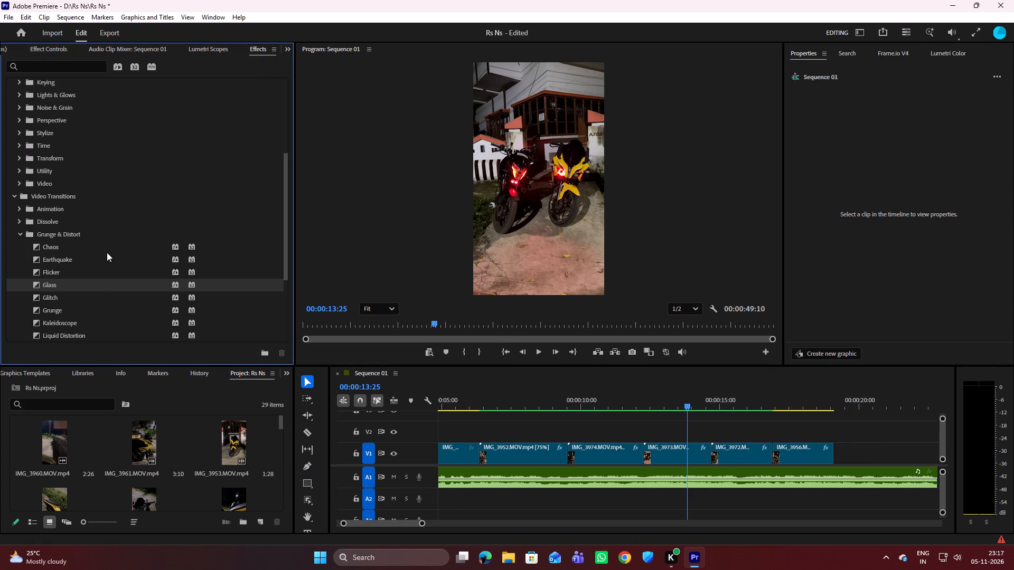
{"action": "scroll", "coordinate": [101, 289], "scroll_direction": "down", "scroll_amount": 3}
{"action": "left_click", "coordinate": [18, 202]}
{"action": "scroll", "coordinate": [70, 267], "scroll_direction": "down", "scroll_amount": 3}
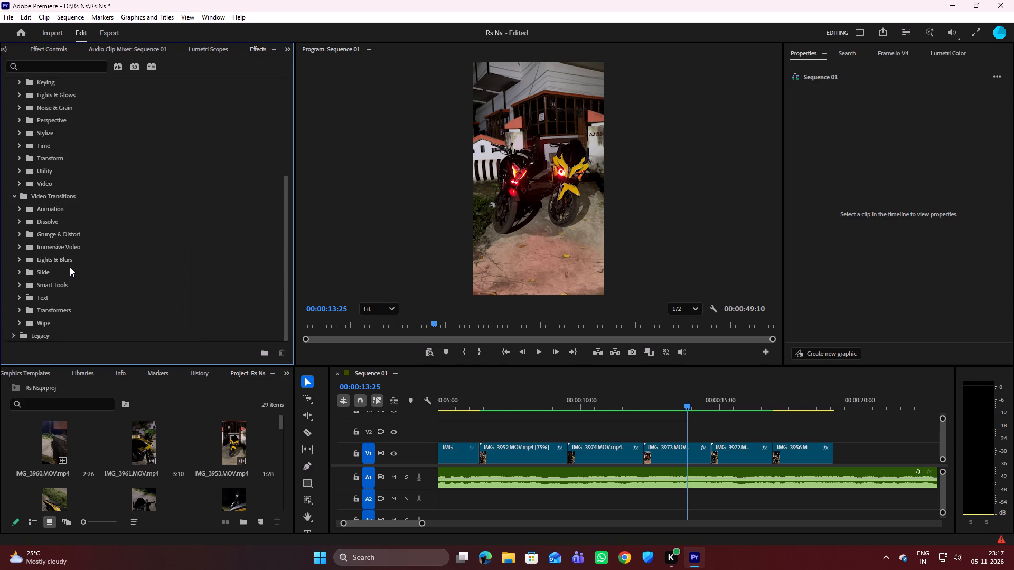
{"action": "left_click", "coordinate": [21, 312]}
{"action": "scroll", "coordinate": [52, 316], "scroll_direction": "down", "scroll_amount": 11}
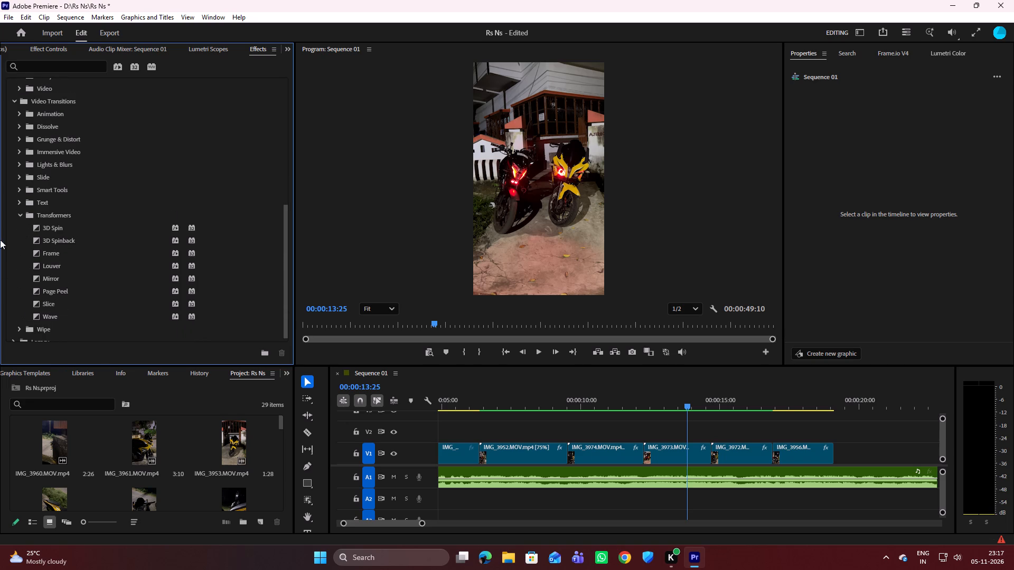
{"action": "left_click", "coordinate": [15, 207]}
{"action": "scroll", "coordinate": [22, 301], "scroll_direction": "down", "scroll_amount": 3}
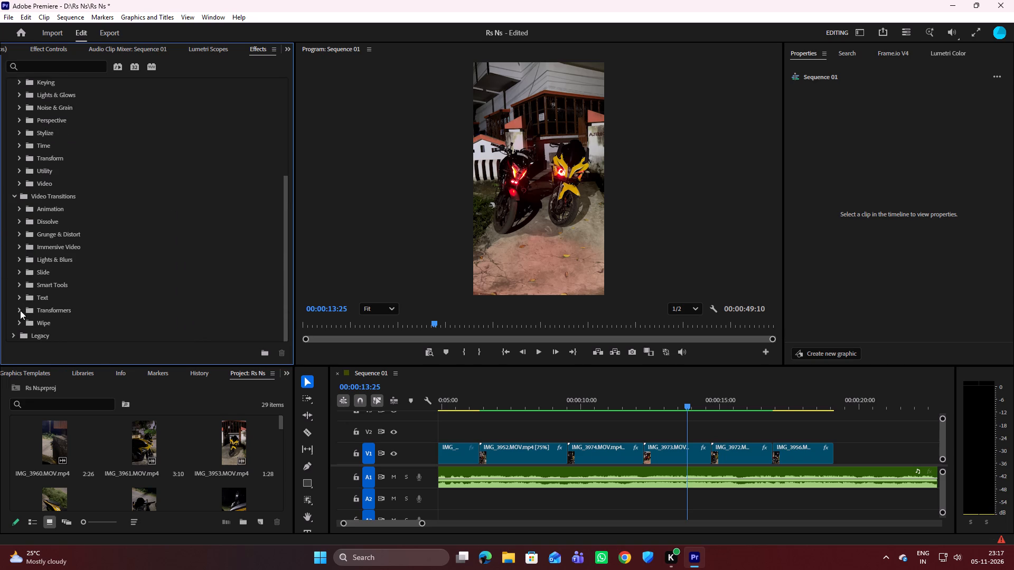
{"action": "left_click", "coordinate": [12, 334]}
{"action": "left_click", "coordinate": [15, 332]}
{"action": "scroll", "coordinate": [48, 298], "scroll_direction": "down", "scroll_amount": 9}
{"action": "scroll", "coordinate": [143, 246], "scroll_direction": "down", "scroll_amount": 4}
{"action": "scroll", "coordinate": [147, 253], "scroll_direction": "up", "scroll_amount": 4}
{"action": "scroll", "coordinate": [147, 252], "scroll_direction": "down", "scroll_amount": 7}
Look through the Legacy video effects for a suitable blur effect.
{"action": "left_click", "coordinate": [15, 337]}
{"action": "scroll", "coordinate": [59, 307], "scroll_direction": "down", "scroll_amount": 5}
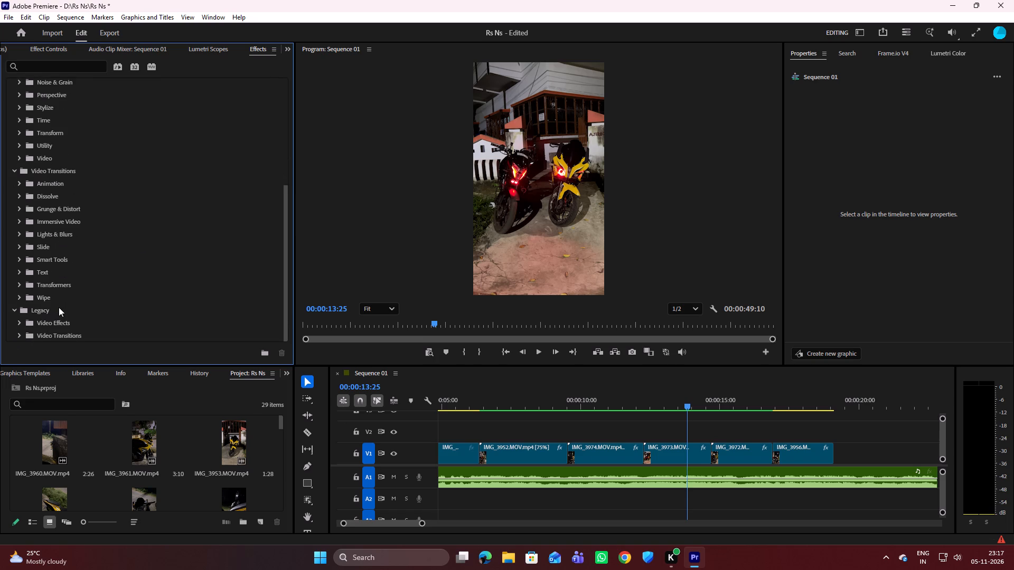
{"action": "scroll", "coordinate": [59, 307], "scroll_direction": "down", "scroll_amount": 12}
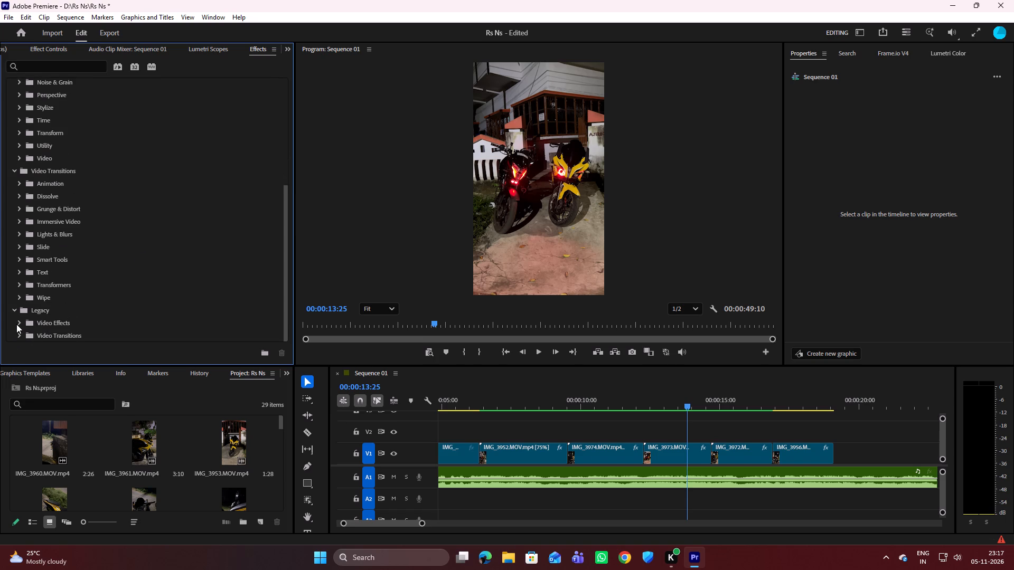
{"action": "left_click", "coordinate": [17, 323]}
{"action": "scroll", "coordinate": [45, 317], "scroll_direction": "down", "scroll_amount": 8}
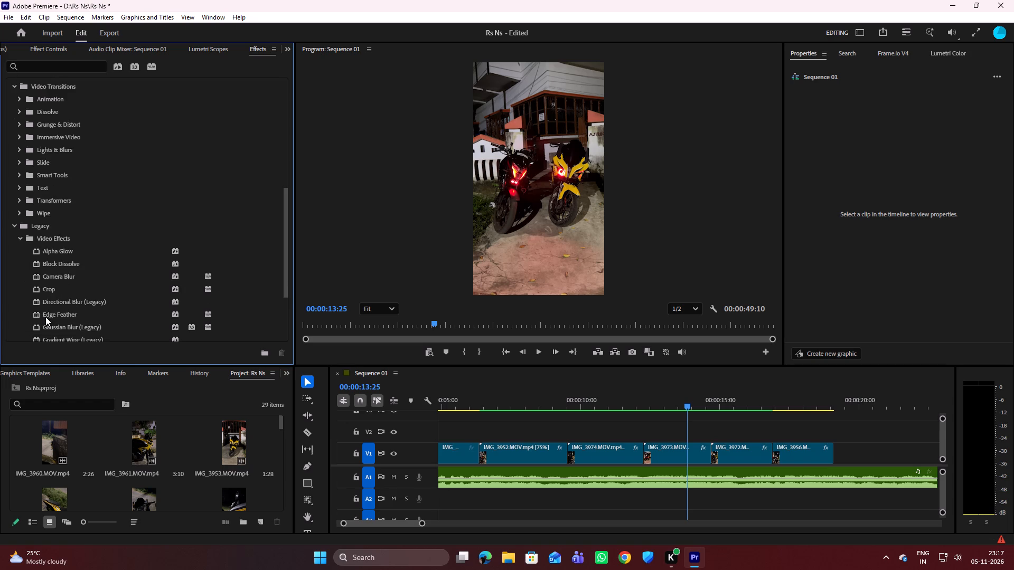
{"action": "scroll", "coordinate": [45, 317], "scroll_direction": "down", "scroll_amount": 11}
{"action": "scroll", "coordinate": [97, 302], "scroll_direction": "down", "scroll_amount": 4}
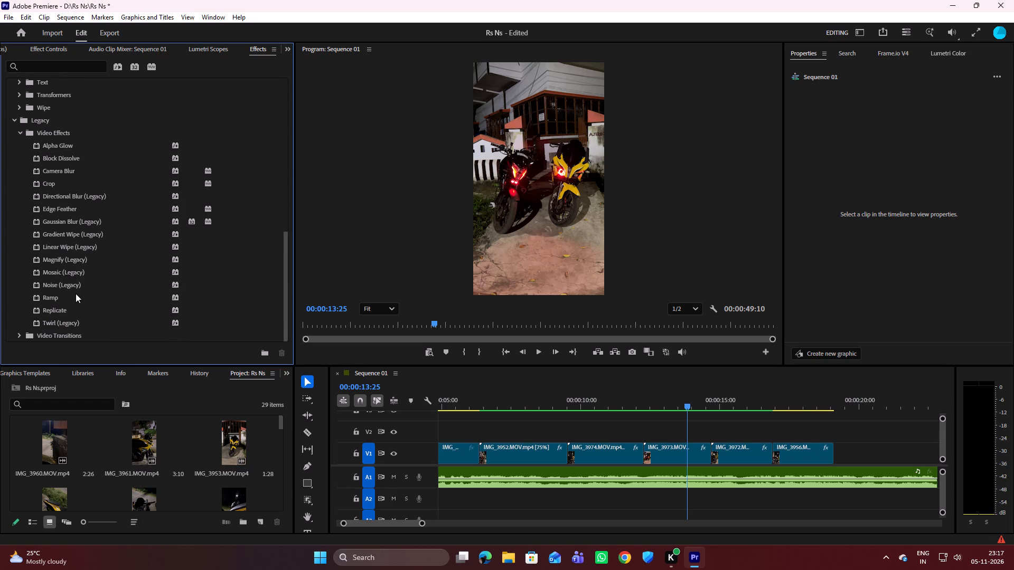
{"action": "left_click", "coordinate": [85, 220]}
{"action": "left_click", "coordinate": [63, 217]}
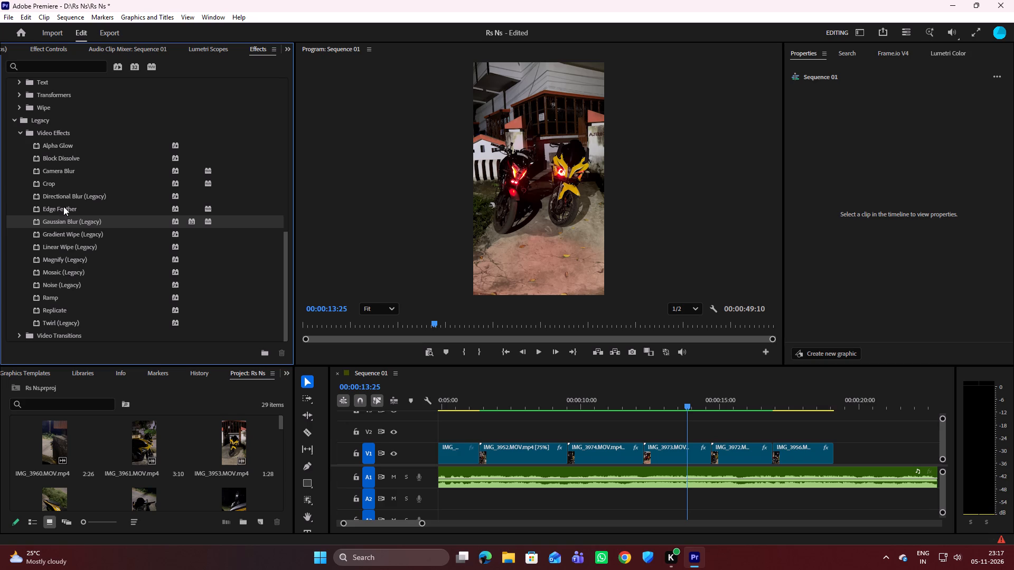
Apply the Directional Blur (Legacy) effect to the IMG_3956.MOV.mp4 clip at the end of V1.
{"action": "left_click", "coordinate": [69, 196]}
{"action": "left_click_drag", "start_coordinate": [54, 195], "coordinate": [91, 203]}
{"action": "left_click_drag", "start_coordinate": [91, 203], "coordinate": [655, 454]}
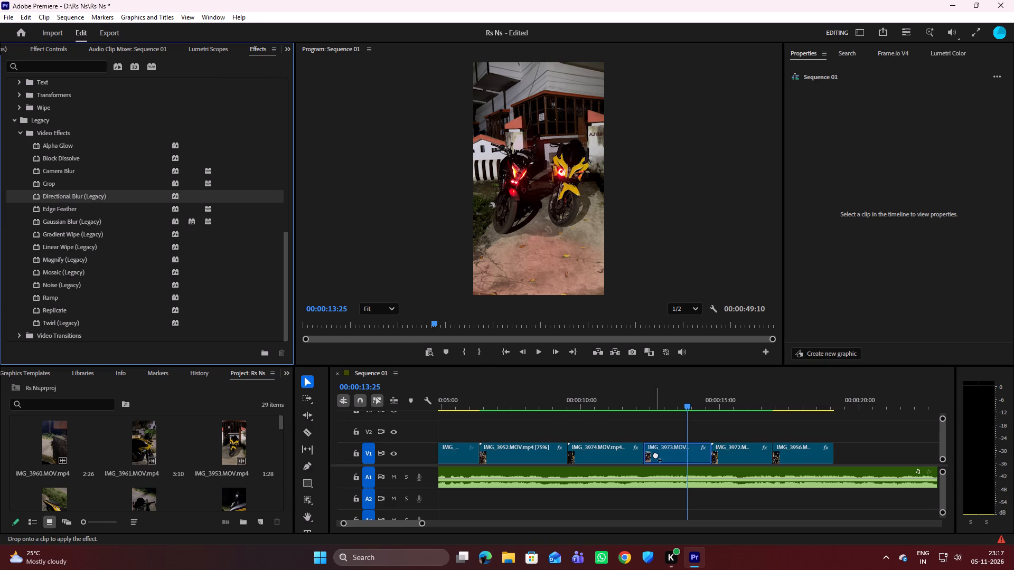
{"action": "left_click_drag", "start_coordinate": [655, 454], "coordinate": [778, 449]}
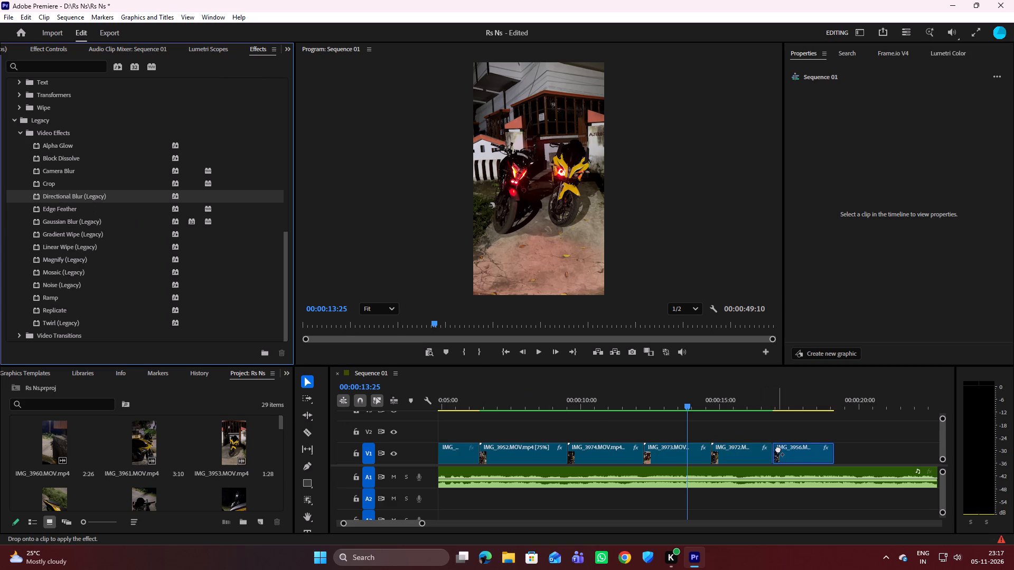
{"action": "left_click_drag", "start_coordinate": [778, 449], "coordinate": [783, 447]}
{"action": "left_click_drag", "start_coordinate": [783, 447], "coordinate": [783, 447]}
Scrub and play the sequence over the IMG_3956.MOV.mp4 clip to preview the Directional Blur (Legacy) effect.
{"action": "left_click_drag", "start_coordinate": [684, 405], "coordinate": [767, 415]}
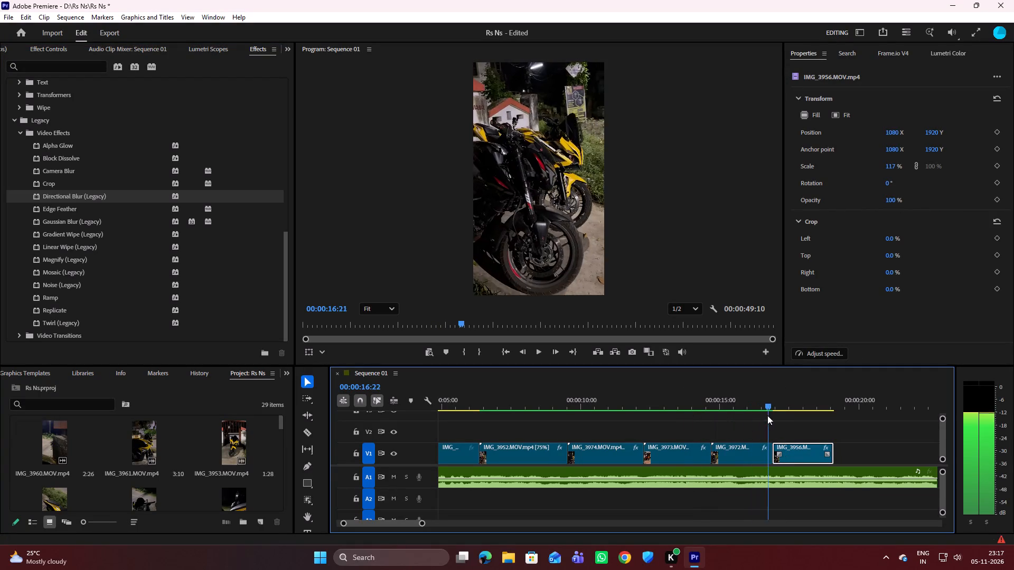
{"action": "left_click_drag", "start_coordinate": [767, 415], "coordinate": [775, 414]}
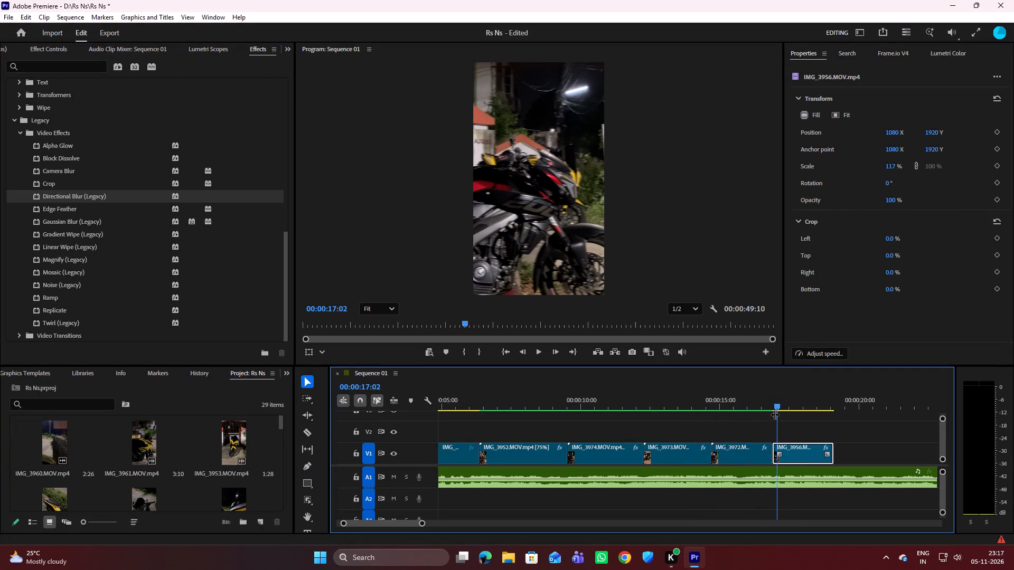
{"action": "key", "text": "space"}
{"action": "key", "text": "space"}
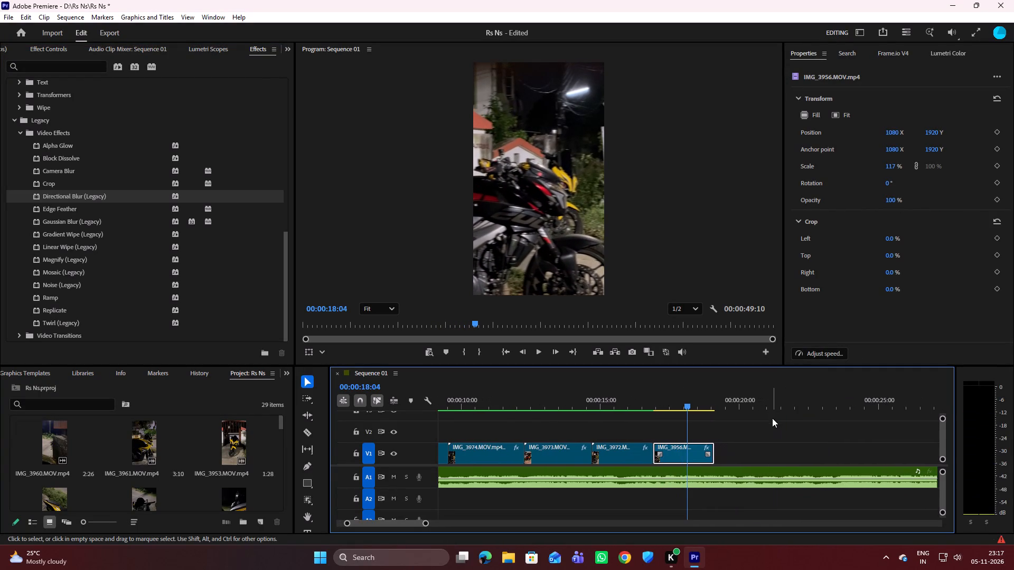
{"action": "key", "text": "space"}
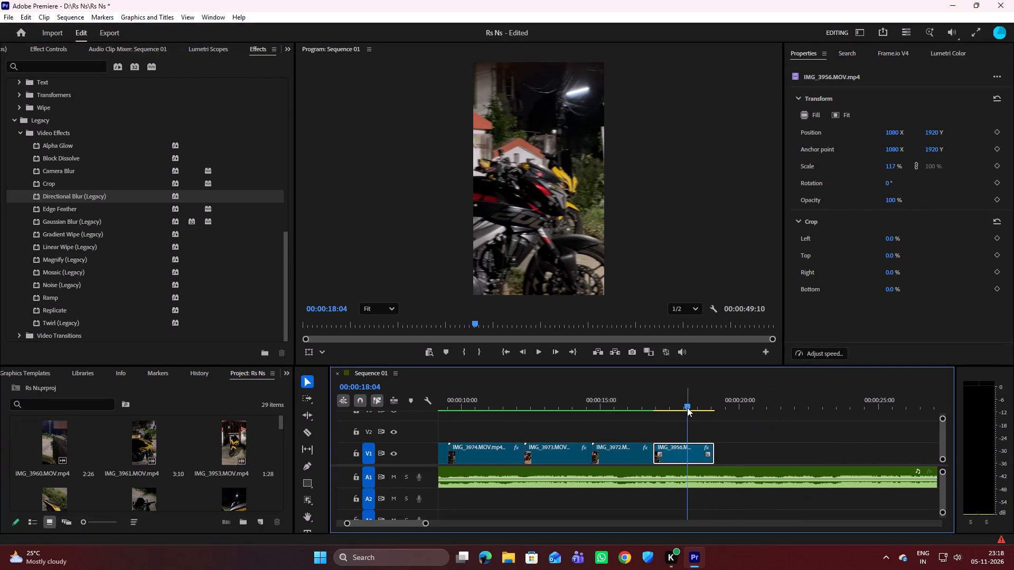
{"action": "key", "text": "space"}
{"action": "key", "text": "space"}
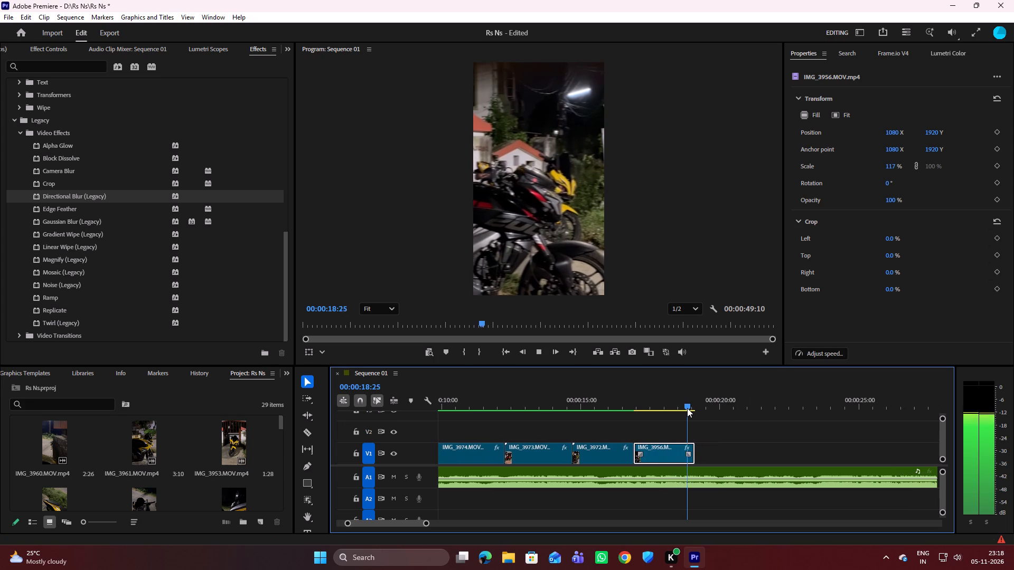
{"action": "key", "text": "space"}
{"action": "left_click_drag", "start_coordinate": [690, 404], "coordinate": [631, 401]}
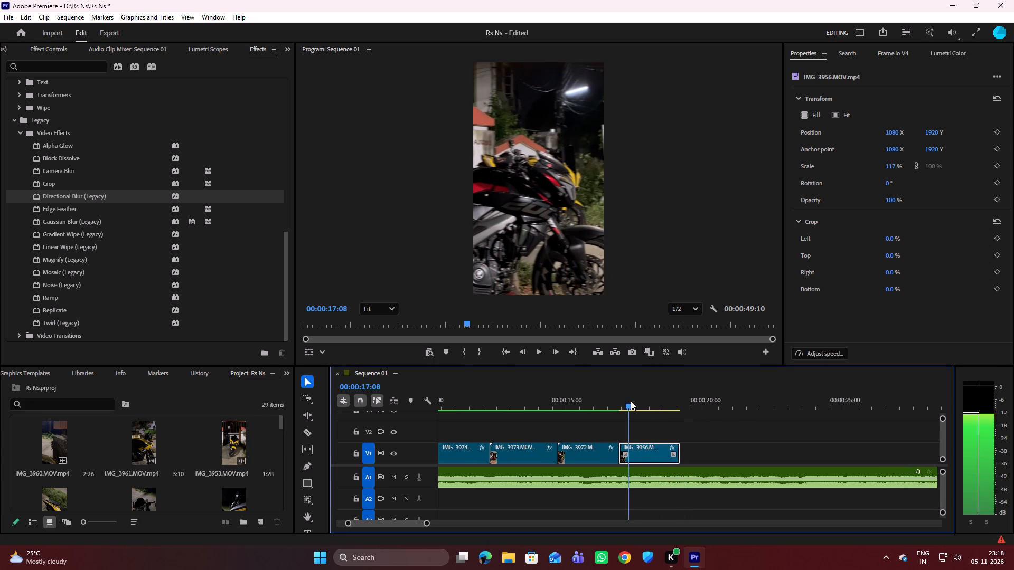
{"action": "left_click_drag", "start_coordinate": [631, 401], "coordinate": [630, 401]}
{"action": "key", "text": "space"}
{"action": "key", "text": "space"}
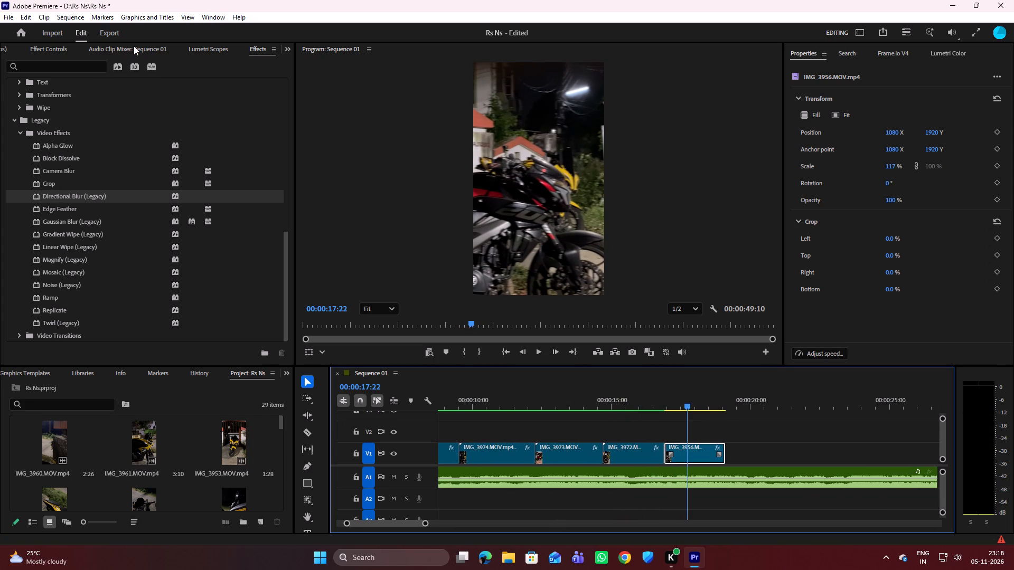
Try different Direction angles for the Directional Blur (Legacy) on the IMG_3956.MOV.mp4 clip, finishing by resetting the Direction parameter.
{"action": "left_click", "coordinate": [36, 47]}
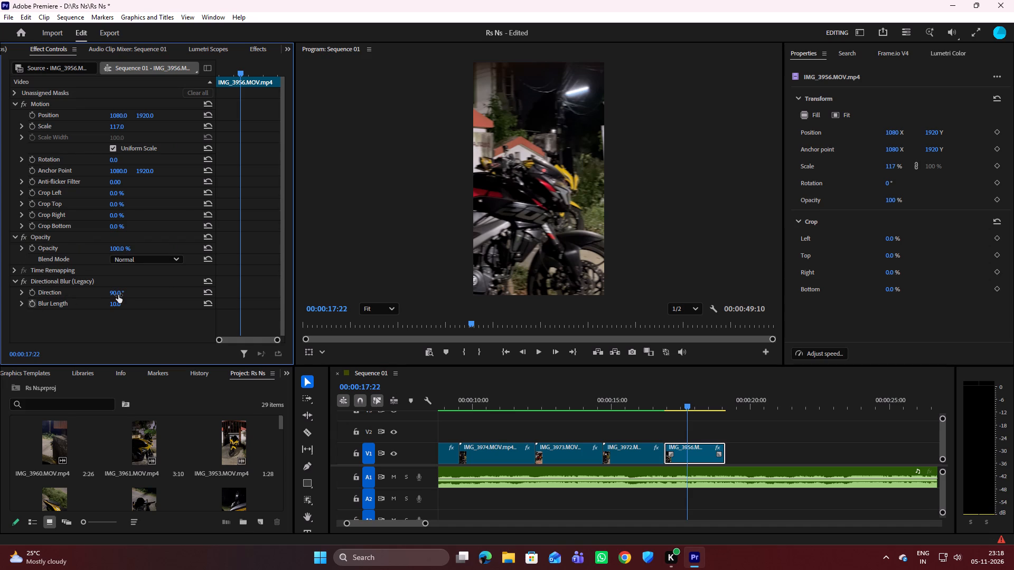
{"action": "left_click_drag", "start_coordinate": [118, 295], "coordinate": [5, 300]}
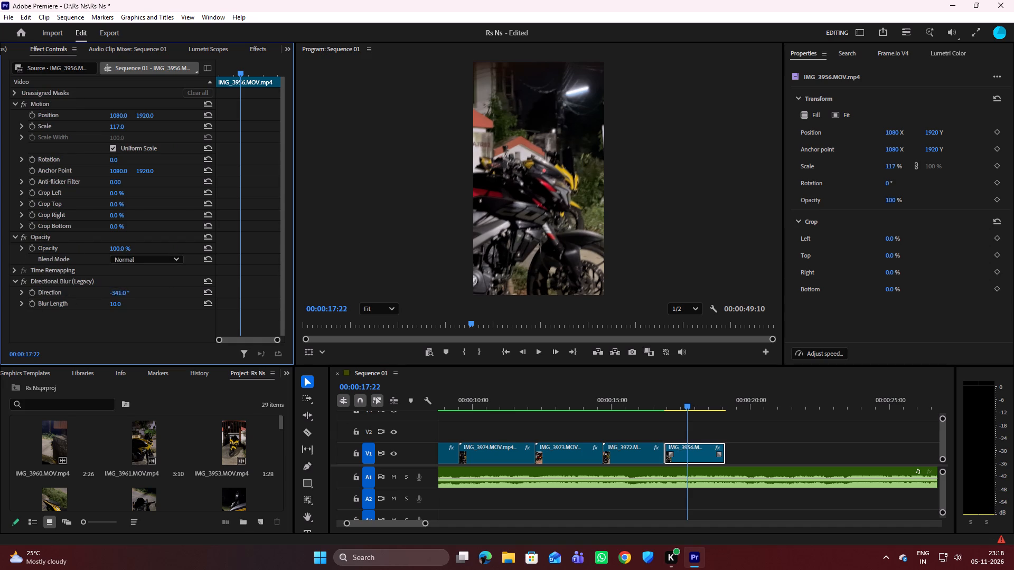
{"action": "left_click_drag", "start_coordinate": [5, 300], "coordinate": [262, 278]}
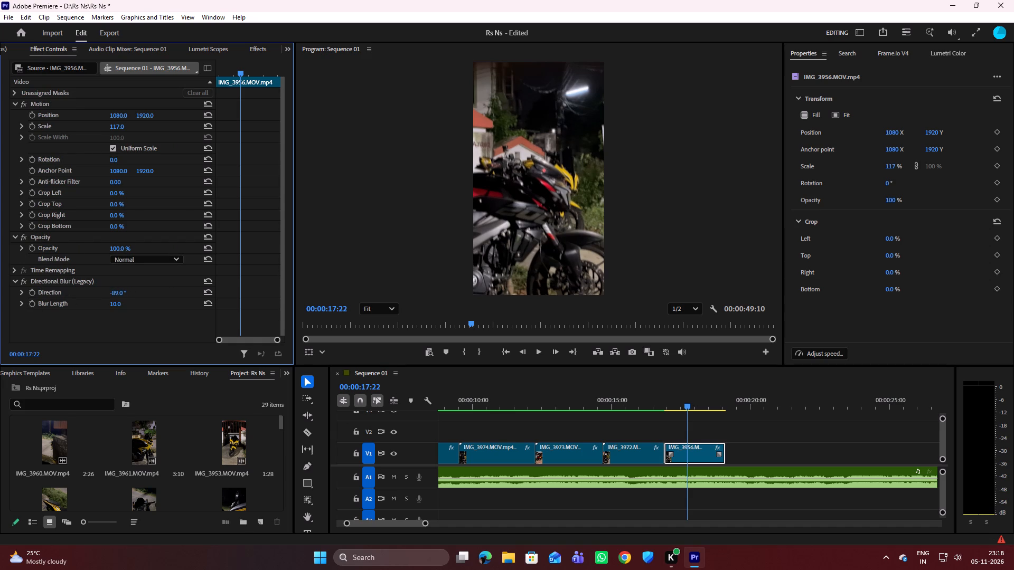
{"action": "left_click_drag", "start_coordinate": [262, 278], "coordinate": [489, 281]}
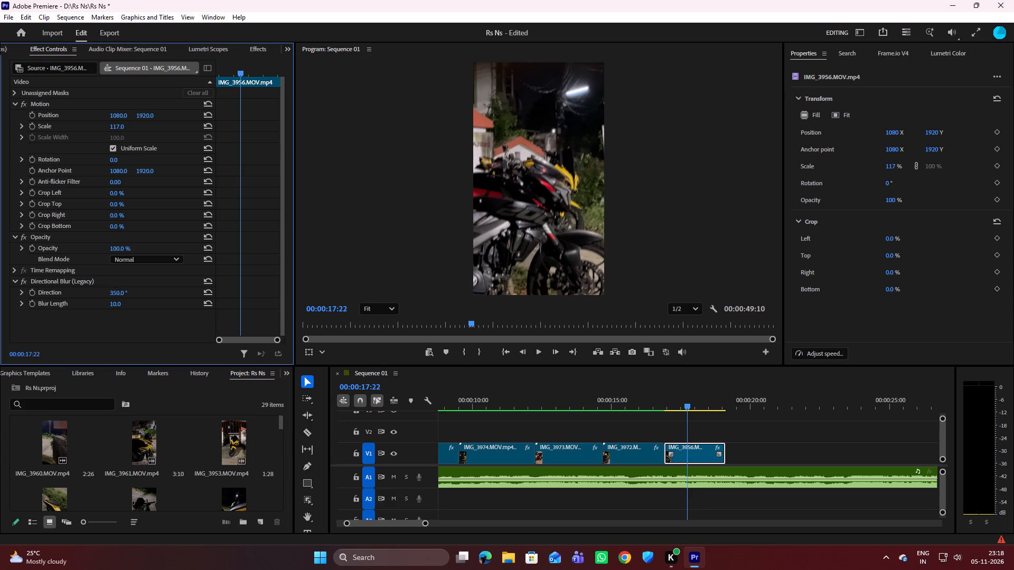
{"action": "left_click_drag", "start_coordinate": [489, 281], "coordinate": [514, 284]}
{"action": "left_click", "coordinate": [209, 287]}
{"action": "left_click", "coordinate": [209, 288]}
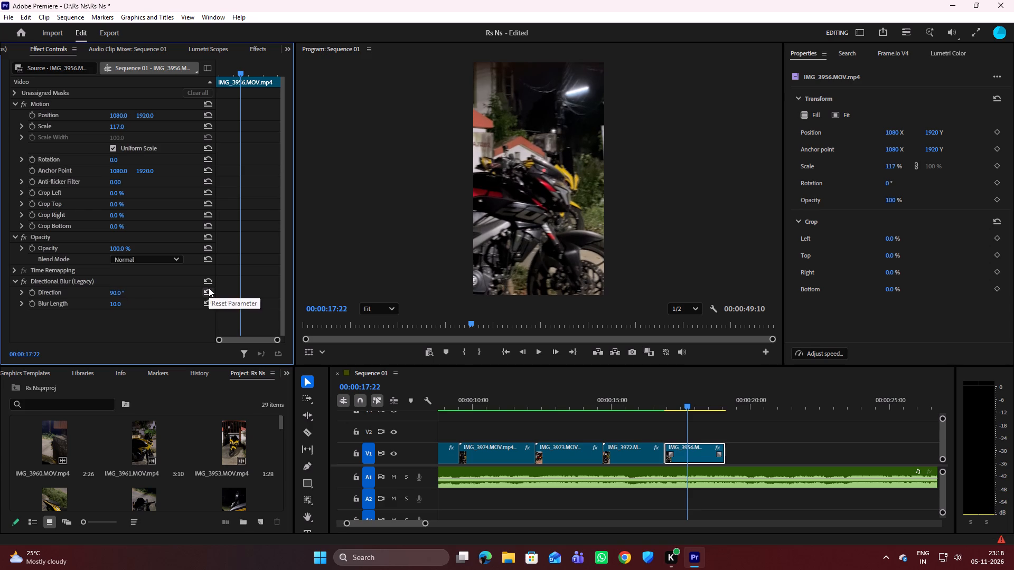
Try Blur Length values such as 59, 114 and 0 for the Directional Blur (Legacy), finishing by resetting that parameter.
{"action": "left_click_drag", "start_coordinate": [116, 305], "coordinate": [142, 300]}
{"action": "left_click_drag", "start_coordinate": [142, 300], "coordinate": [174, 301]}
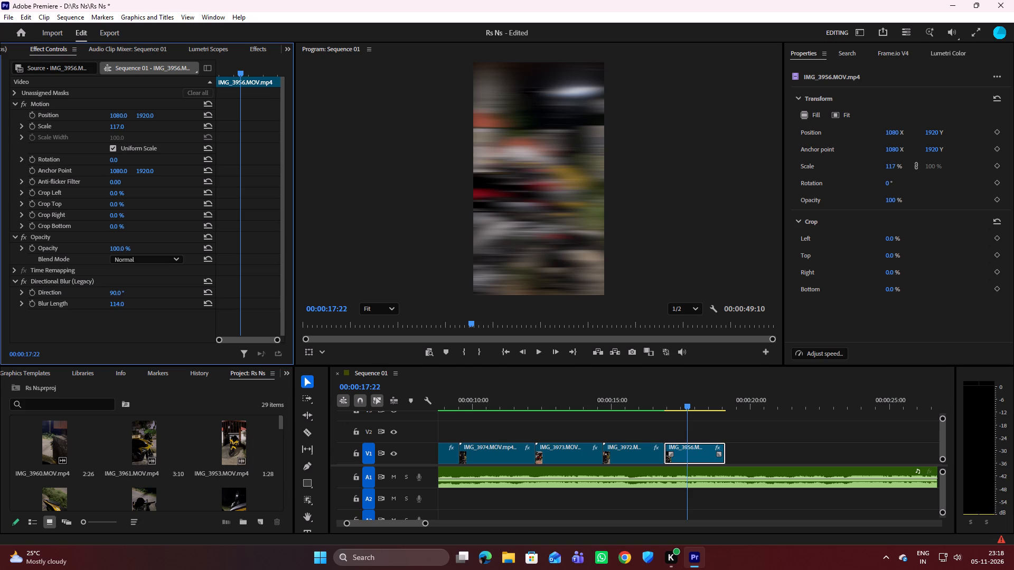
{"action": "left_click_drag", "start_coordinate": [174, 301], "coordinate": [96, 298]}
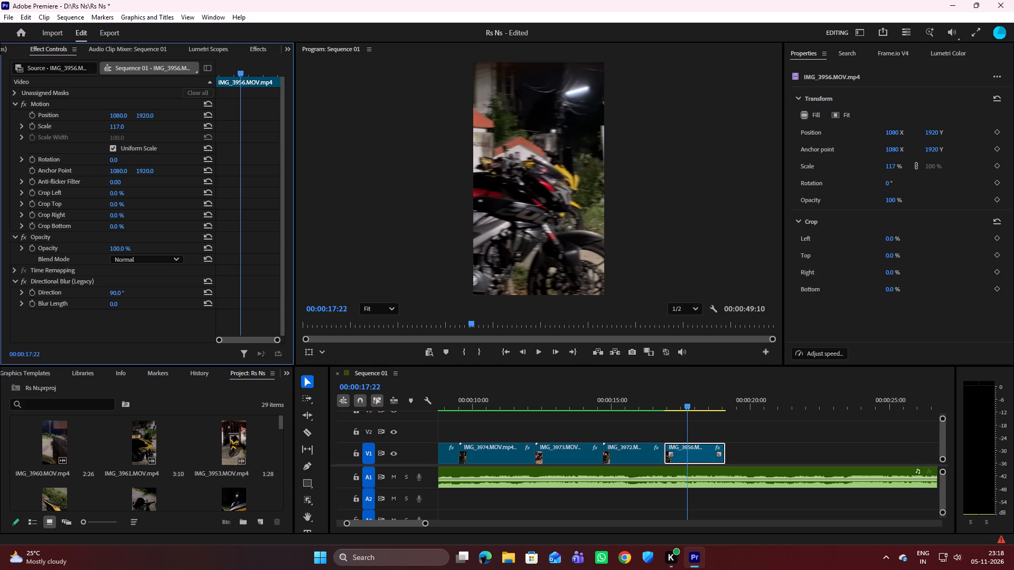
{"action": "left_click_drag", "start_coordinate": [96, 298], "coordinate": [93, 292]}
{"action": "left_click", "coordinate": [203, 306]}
Remove the Directional Blur (Legacy) effect from the IMG_3956.MOV.mp4 clip.
{"action": "left_click", "coordinate": [33, 280]}
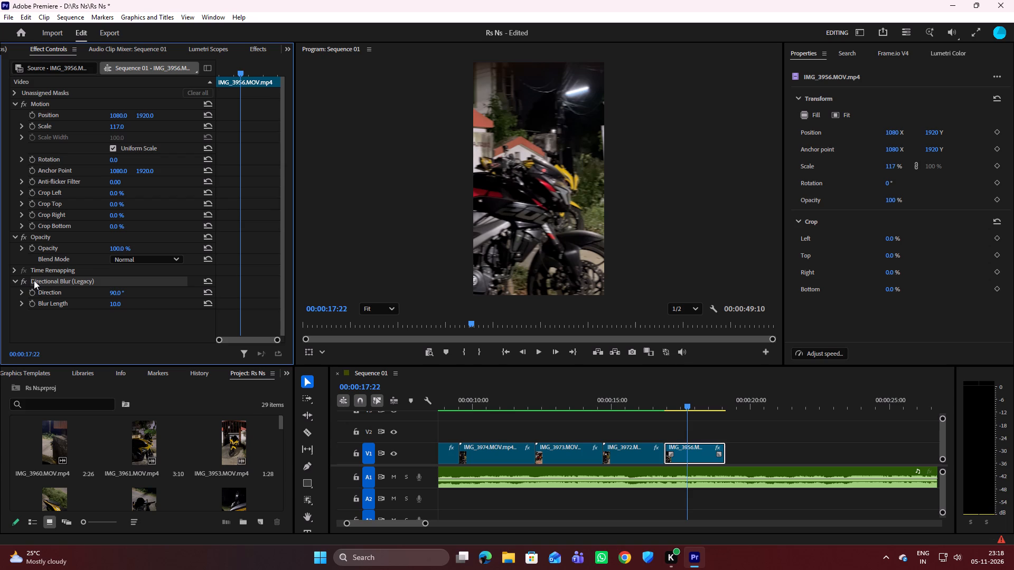
{"action": "key", "text": "Delete"}
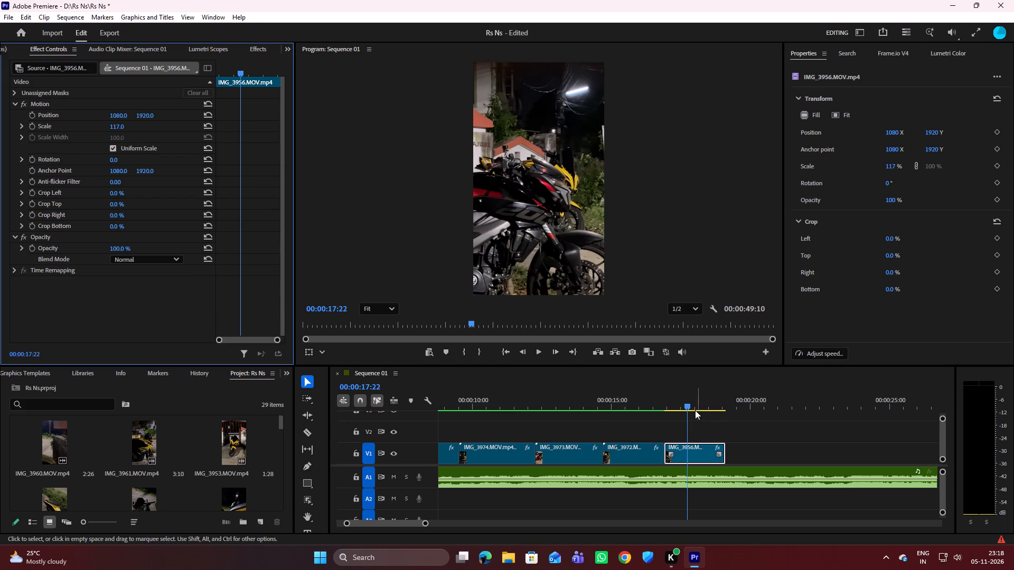
Play the sequence from the start and replay the IMG_3964.MOV.mp4 section to review the order of the opening clips.
{"action": "left_click_drag", "start_coordinate": [685, 403], "coordinate": [406, 388]}
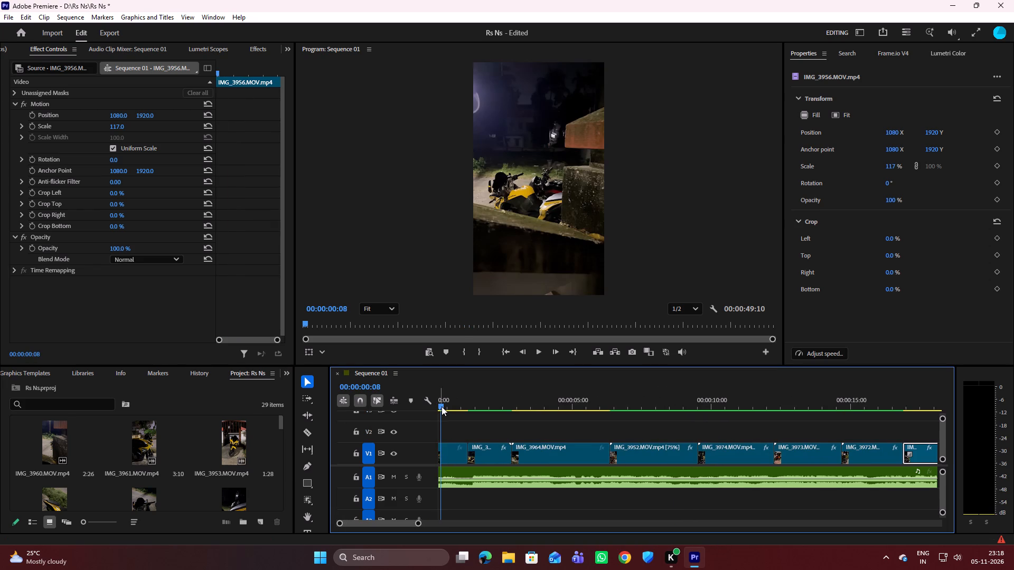
{"action": "left_click_drag", "start_coordinate": [442, 406], "coordinate": [419, 403]}
{"action": "key", "text": "space"}
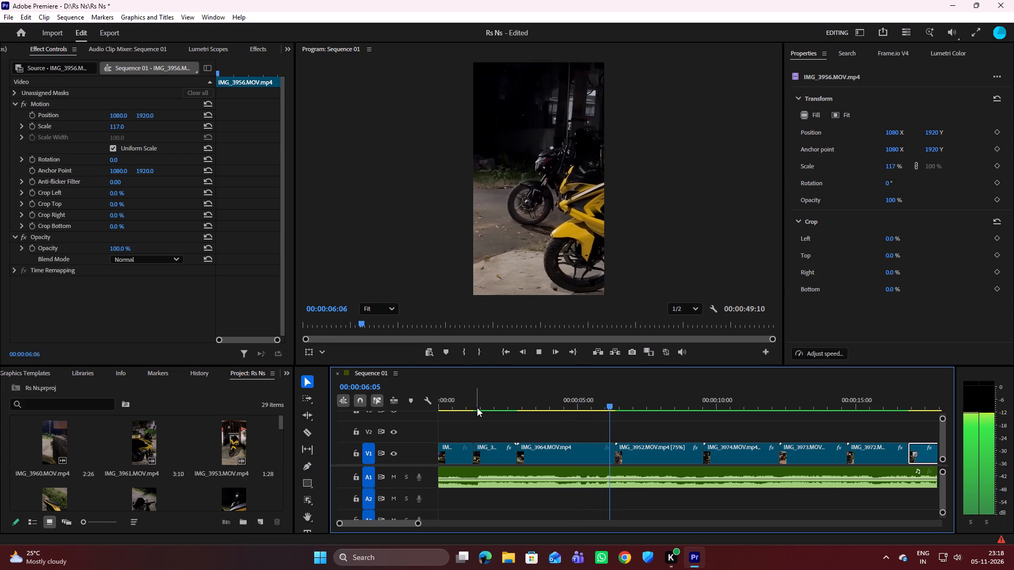
{"action": "key", "text": "space"}
{"action": "key", "text": "space"}
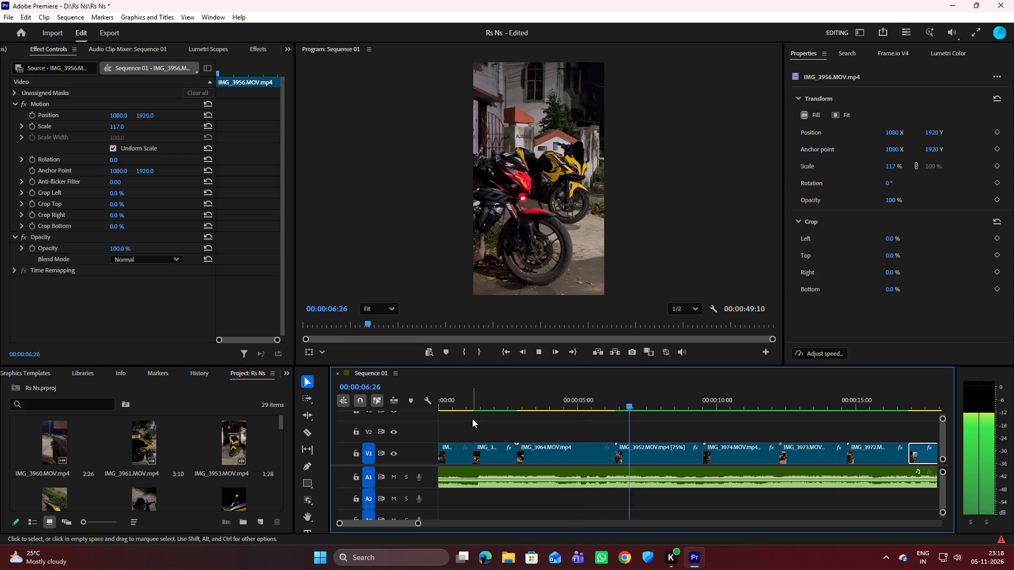
{"action": "key", "text": "space"}
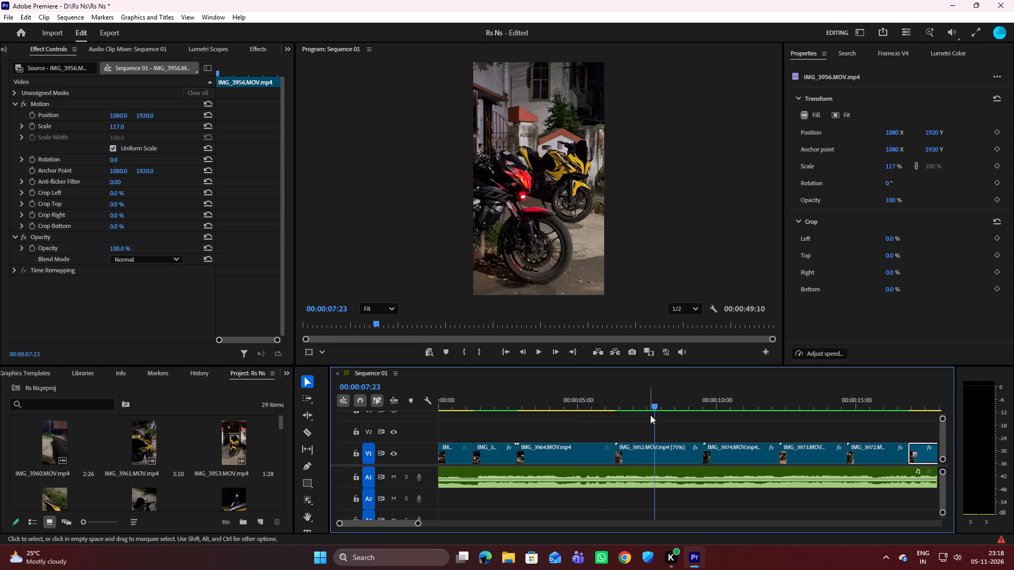
{"action": "left_click_drag", "start_coordinate": [655, 407], "coordinate": [523, 415]}
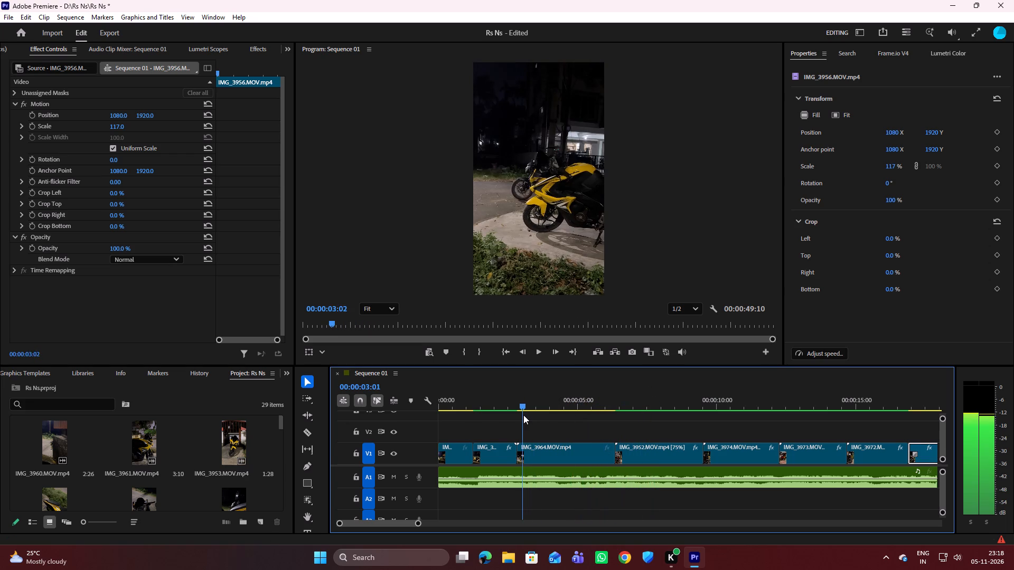
{"action": "left_click_drag", "start_coordinate": [523, 415], "coordinate": [519, 413]}
{"action": "key", "text": "space"}
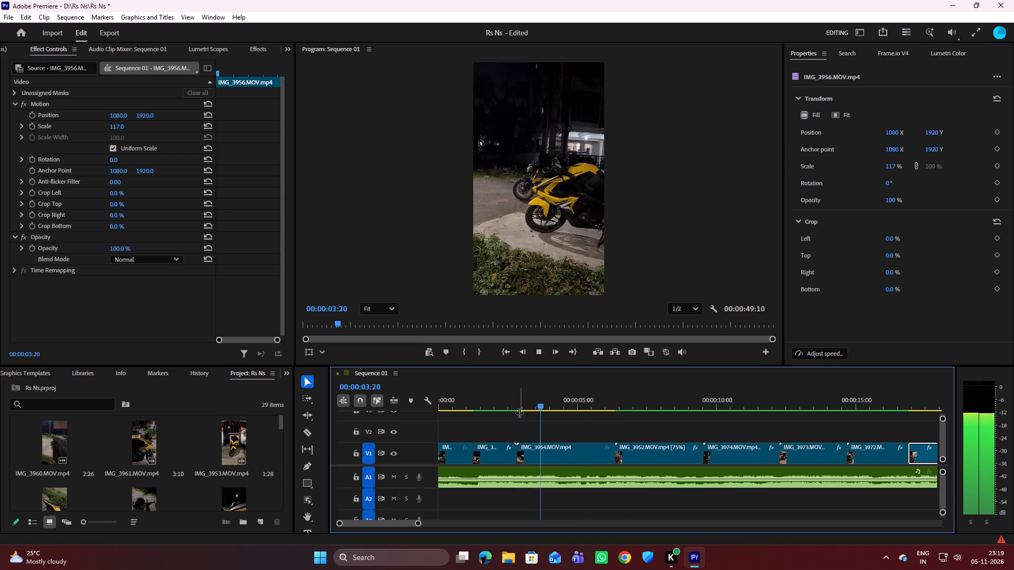
{"action": "key", "text": "space"}
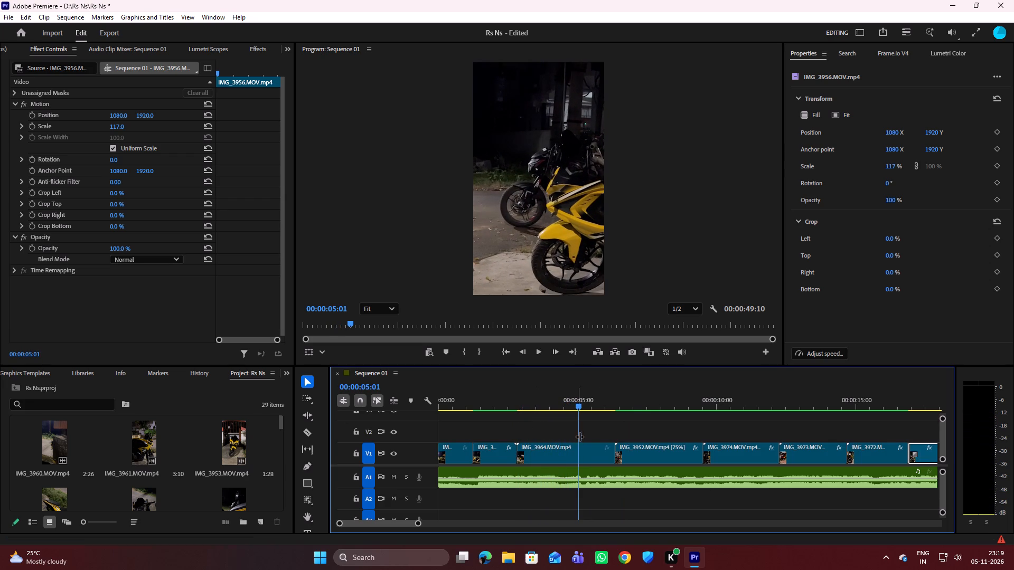
Swap the IMG_3964.MOV.mp4 and IMG_3952.MOV.mp4 clips on V1 so IMG_3952 comes first, with no gaps between them.
{"action": "left_click_drag", "start_coordinate": [581, 445], "coordinate": [581, 432]}
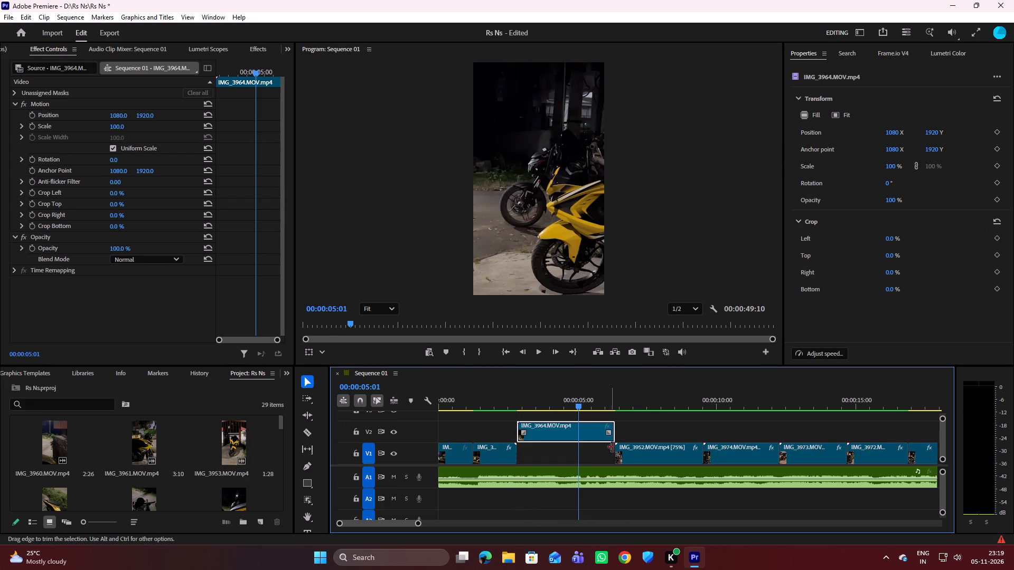
{"action": "left_click_drag", "start_coordinate": [654, 454], "coordinate": [573, 457]}
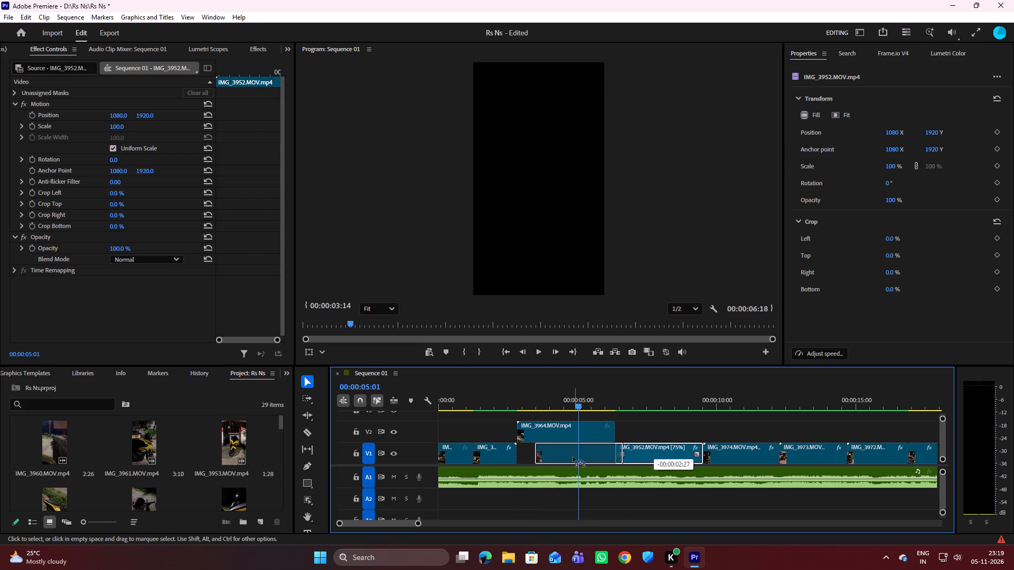
{"action": "left_click_drag", "start_coordinate": [573, 457], "coordinate": [557, 455]}
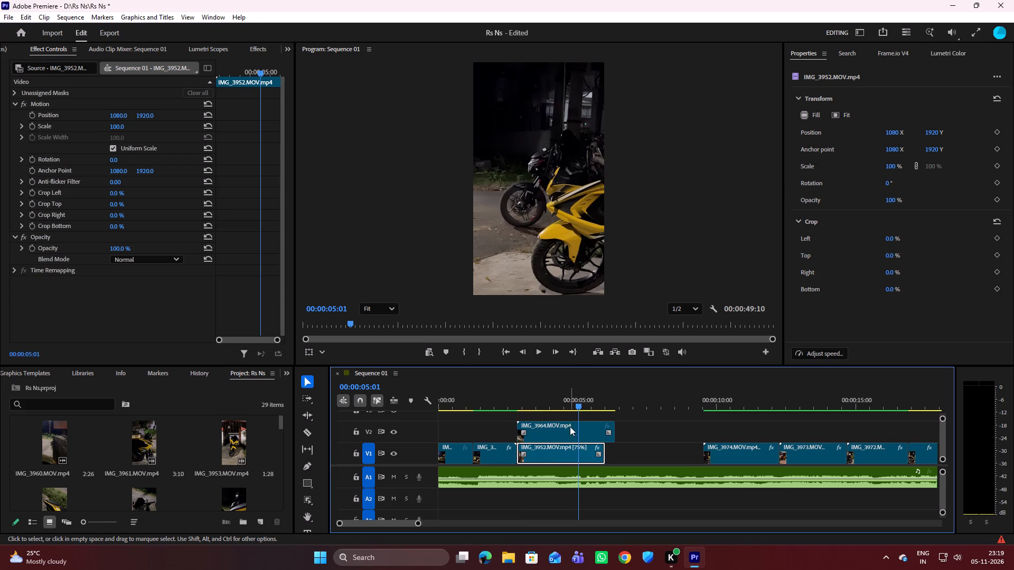
{"action": "left_click_drag", "start_coordinate": [569, 429], "coordinate": [663, 440]}
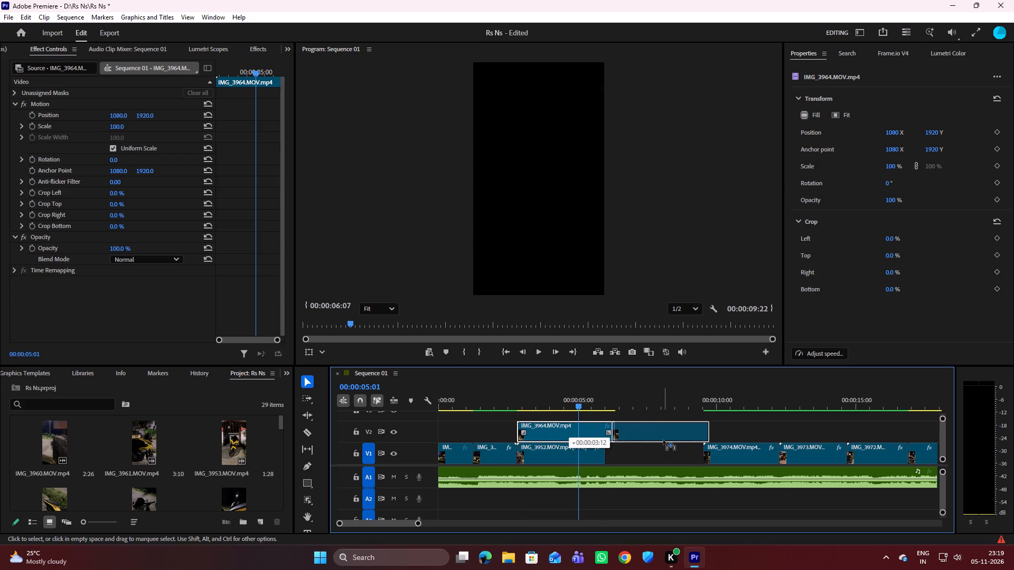
{"action": "left_click_drag", "start_coordinate": [663, 440], "coordinate": [662, 449]}
{"action": "left_click", "coordinate": [645, 420]}
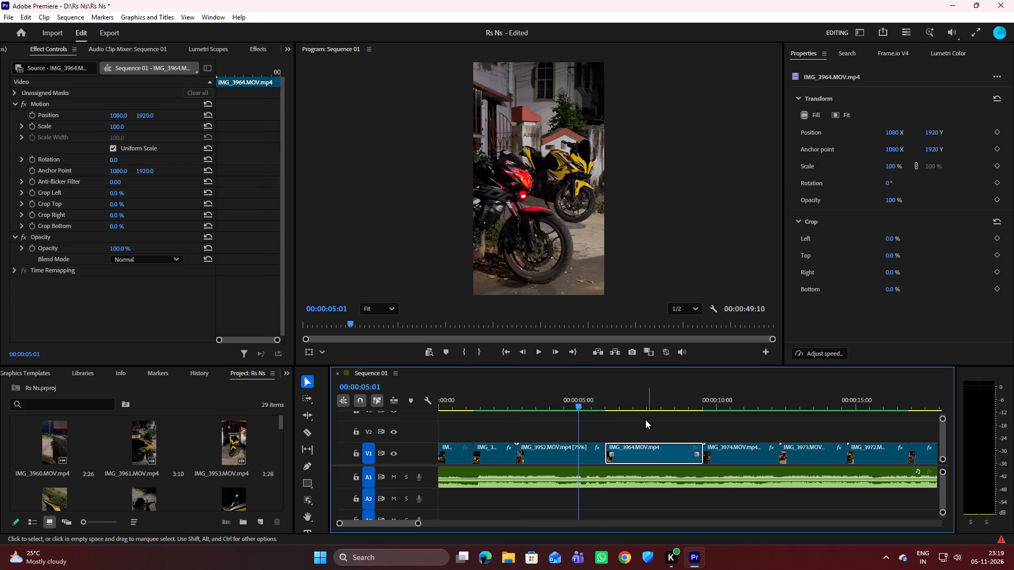
Play the sequence from near the start through the IMG_3973.MOV.mp4 clip to review the new clip order.
{"action": "left_click_drag", "start_coordinate": [574, 408], "coordinate": [485, 419]}
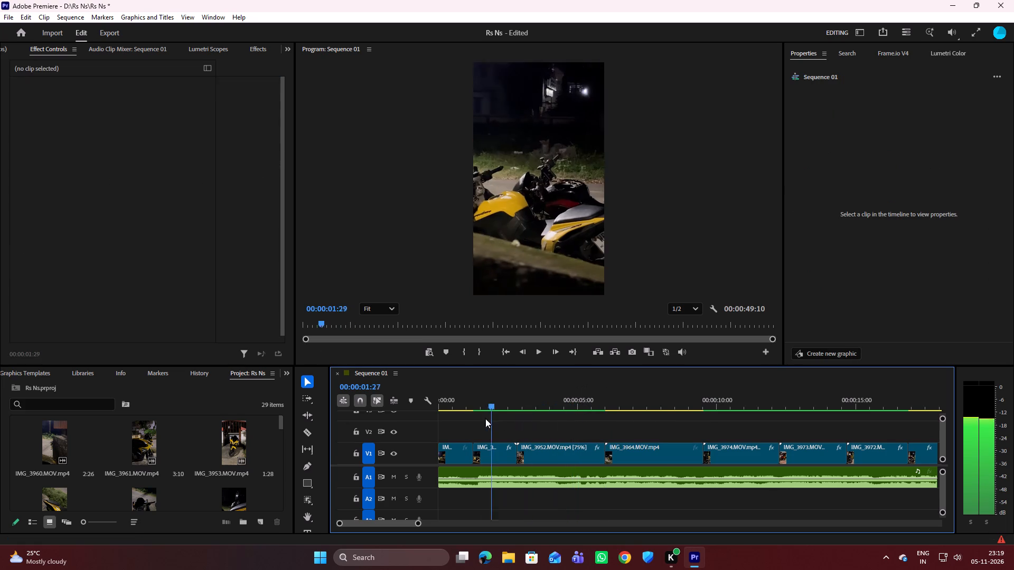
{"action": "left_click_drag", "start_coordinate": [485, 419], "coordinate": [449, 422]}
{"action": "key", "text": "space"}
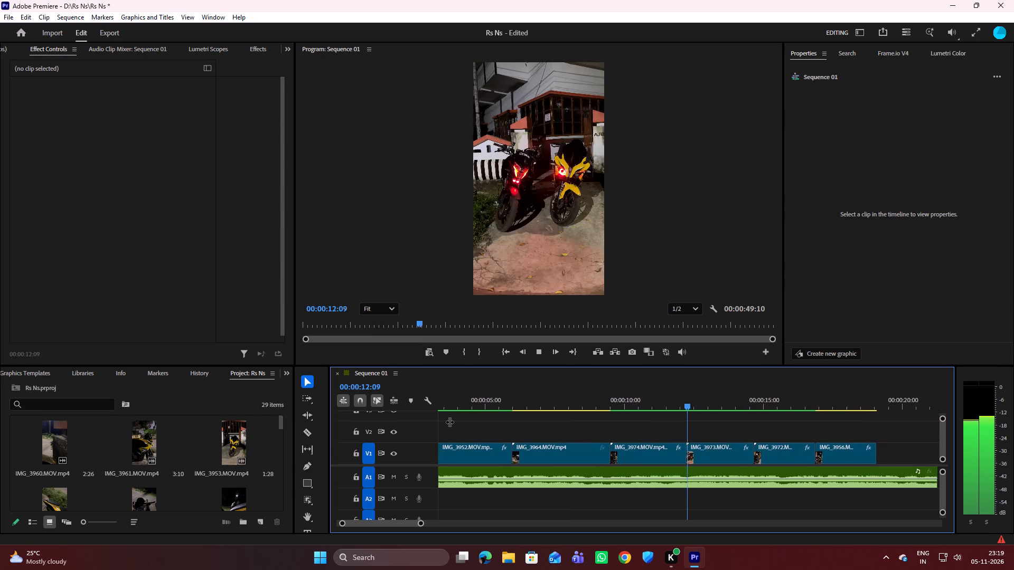
{"action": "key", "text": "space"}
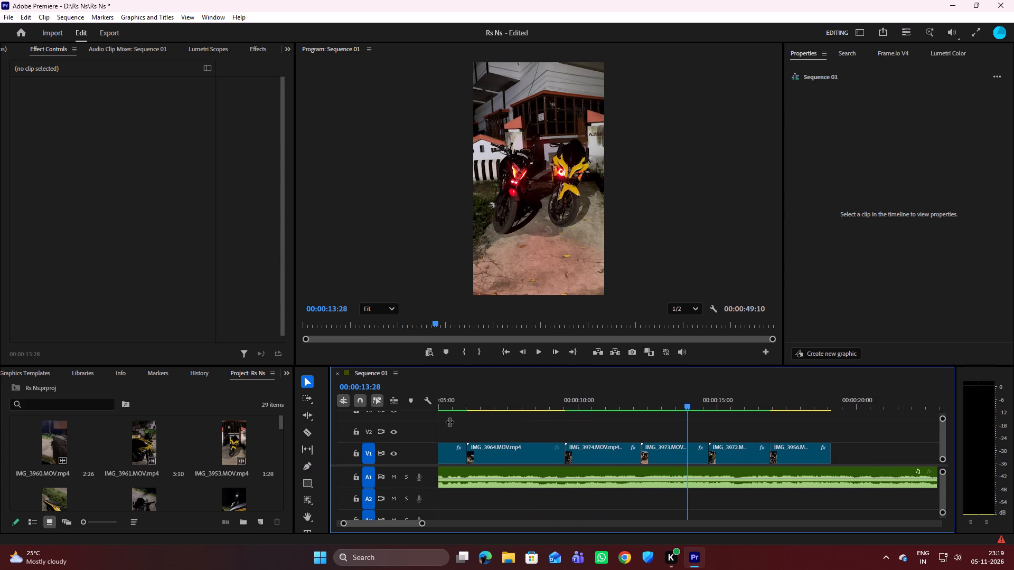
Move the IMG_3973.MOV.mp4 clip from V1 to V2, placing it earlier above the IMG_3964.MOV.mp4 clip.
{"action": "left_click_drag", "start_coordinate": [679, 453], "coordinate": [678, 442]}
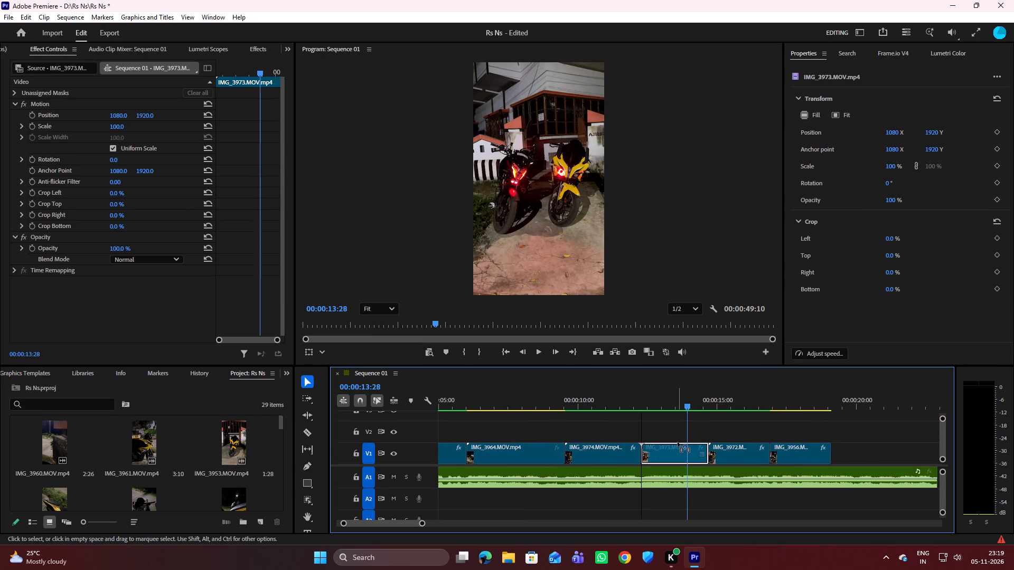
{"action": "left_click_drag", "start_coordinate": [678, 442], "coordinate": [471, 428]}
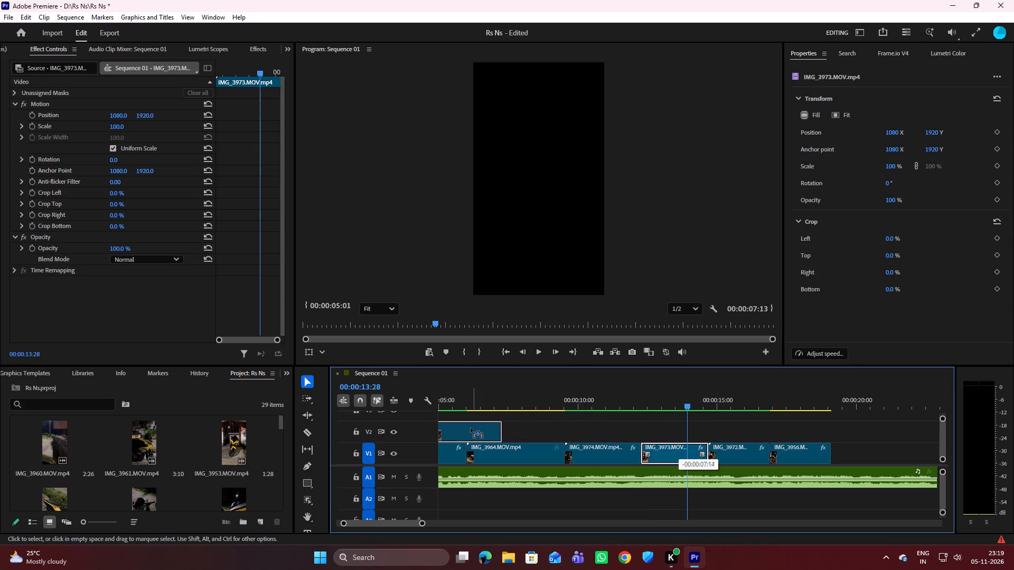
{"action": "left_click_drag", "start_coordinate": [471, 428], "coordinate": [523, 422]}
{"action": "scroll", "coordinate": [644, 414], "scroll_direction": "up", "scroll_amount": 3}
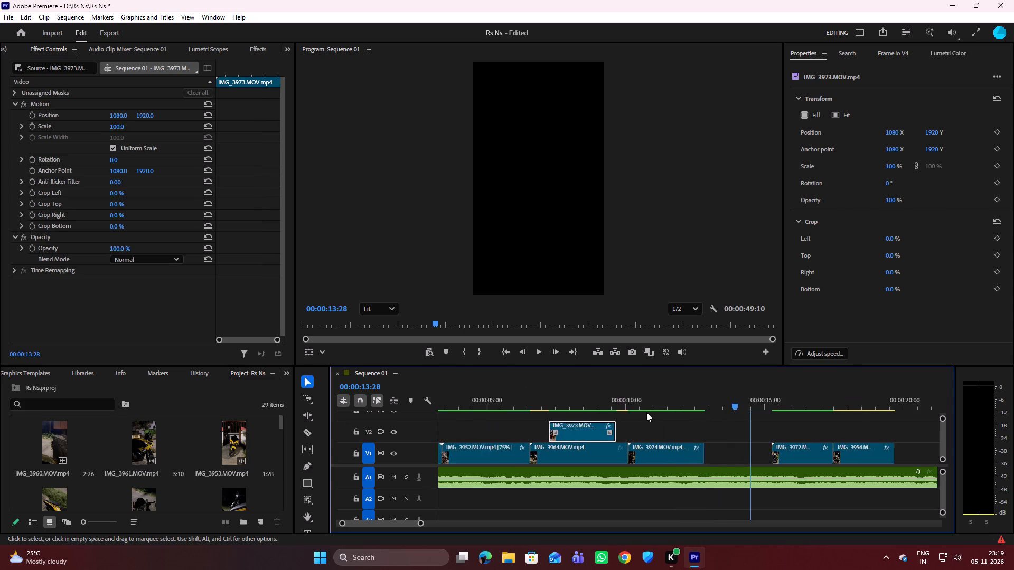
{"action": "scroll", "coordinate": [646, 412], "scroll_direction": "up", "scroll_amount": 5}
Check the frames around IMG_3952 and IMG_3964, and move IMG_3974.MOV.mp4 later on V1 so it meets the start of IMG_3972.
{"action": "left_click_drag", "start_coordinate": [815, 404], "coordinate": [637, 407]}
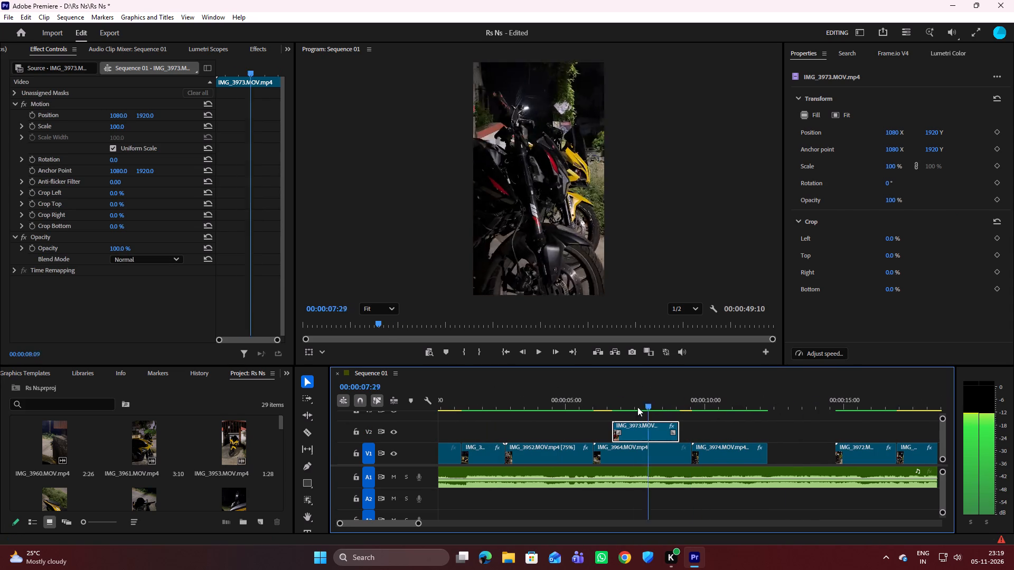
{"action": "left_click_drag", "start_coordinate": [637, 407], "coordinate": [550, 405]}
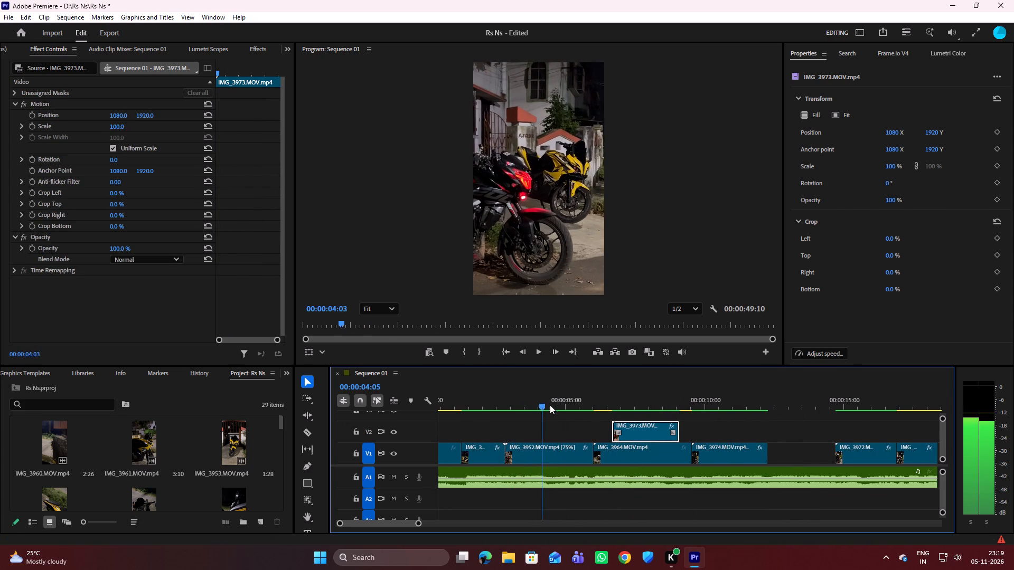
{"action": "left_click_drag", "start_coordinate": [550, 405], "coordinate": [509, 405]}
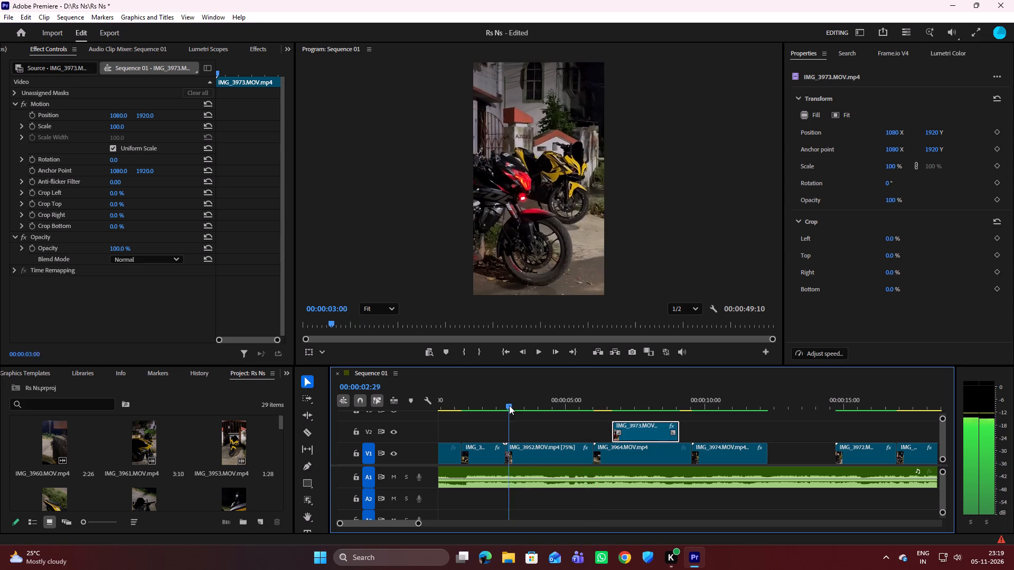
{"action": "left_click_drag", "start_coordinate": [509, 405], "coordinate": [585, 398]}
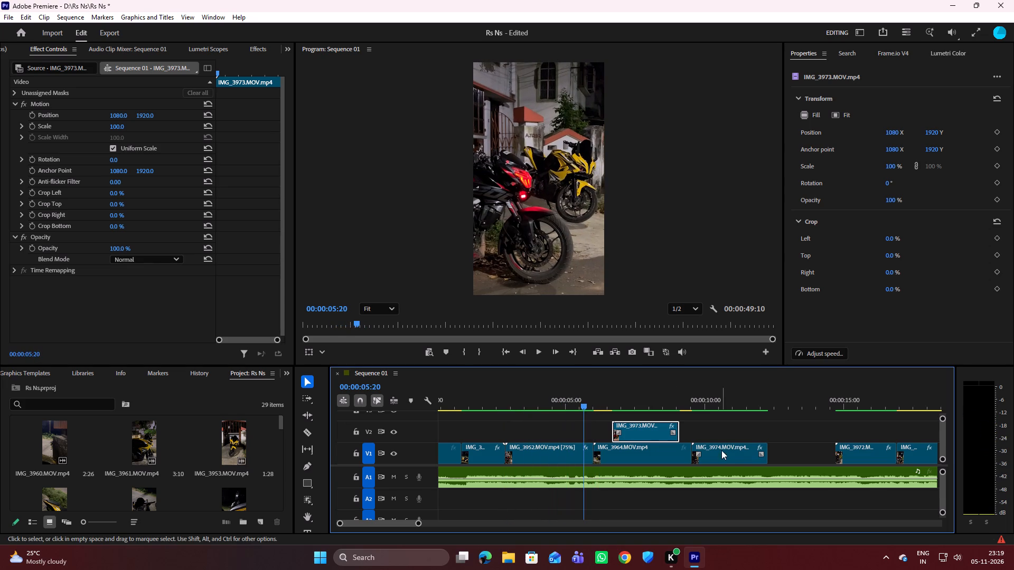
{"action": "left_click_drag", "start_coordinate": [715, 453], "coordinate": [776, 449]}
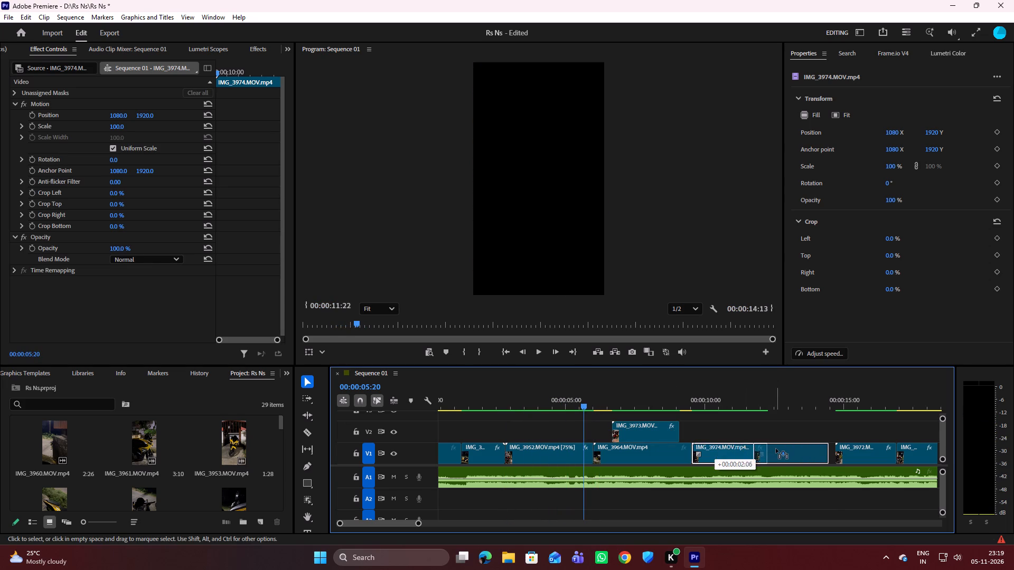
{"action": "left_click_drag", "start_coordinate": [776, 449], "coordinate": [778, 449]}
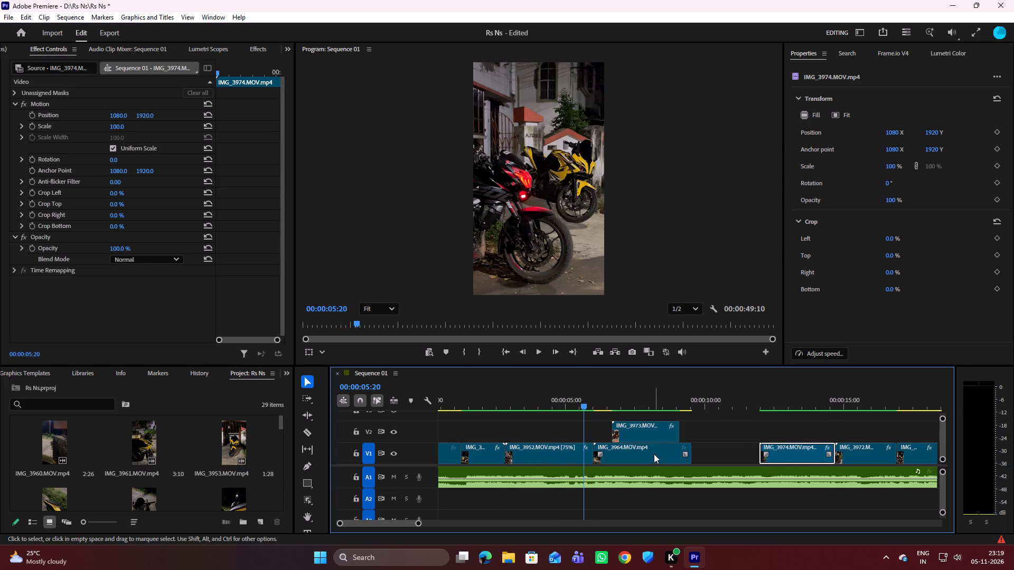
Move IMG_3964.MOV.mp4 later on V1 to meet IMG_3974, and fit IMG_3973.MOV.mp4 from V2 into the gap after IMG_3952.
{"action": "left_click_drag", "start_coordinate": [653, 453], "coordinate": [708, 450]}
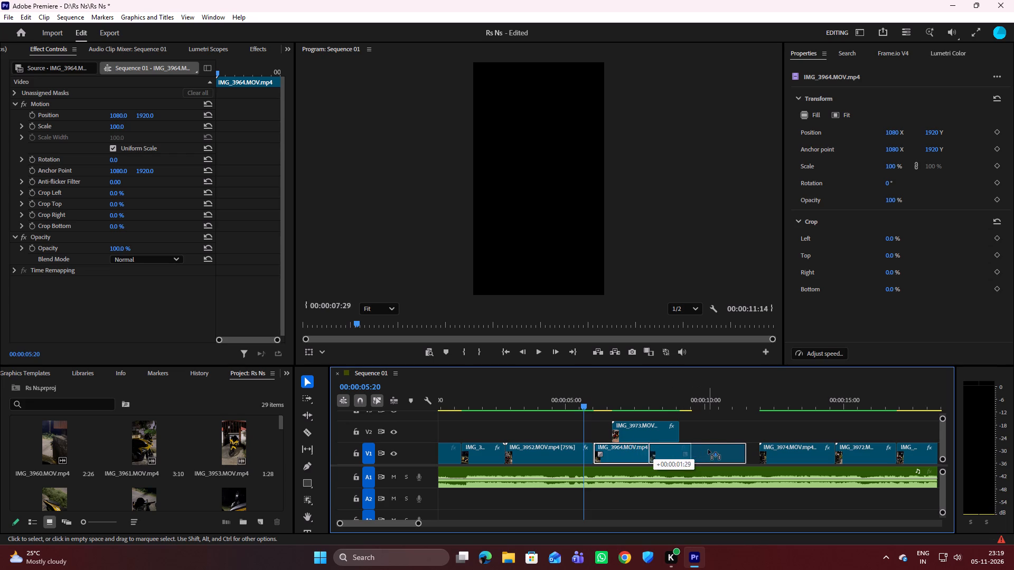
{"action": "left_click_drag", "start_coordinate": [708, 450], "coordinate": [717, 449]}
{"action": "left_click_drag", "start_coordinate": [643, 430], "coordinate": [628, 426]}
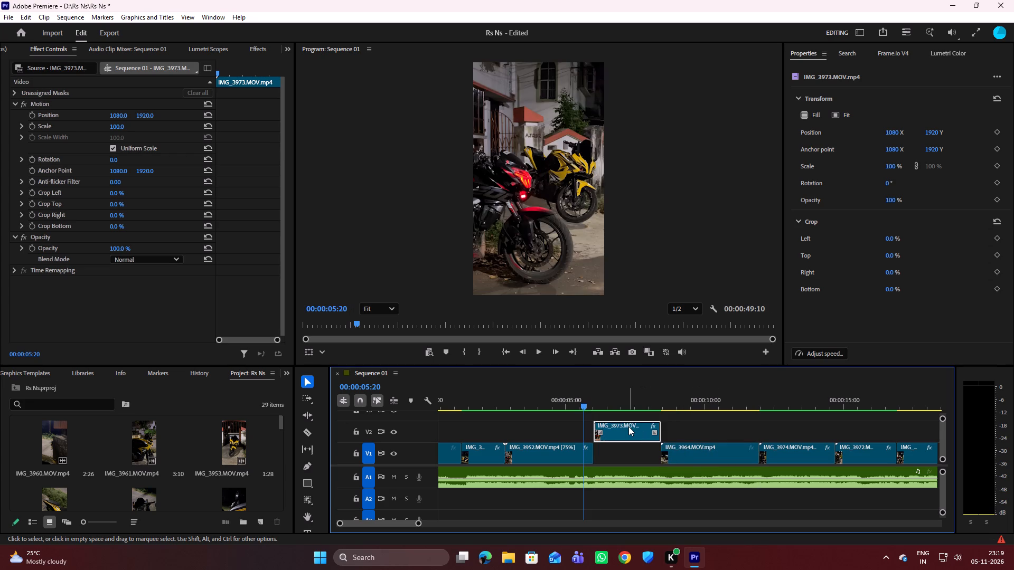
{"action": "left_click_drag", "start_coordinate": [628, 426], "coordinate": [628, 448]}
Play and scrub the sequence from near the start through IMG_3956 to review the new clip order, rechecking the IMG_3964-to-IMG_3974 cut.
{"action": "left_click_drag", "start_coordinate": [585, 403], "coordinate": [429, 405]}
{"action": "key", "text": "space"}
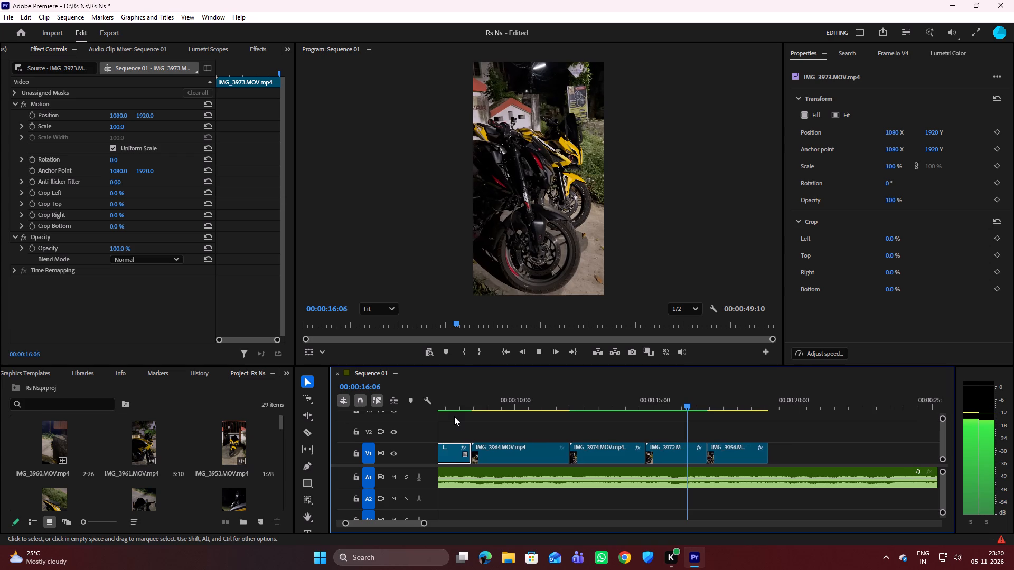
{"action": "key", "text": "space"}
{"action": "key", "text": "space"}
{"action": "key", "text": "space"}
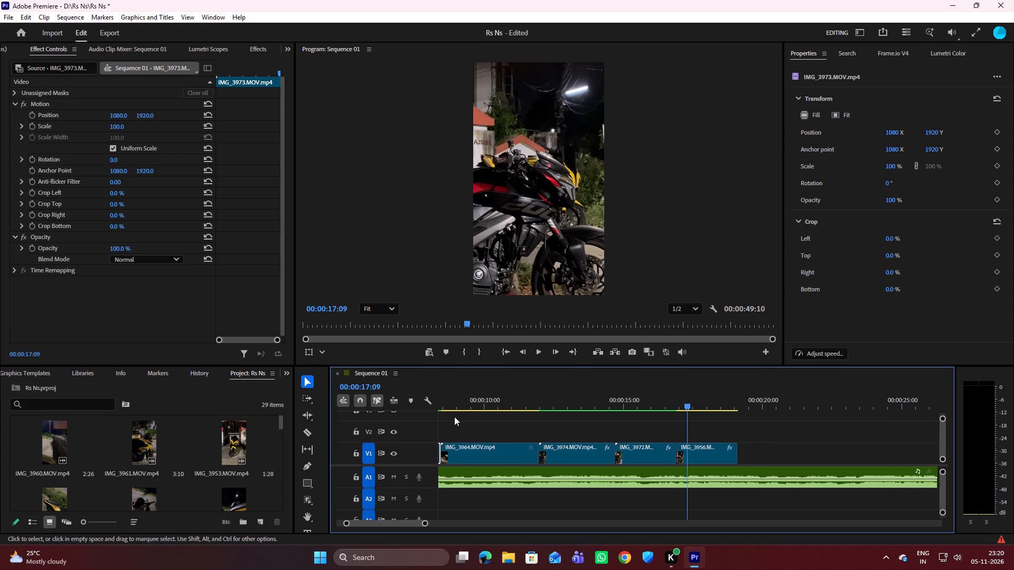
{"action": "key", "text": "space"}
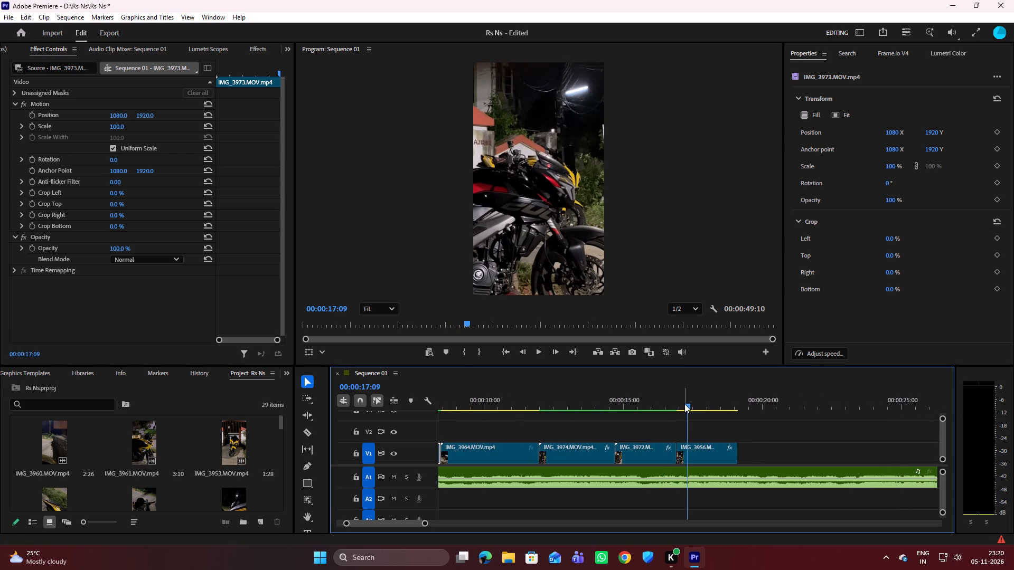
{"action": "key", "text": "space"}
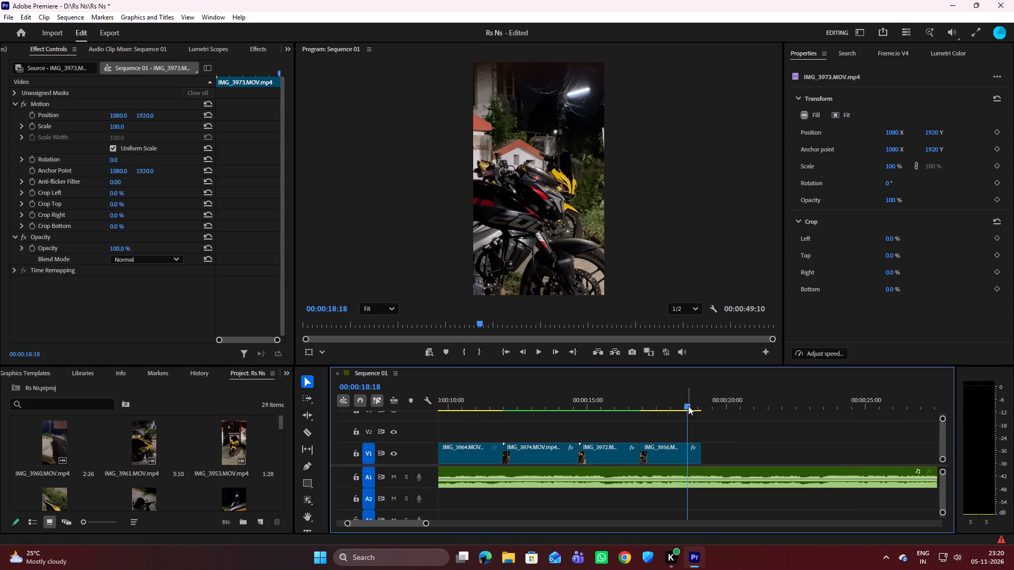
{"action": "left_click_drag", "start_coordinate": [688, 406], "coordinate": [666, 408]}
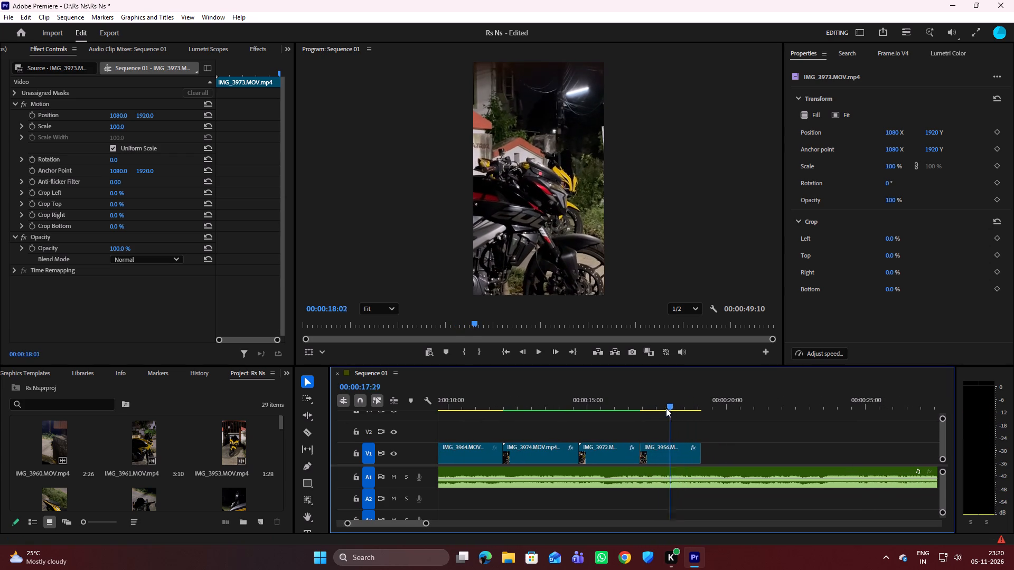
{"action": "left_click_drag", "start_coordinate": [666, 408], "coordinate": [543, 415]}
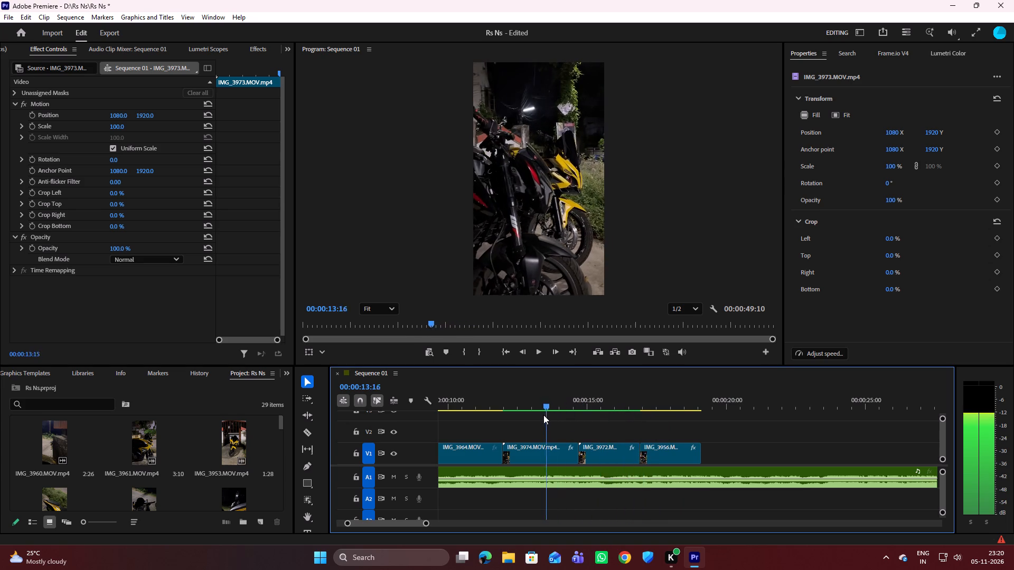
{"action": "left_click_drag", "start_coordinate": [543, 415], "coordinate": [435, 419]}
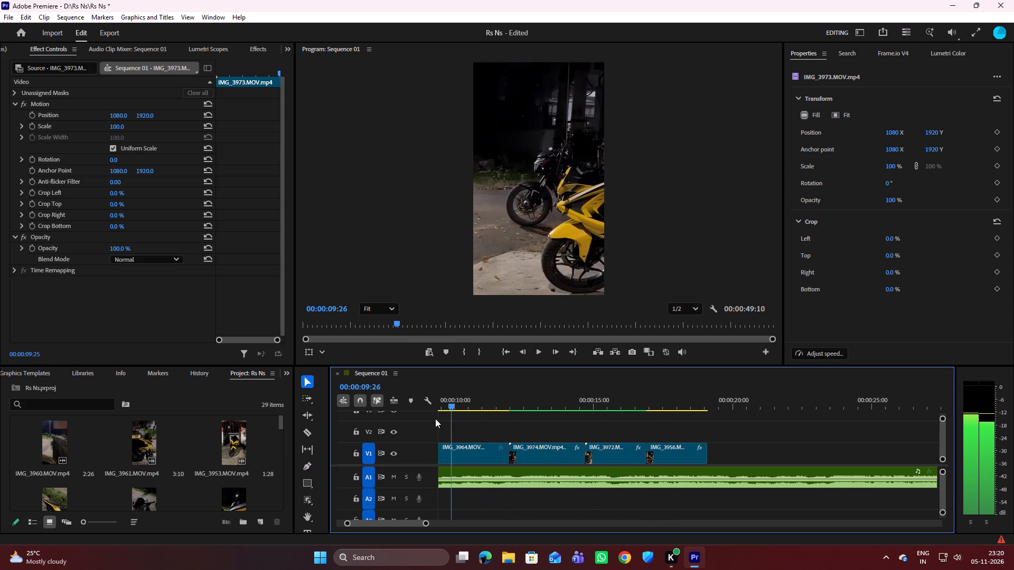
{"action": "left_click_drag", "start_coordinate": [435, 419], "coordinate": [434, 419]}
{"action": "left_click_drag", "start_coordinate": [442, 408], "coordinate": [466, 406]}
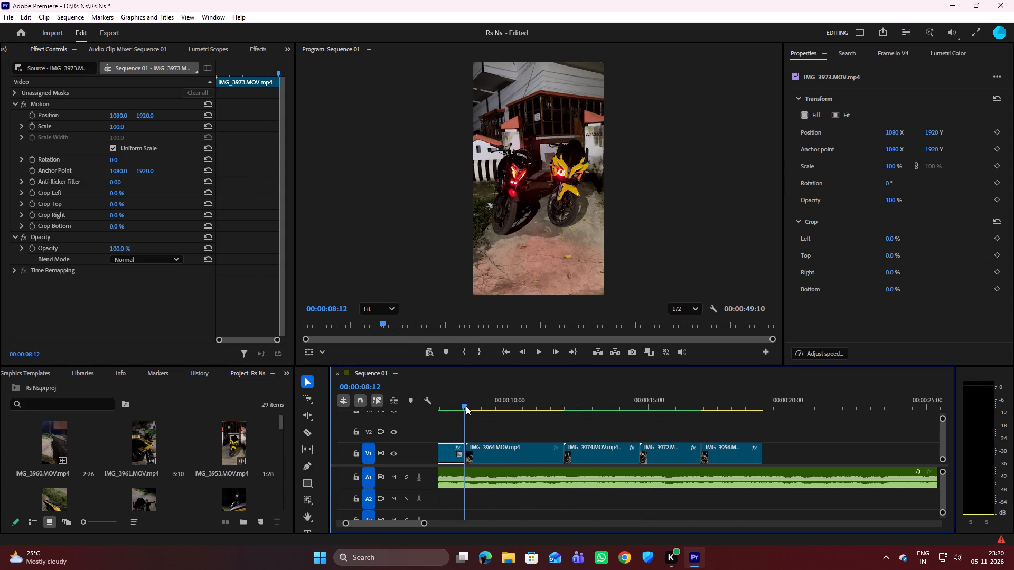
{"action": "key", "text": "space"}
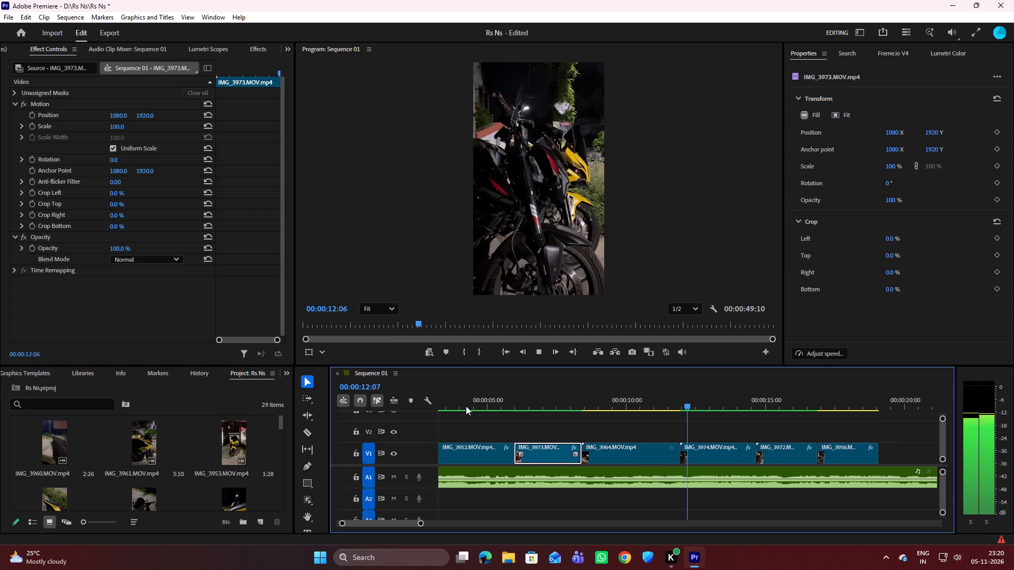
{"action": "key", "text": "space"}
Check the playback of IMG_3974.MOV.mp4 on V1 and set its clip speed to 75%, keeping reverse speed and optical flow.
{"action": "left_click", "coordinate": [682, 453]}
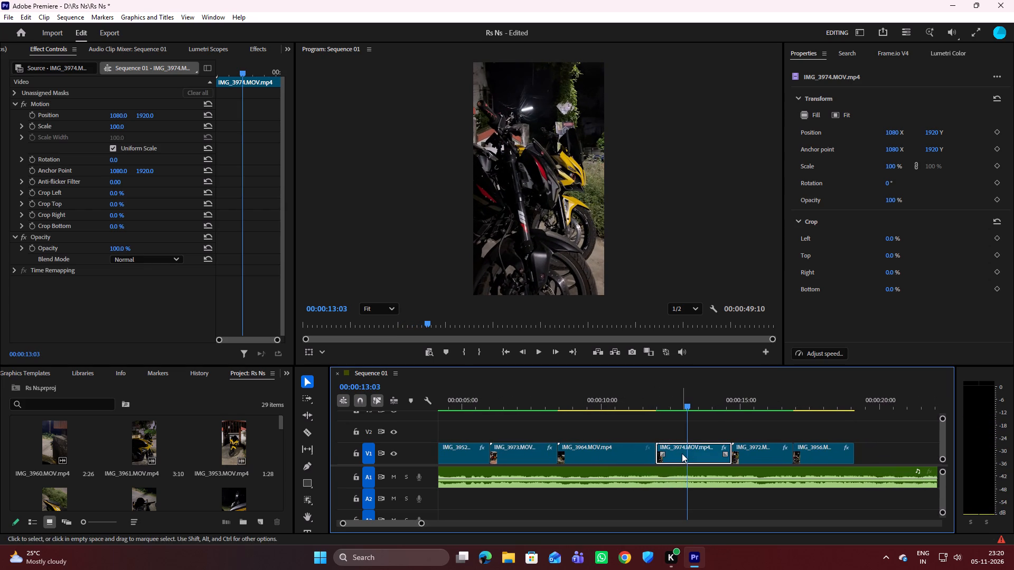
{"action": "left_click", "coordinate": [832, 351]}
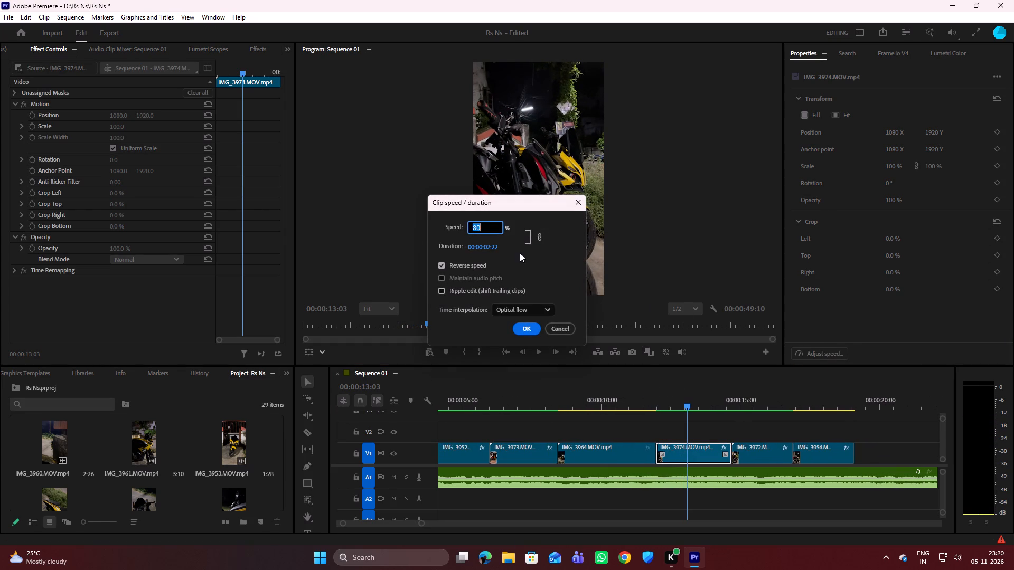
{"action": "left_click", "coordinate": [577, 205]}
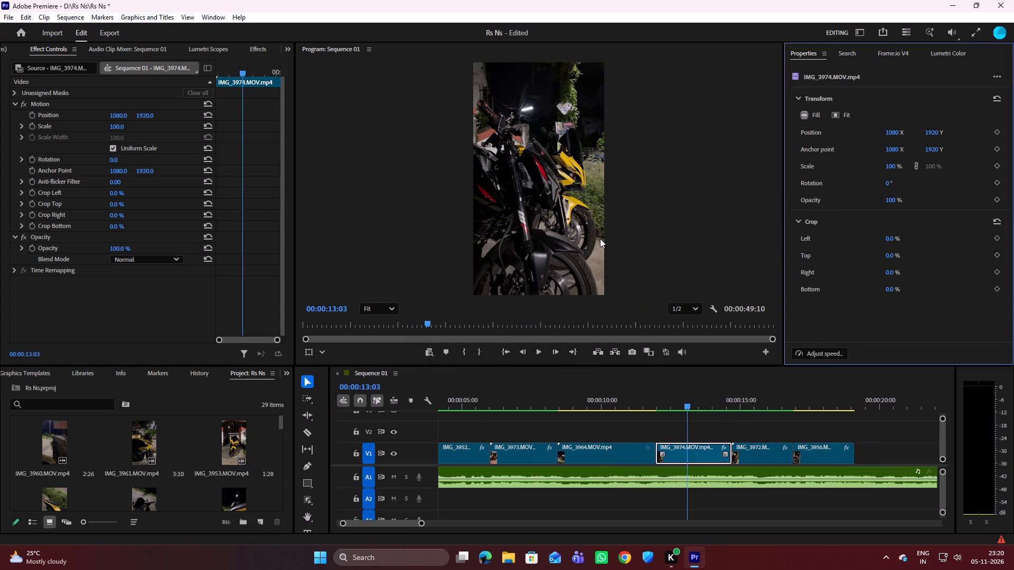
{"action": "key", "text": "space"}
{"action": "key", "text": "space"}
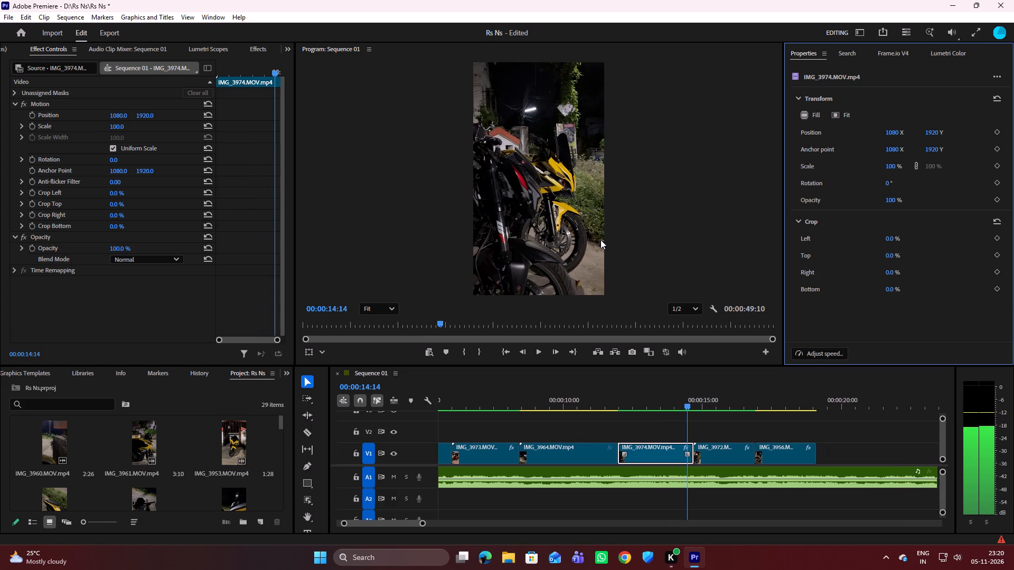
{"action": "left_click_drag", "start_coordinate": [689, 406], "coordinate": [675, 403]}
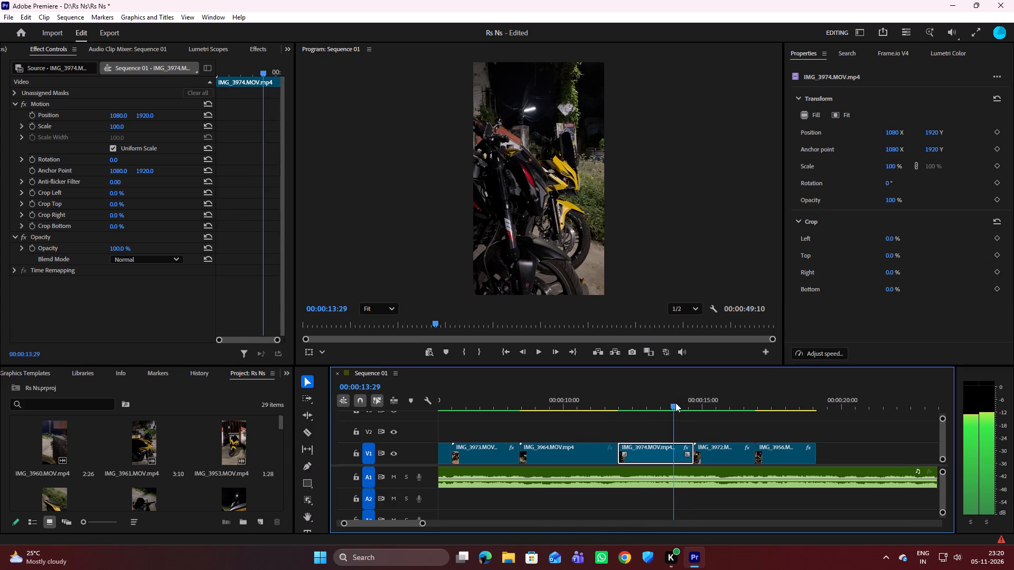
{"action": "left_click_drag", "start_coordinate": [675, 403], "coordinate": [664, 399]}
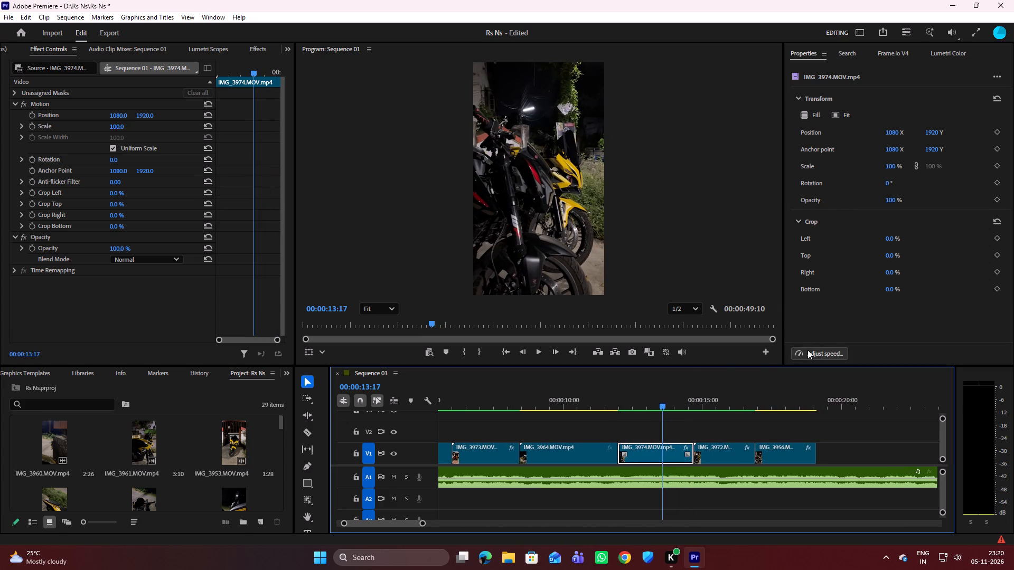
{"action": "left_click", "coordinate": [808, 350]}
{"action": "key", "text": "BackSpace"}
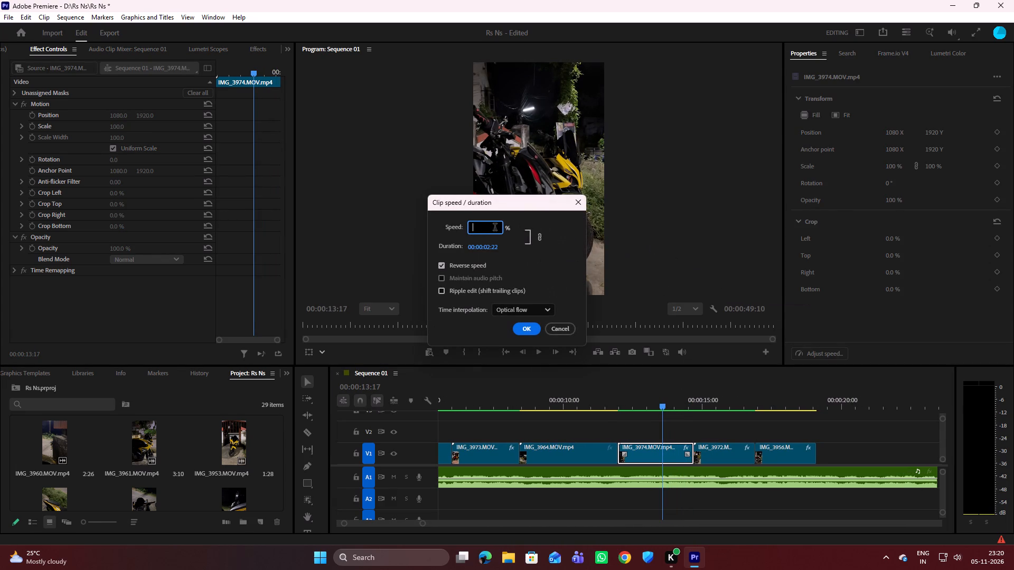
{"action": "type", "text": "75"}
{"action": "left_click", "coordinate": [524, 326]}
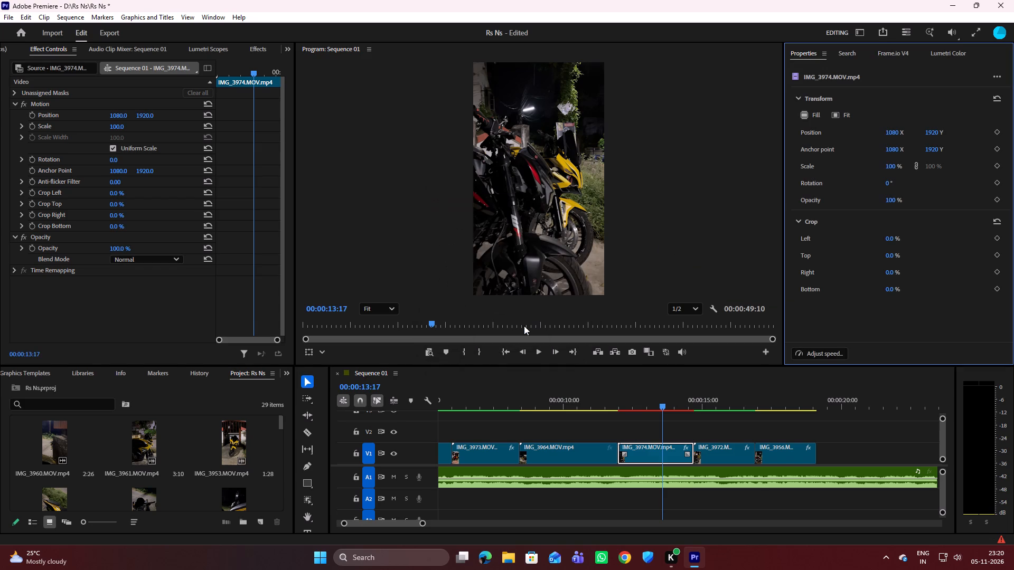
Play from IMG_3964 into IMG_3974.MOV.mp4 to check the speed change, and render the sequence previews.
{"action": "left_click_drag", "start_coordinate": [660, 403], "coordinate": [610, 397]}
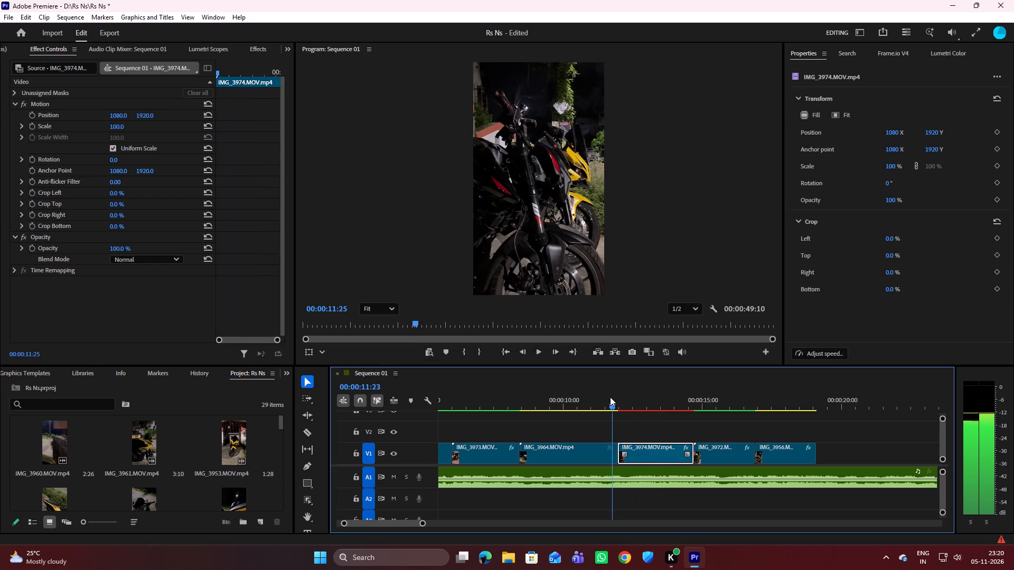
{"action": "left_click_drag", "start_coordinate": [610, 397], "coordinate": [569, 408]}
{"action": "key", "text": "space"}
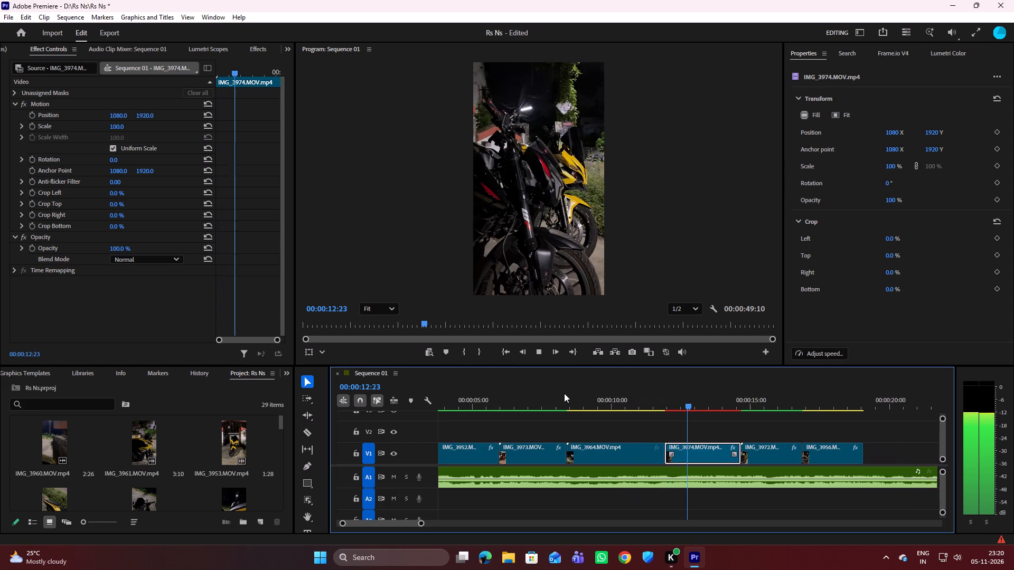
{"action": "key", "text": "space"}
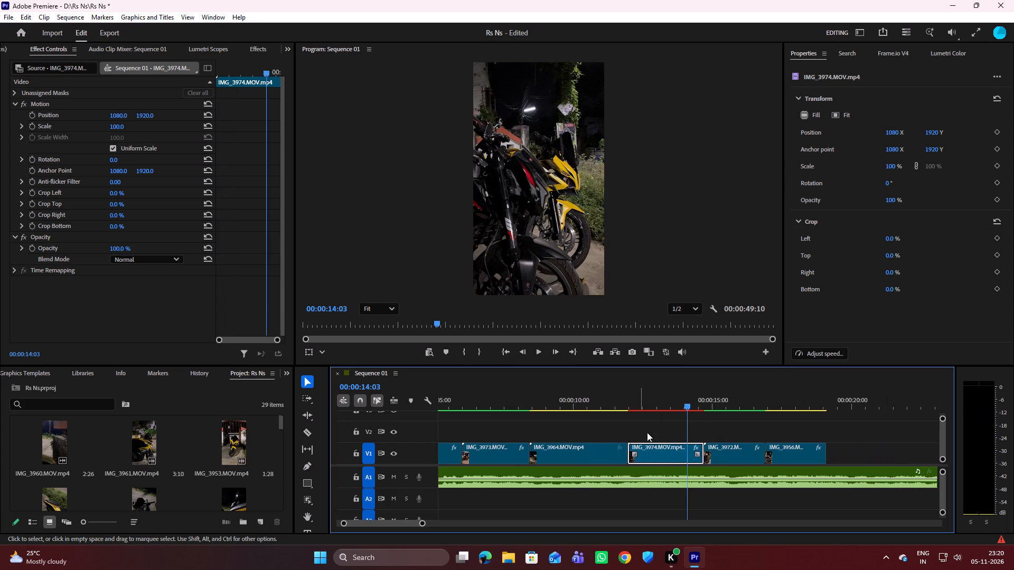
{"action": "key", "text": "Return"}
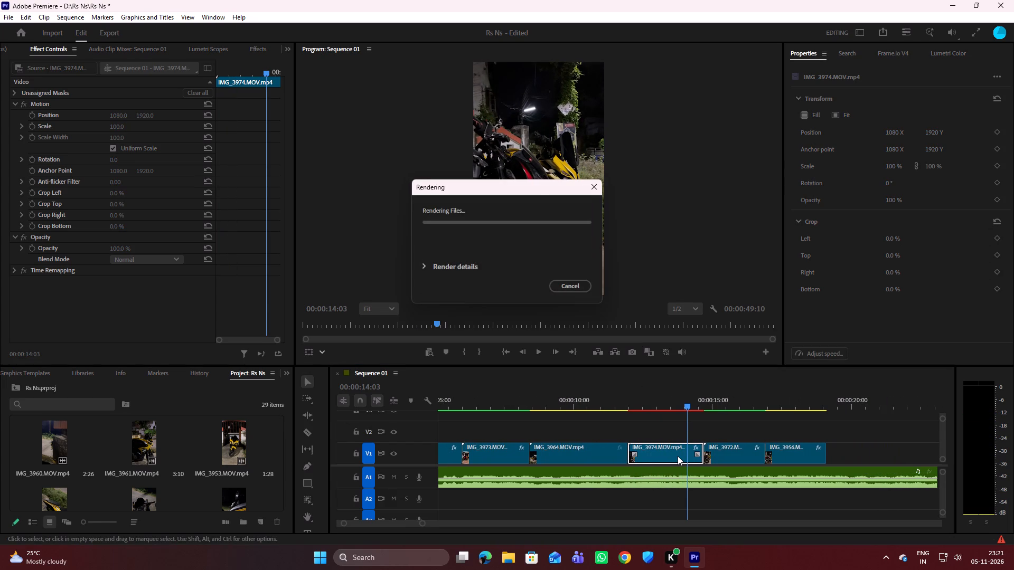
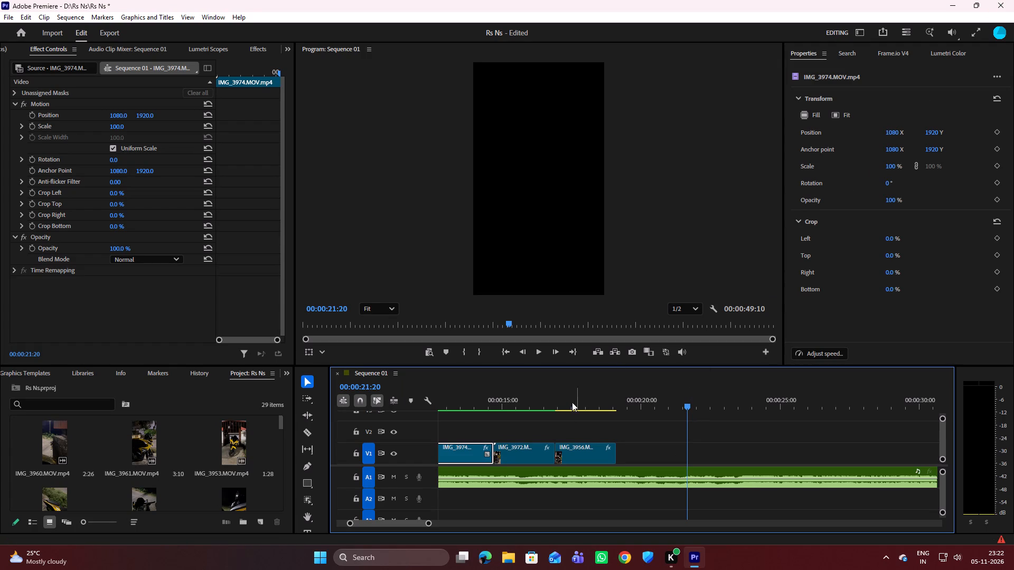
Play and scrub IMG_3974.MOV.mp4 on V1 repeatedly, from its start into IMG_3972, to examine its motion at the slowed speed.
{"action": "left_click_drag", "start_coordinate": [686, 407], "coordinate": [477, 421]}
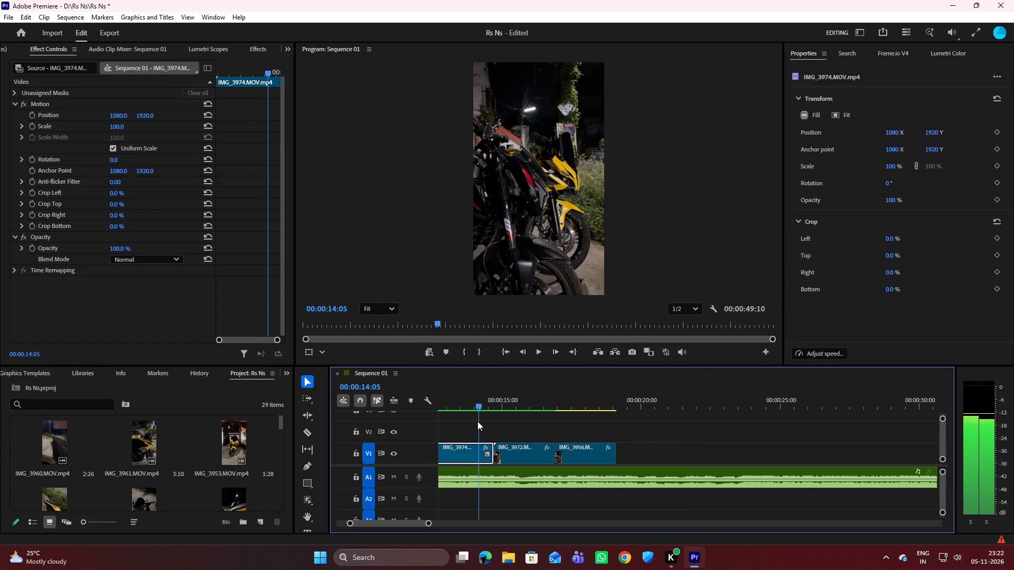
{"action": "left_click_drag", "start_coordinate": [477, 421], "coordinate": [537, 423]}
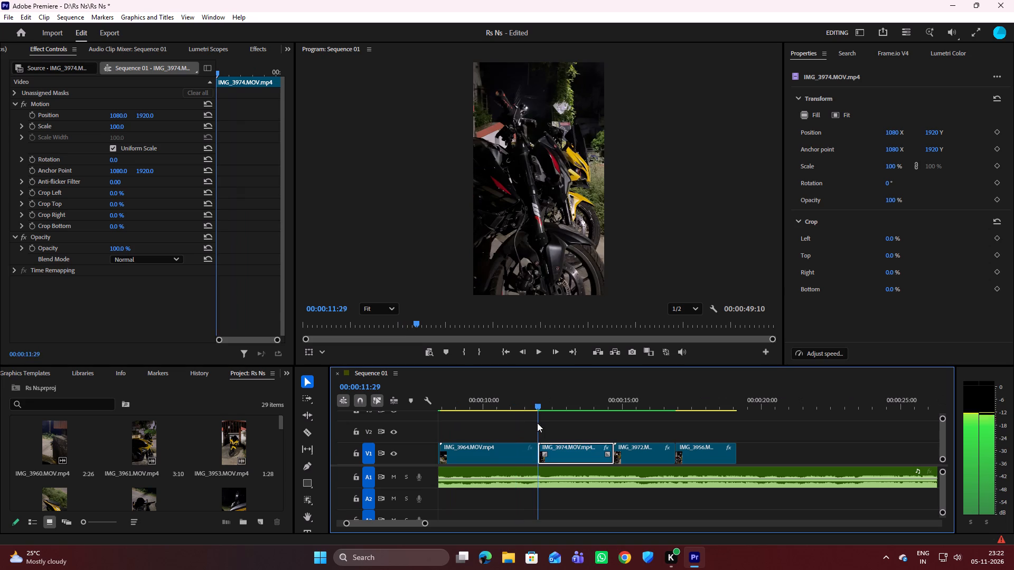
{"action": "left_click_drag", "start_coordinate": [537, 423], "coordinate": [538, 423]}
{"action": "key", "text": "space"}
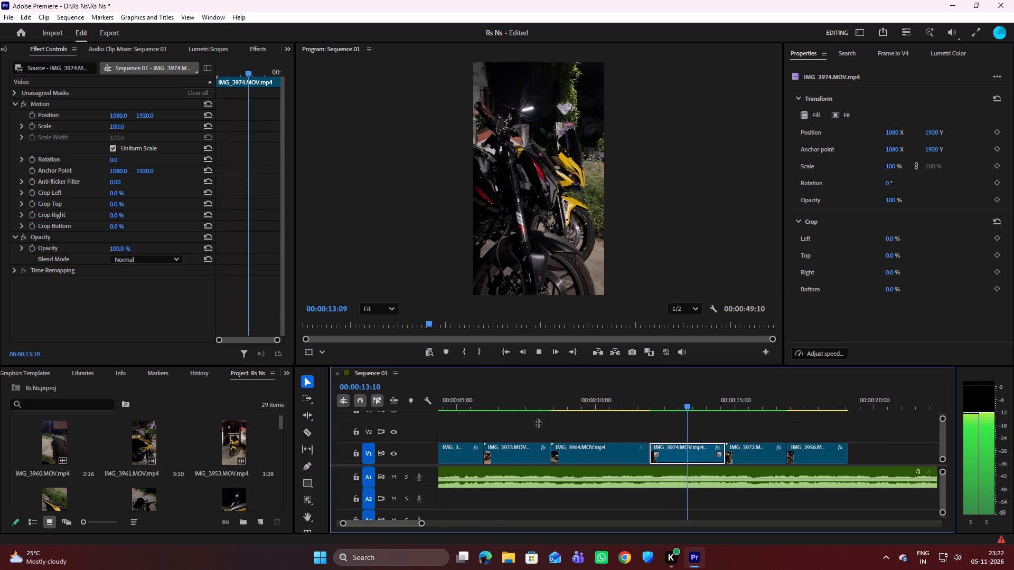
{"action": "key", "text": "space"}
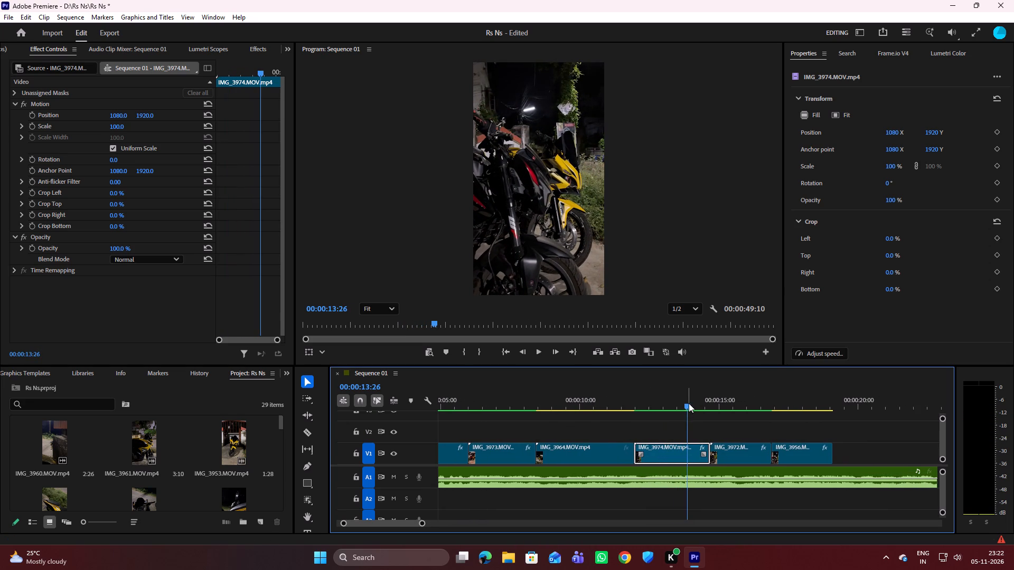
{"action": "left_click_drag", "start_coordinate": [689, 403], "coordinate": [682, 402]}
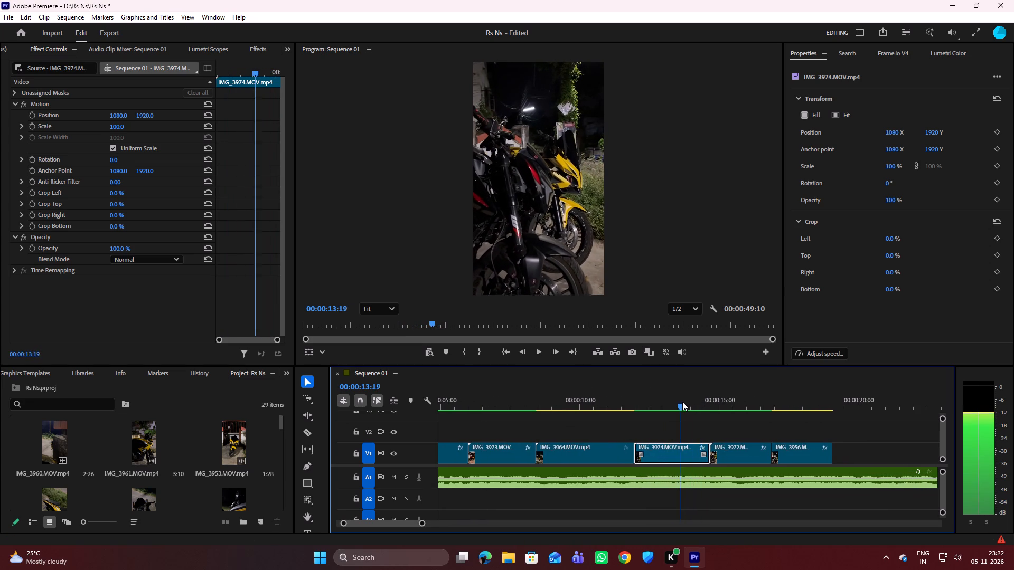
{"action": "left_click_drag", "start_coordinate": [682, 402], "coordinate": [681, 402]}
{"action": "key", "text": "space"}
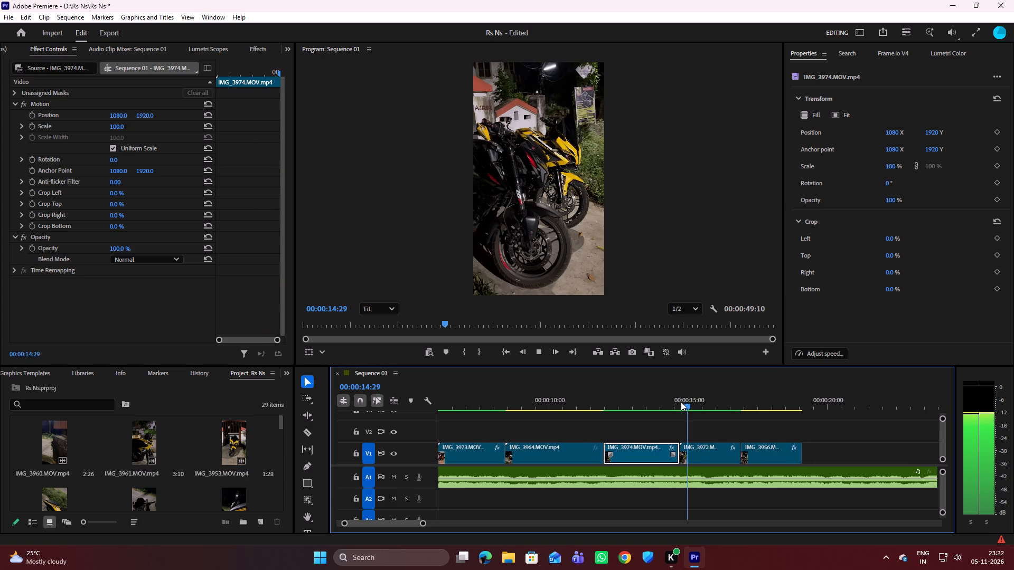
{"action": "key", "text": "space"}
{"action": "left_click_drag", "start_coordinate": [688, 407], "coordinate": [606, 409]}
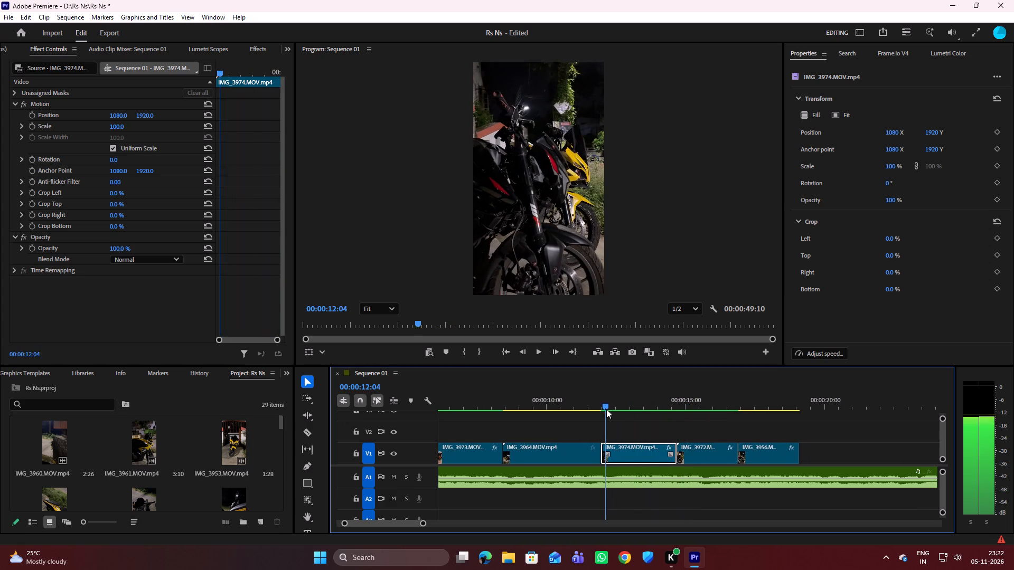
{"action": "left_click_drag", "start_coordinate": [606, 409], "coordinate": [603, 409]}
{"action": "key", "text": "space"}
{"action": "key", "text": "space"}
{"action": "key", "text": "space"}
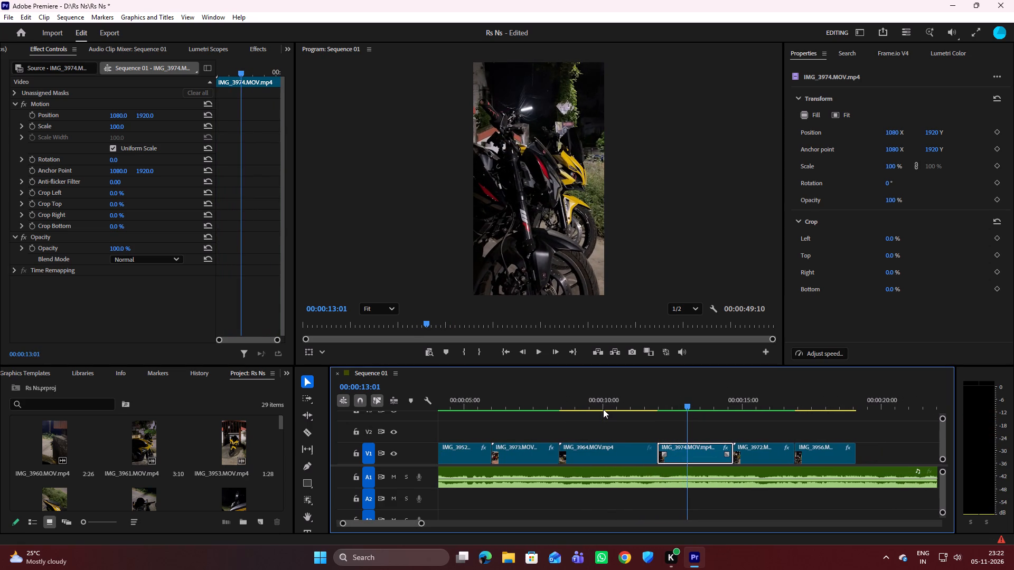
{"action": "key", "text": "space"}
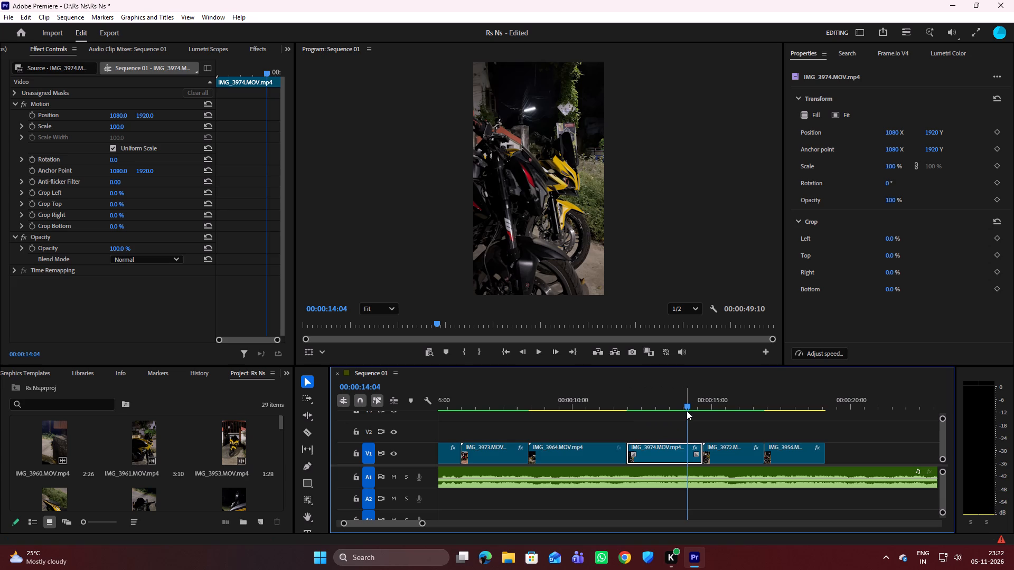
{"action": "left_click_drag", "start_coordinate": [687, 406], "coordinate": [655, 411]}
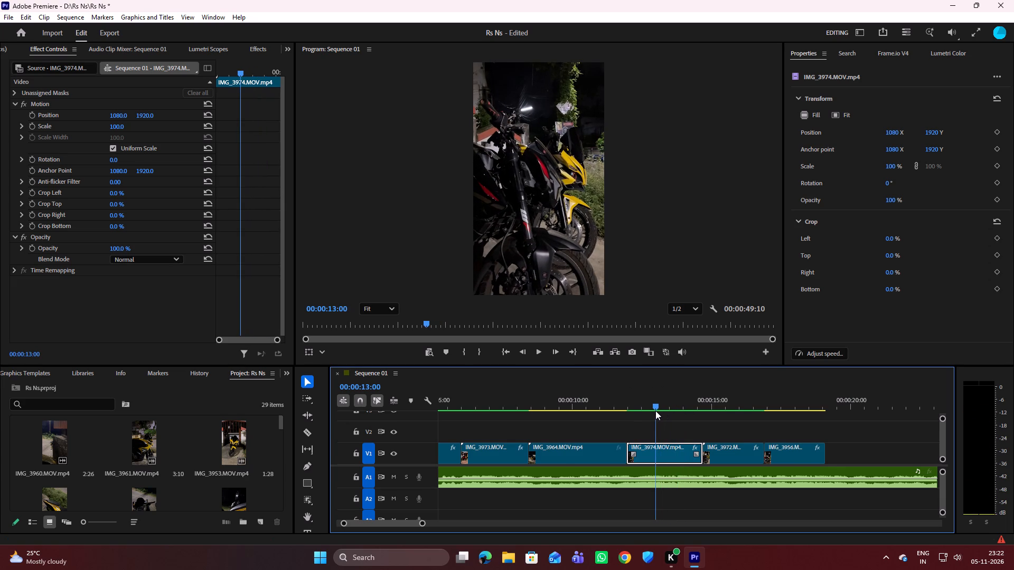
{"action": "key", "text": "space"}
{"action": "key", "text": "space"}
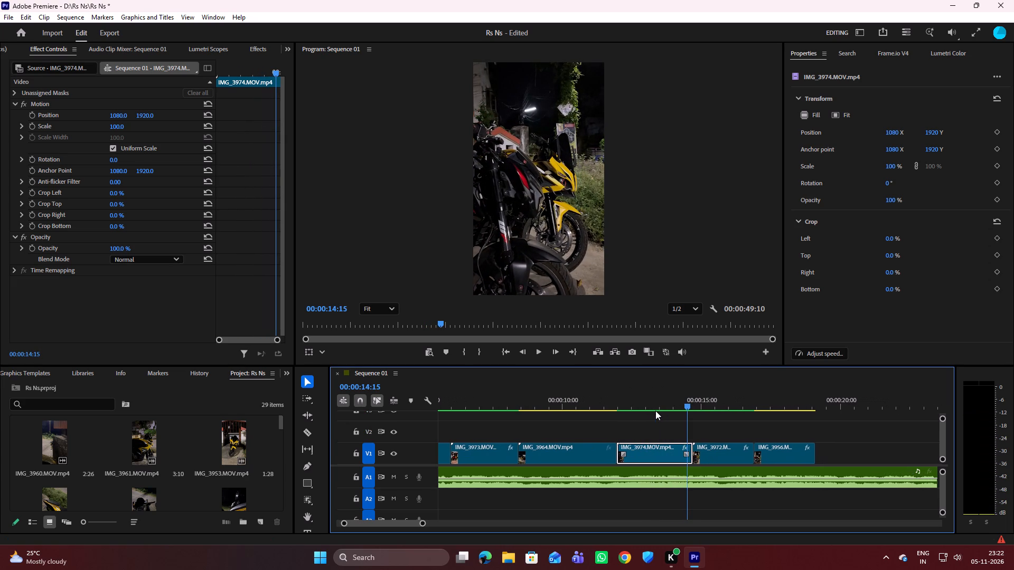
{"action": "key", "text": "space"}
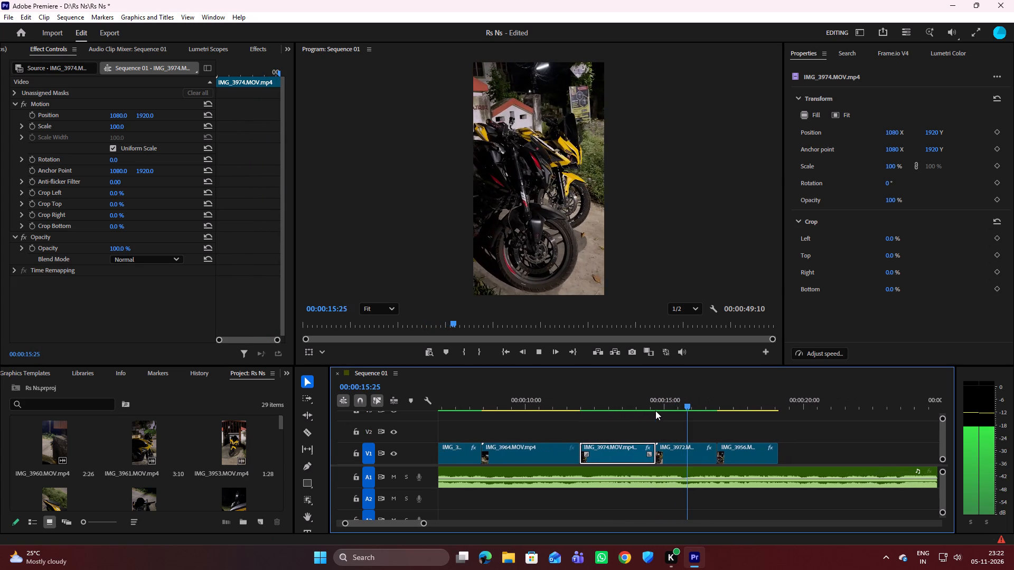
{"action": "key", "text": "space"}
{"action": "left_click_drag", "start_coordinate": [687, 405], "coordinate": [614, 418]}
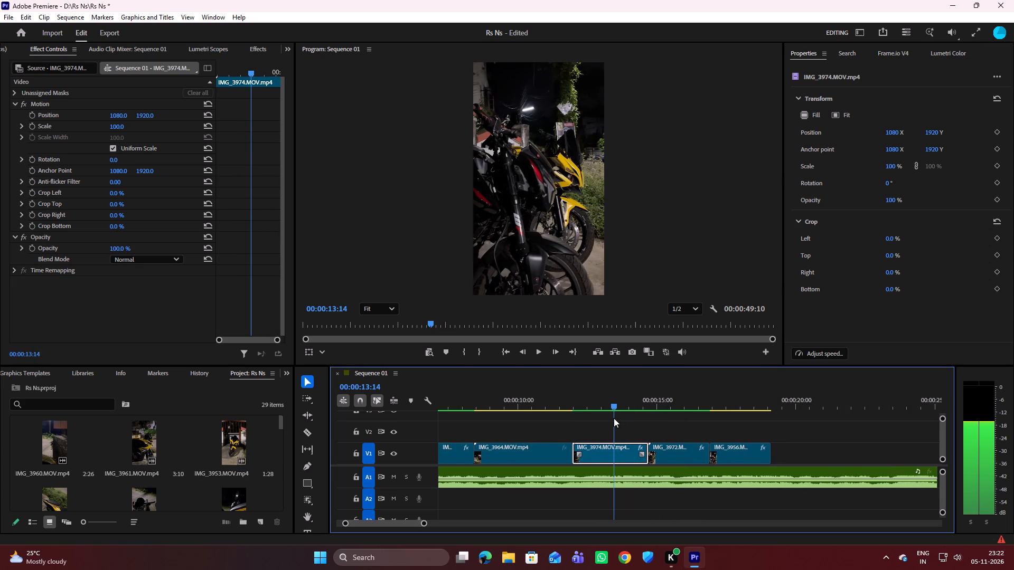
{"action": "left_click_drag", "start_coordinate": [614, 418], "coordinate": [601, 417]}
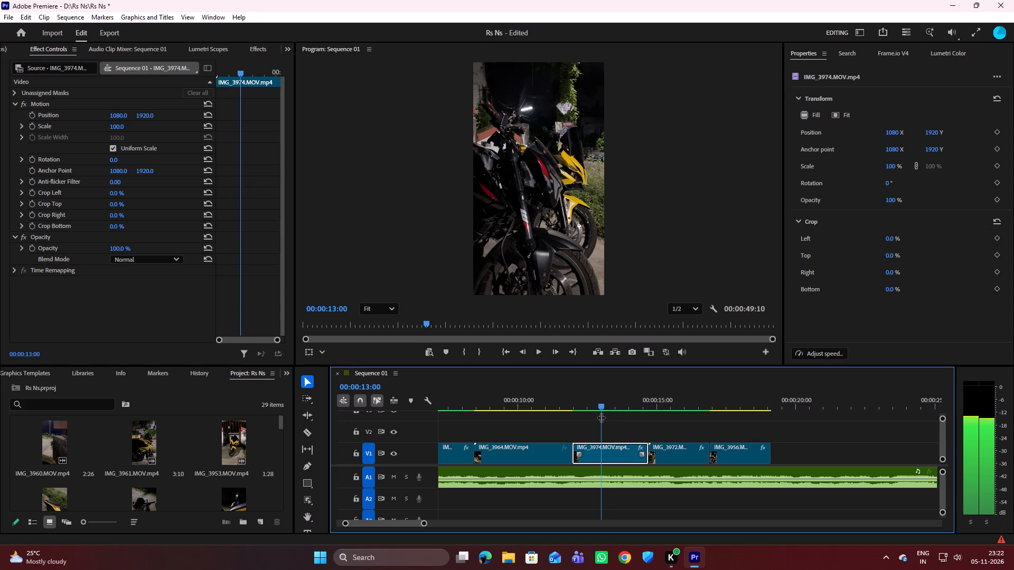
{"action": "left_click_drag", "start_coordinate": [600, 401], "coordinate": [574, 405]}
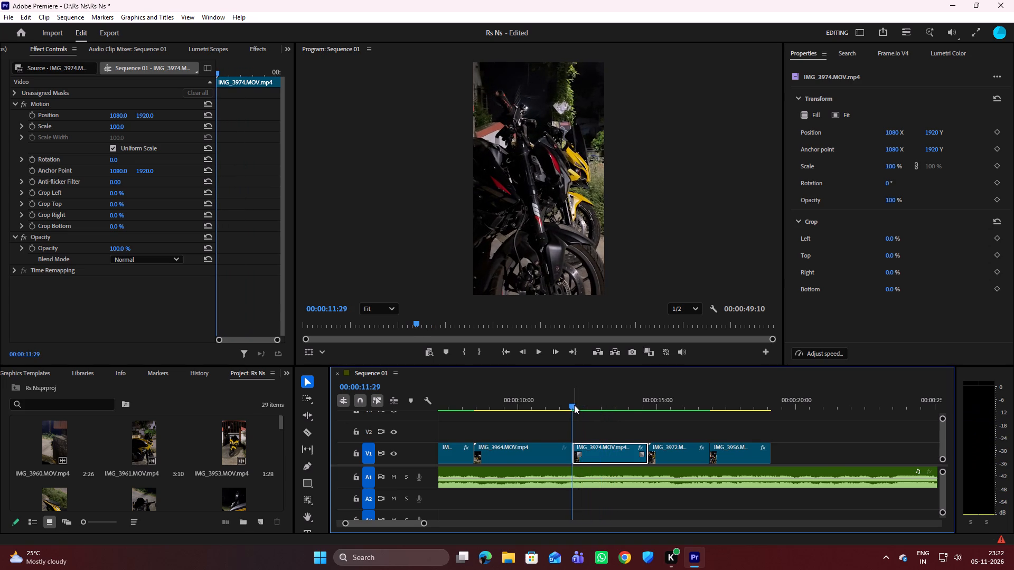
{"action": "key", "text": "space"}
{"action": "key", "text": "space"}
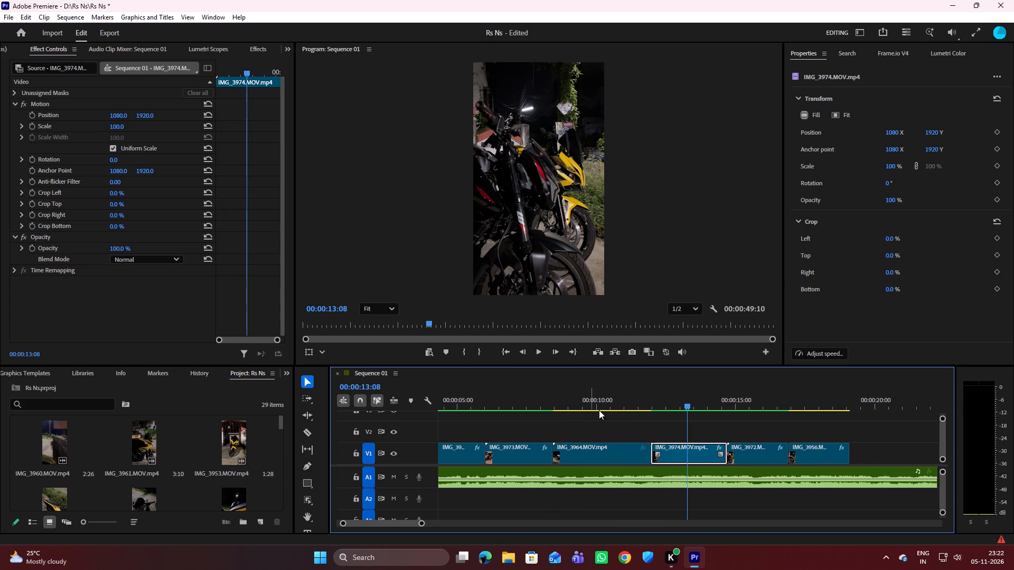
{"action": "key", "text": "space"}
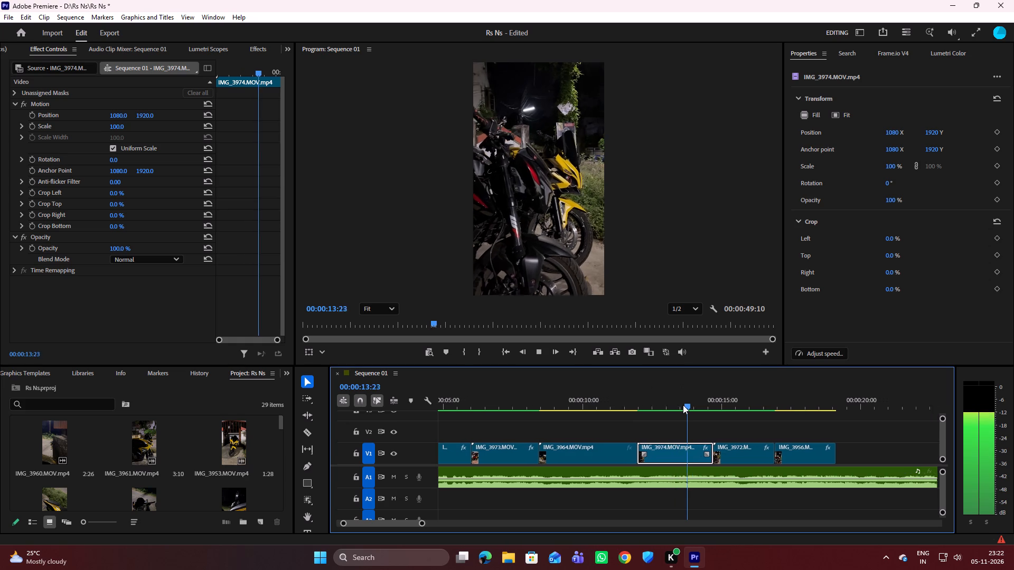
{"action": "key", "text": "space"}
Split IMG_3974.MOV.mp4 on V1 at 00:00:13:01 and delete the portion before the cut.
{"action": "left_click_drag", "start_coordinate": [687, 403], "coordinate": [665, 406]}
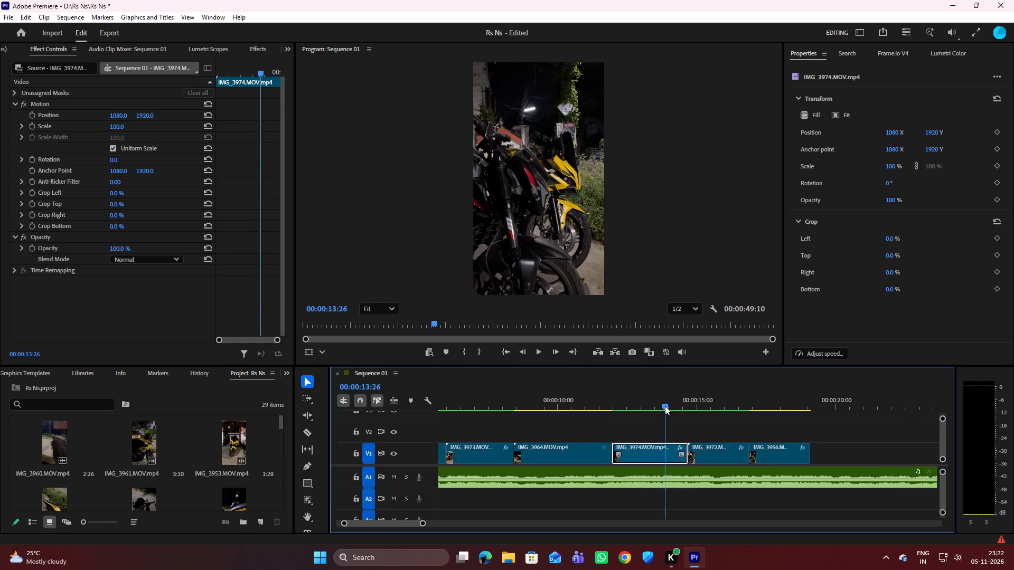
{"action": "left_click_drag", "start_coordinate": [665, 406], "coordinate": [643, 408]}
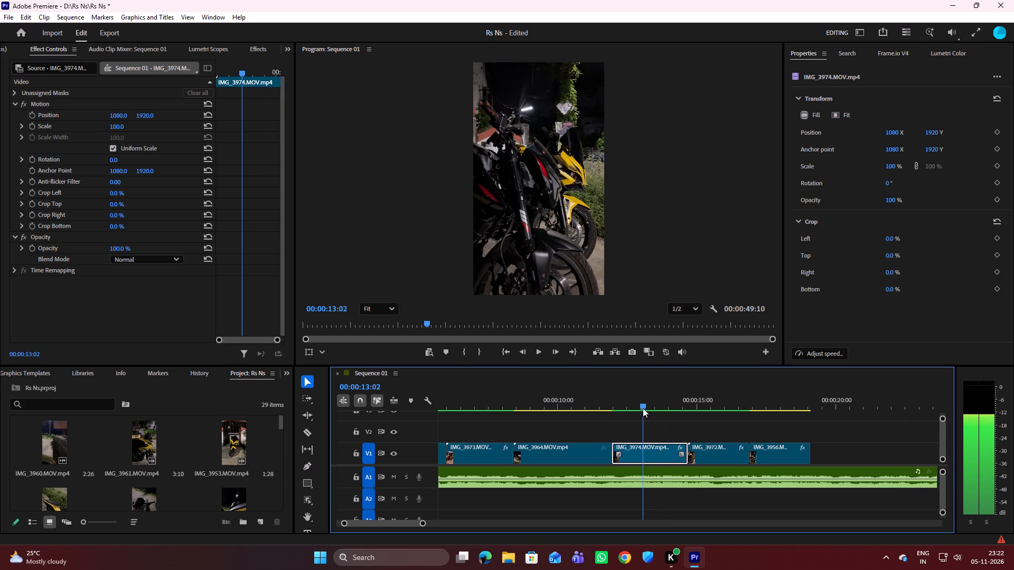
{"action": "left_click_drag", "start_coordinate": [643, 408], "coordinate": [640, 408]}
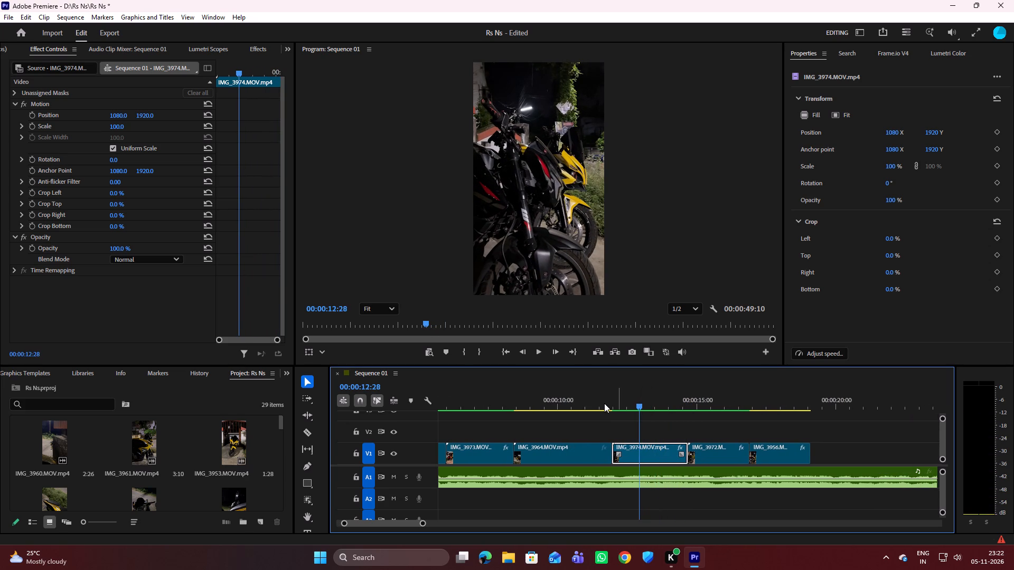
{"action": "left_click_drag", "start_coordinate": [637, 405], "coordinate": [659, 403]}
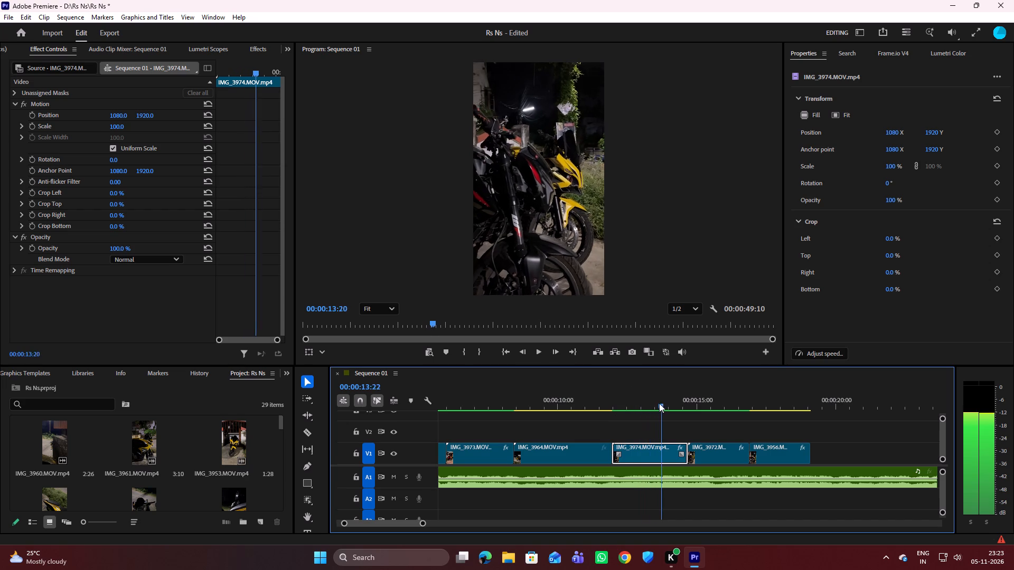
{"action": "left_click_drag", "start_coordinate": [659, 403], "coordinate": [646, 395]}
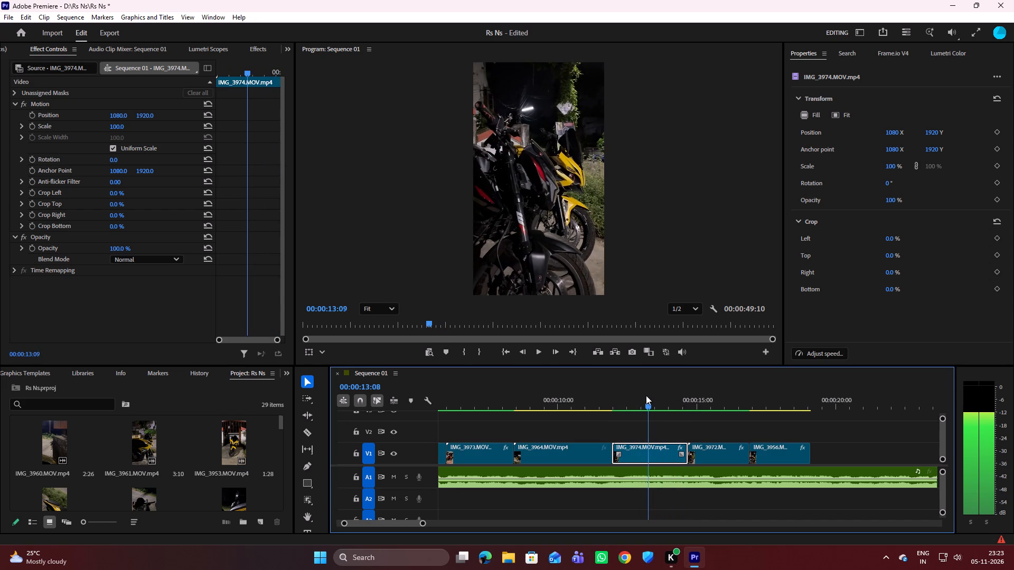
{"action": "left_click_drag", "start_coordinate": [646, 395], "coordinate": [642, 395]}
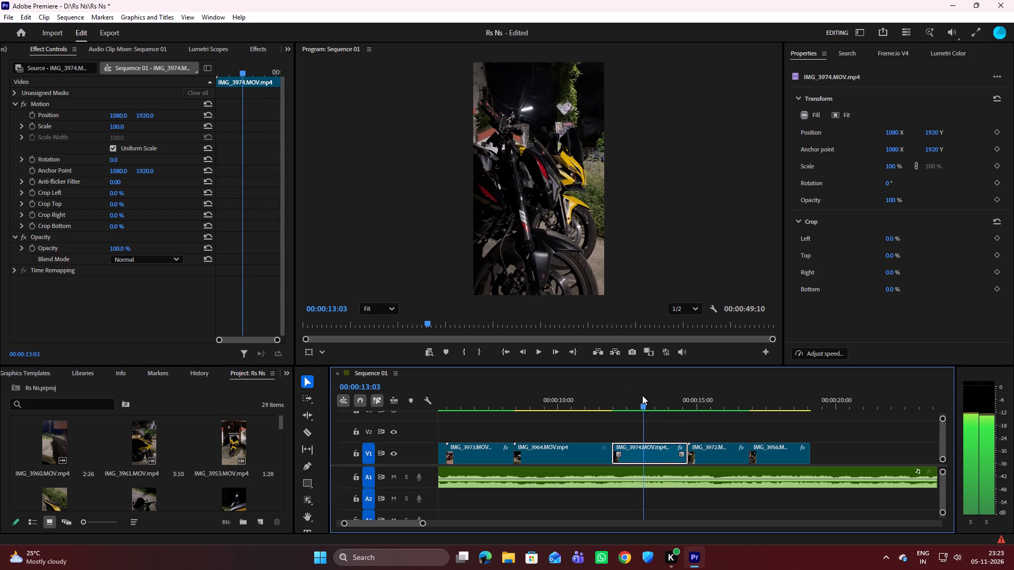
{"action": "left_click_drag", "start_coordinate": [642, 395], "coordinate": [640, 395]}
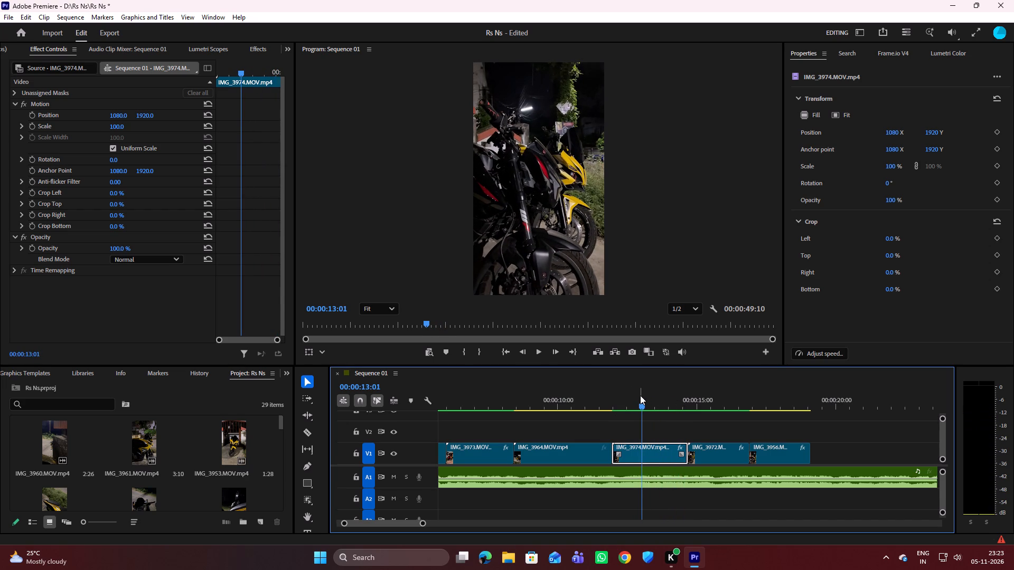
{"action": "key", "text": "c"}
{"action": "left_click", "coordinate": [643, 452]}
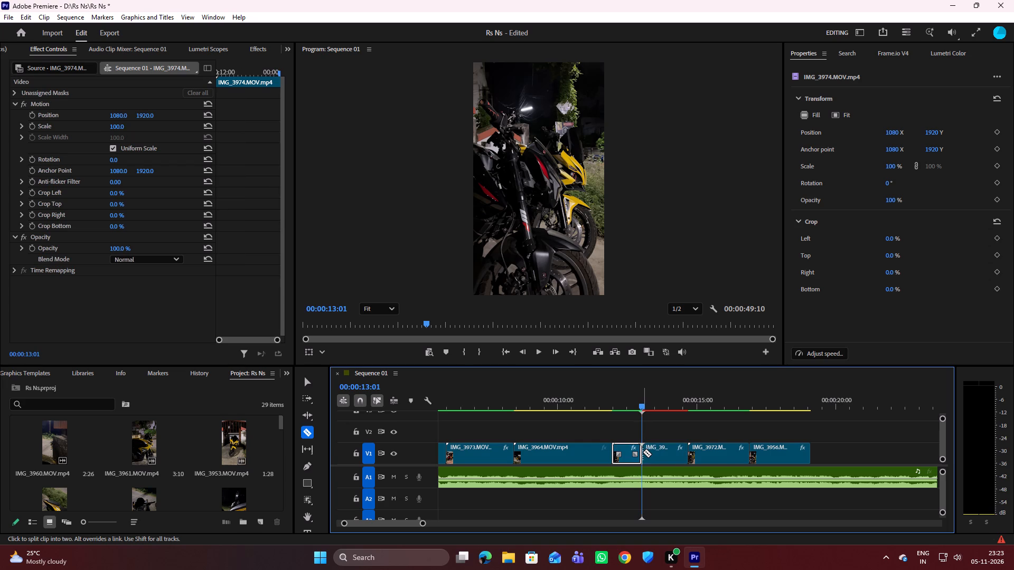
{"action": "key", "text": "v"}
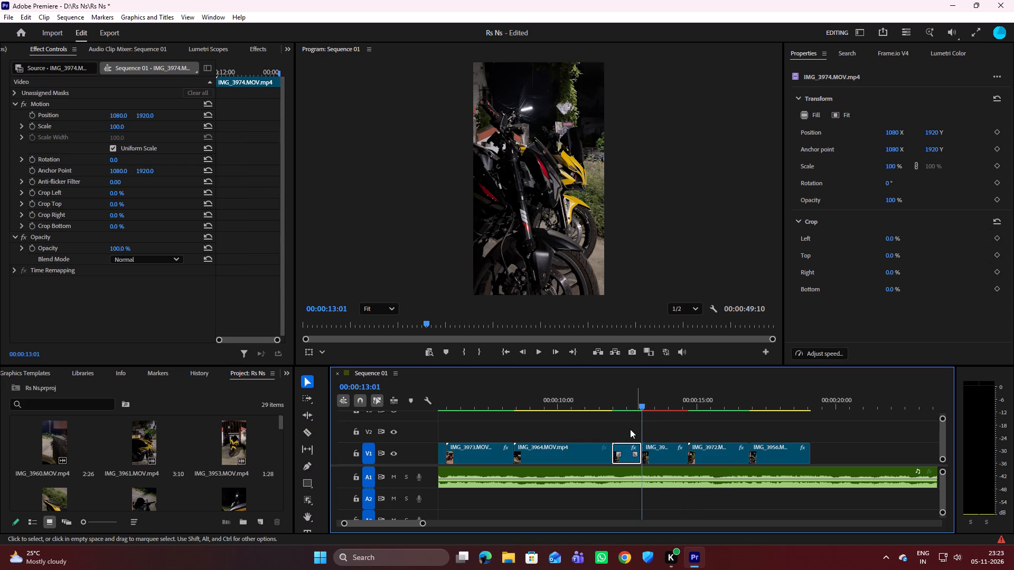
{"action": "left_click", "coordinate": [624, 448]}
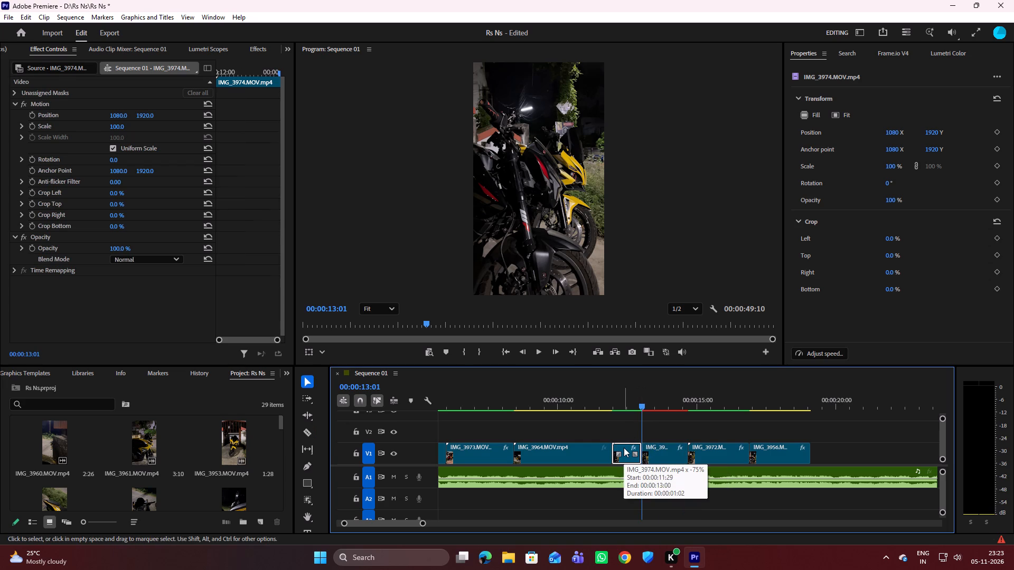
{"action": "key", "text": "Delete"}
Move the remaining IMG_3974, IMG_3972 and IMG_3956 clips together earlier on V1 to close the gap after IMG_3964.
{"action": "left_click_drag", "start_coordinate": [637, 412], "coordinate": [837, 457]}
{"action": "left_click_drag", "start_coordinate": [719, 449], "coordinate": [692, 451]}
{"action": "left_click", "coordinate": [637, 427]}
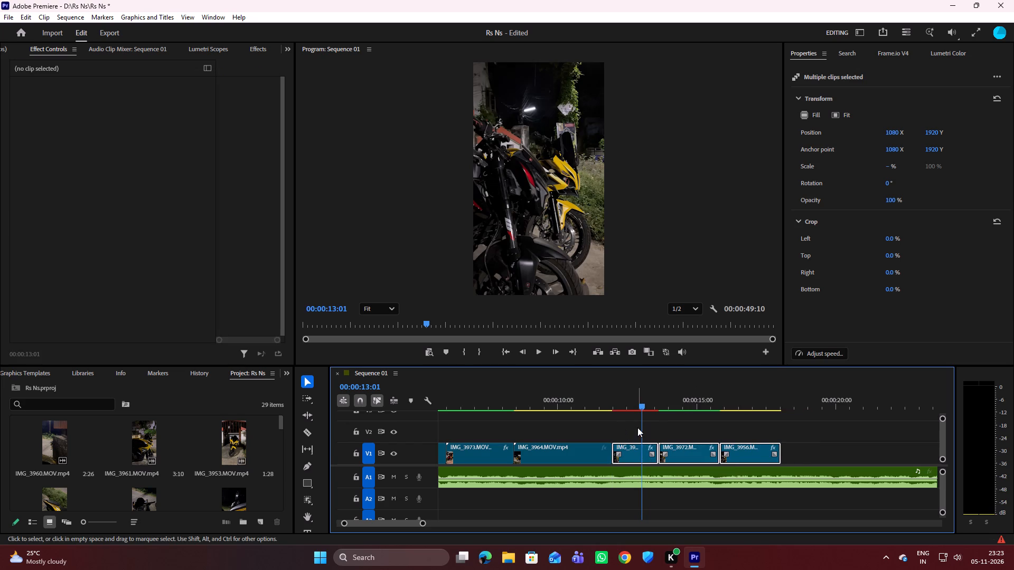
Select the shortened IMG_3974.MOV.mp4 on V1 and render the sequence previews.
{"action": "left_click", "coordinate": [636, 446]}
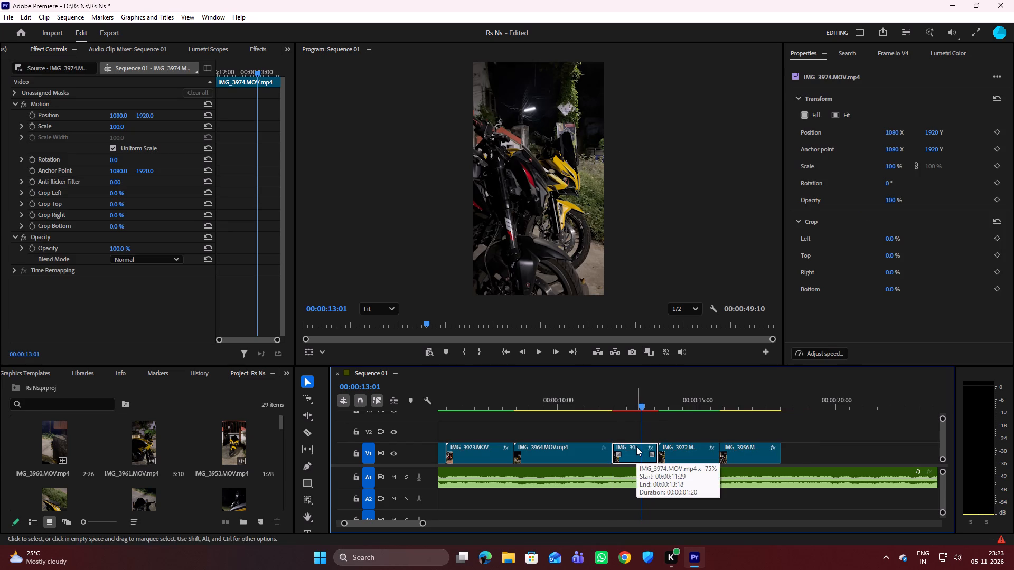
{"action": "key", "text": "Return"}
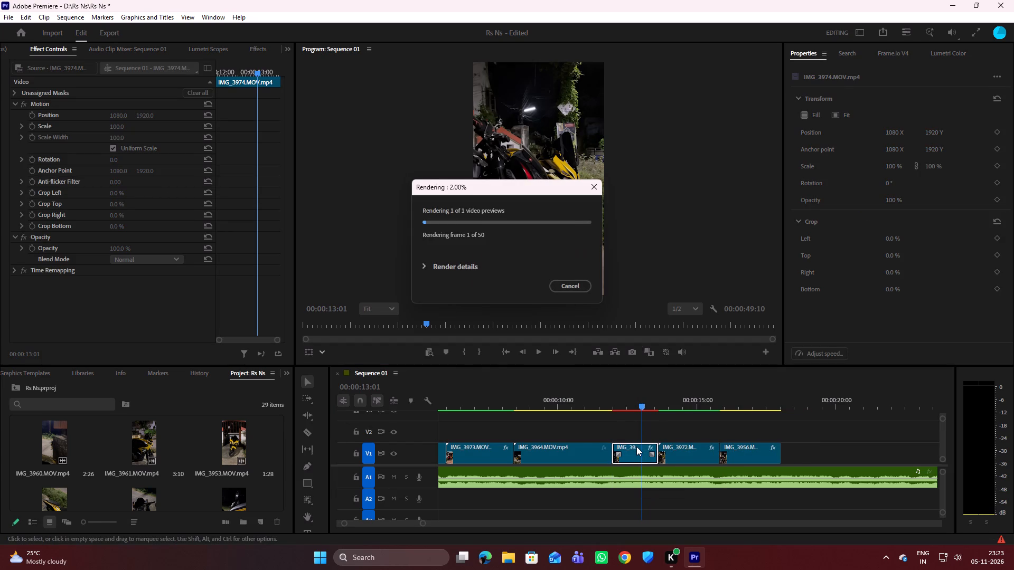
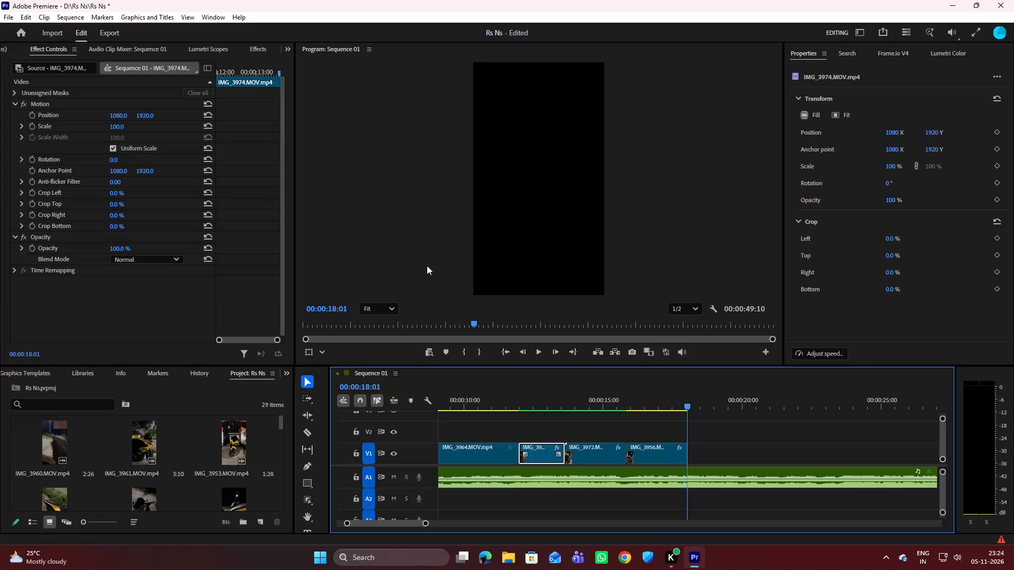
Return to the start of the sequence and play it from 00:00:00:00 to review the re-timed V1 clips.
{"action": "key", "text": "Up"}
{"action": "key", "text": "Up"}
{"action": "key", "text": "Up"}
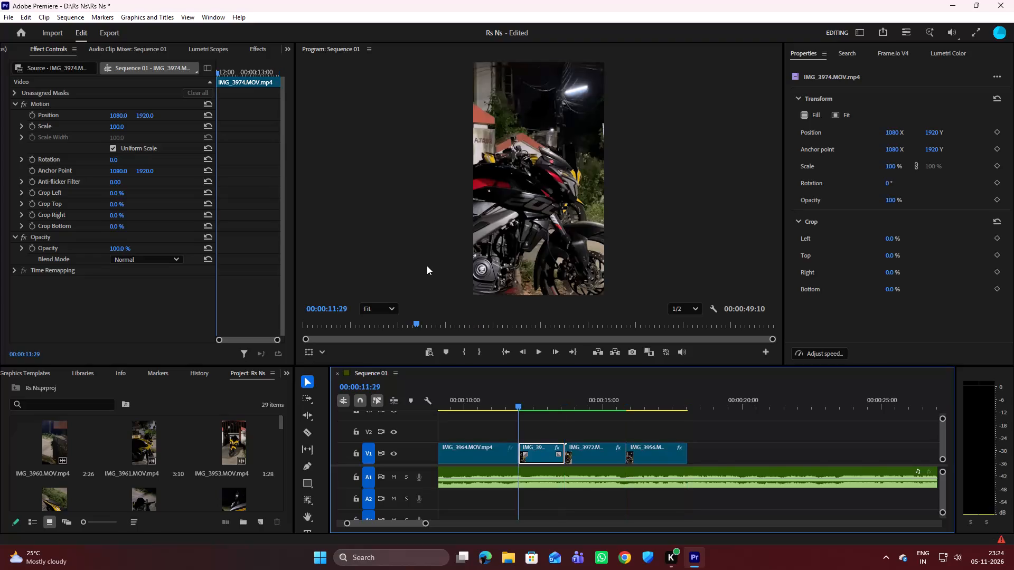
{"action": "key", "text": "Up"}
{"action": "key", "text": "Up"}
{"action": "key", "text": "Up"}
{"action": "key", "text": "Up"}
{"action": "key", "text": "Up"}
{"action": "key", "text": "Up"}
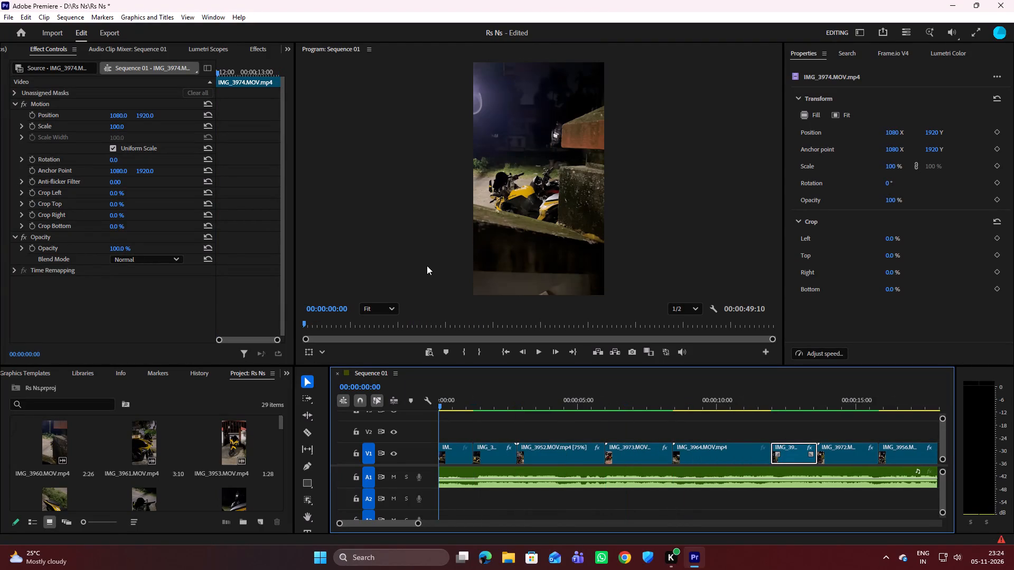
{"action": "key", "text": "space"}
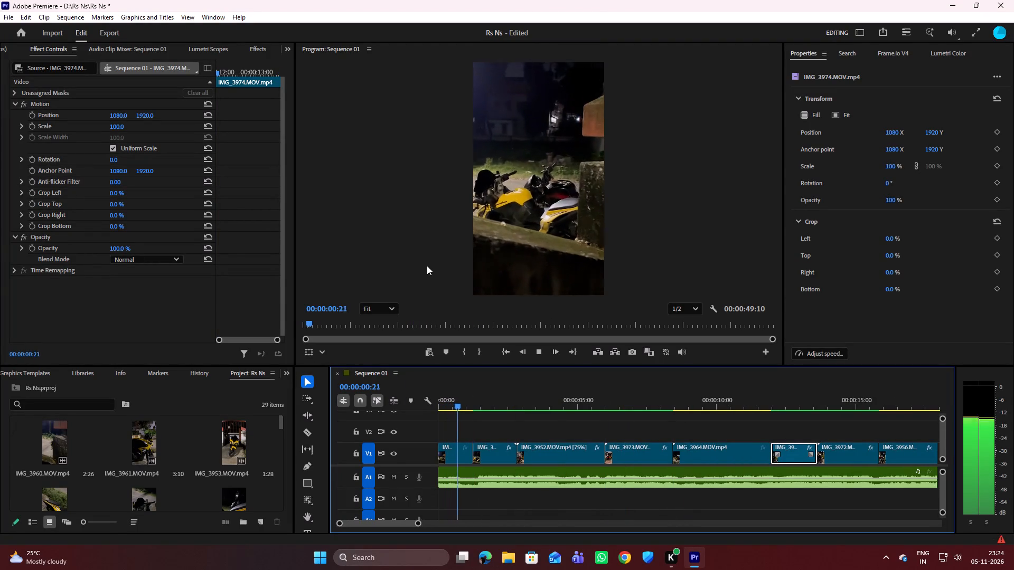
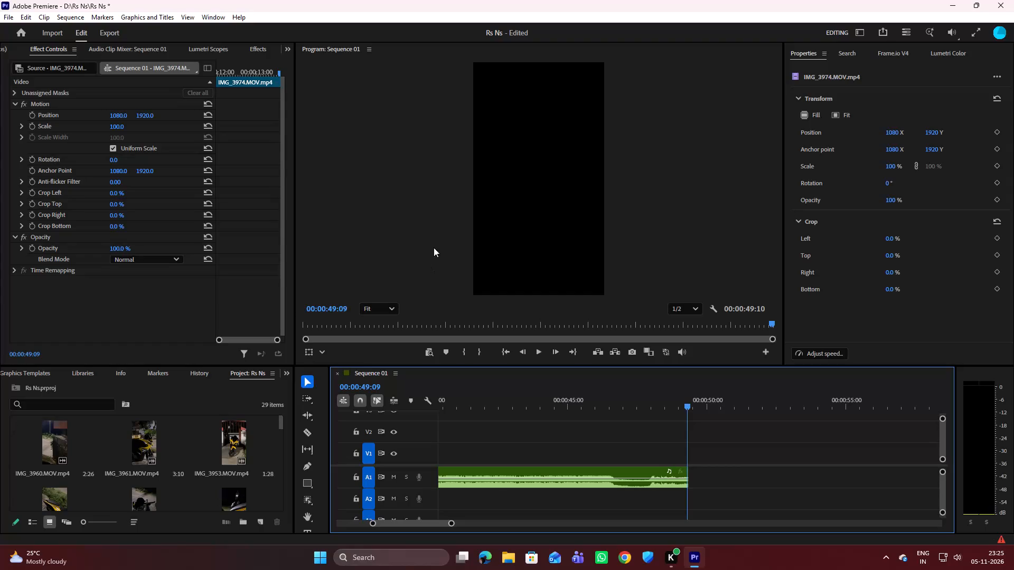
Scrub back and forth through the V1 clips, from the end of the footage to the opening, to check the cuts.
{"action": "key", "text": "Up"}
{"action": "key", "text": "Up"}
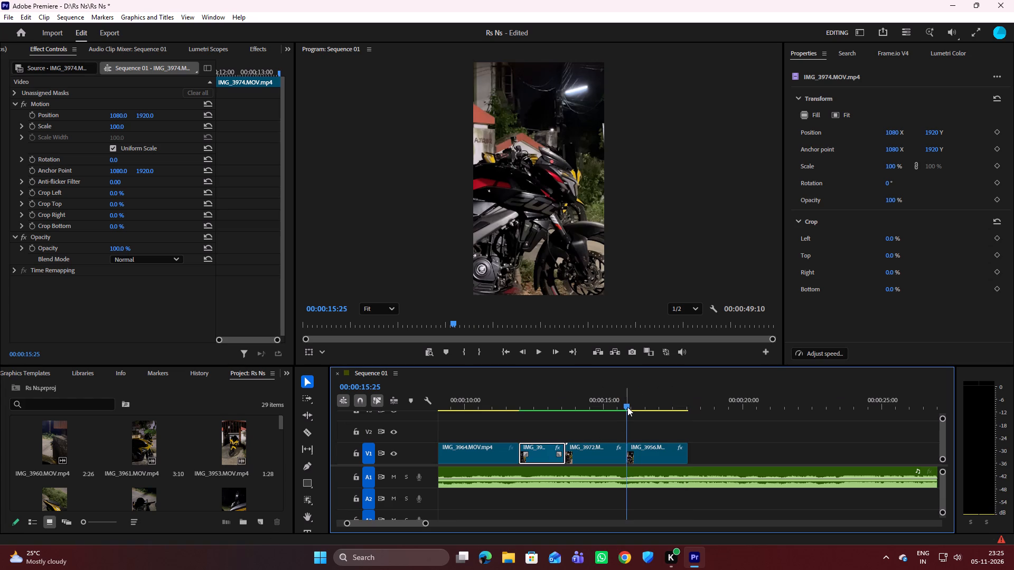
{"action": "left_click_drag", "start_coordinate": [627, 407], "coordinate": [399, 416]}
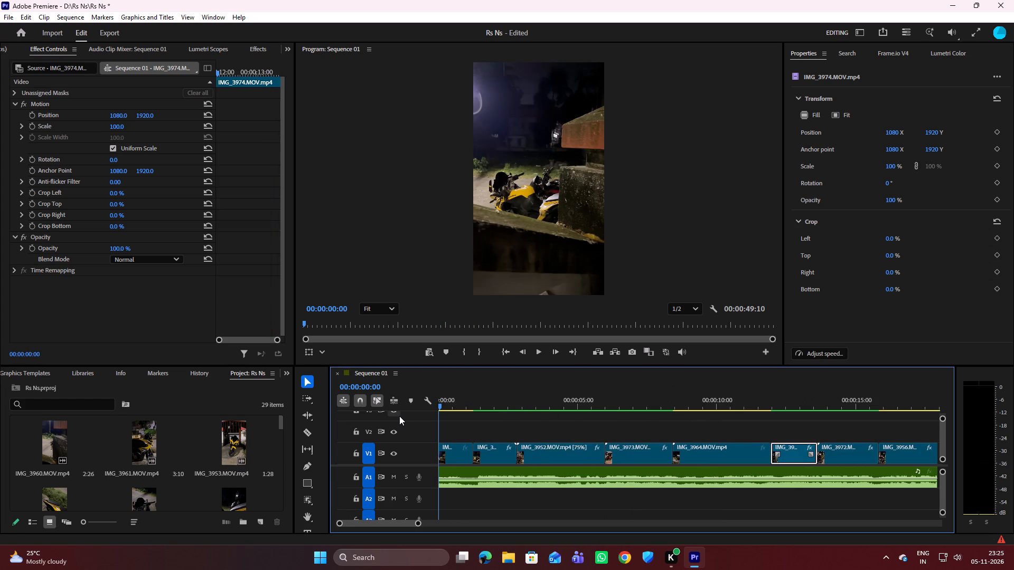
{"action": "left_click_drag", "start_coordinate": [440, 405], "coordinate": [690, 417]}
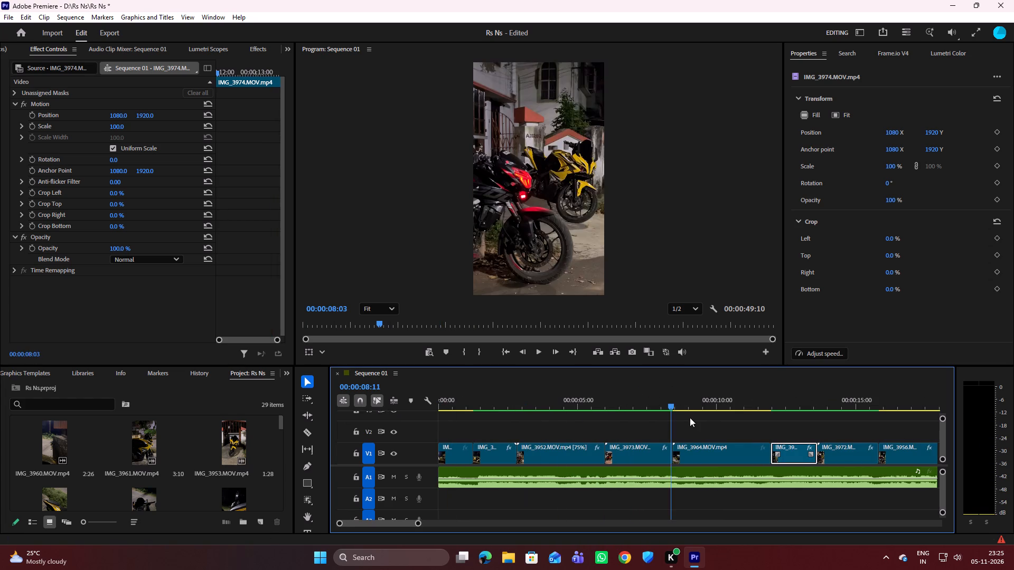
{"action": "left_click_drag", "start_coordinate": [690, 417], "coordinate": [796, 424]}
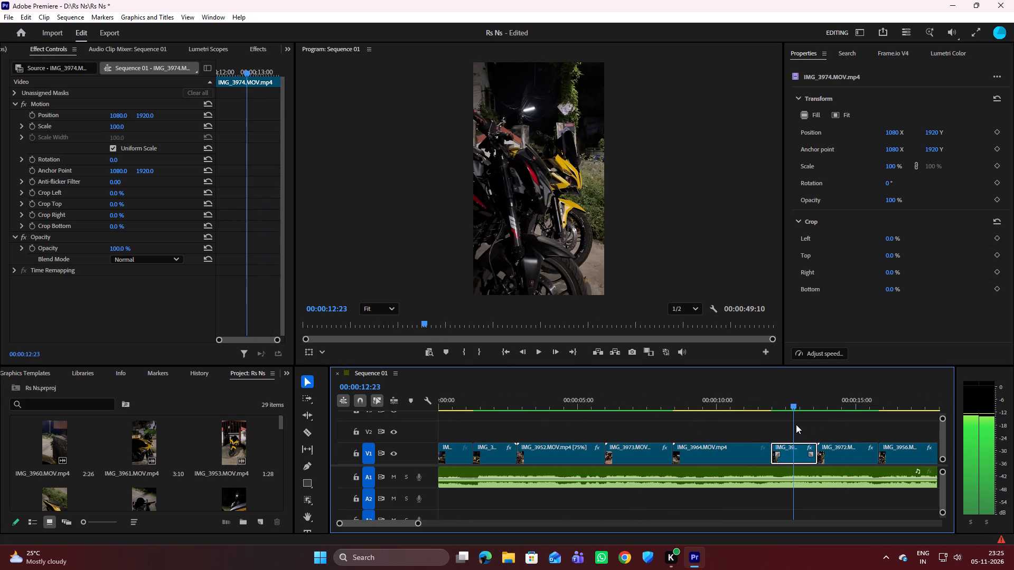
{"action": "left_click_drag", "start_coordinate": [796, 424], "coordinate": [890, 420]}
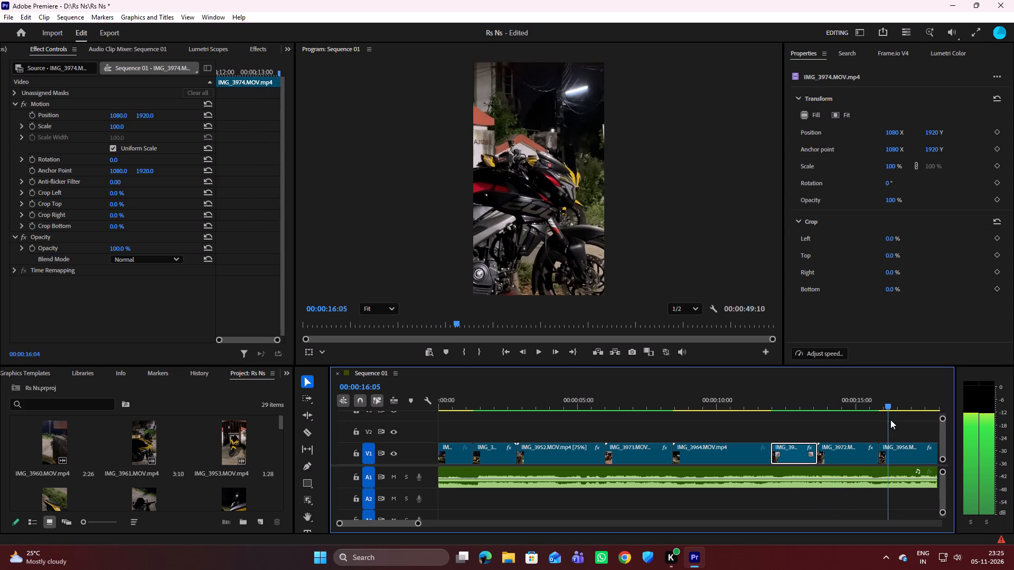
{"action": "left_click_drag", "start_coordinate": [890, 420], "coordinate": [880, 422]}
{"action": "scroll", "coordinate": [812, 436], "scroll_direction": "down", "scroll_amount": 4}
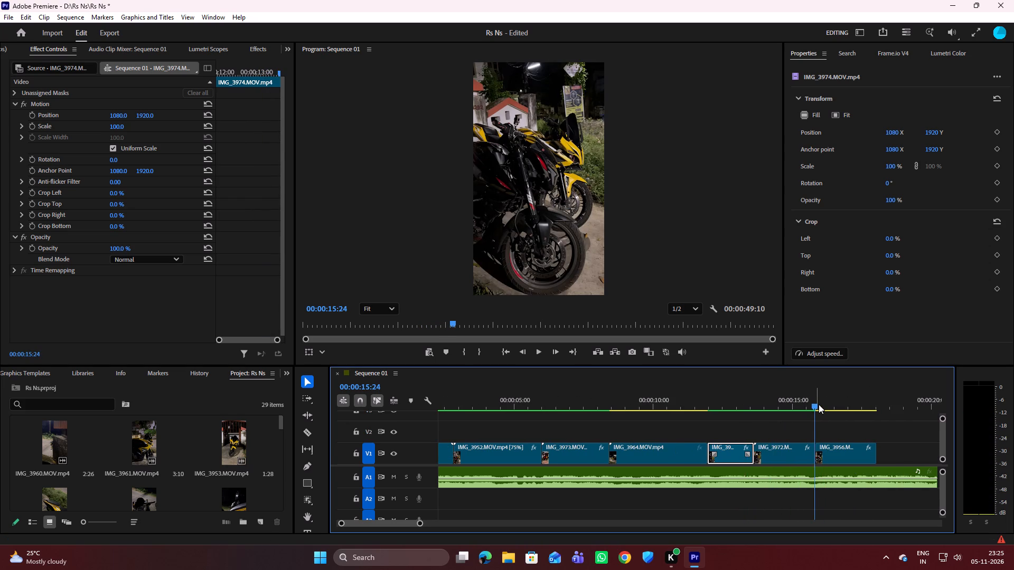
{"action": "left_click_drag", "start_coordinate": [817, 404], "coordinate": [611, 415]}
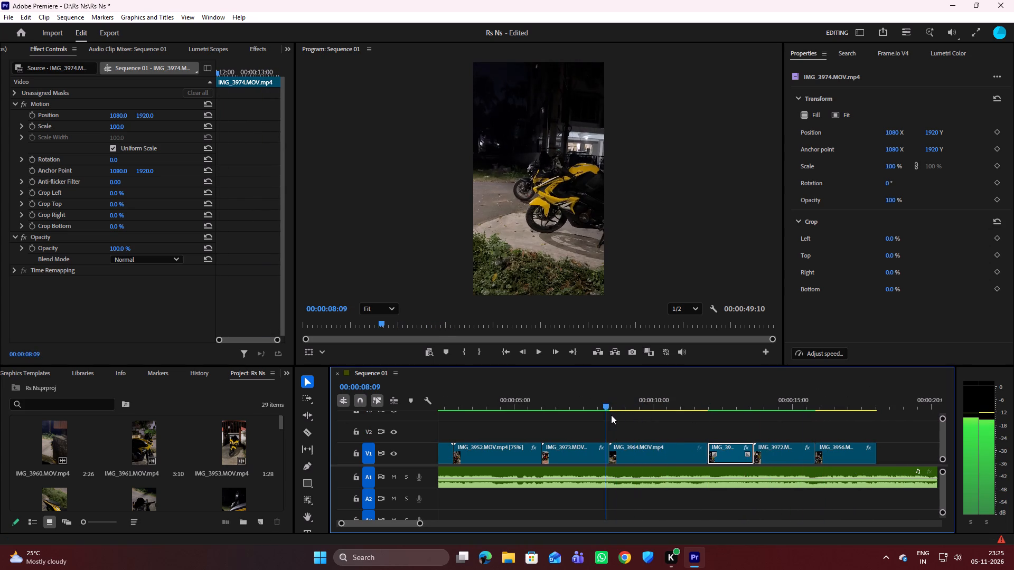
{"action": "left_click_drag", "start_coordinate": [611, 415], "coordinate": [538, 425]}
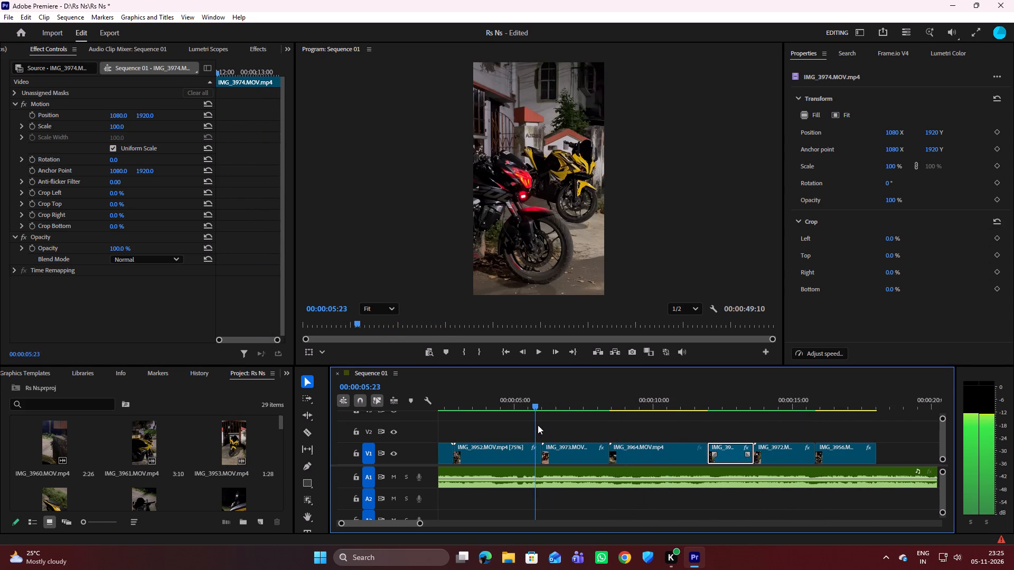
{"action": "left_click_drag", "start_coordinate": [538, 425], "coordinate": [494, 426]}
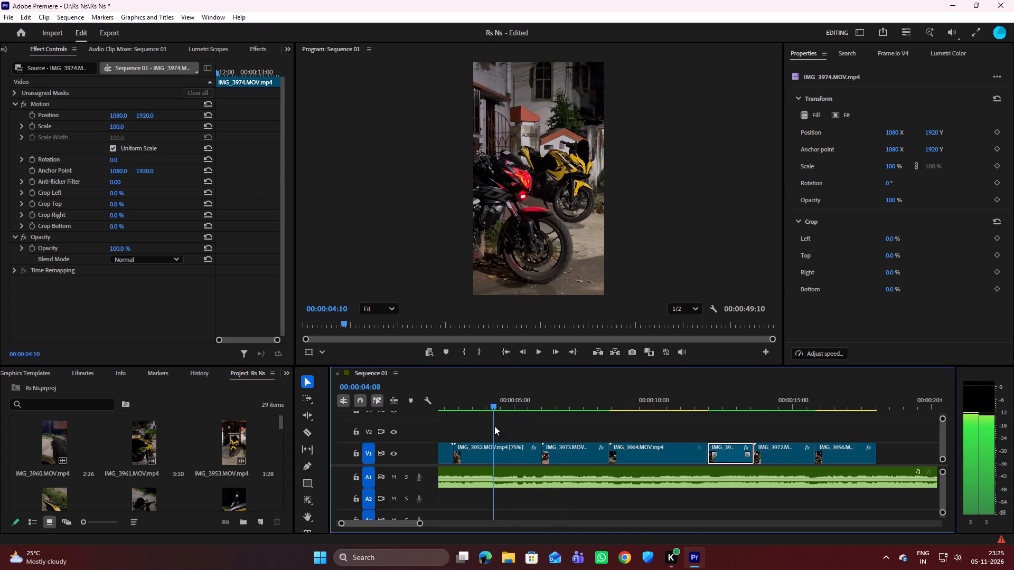
{"action": "left_click_drag", "start_coordinate": [494, 426], "coordinate": [497, 430]}
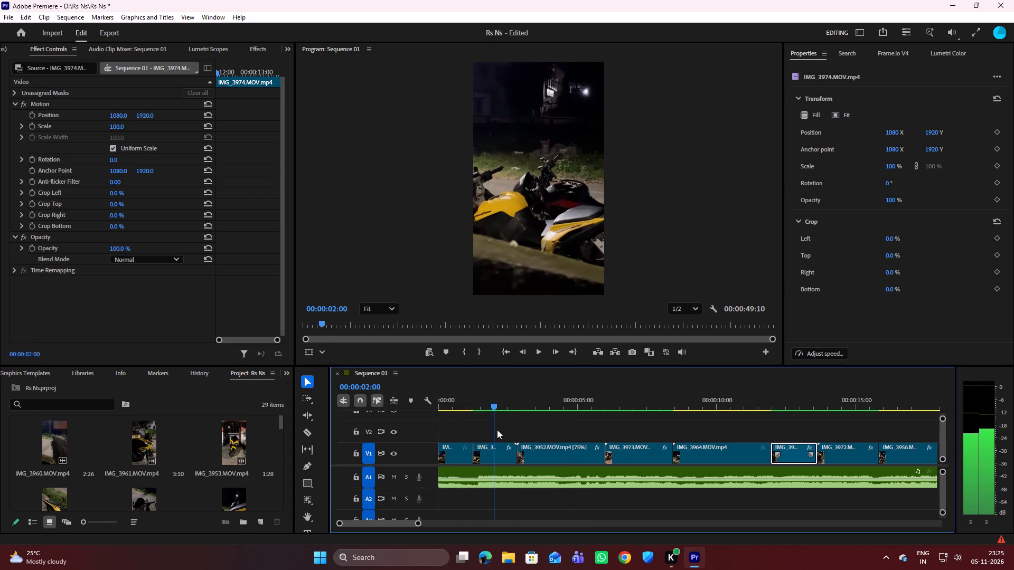
Play the opening seconds of the sequence repeatedly to examine the transition from IMG_3975 into IMG_3952 against the music.
{"action": "left_click_drag", "start_coordinate": [497, 430], "coordinate": [477, 430]}
{"action": "key", "text": "space"}
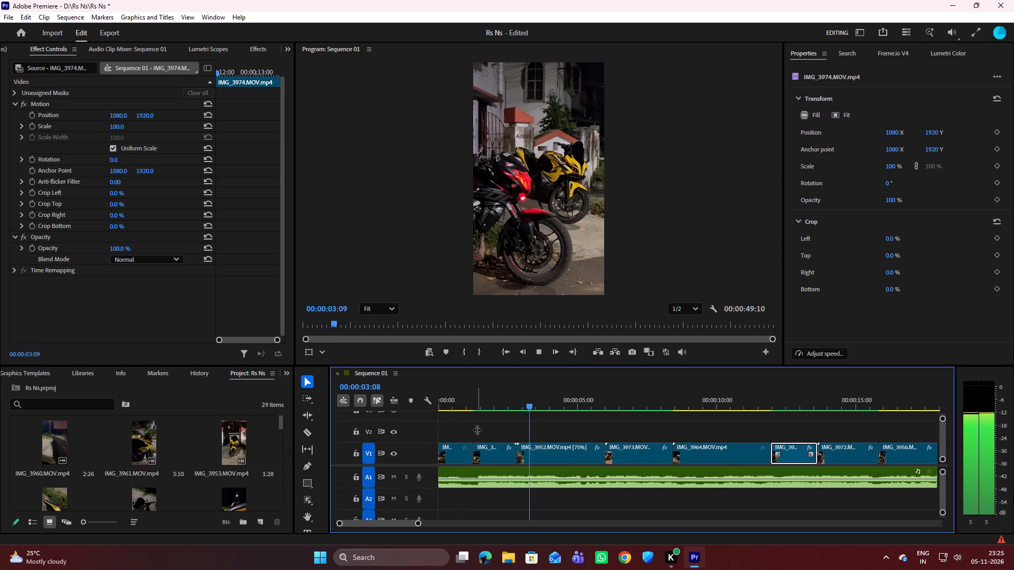
{"action": "key", "text": "space"}
{"action": "left_click_drag", "start_coordinate": [542, 407], "coordinate": [437, 411]}
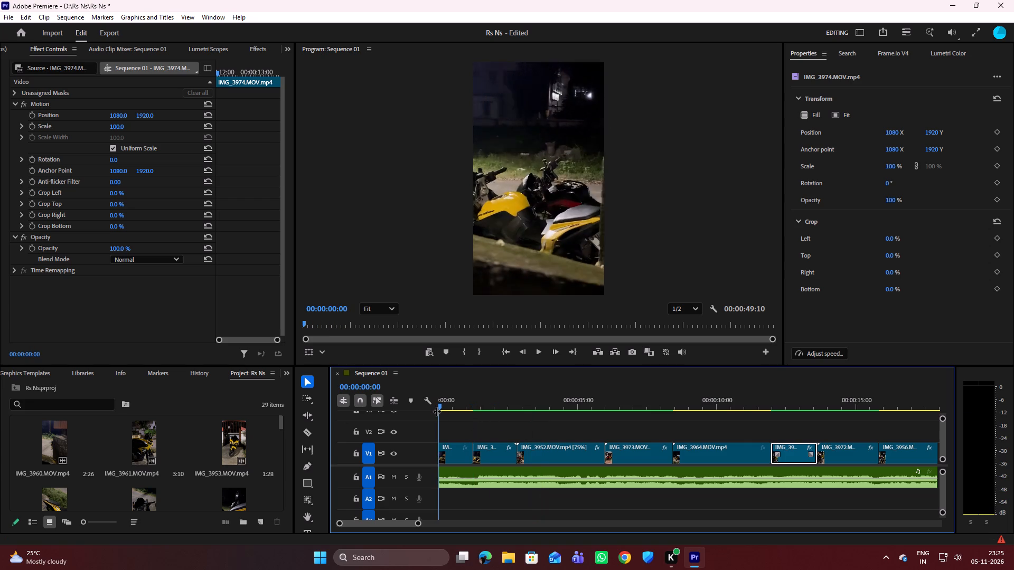
{"action": "key", "text": "space"}
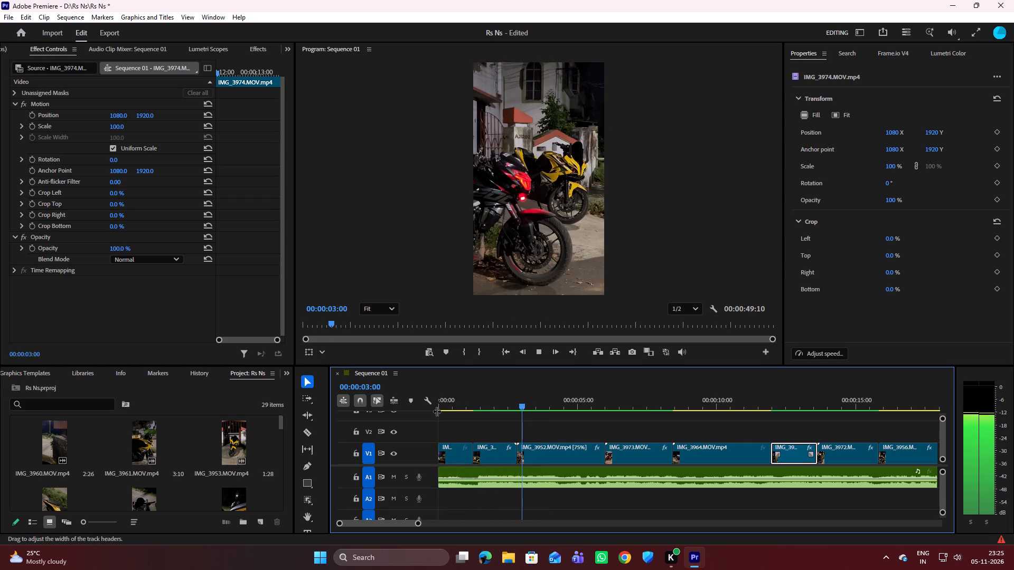
{"action": "key", "text": "space"}
{"action": "left_click_drag", "start_coordinate": [523, 407], "coordinate": [507, 411]}
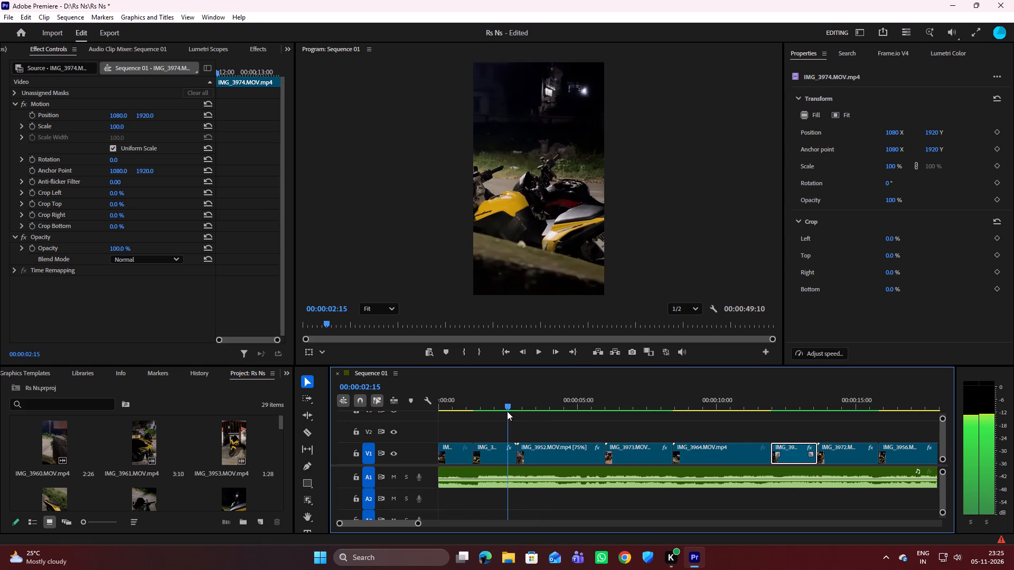
{"action": "left_click_drag", "start_coordinate": [507, 411], "coordinate": [439, 412]}
{"action": "key", "text": "space"}
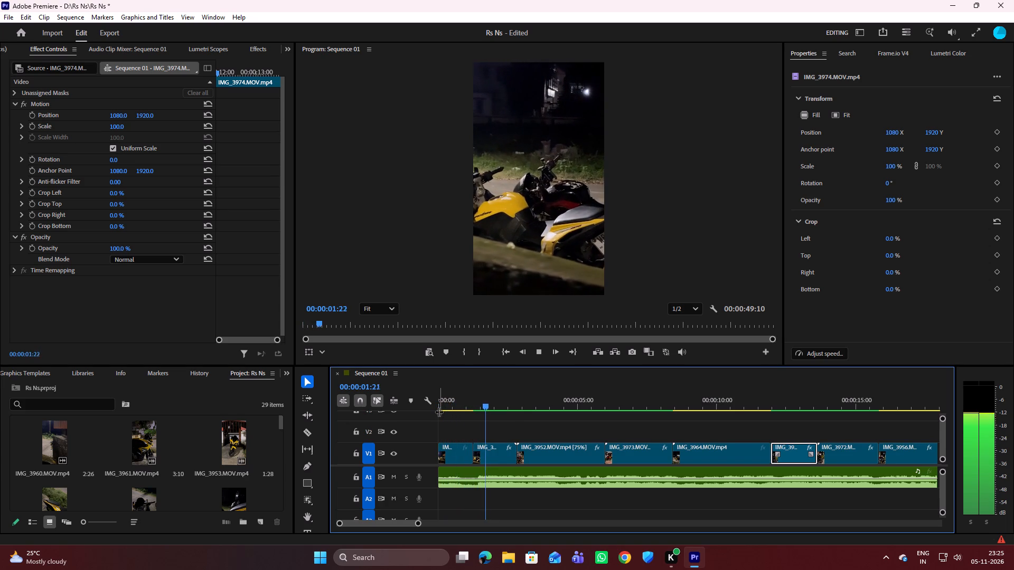
{"action": "key", "text": "space"}
{"action": "key", "text": "space"}
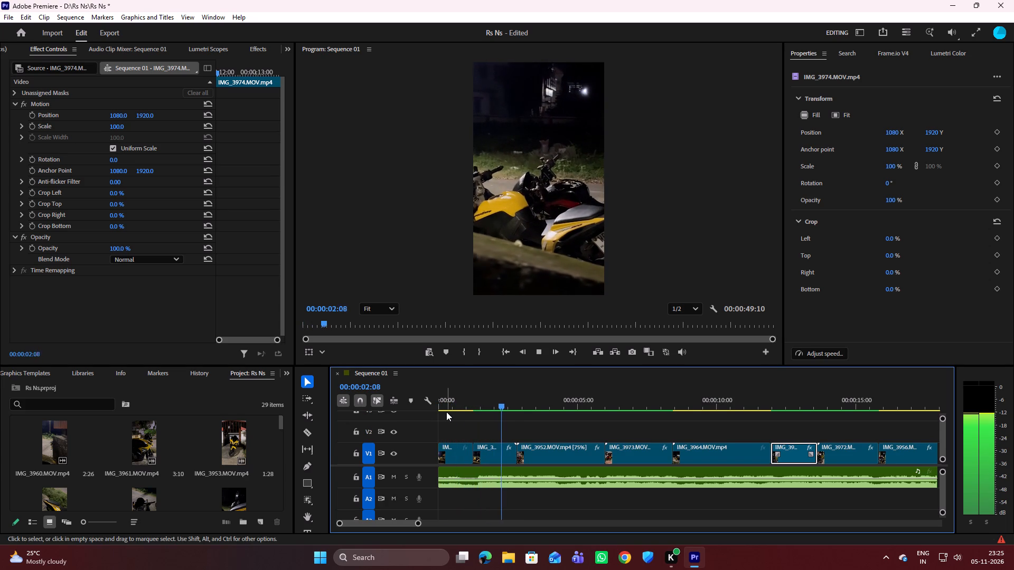
{"action": "key", "text": "space"}
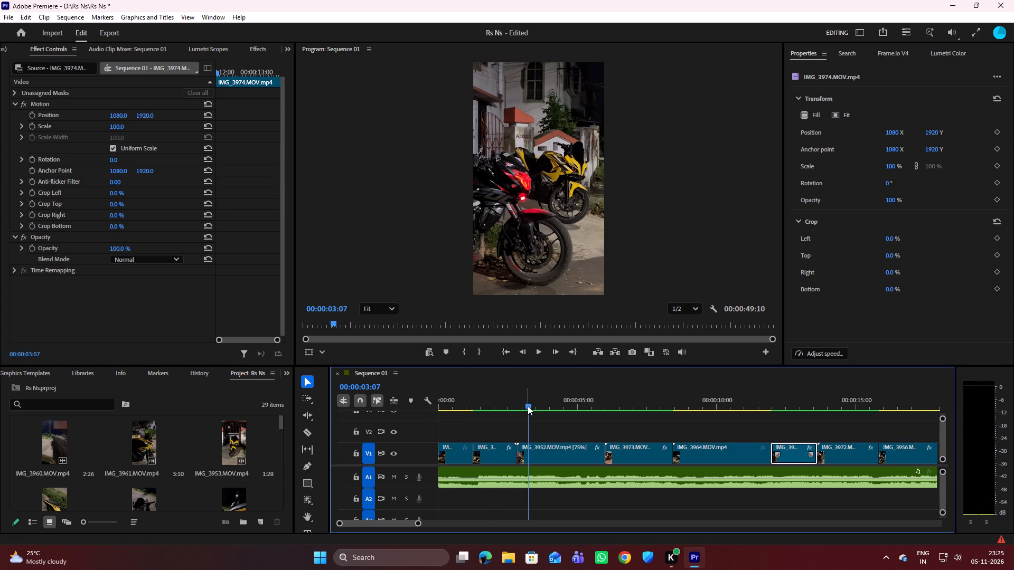
{"action": "left_click_drag", "start_coordinate": [528, 406], "coordinate": [442, 418]}
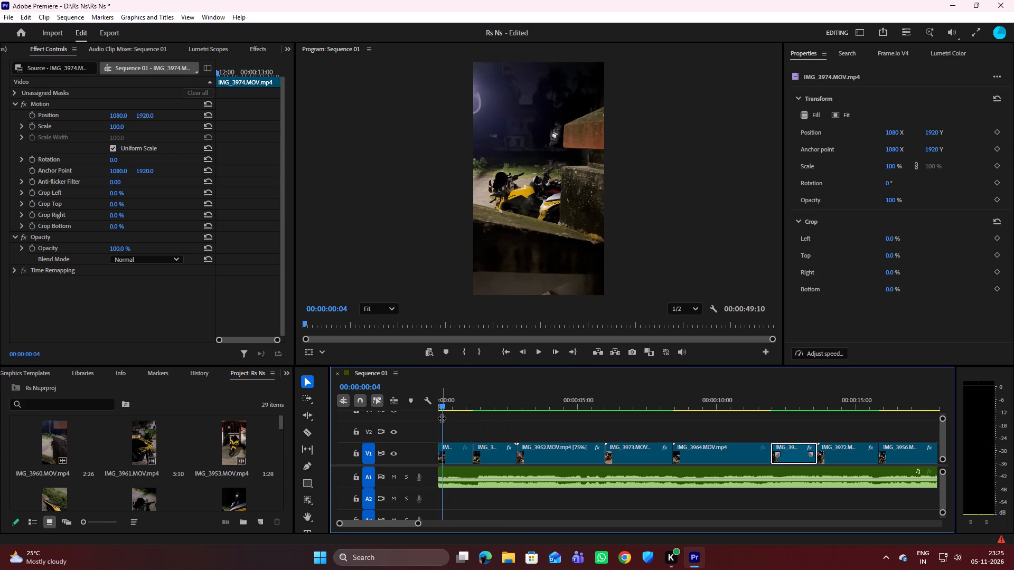
{"action": "left_click_drag", "start_coordinate": [441, 406], "coordinate": [435, 407]}
{"action": "key", "text": "space"}
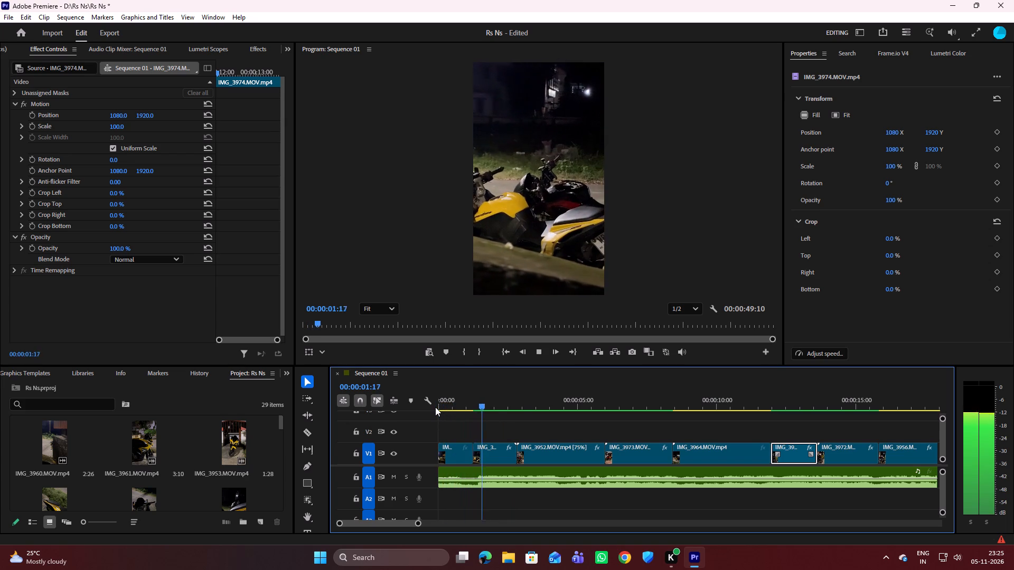
{"action": "key", "text": "space"}
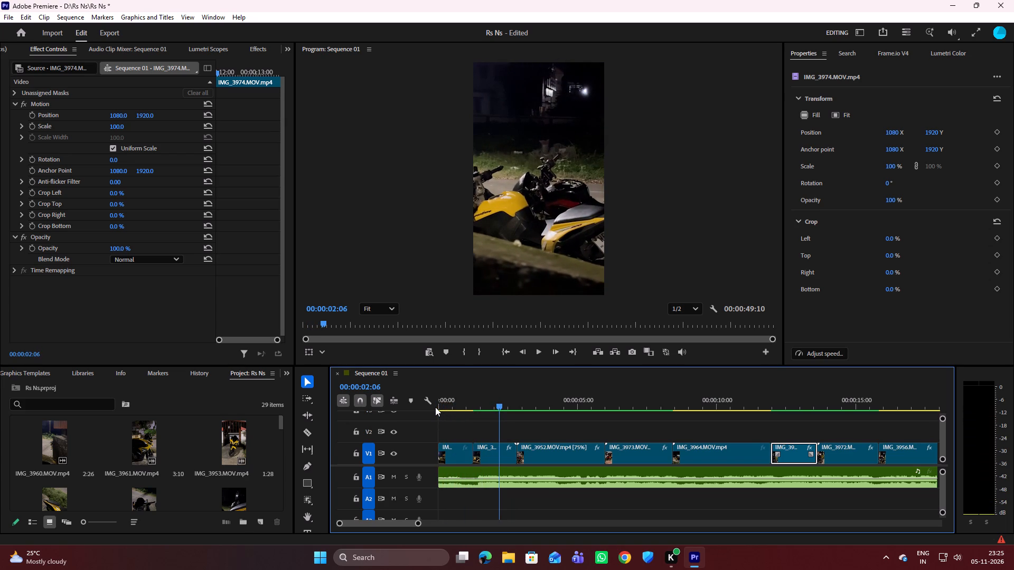
{"action": "key", "text": "space"}
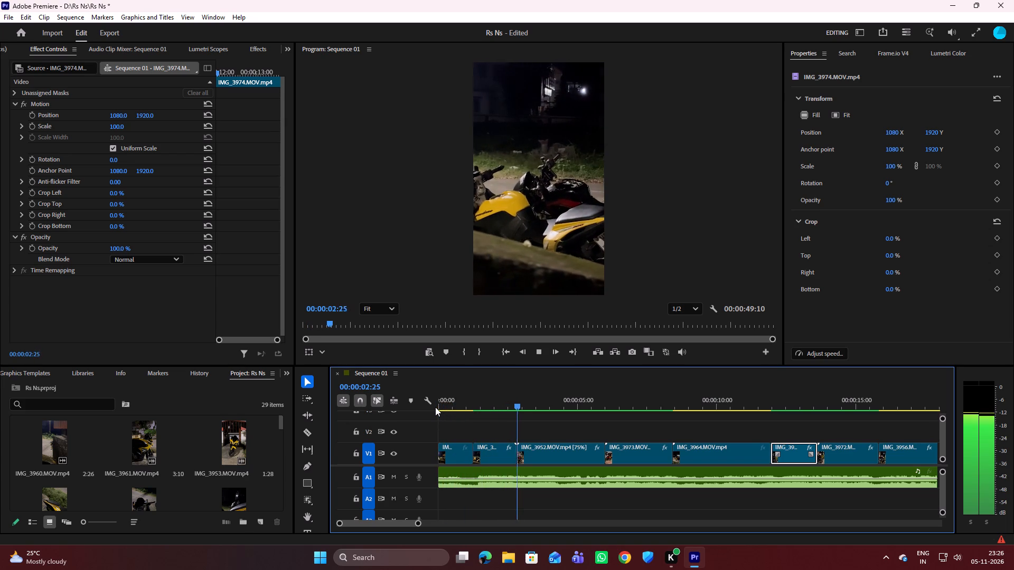
{"action": "key", "text": "space"}
Split the IMG_3975 clip on V1 at 00:00:02:11.
{"action": "left_click_drag", "start_coordinate": [529, 404], "coordinate": [496, 403]}
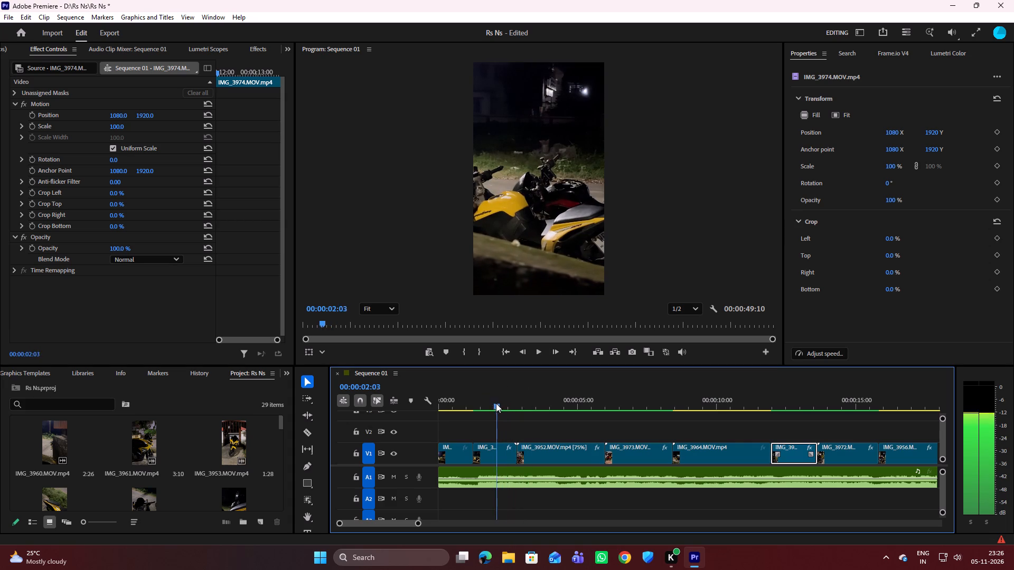
{"action": "left_click_drag", "start_coordinate": [496, 403], "coordinate": [486, 391]}
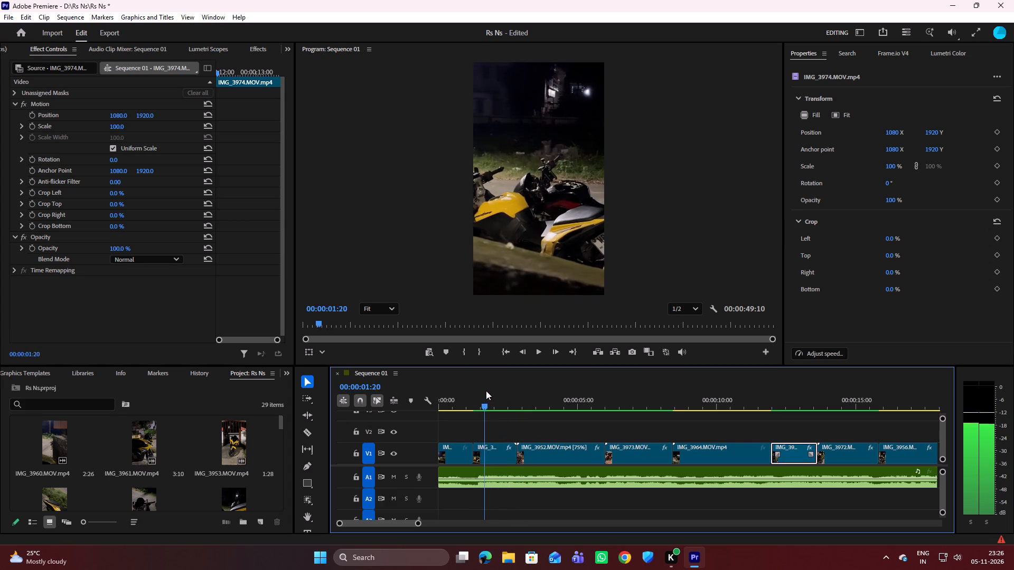
{"action": "left_click_drag", "start_coordinate": [486, 391], "coordinate": [503, 385]}
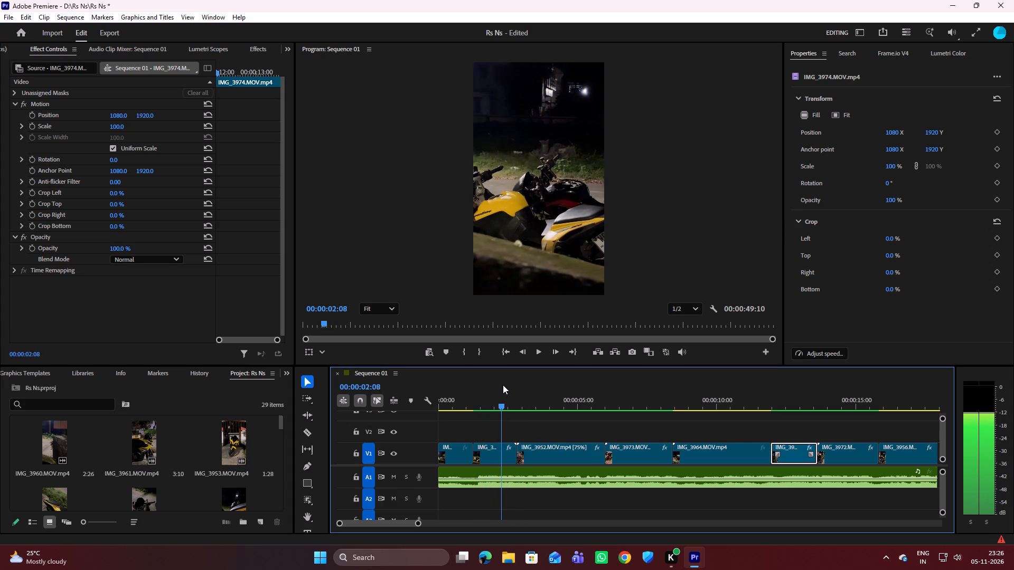
{"action": "left_click_drag", "start_coordinate": [503, 385], "coordinate": [505, 384]}
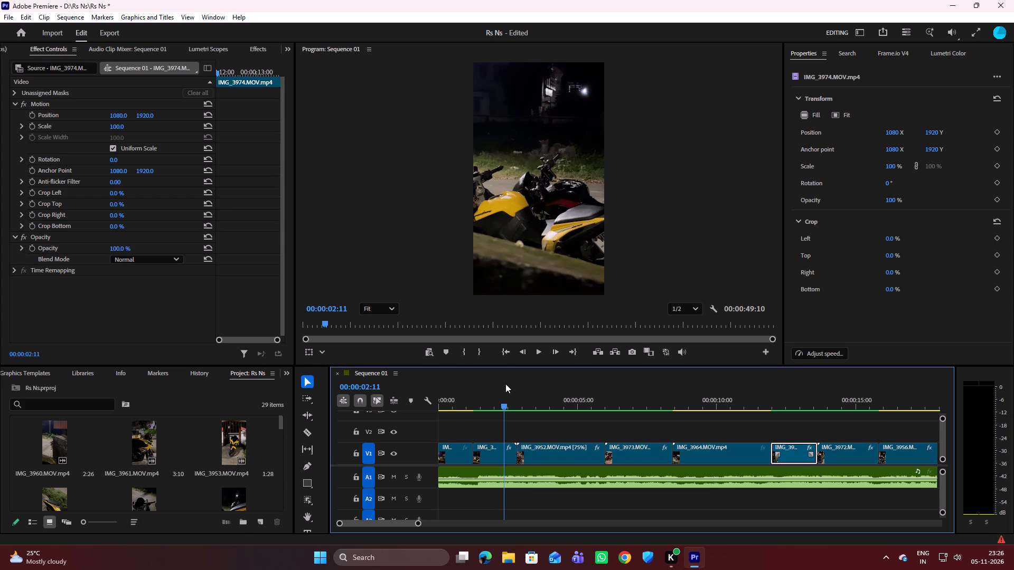
{"action": "key", "text": "c"}
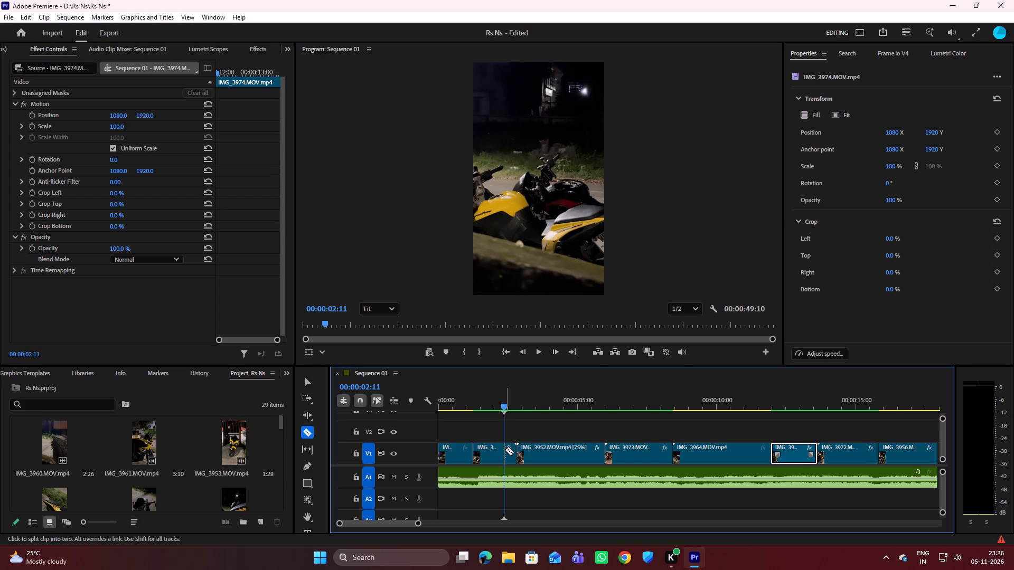
{"action": "left_click", "coordinate": [505, 450]}
{"action": "key", "text": "v"}
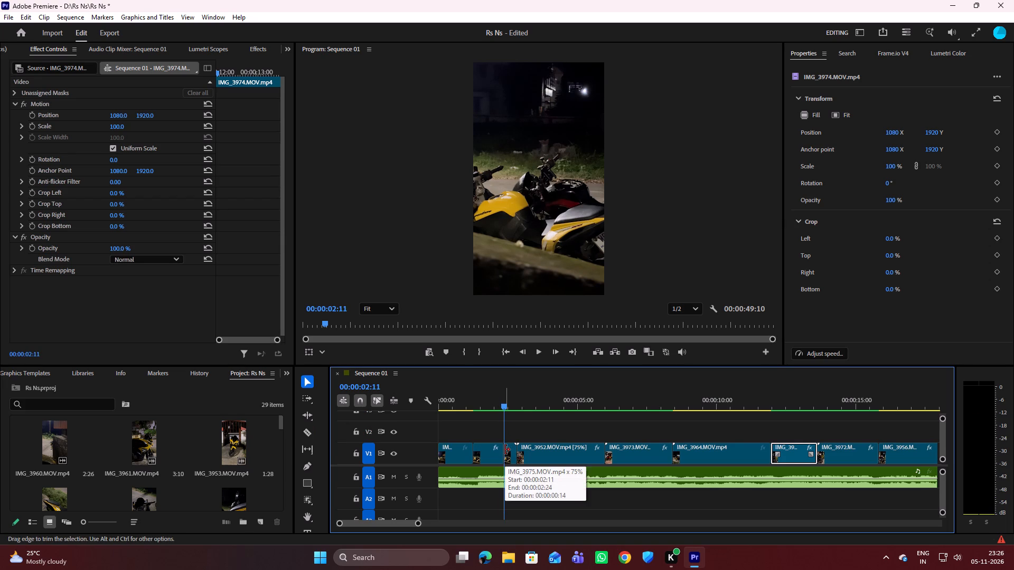
Move the short trailing piece of IMG_3975 straight up to V2 and turn off V2's track output.
{"action": "left_click", "coordinate": [510, 448]}
{"action": "left_click_drag", "start_coordinate": [510, 448], "coordinate": [510, 427]}
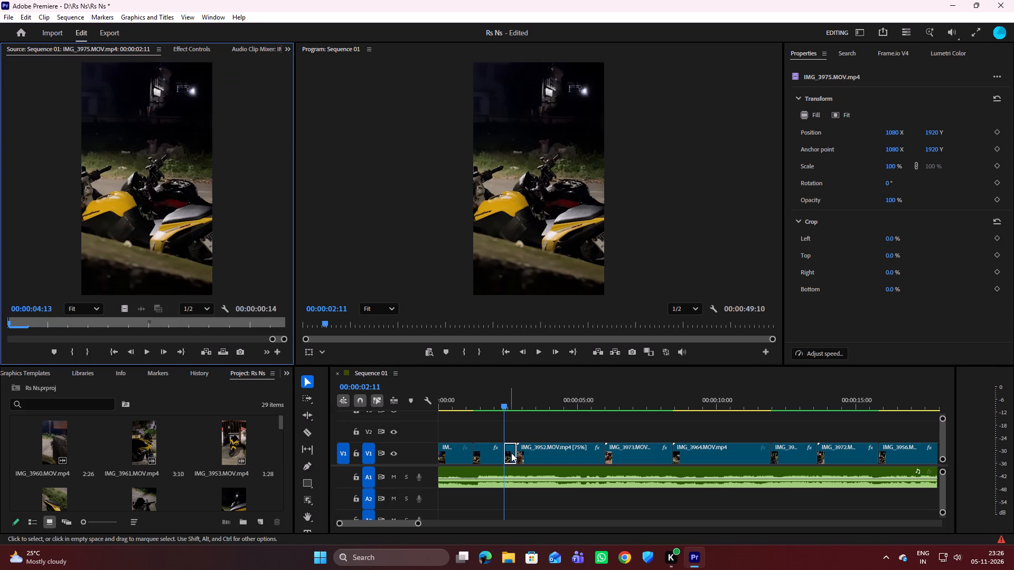
{"action": "left_click_drag", "start_coordinate": [511, 452], "coordinate": [510, 436]}
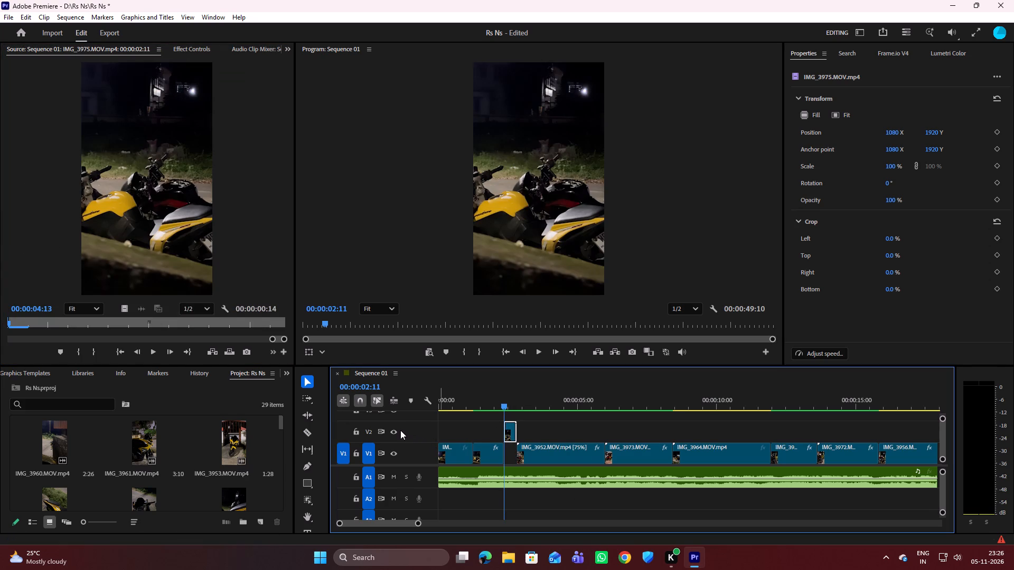
{"action": "left_click", "coordinate": [394, 430]}
Shift all V1 clips from IMG_3952 through IMG_3956 earlier together so they start at 00:00:02:11, closing the gap.
{"action": "left_click_drag", "start_coordinate": [528, 421], "coordinate": [698, 445]}
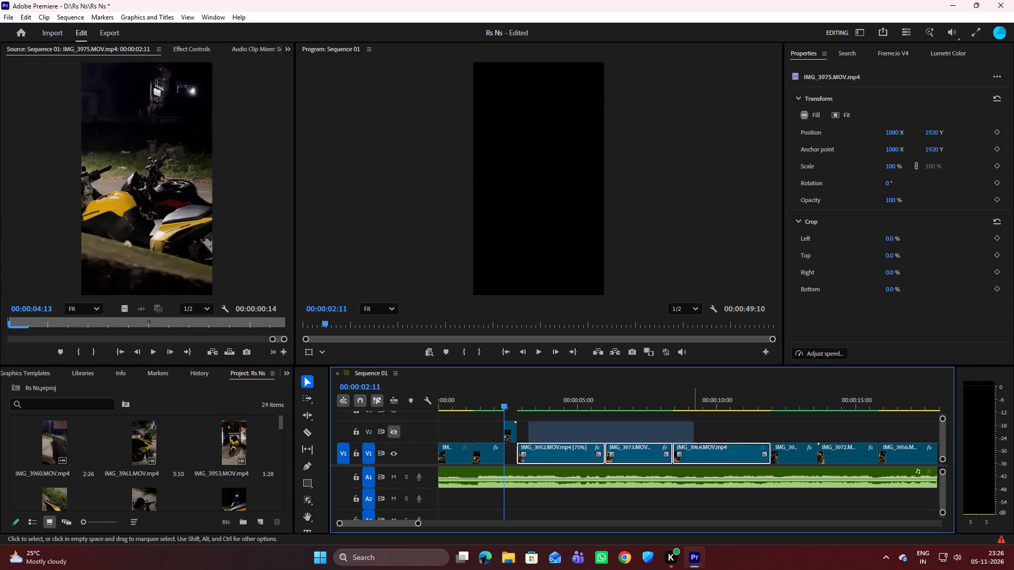
{"action": "left_click_drag", "start_coordinate": [698, 445], "coordinate": [903, 459]}
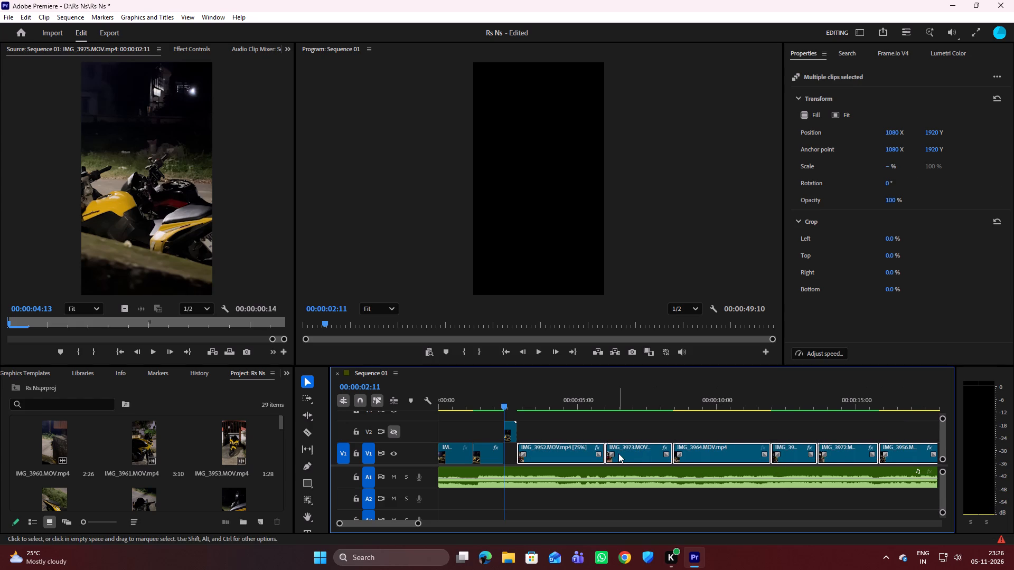
{"action": "left_click_drag", "start_coordinate": [618, 453], "coordinate": [608, 453]}
{"action": "scroll", "coordinate": [635, 425], "scroll_direction": "up", "scroll_amount": 3}
{"action": "left_click", "coordinate": [569, 425]}
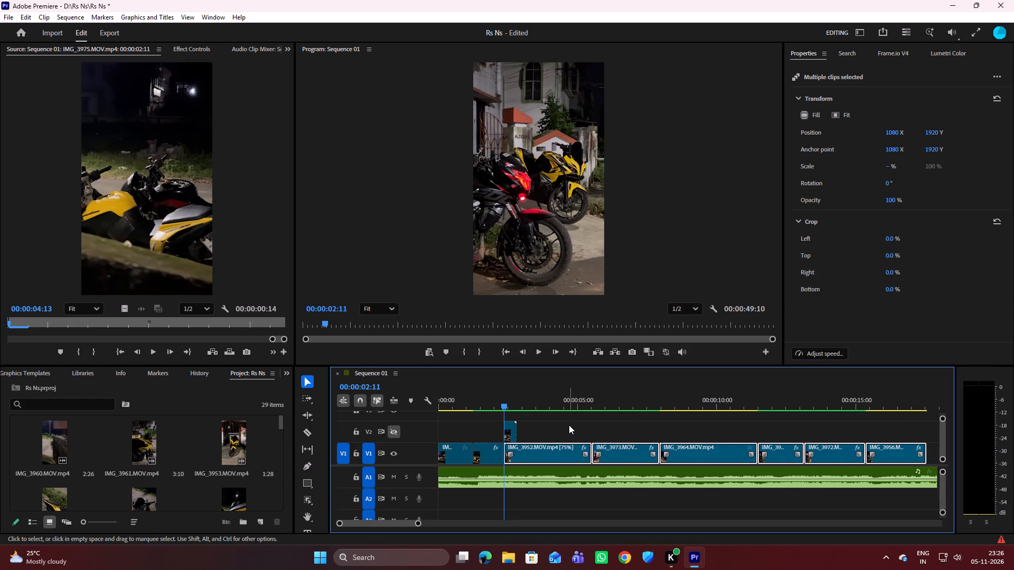
Play the sequence from 00:00:00:00 through the V1 clips to review the tightened opening.
{"action": "left_click_drag", "start_coordinate": [503, 408], "coordinate": [433, 417]}
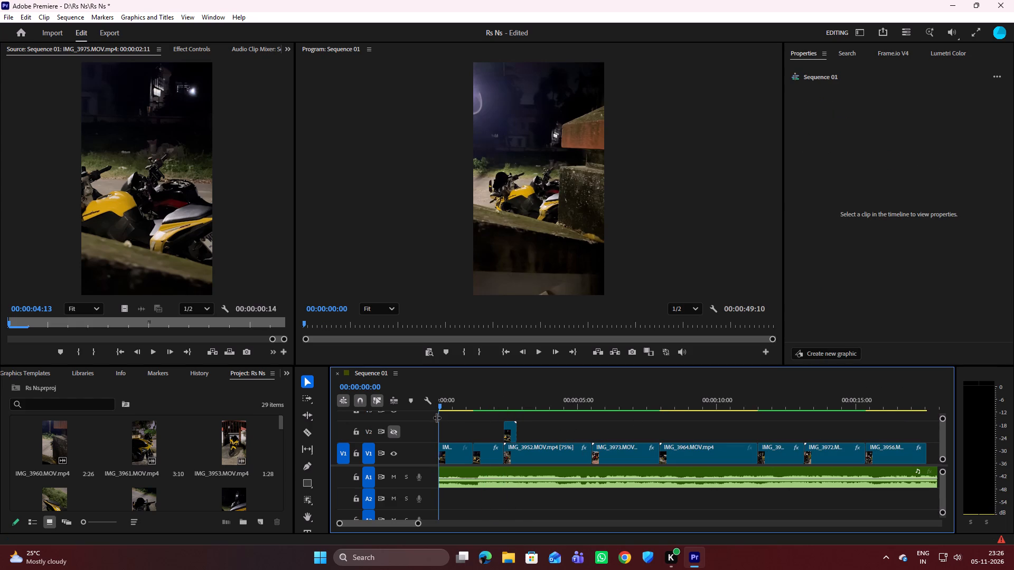
{"action": "key", "text": "space"}
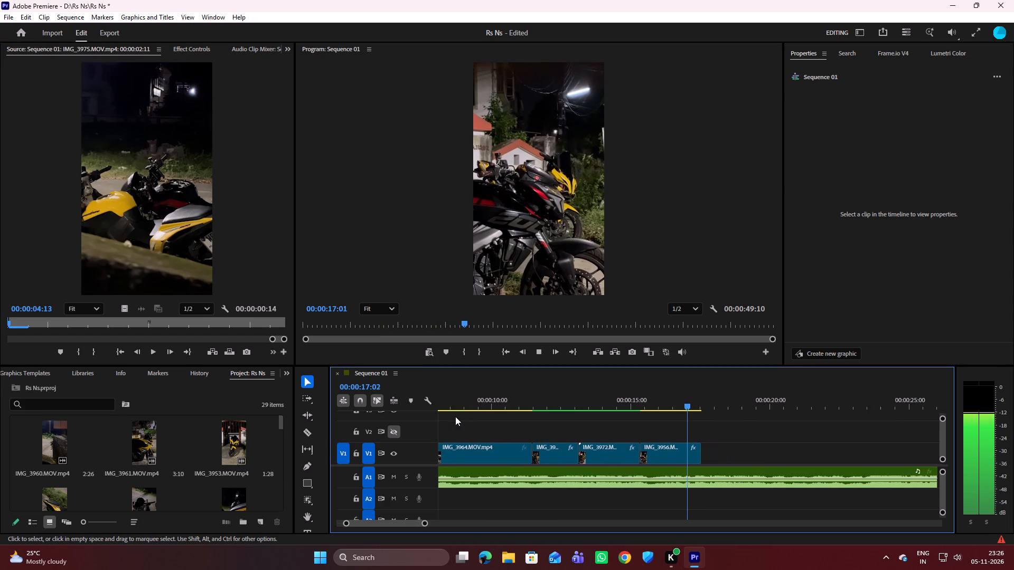
Replay the last V1 clips, from the clip before IMG_3972 into IMG_3956, to review their pacing against the music.
{"action": "key", "text": "space"}
{"action": "scroll", "coordinate": [592, 428], "scroll_direction": "up", "scroll_amount": 3}
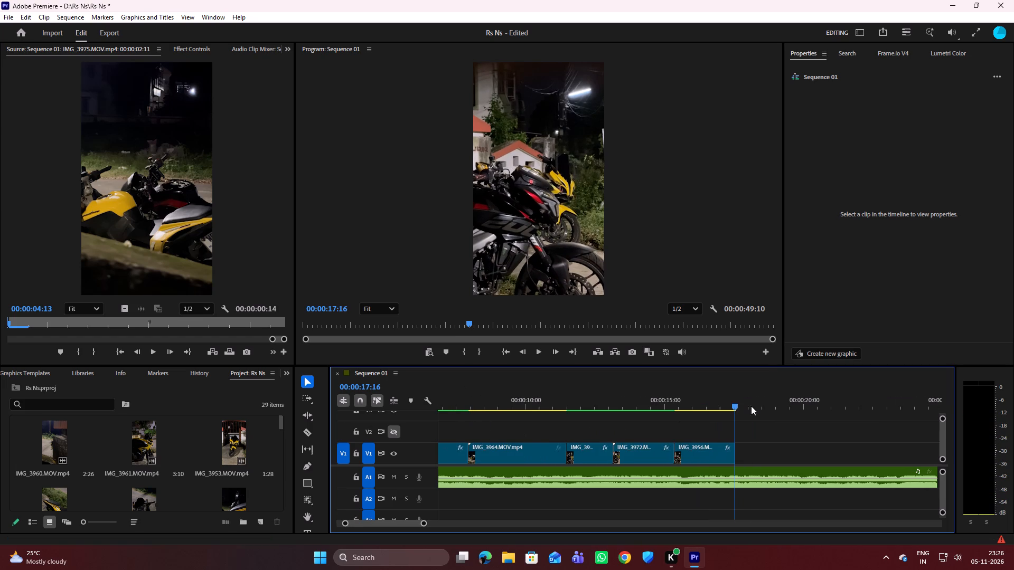
{"action": "left_click_drag", "start_coordinate": [733, 405], "coordinate": [608, 416]}
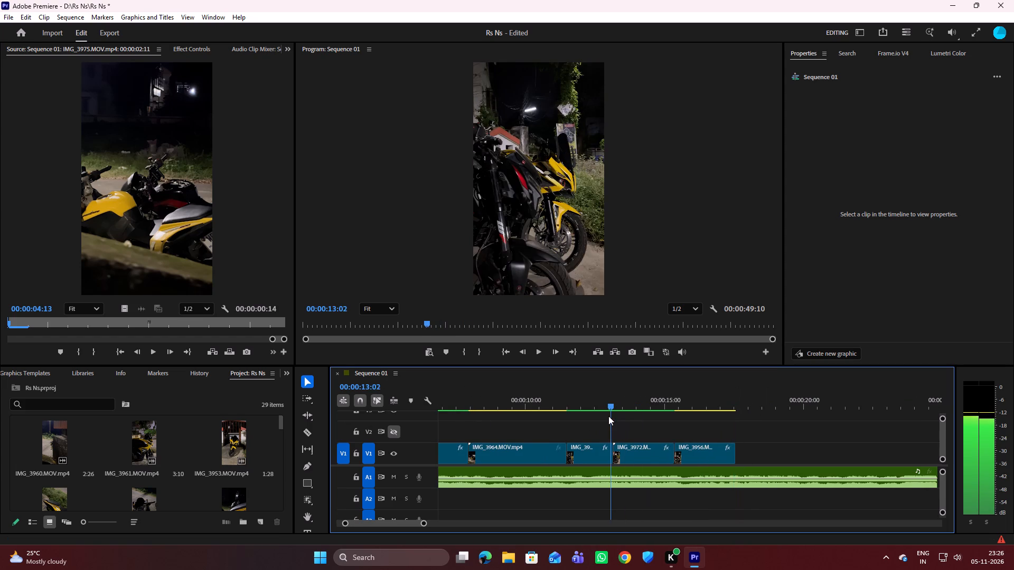
{"action": "left_click_drag", "start_coordinate": [608, 416], "coordinate": [566, 412]}
{"action": "key", "text": "space"}
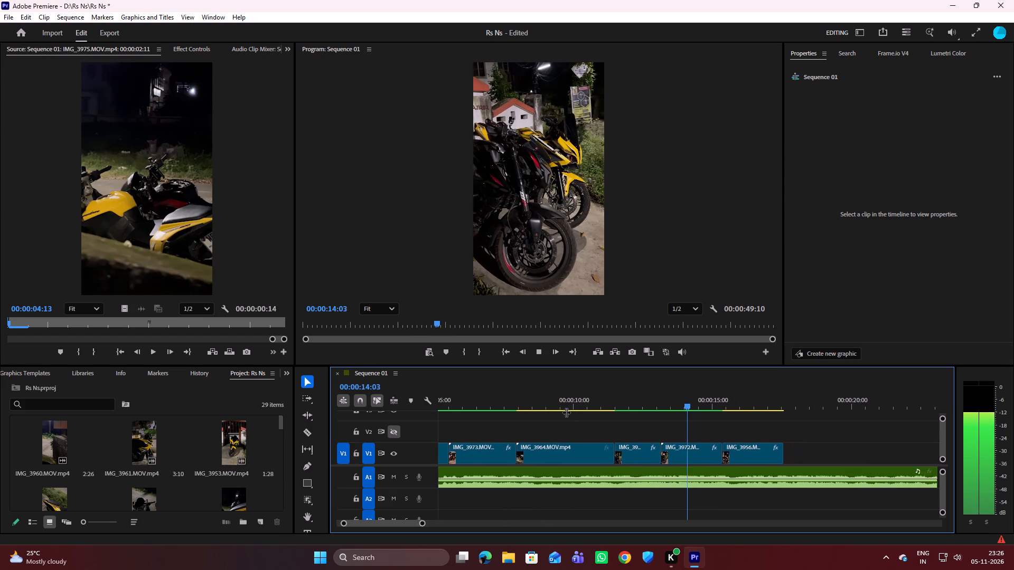
{"action": "key", "text": "space"}
{"action": "key", "text": "space"}
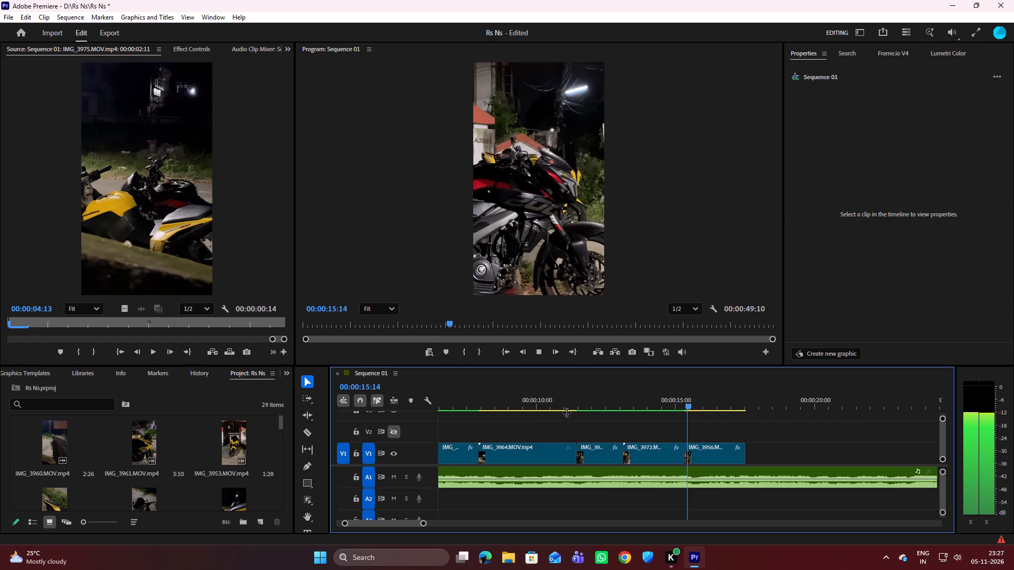
{"action": "key", "text": "space"}
Check the speed settings of the IMG_3972 clip on V1.
{"action": "left_click", "coordinate": [643, 447]}
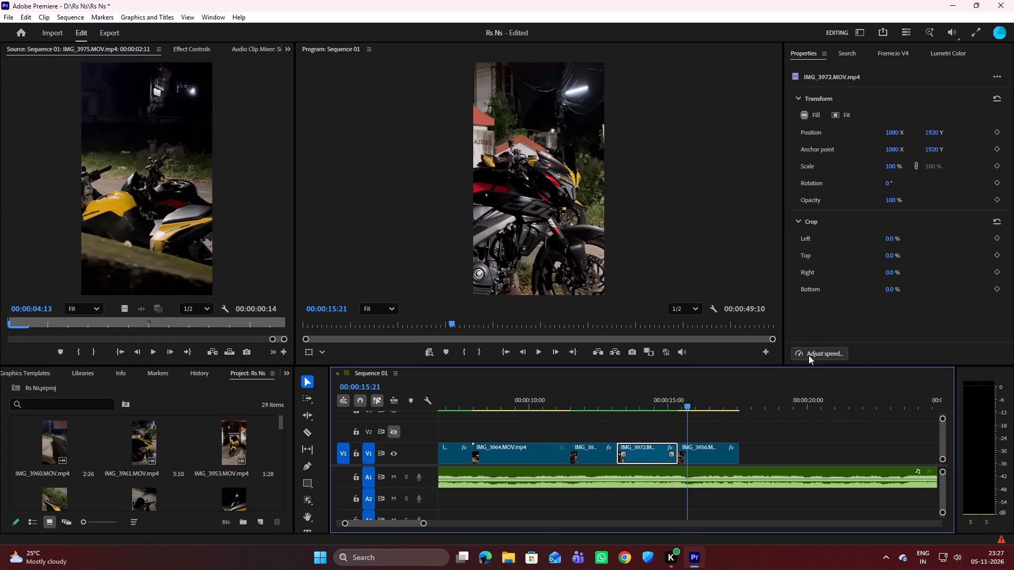
{"action": "left_click", "coordinate": [809, 355]}
{"action": "left_click", "coordinate": [528, 334]}
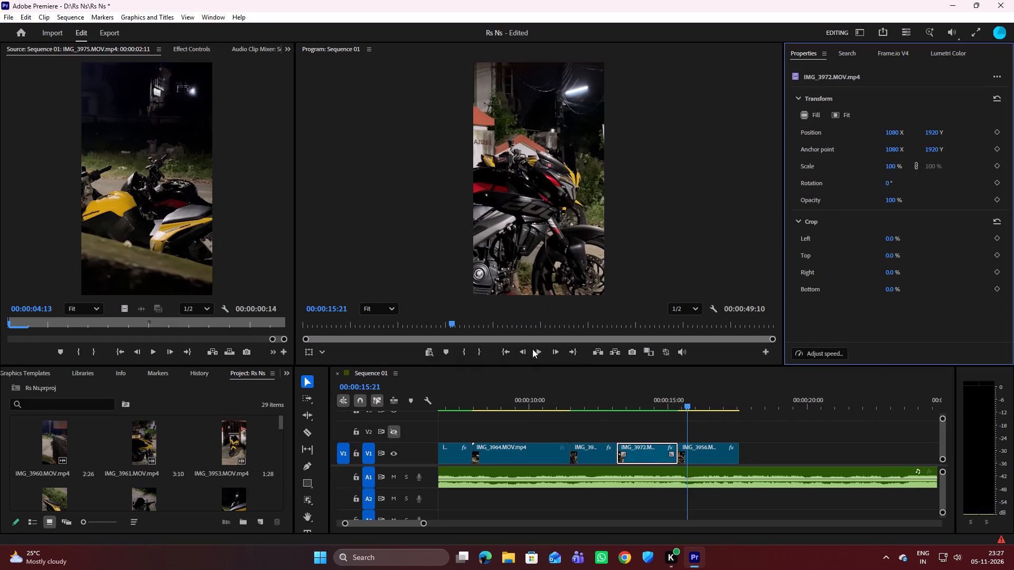
Replay the closing V1 clips and set the speed of the last clip, IMG_3956, to 75%.
{"action": "left_click_drag", "start_coordinate": [685, 405], "coordinate": [559, 416]}
{"action": "key", "text": "space"}
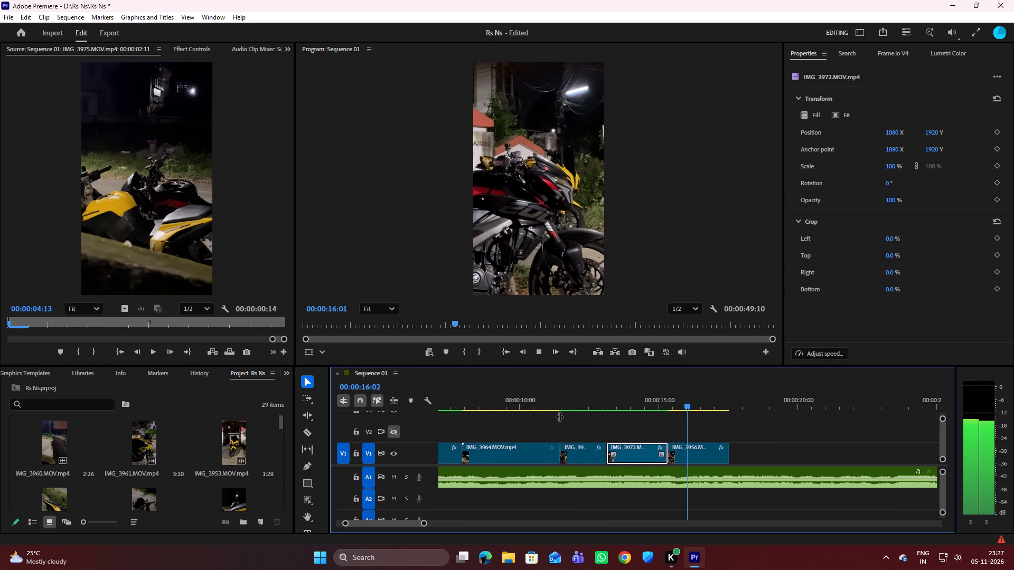
{"action": "key", "text": "space"}
{"action": "key", "text": "space"}
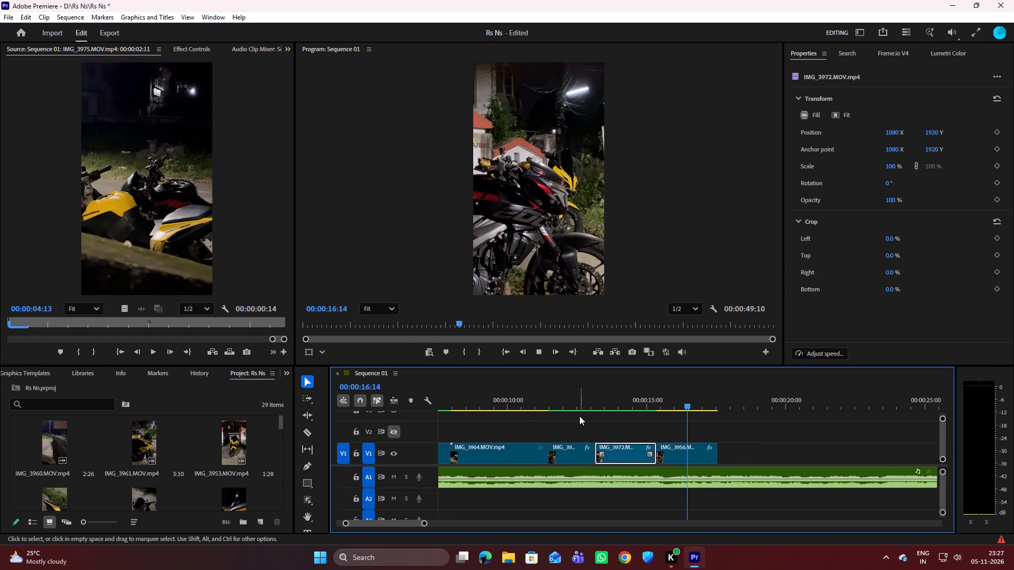
{"action": "key", "text": "space"}
{"action": "left_click", "coordinate": [658, 451]}
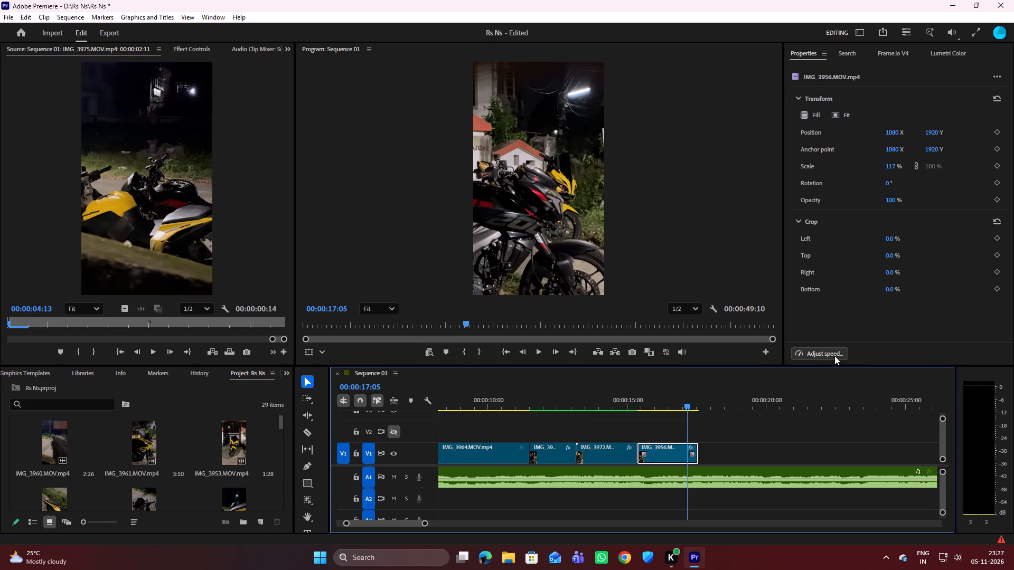
{"action": "left_click", "coordinate": [826, 359]}
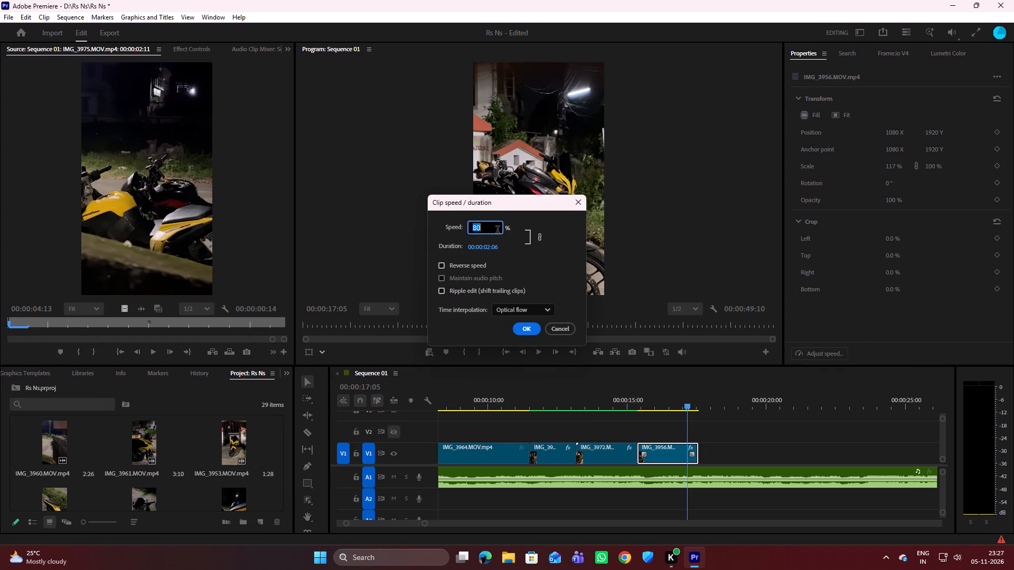
{"action": "key", "text": "BackSpace"}
{"action": "type", "text": "75"}
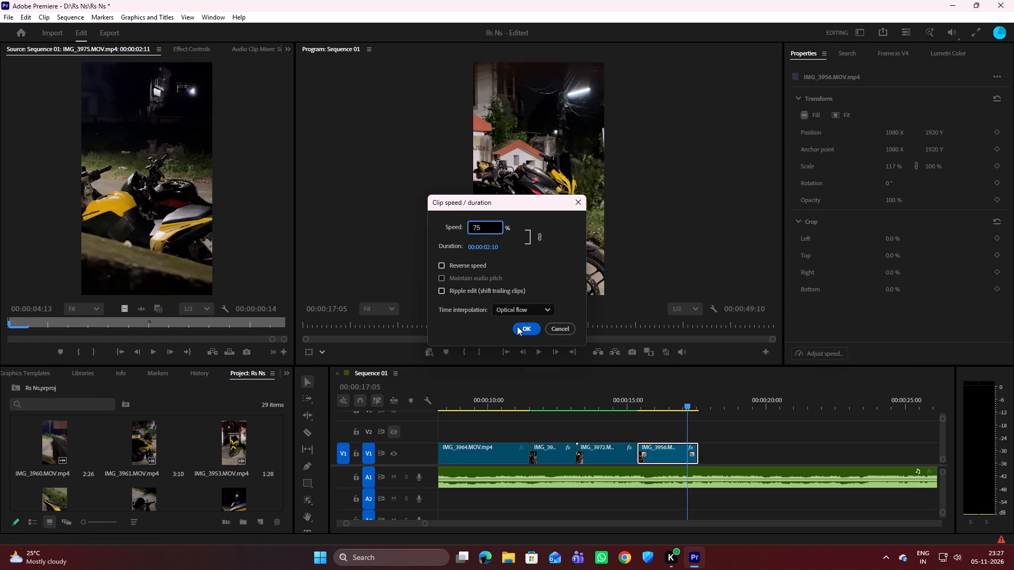
{"action": "left_click", "coordinate": [524, 328]}
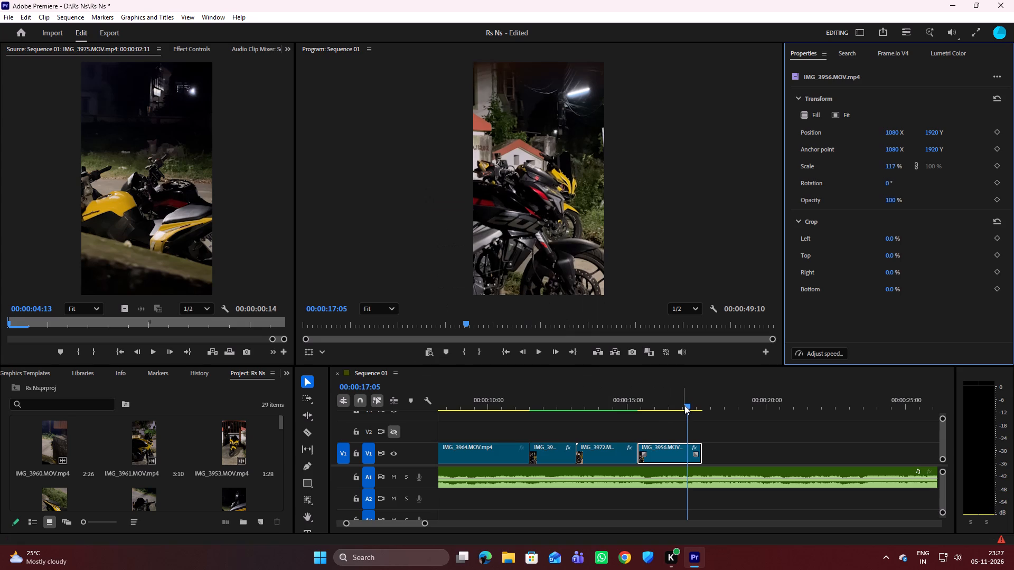
Play the IMG_3956 clip from its start at 00:00:15:13 to its end to review the slowed motion.
{"action": "left_click_drag", "start_coordinate": [687, 404], "coordinate": [642, 398]}
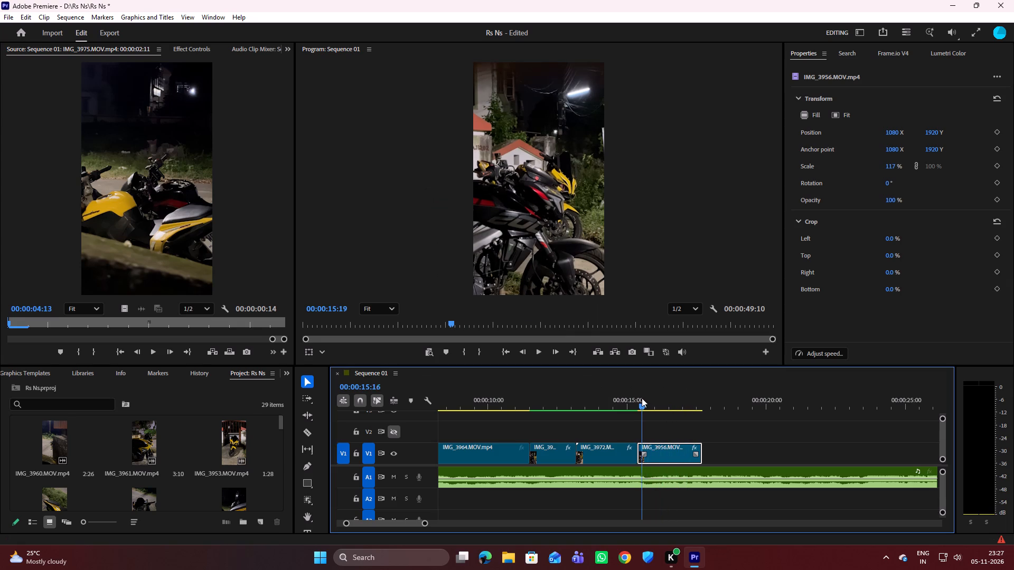
{"action": "left_click_drag", "start_coordinate": [642, 398], "coordinate": [639, 397]}
{"action": "key", "text": "space"}
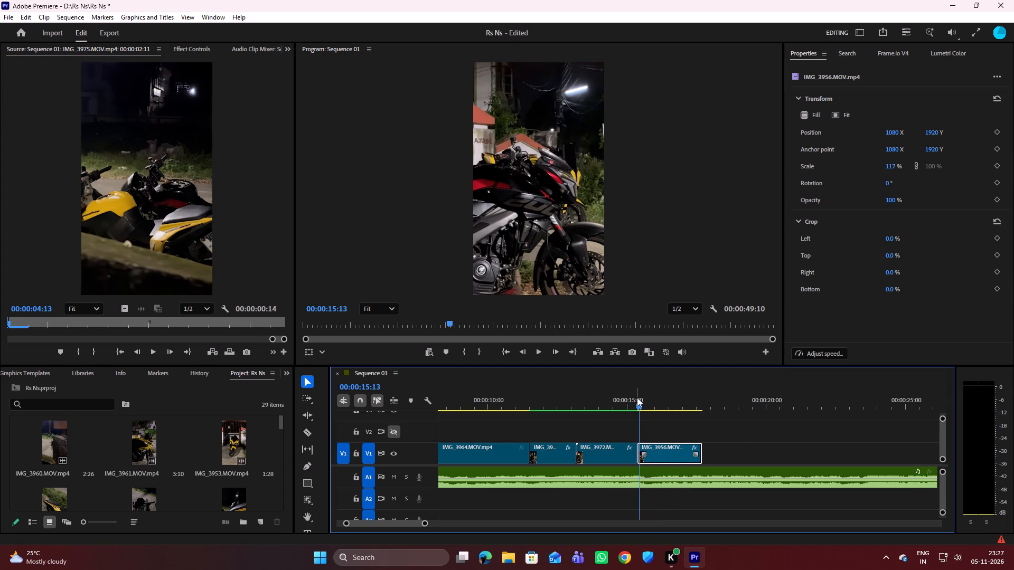
{"action": "key", "text": "space"}
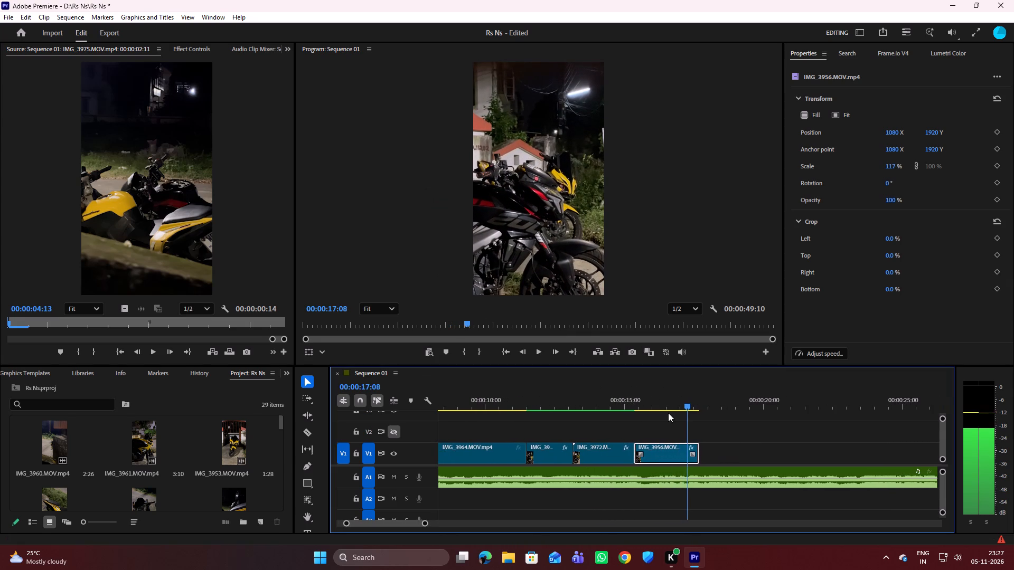
{"action": "left_click_drag", "start_coordinate": [685, 404], "coordinate": [689, 402]}
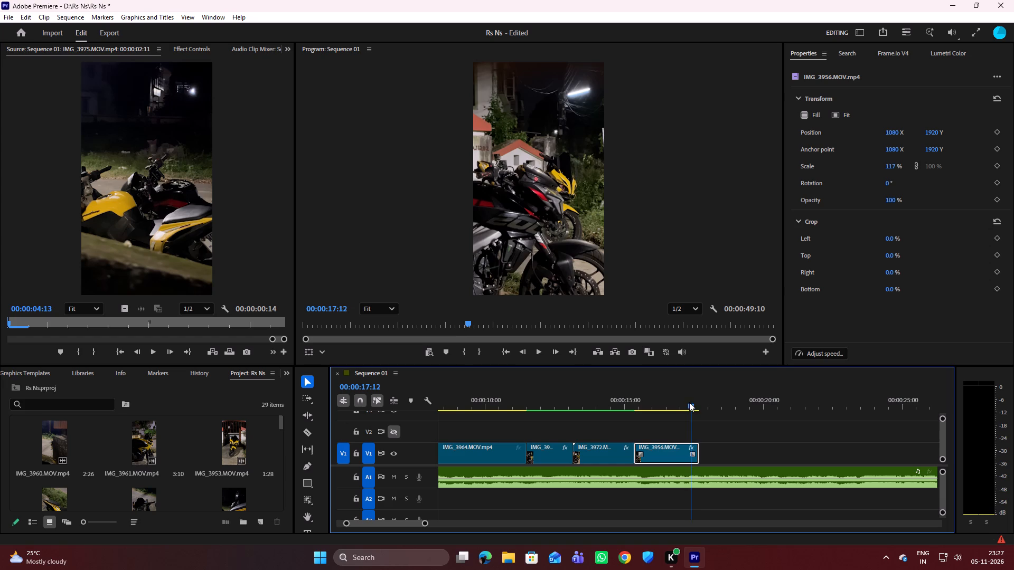
{"action": "left_click_drag", "start_coordinate": [689, 402], "coordinate": [675, 400]}
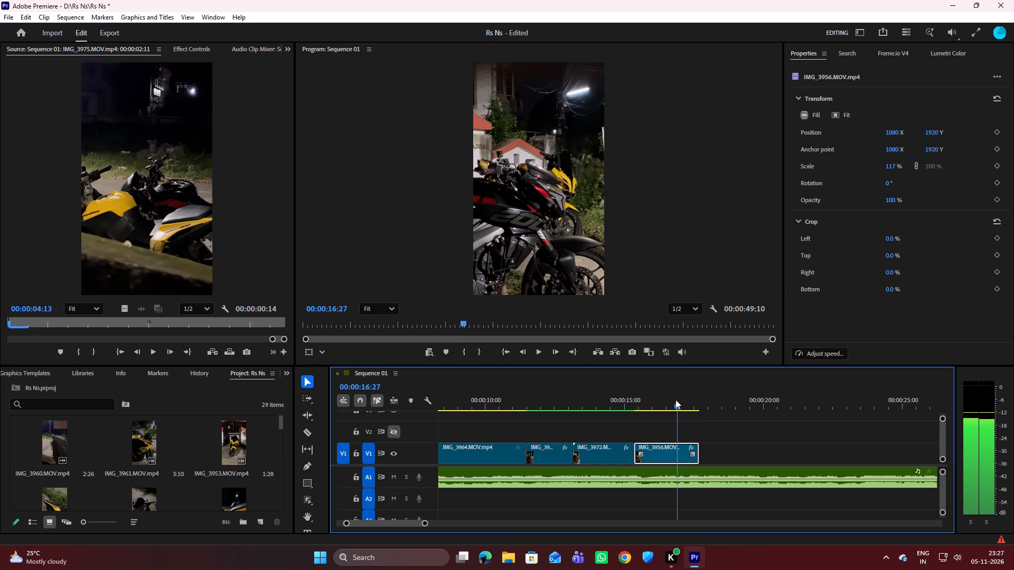
{"action": "left_click_drag", "start_coordinate": [675, 400], "coordinate": [646, 397]}
{"action": "key", "text": "space"}
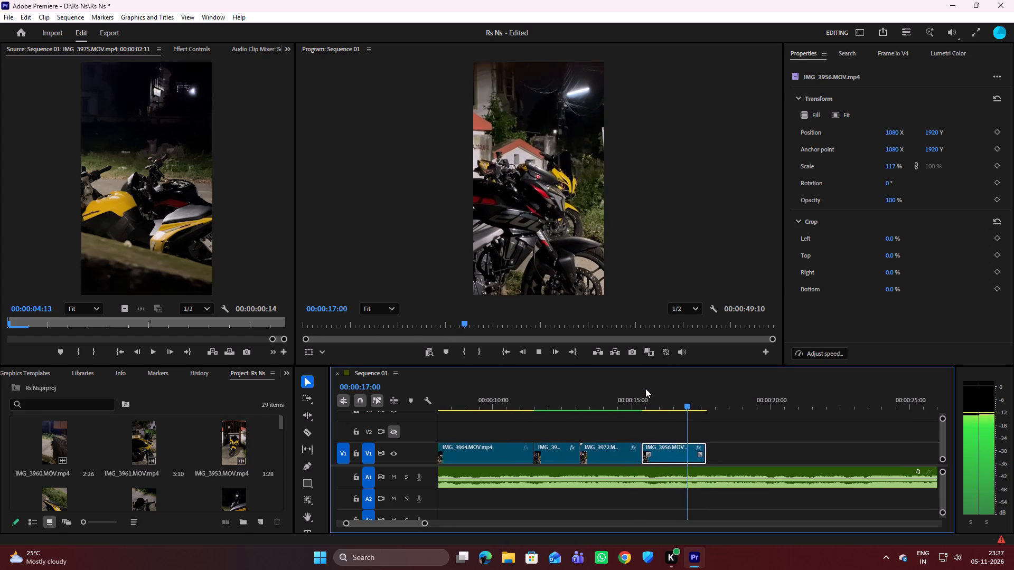
{"action": "key", "text": "space"}
Scrub back and forth through the IMG_3956 clip on V1 to examine its slowed motion against the music.
{"action": "left_click_drag", "start_coordinate": [687, 405], "coordinate": [681, 406]}
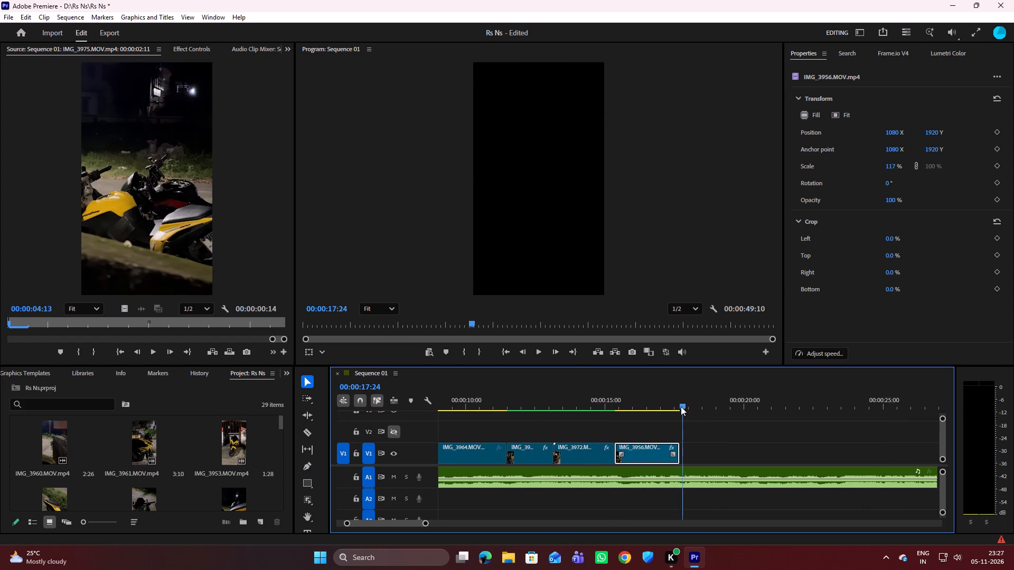
{"action": "left_click_drag", "start_coordinate": [681, 406], "coordinate": [672, 408]}
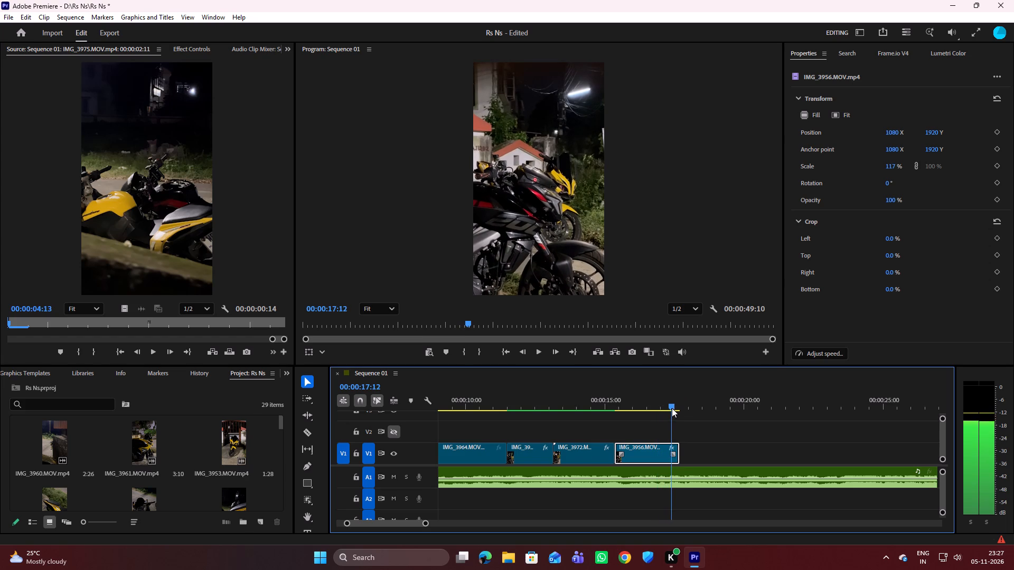
{"action": "left_click_drag", "start_coordinate": [672, 408], "coordinate": [633, 410]}
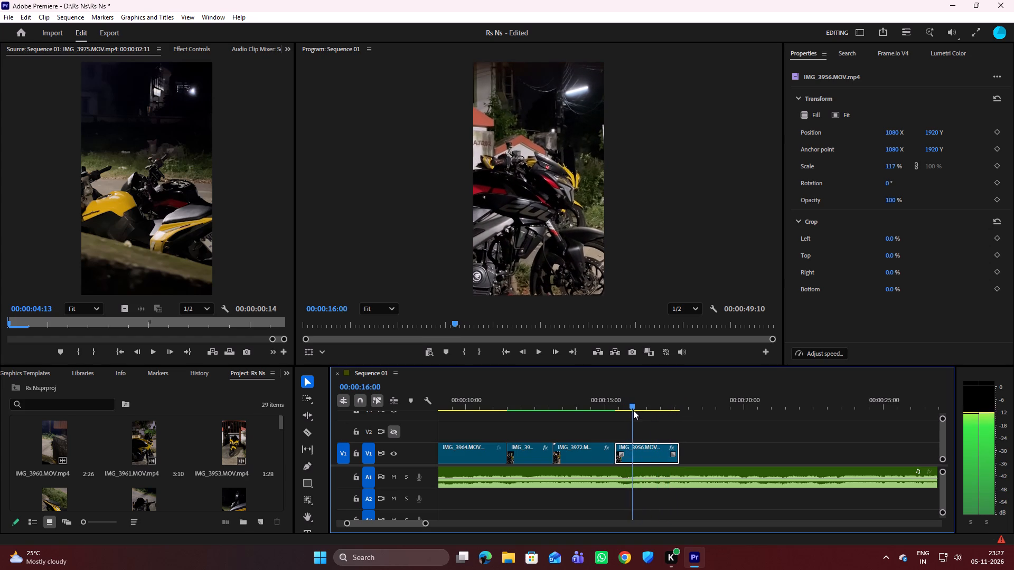
{"action": "left_click_drag", "start_coordinate": [633, 410], "coordinate": [632, 410]}
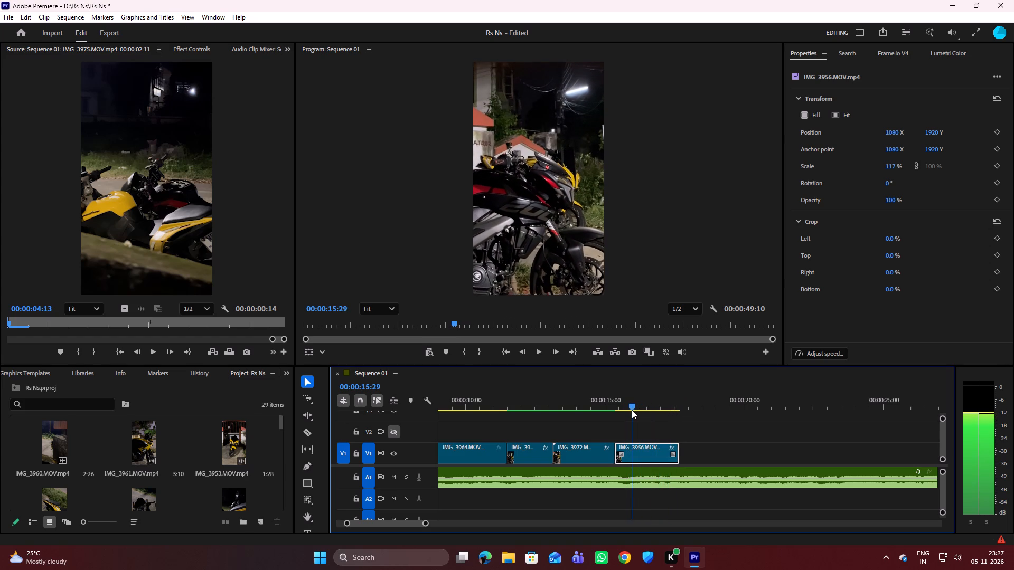
{"action": "left_click_drag", "start_coordinate": [632, 410], "coordinate": [660, 402]}
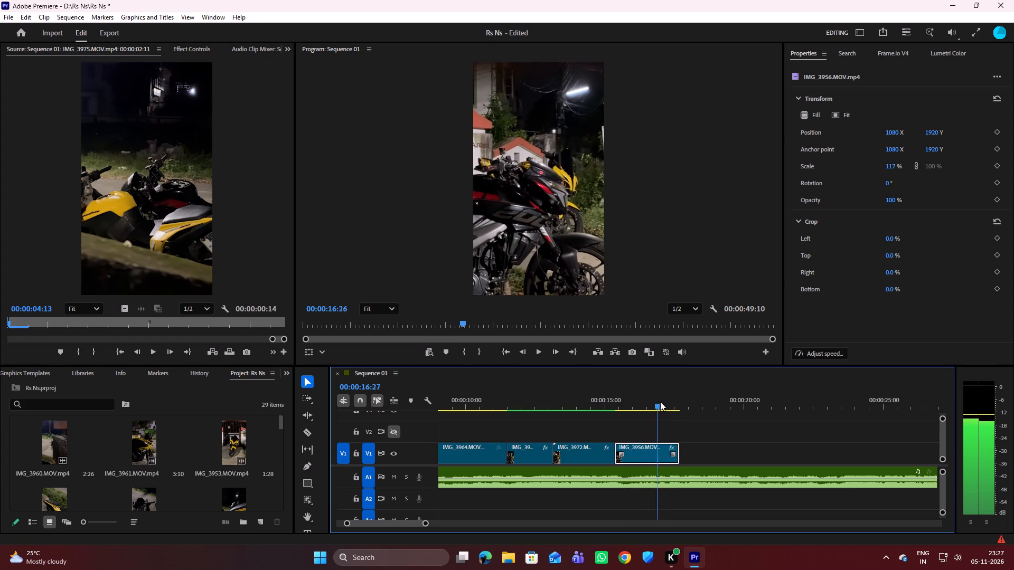
{"action": "left_click_drag", "start_coordinate": [660, 402], "coordinate": [626, 408]}
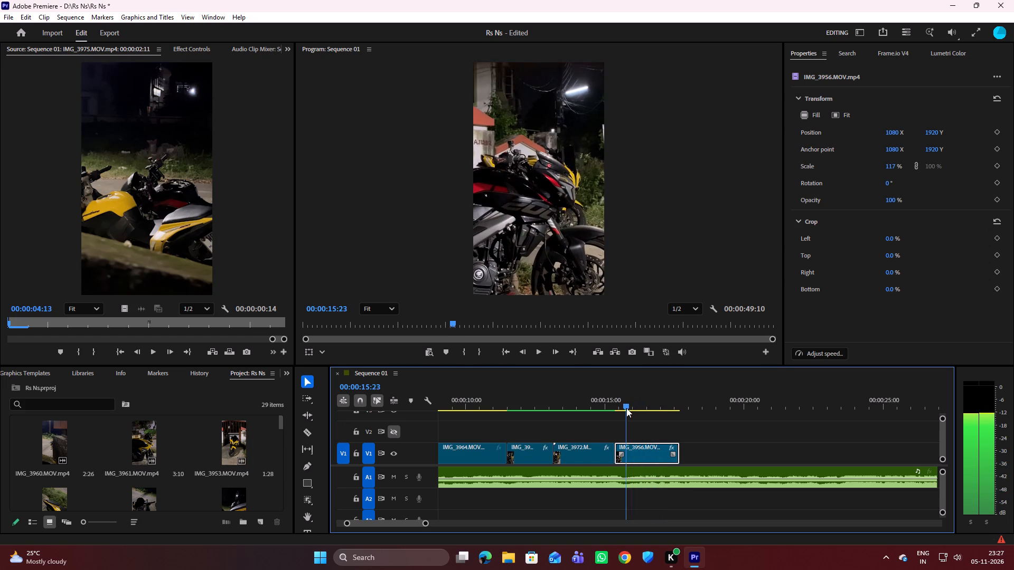
{"action": "left_click_drag", "start_coordinate": [626, 408], "coordinate": [640, 408]}
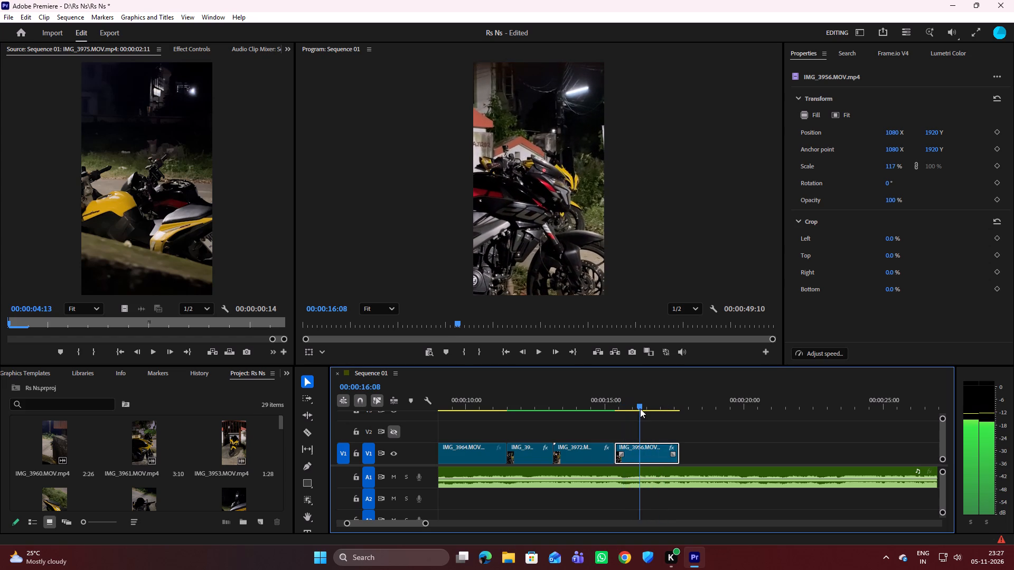
{"action": "left_click_drag", "start_coordinate": [640, 408], "coordinate": [644, 410]}
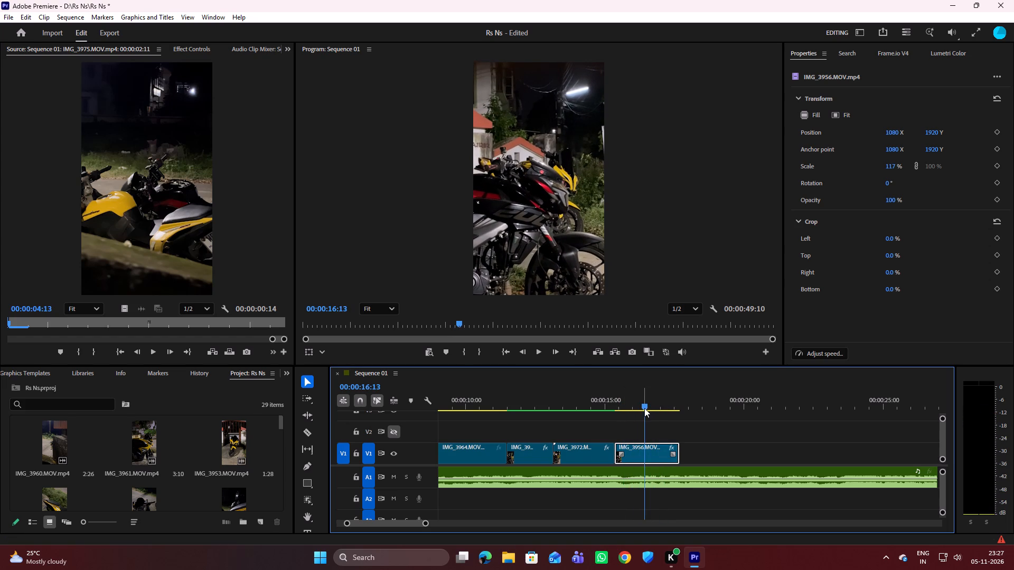
{"action": "left_click_drag", "start_coordinate": [644, 406], "coordinate": [619, 411]}
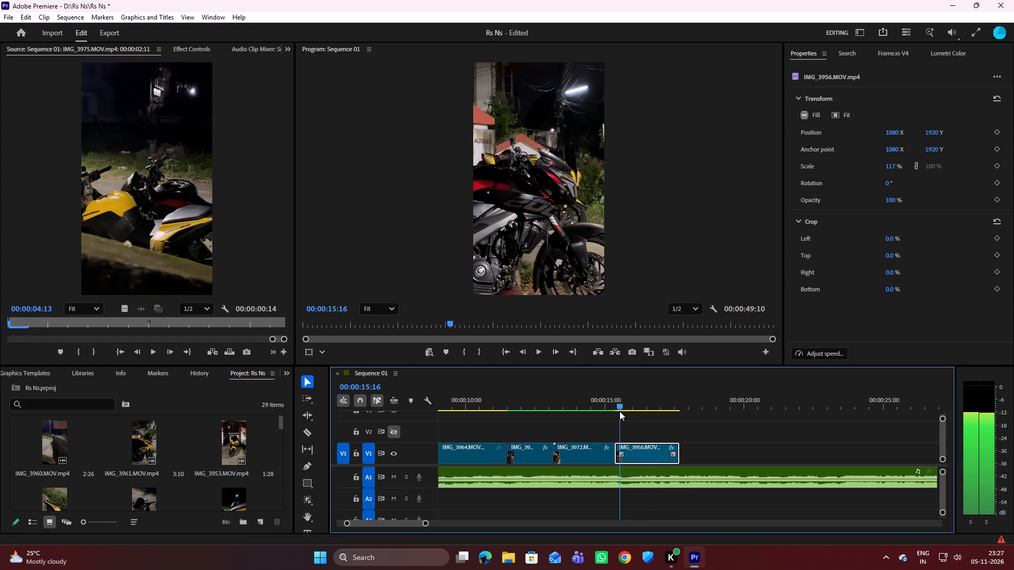
{"action": "left_click_drag", "start_coordinate": [619, 411], "coordinate": [673, 405]}
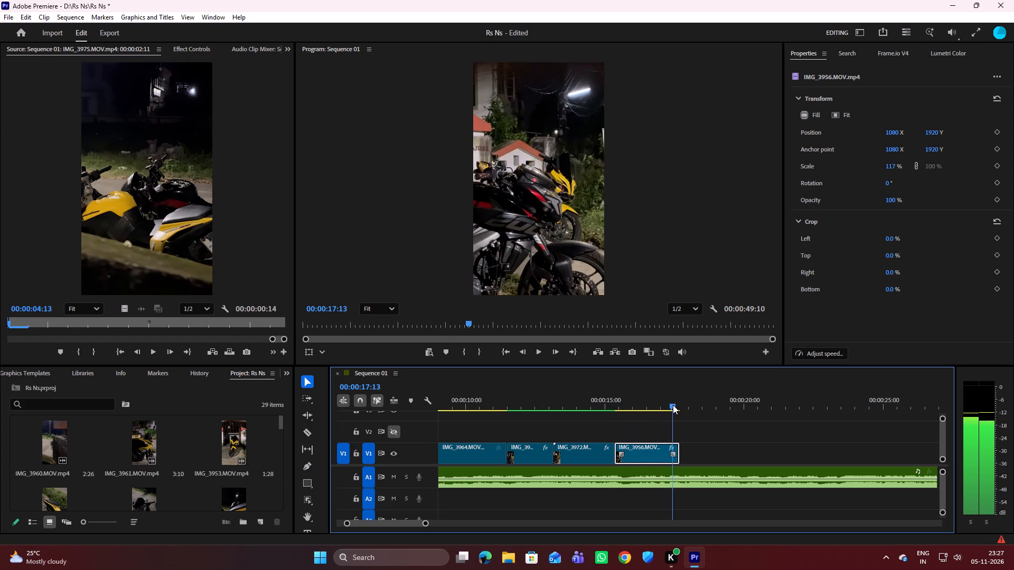
{"action": "left_click_drag", "start_coordinate": [673, 405], "coordinate": [624, 410]}
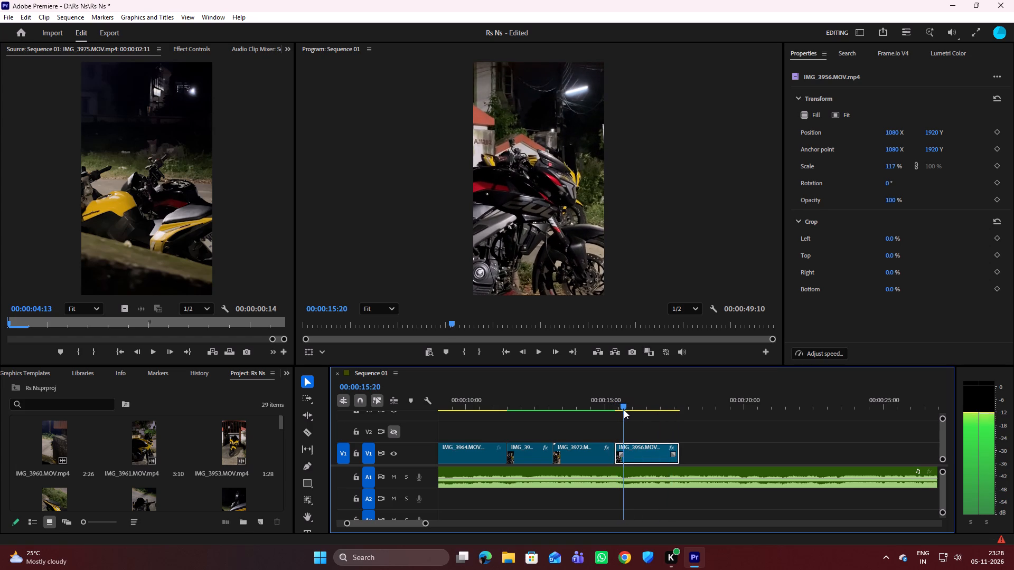
{"action": "left_click_drag", "start_coordinate": [624, 410], "coordinate": [640, 403]}
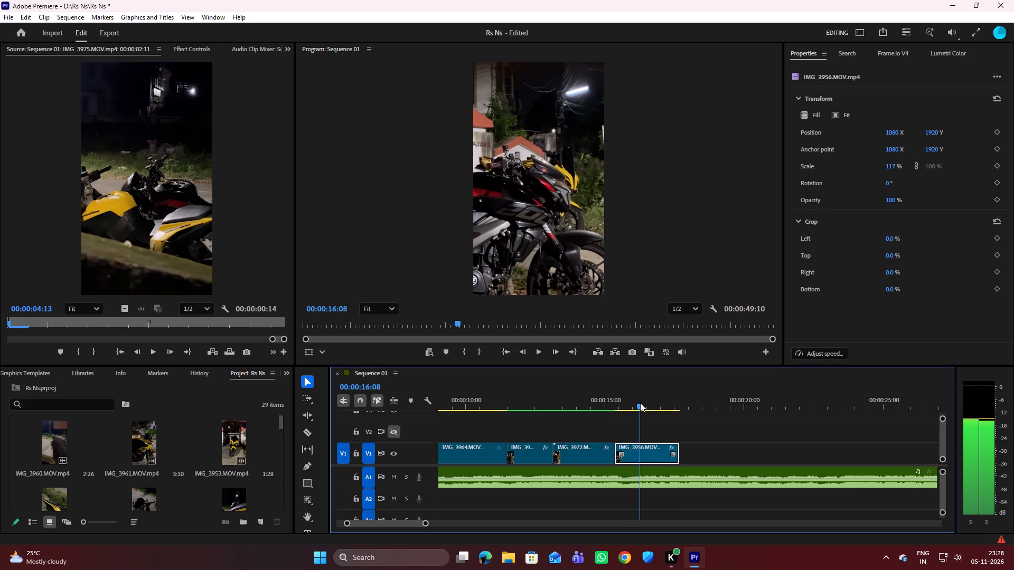
{"action": "left_click_drag", "start_coordinate": [640, 403], "coordinate": [645, 400]}
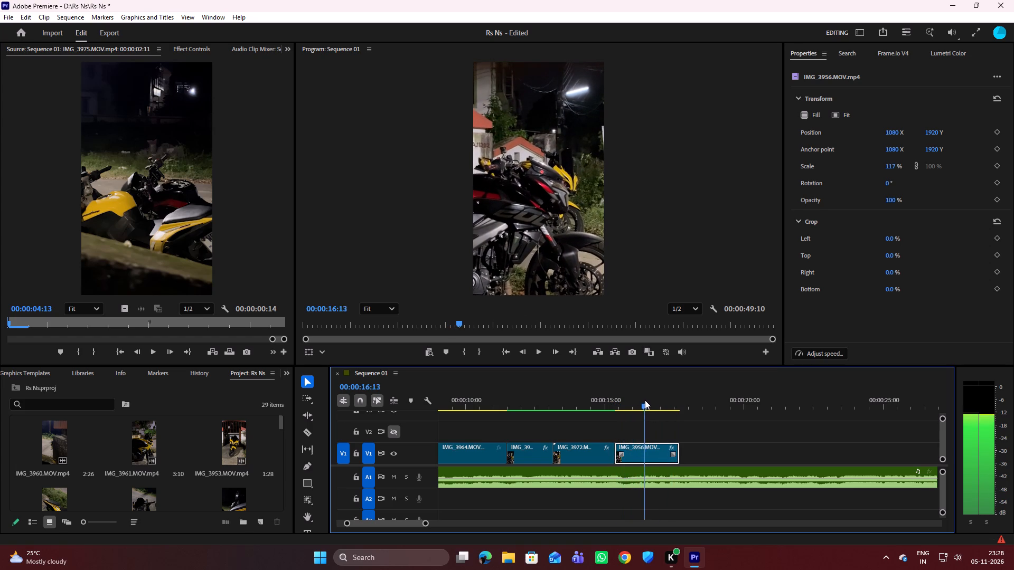
{"action": "left_click_drag", "start_coordinate": [645, 400], "coordinate": [678, 385]}
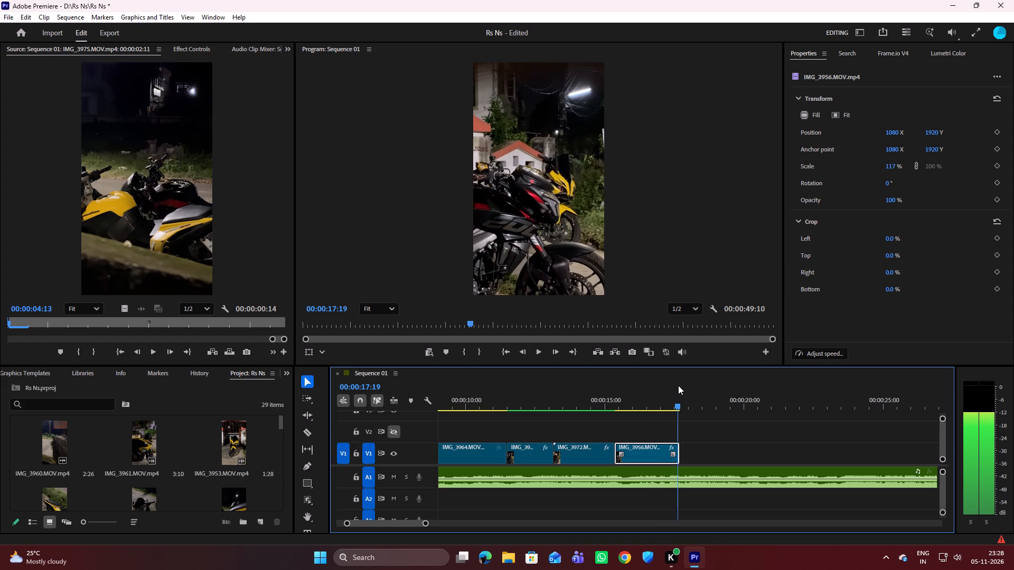
{"action": "left_click_drag", "start_coordinate": [678, 385], "coordinate": [639, 396]}
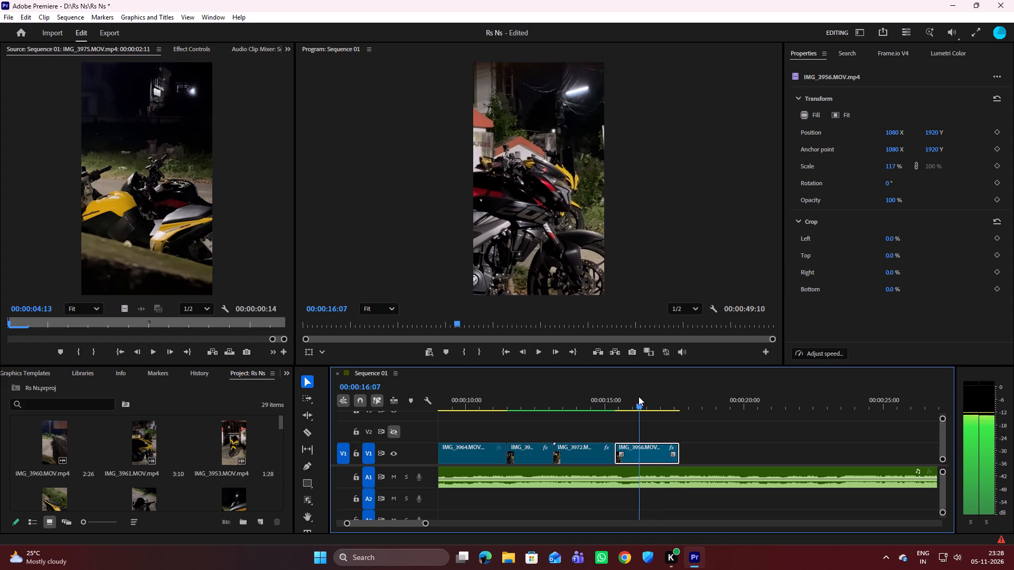
{"action": "left_click_drag", "start_coordinate": [639, 396], "coordinate": [647, 395]}
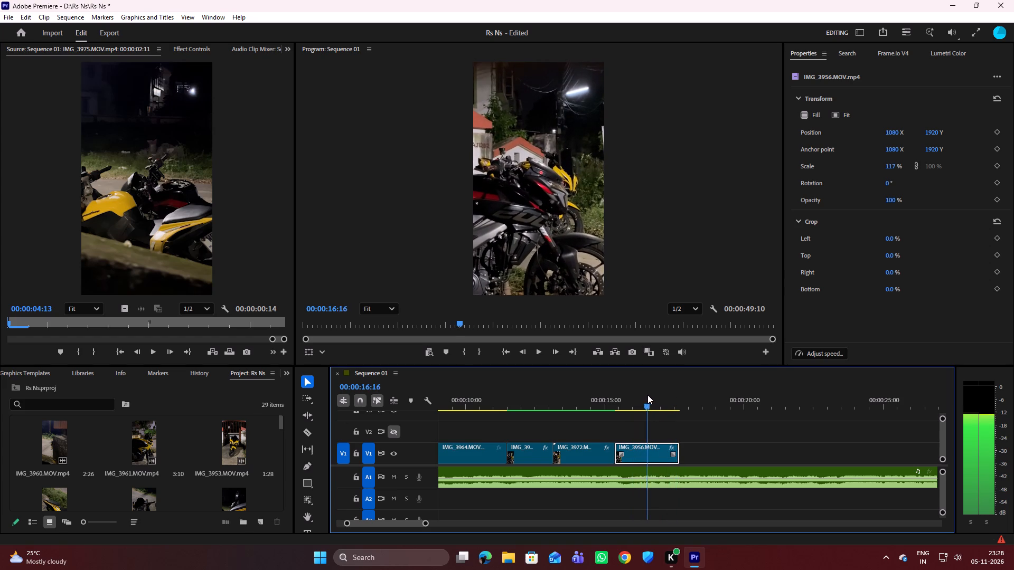
{"action": "left_click_drag", "start_coordinate": [647, 395], "coordinate": [659, 389]}
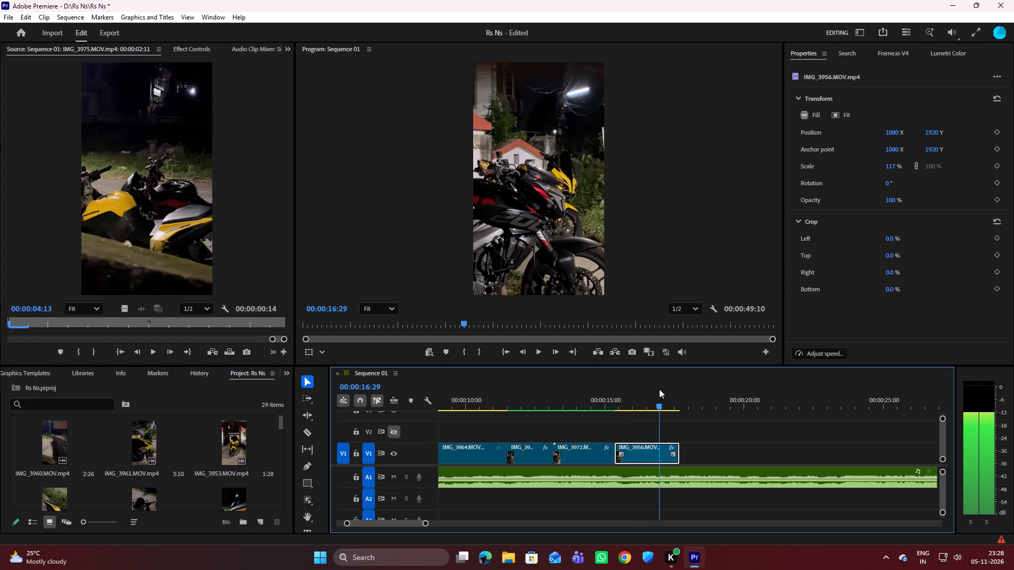
{"action": "left_click_drag", "start_coordinate": [659, 389], "coordinate": [632, 397]}
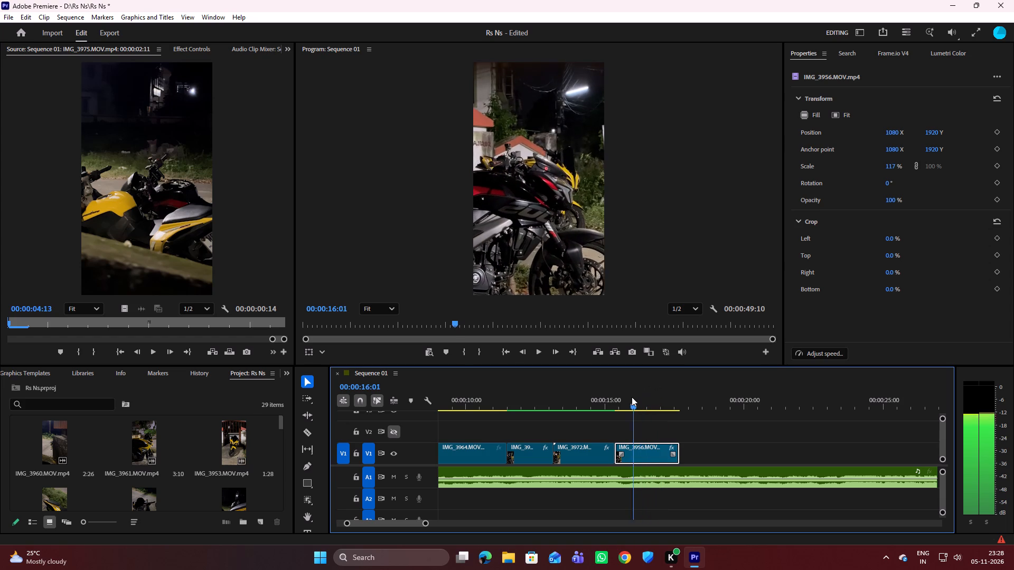
{"action": "left_click_drag", "start_coordinate": [632, 397], "coordinate": [636, 402]}
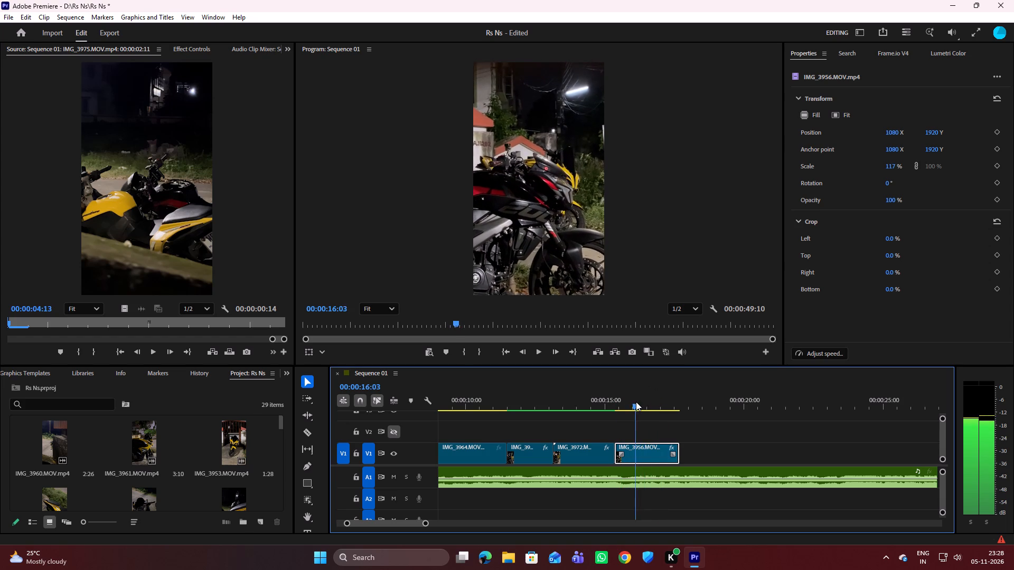
{"action": "left_click_drag", "start_coordinate": [636, 402], "coordinate": [671, 386]}
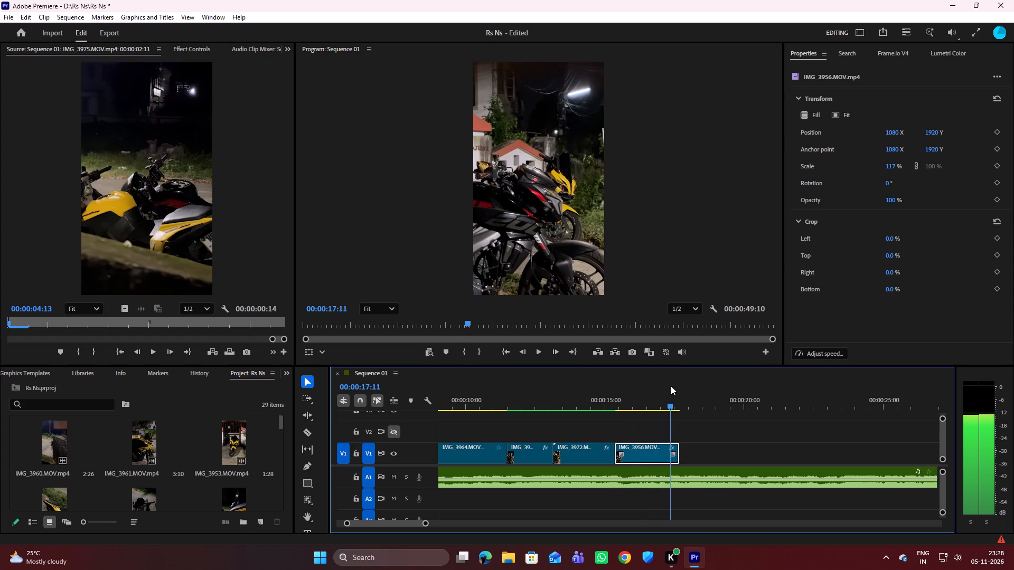
{"action": "left_click_drag", "start_coordinate": [671, 386], "coordinate": [672, 384]}
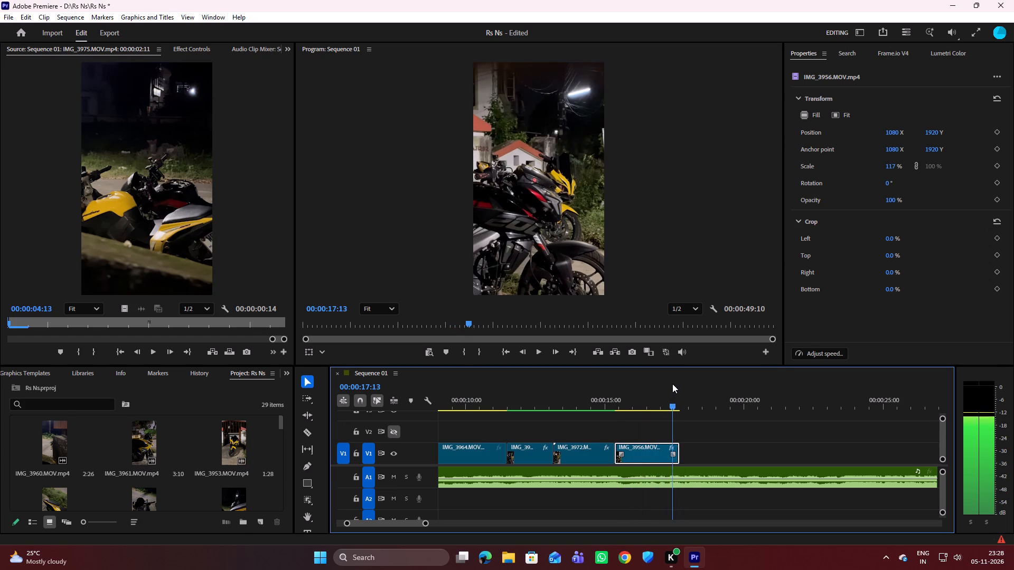
{"action": "left_click_drag", "start_coordinate": [672, 384], "coordinate": [681, 381]}
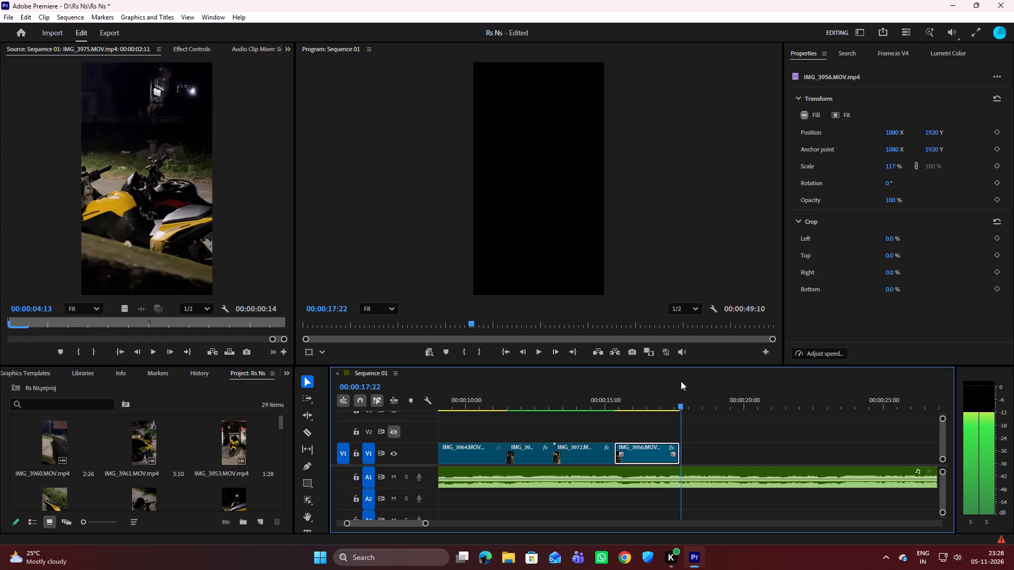
Play from within the IMG_3972 clip through the end of IMG_3956 to review the cut and closing pace.
{"action": "left_click_drag", "start_coordinate": [681, 381], "coordinate": [614, 407]}
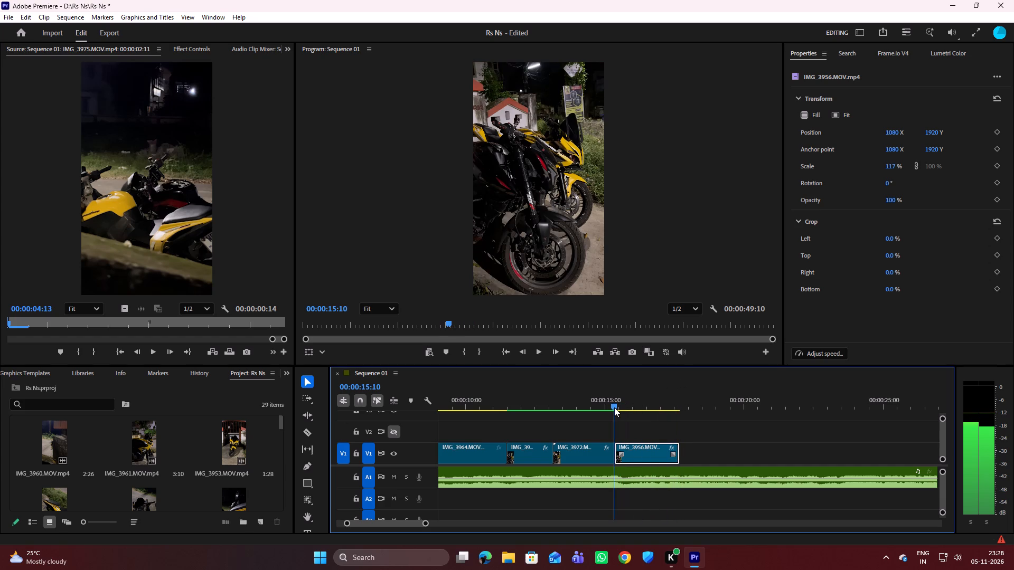
{"action": "left_click_drag", "start_coordinate": [614, 407], "coordinate": [575, 391]}
{"action": "key", "text": "space"}
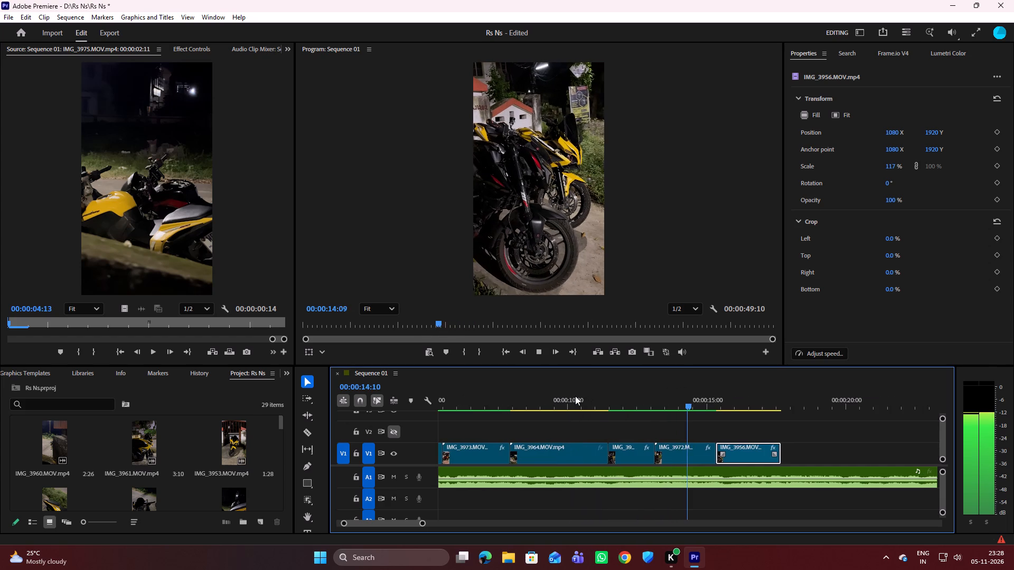
{"action": "key", "text": "space"}
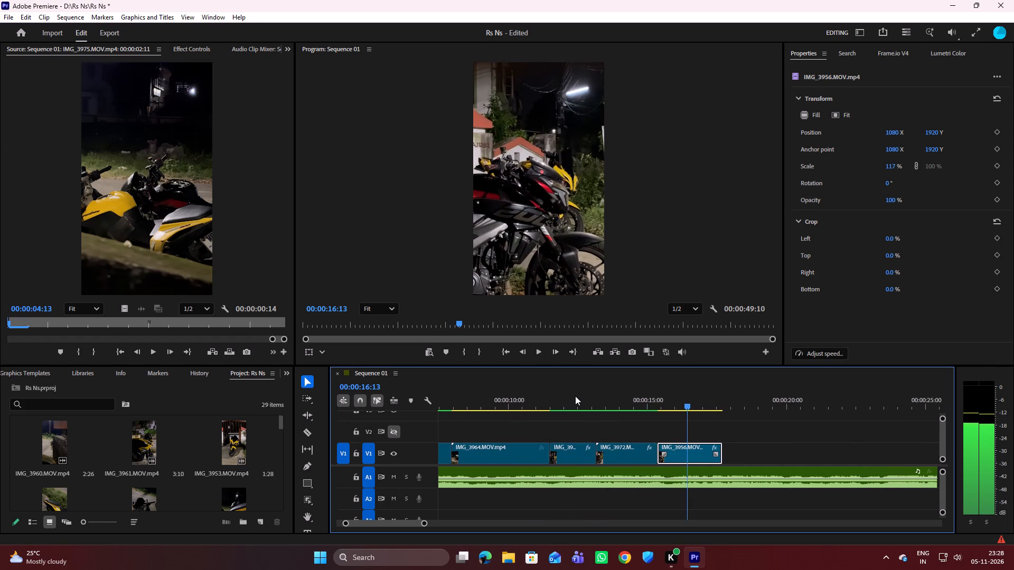
{"action": "key", "text": "space"}
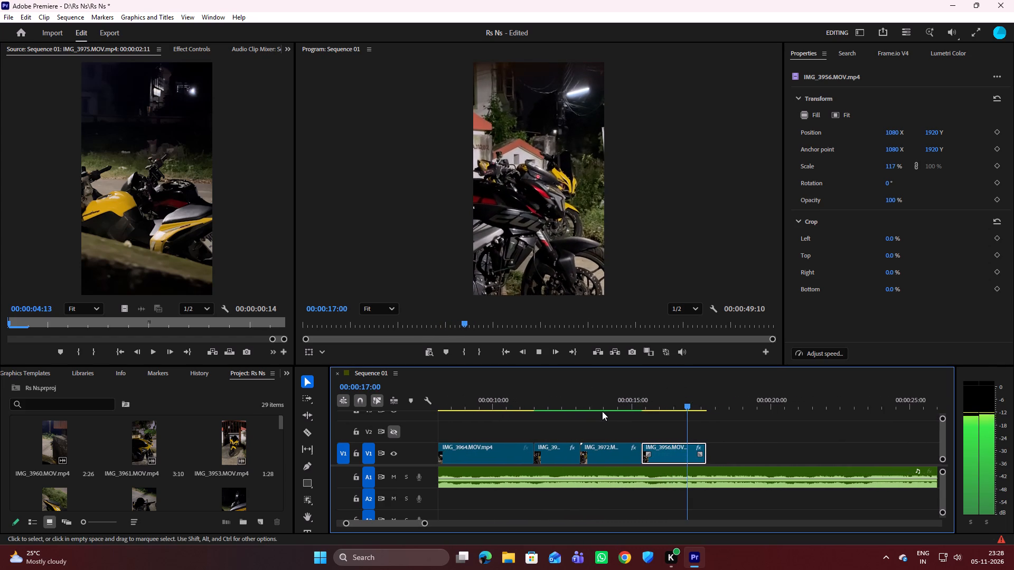
{"action": "key", "text": "space"}
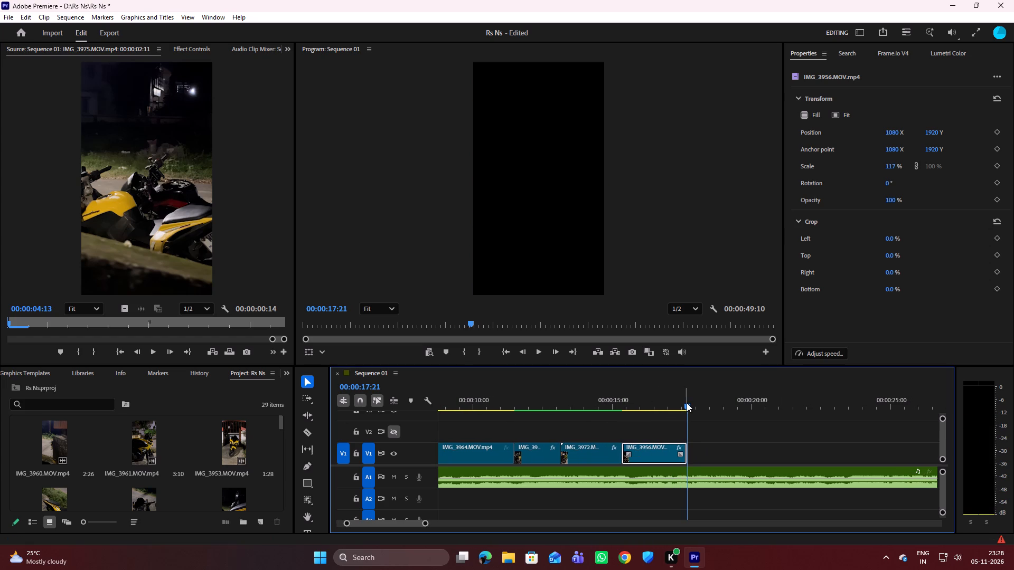
Replay the IMG_3956 clip from its start at 00:00:15:11 to its end to check its timing with the music.
{"action": "left_click_drag", "start_coordinate": [685, 406], "coordinate": [621, 416]}
{"action": "key", "text": "space"}
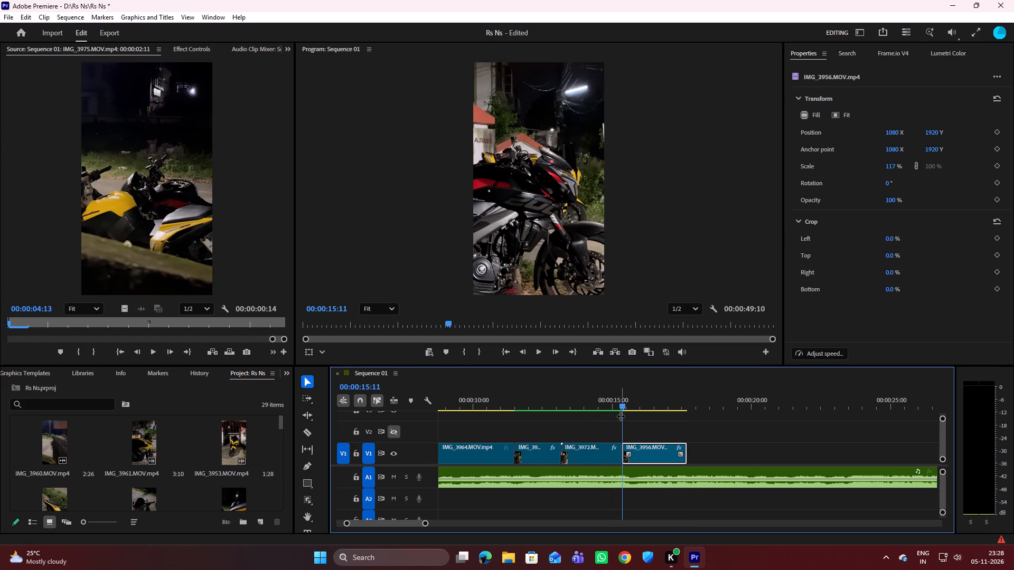
{"action": "key", "text": "space"}
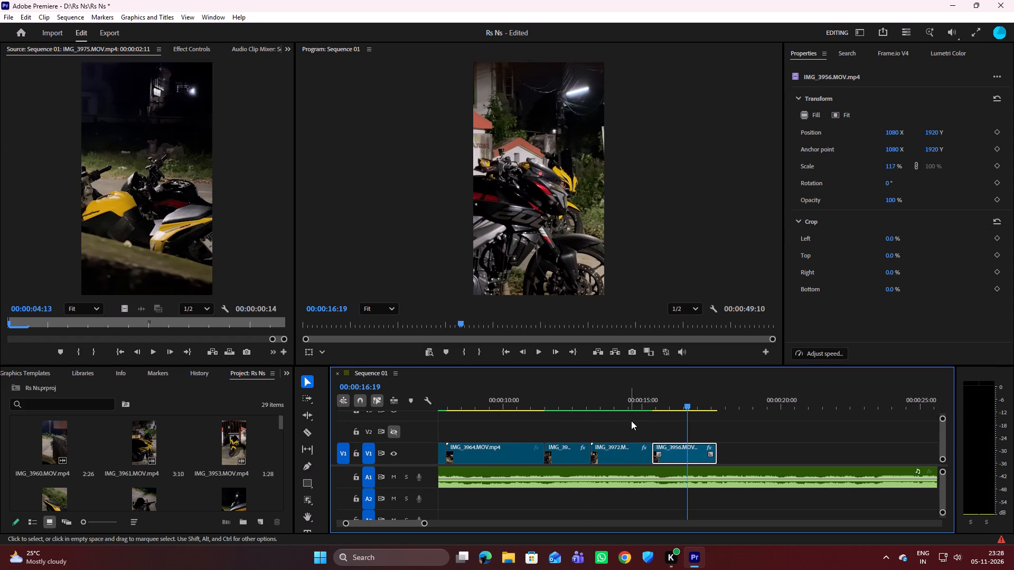
{"action": "key", "text": "space"}
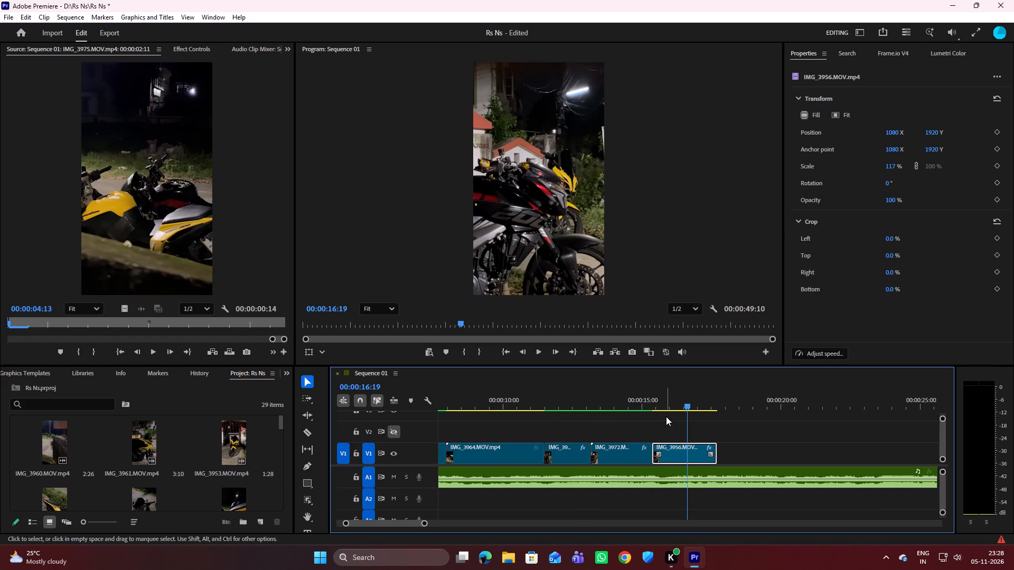
{"action": "key", "text": "space"}
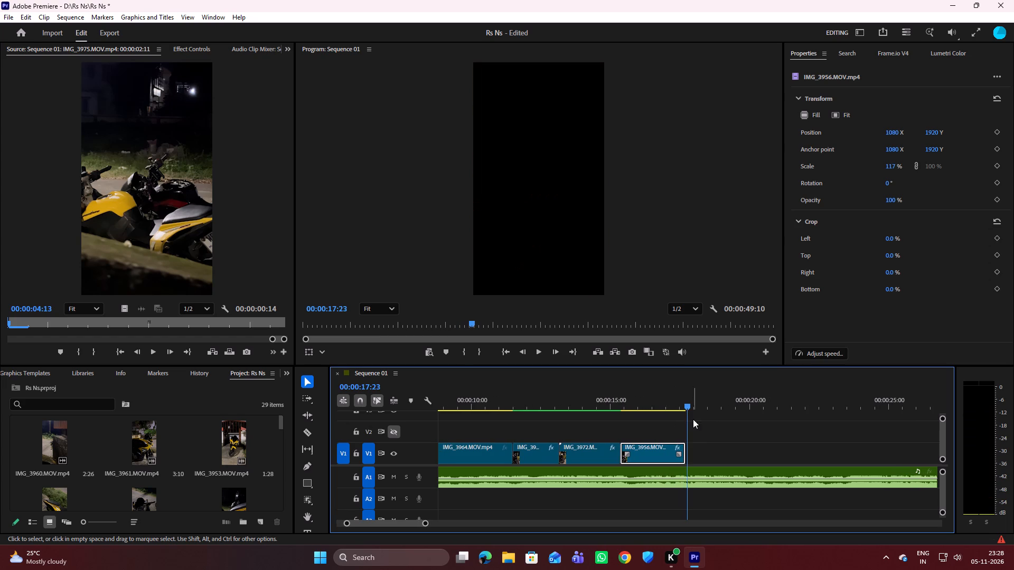
Replay the first part of the IMG_3956 clip up to 00:00:16:23 and scrub back to 00:00:15:25 to recheck its motion.
{"action": "left_click_drag", "start_coordinate": [686, 407], "coordinate": [645, 419]}
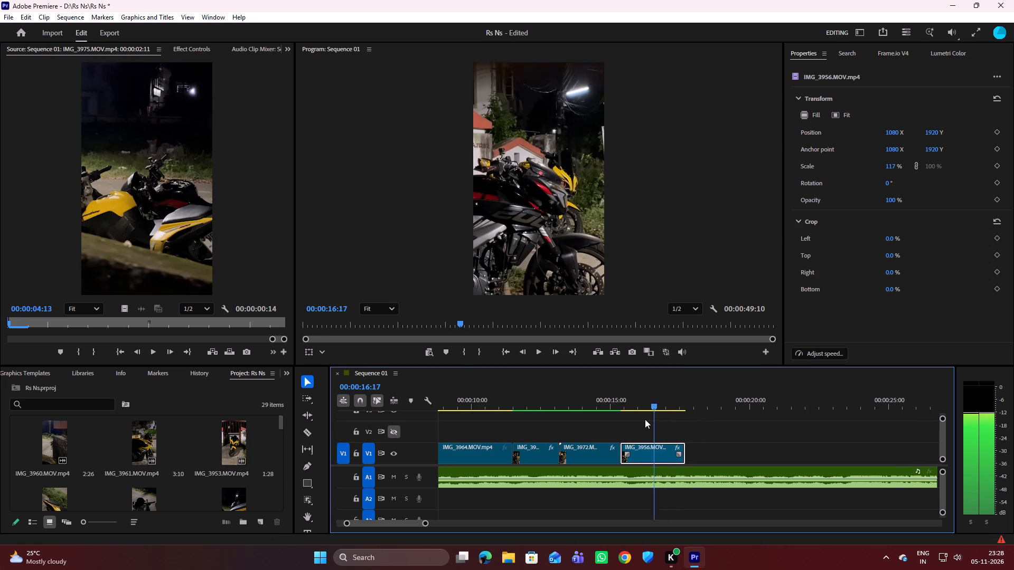
{"action": "left_click_drag", "start_coordinate": [645, 419], "coordinate": [622, 429]}
{"action": "key", "text": "space"}
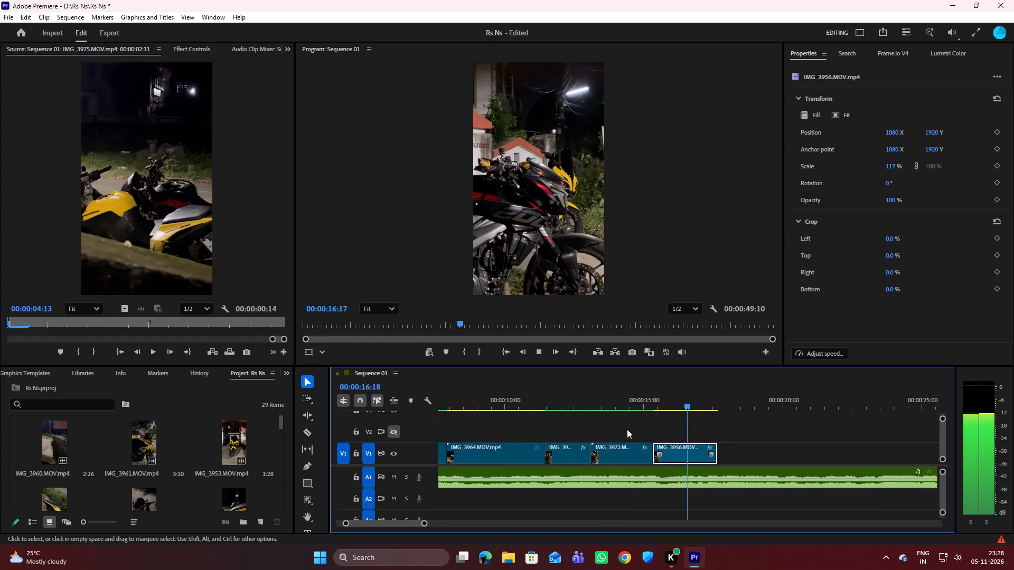
{"action": "key", "text": "space"}
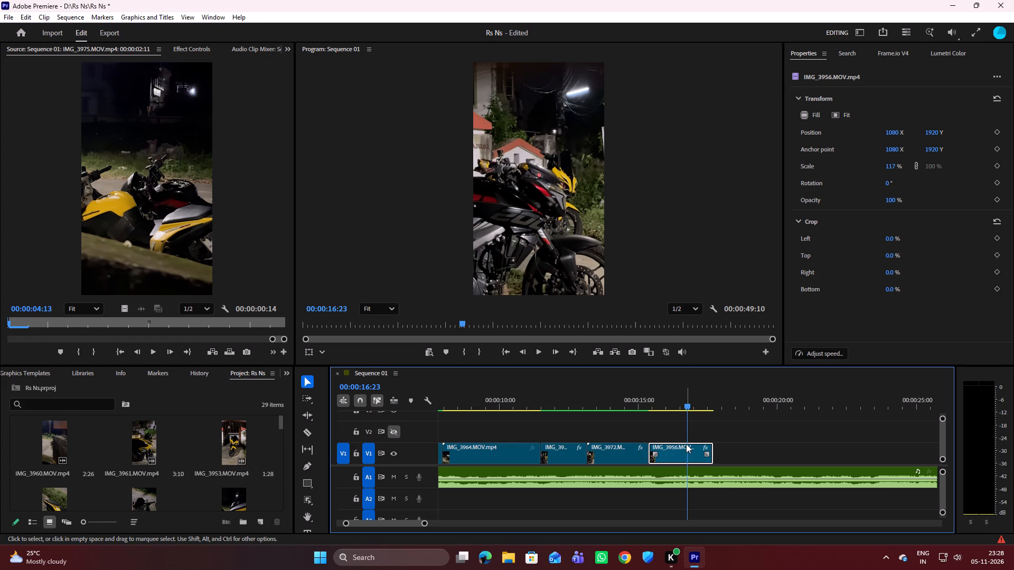
{"action": "left_click_drag", "start_coordinate": [687, 406], "coordinate": [661, 416]}
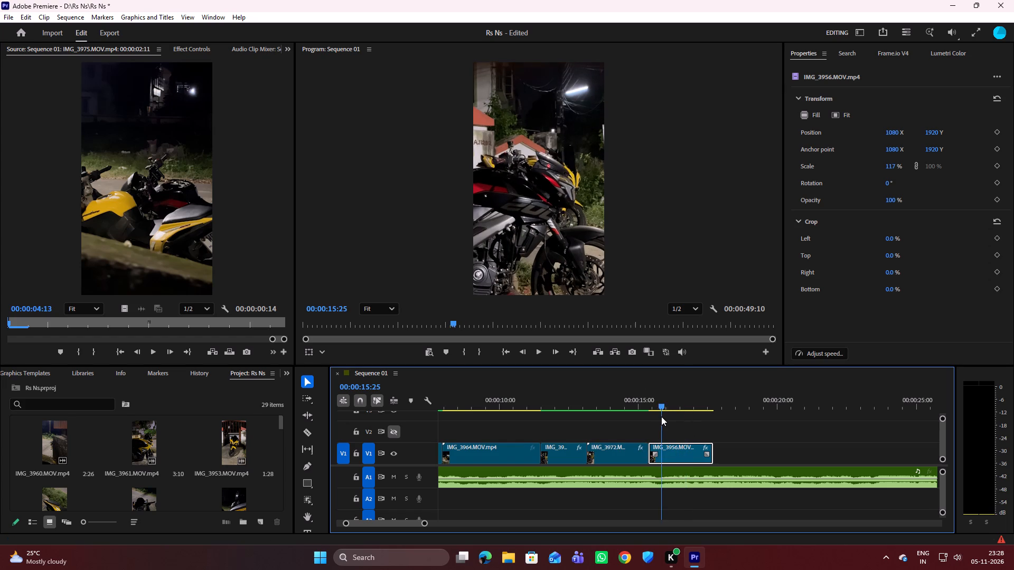
Replay the IMG_3956 clip on V1 to its end and set its speed to 50%.
{"action": "left_click_drag", "start_coordinate": [661, 416], "coordinate": [651, 415]}
{"action": "key", "text": "space"}
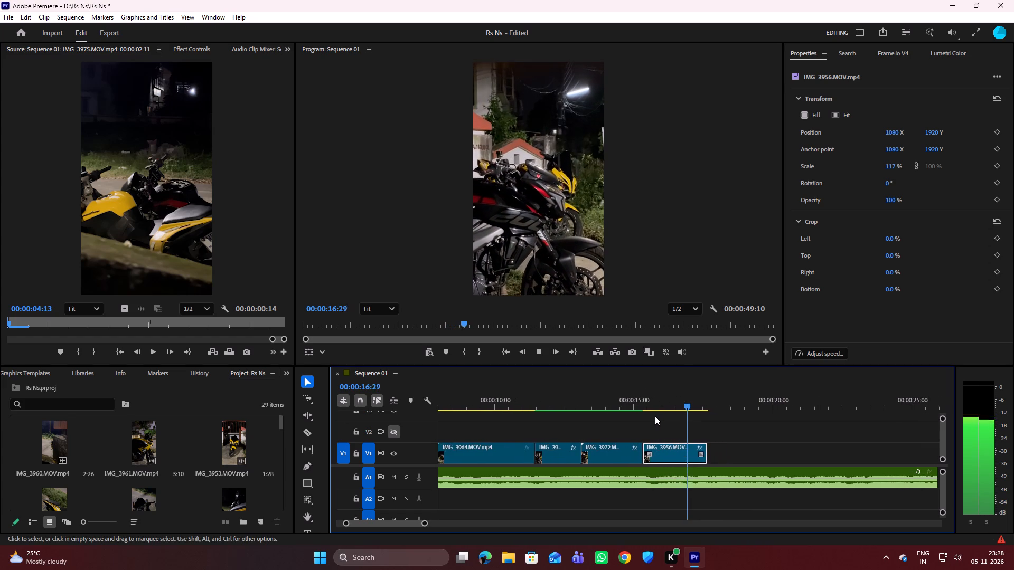
{"action": "key", "text": "space"}
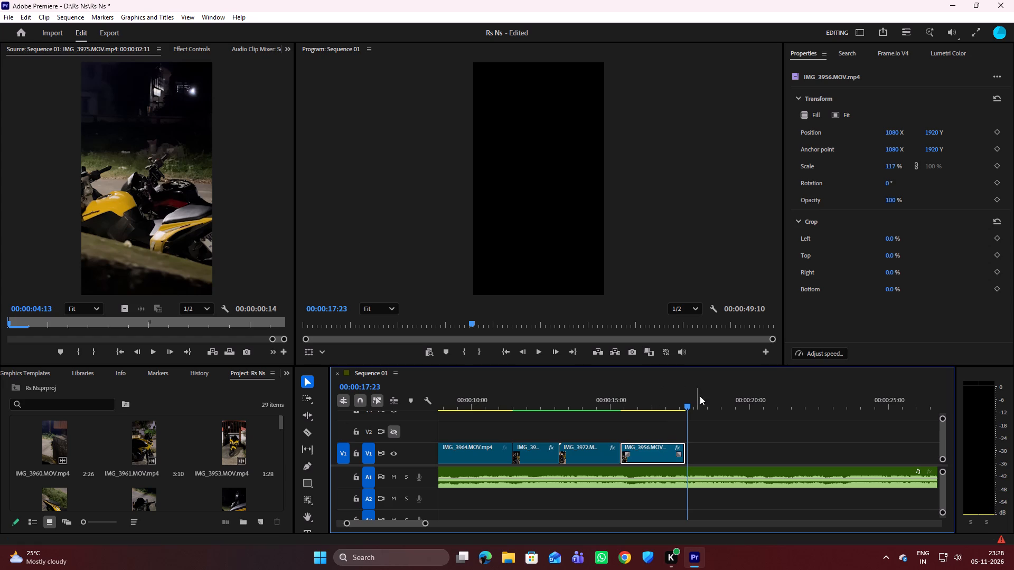
{"action": "left_click", "coordinate": [661, 449]}
{"action": "left_click", "coordinate": [801, 352]}
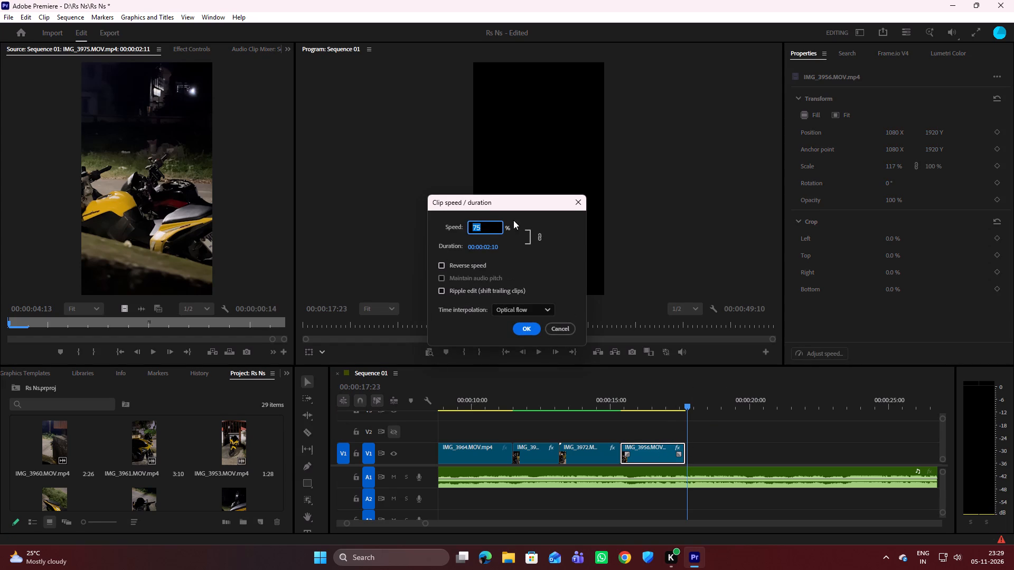
{"action": "key", "text": "BackSpace"}
{"action": "type", "text": "50"}
{"action": "left_click", "coordinate": [532, 327]}
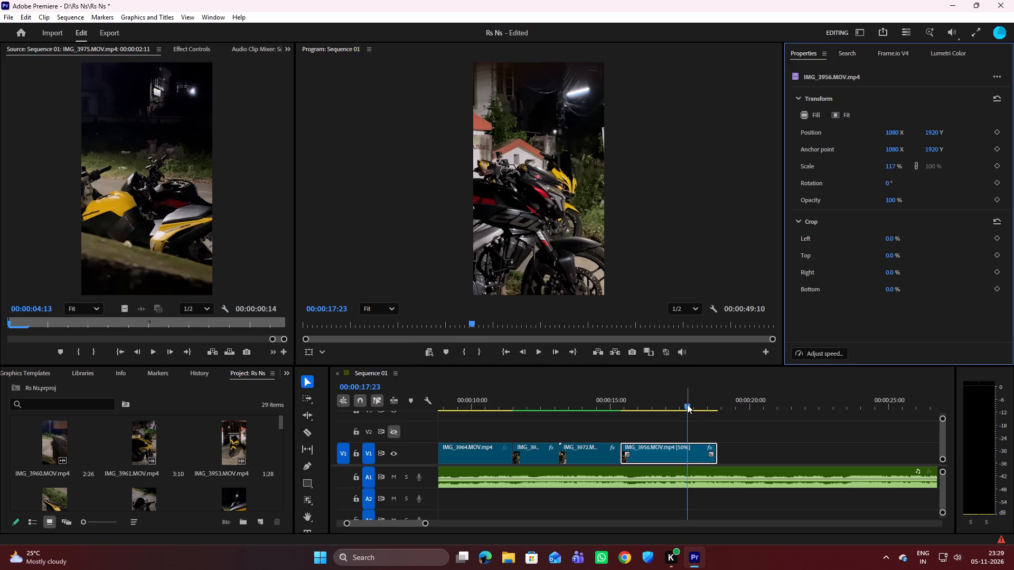
Play the slowed IMG_3956 clip through to its end twice to check its motion and timing with the music.
{"action": "left_click_drag", "start_coordinate": [687, 404], "coordinate": [617, 413]}
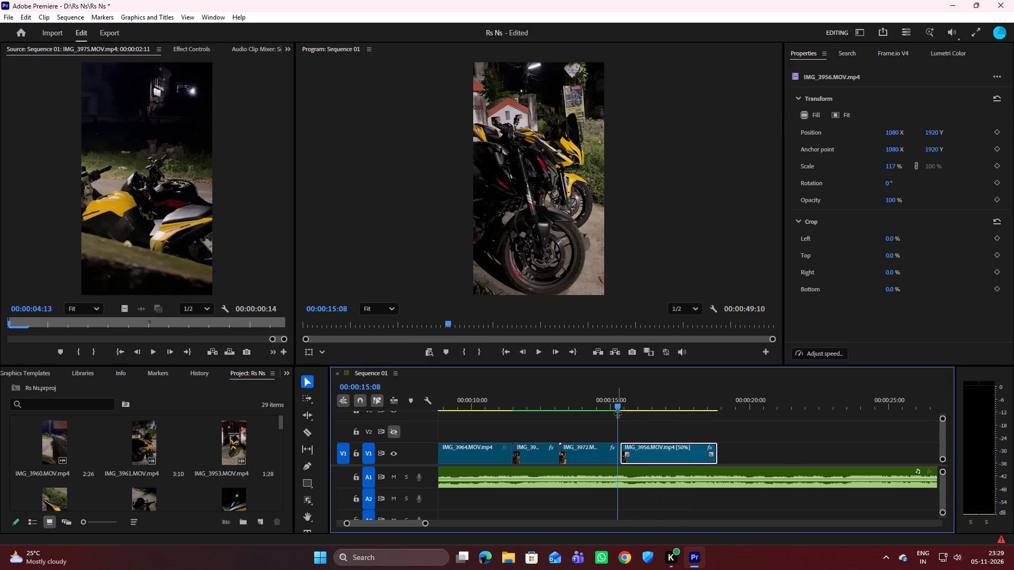
{"action": "key", "text": "space"}
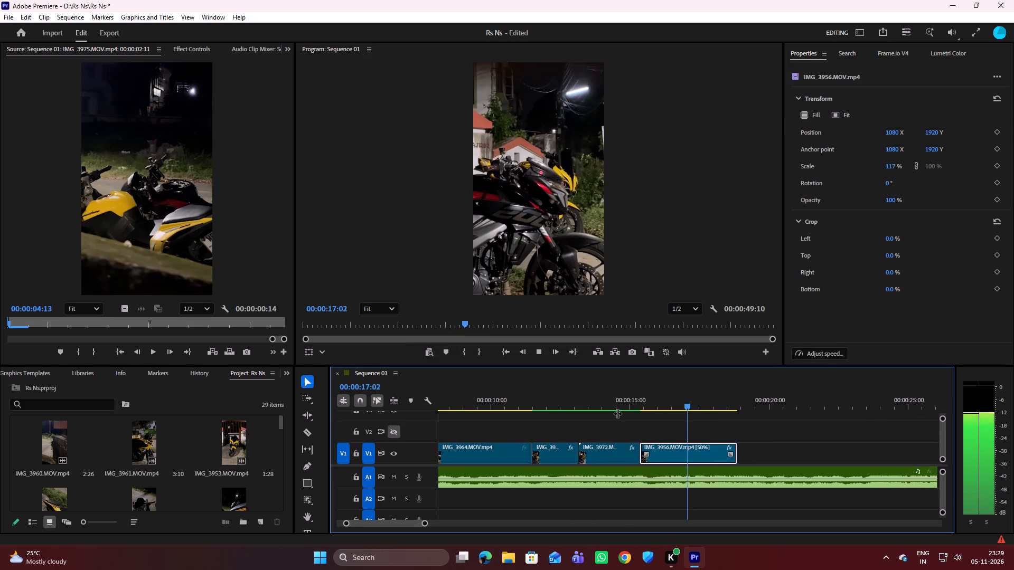
{"action": "key", "text": "space"}
{"action": "key", "text": "space"}
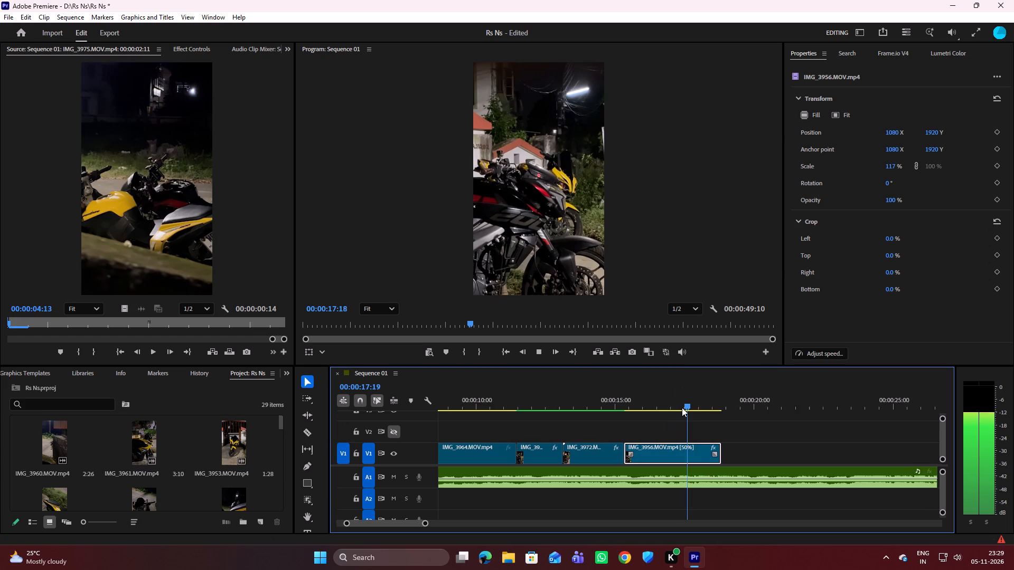
{"action": "key", "text": "space"}
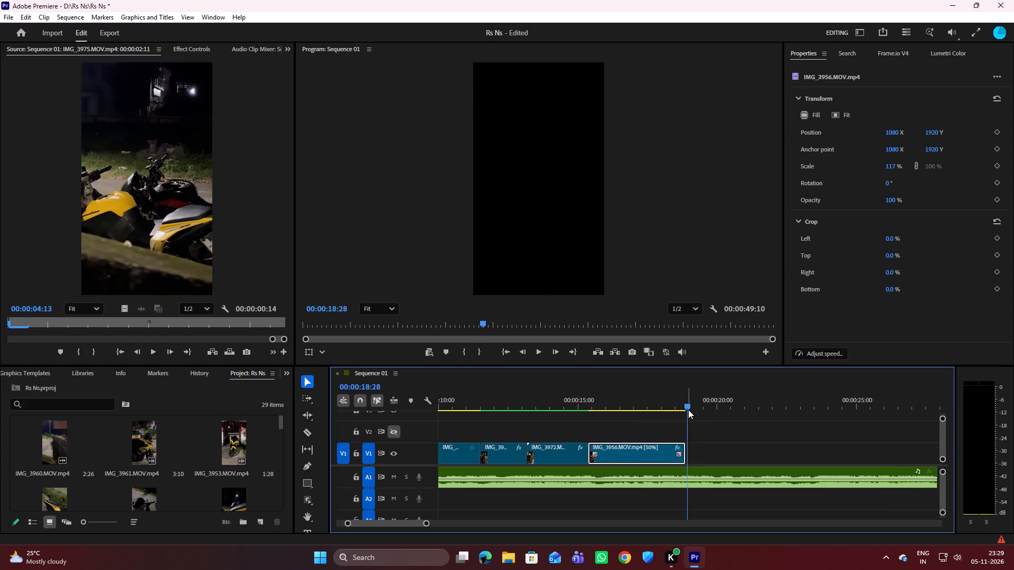
{"action": "left_click_drag", "start_coordinate": [686, 408], "coordinate": [673, 411]}
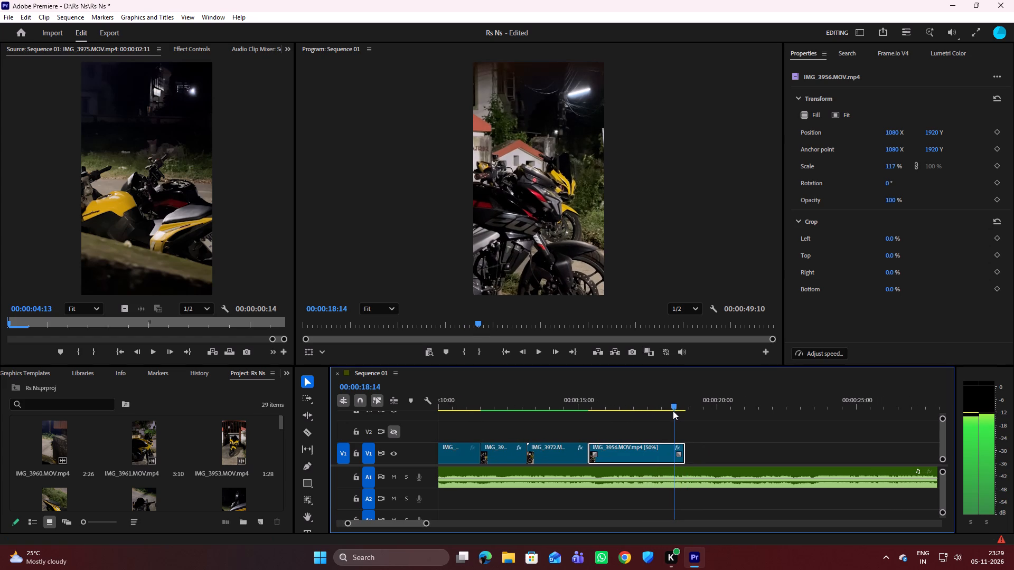
{"action": "left_click_drag", "start_coordinate": [673, 411], "coordinate": [594, 421]}
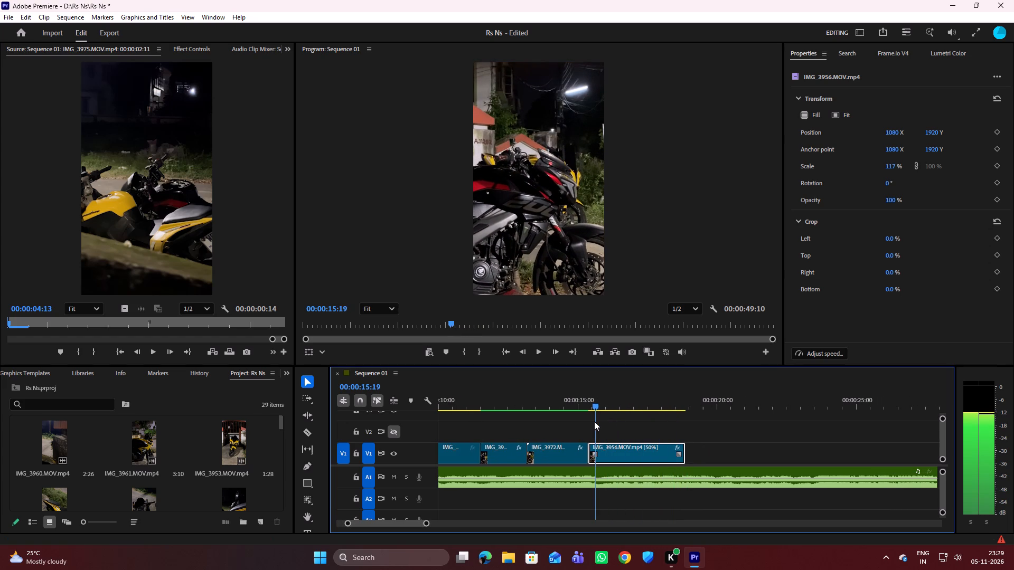
{"action": "left_click_drag", "start_coordinate": [594, 421], "coordinate": [596, 421]}
{"action": "key", "text": "space"}
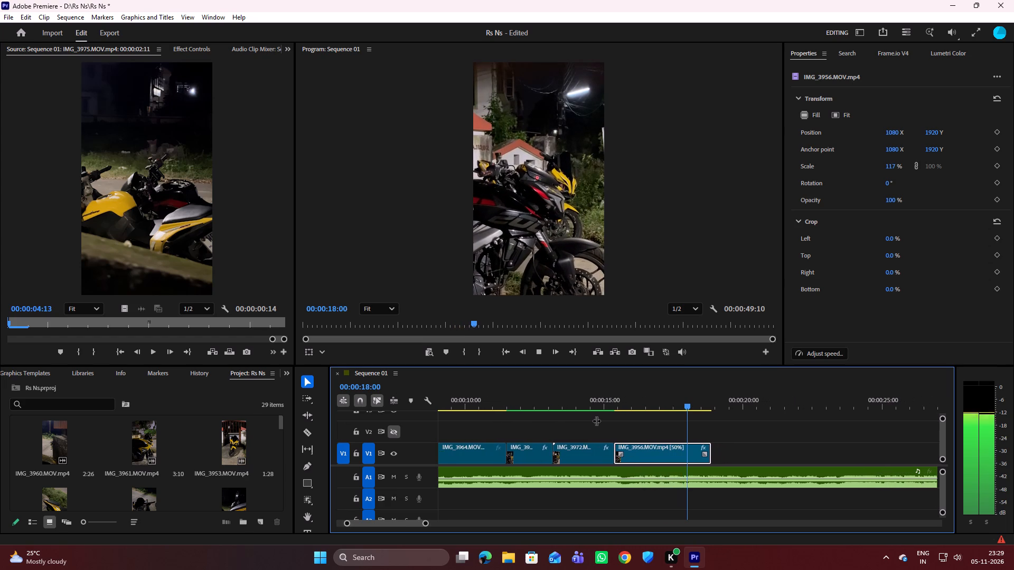
{"action": "key", "text": "space"}
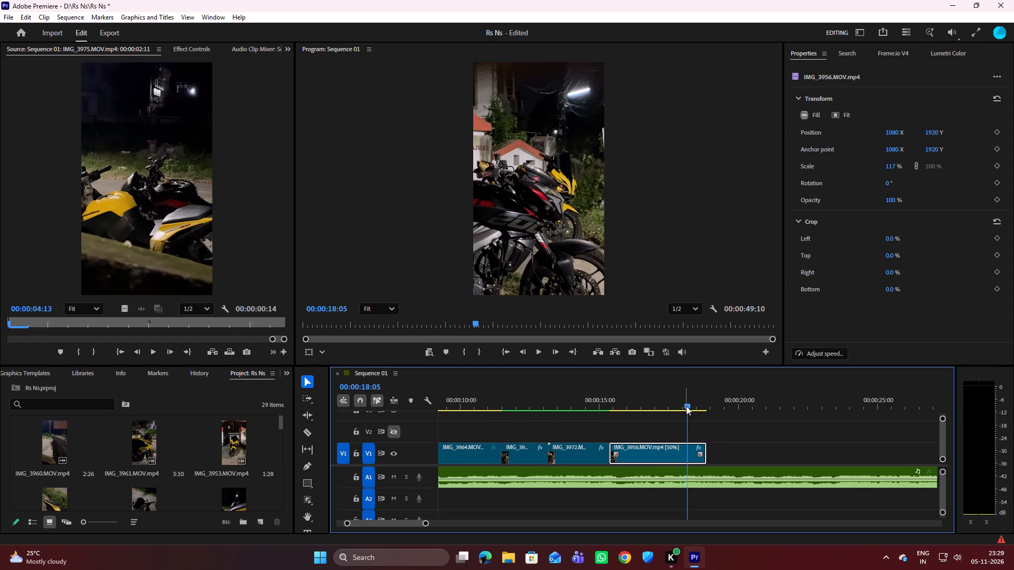
{"action": "key", "text": "space"}
{"action": "key", "text": "space"}
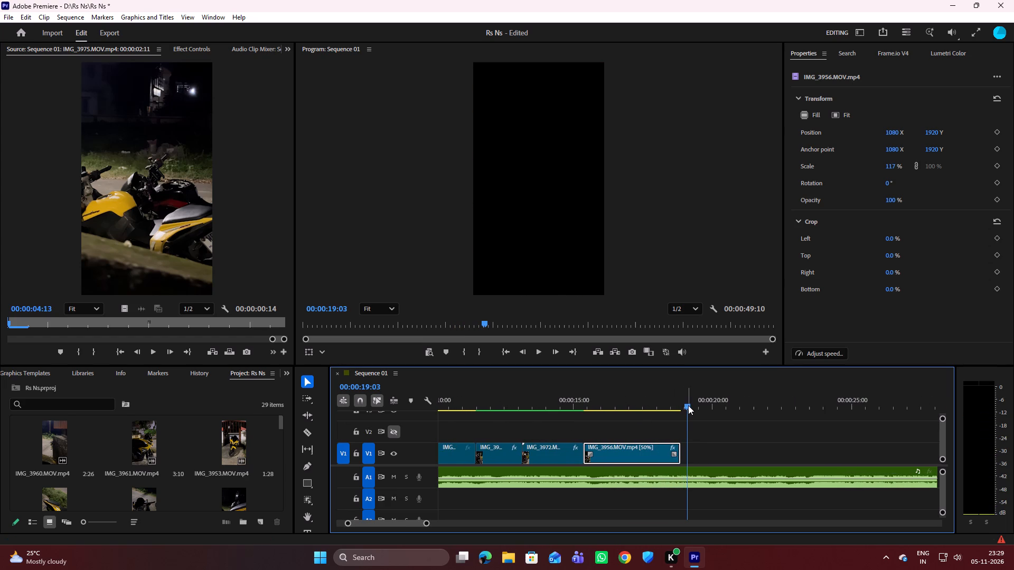
Split the IMG_3956 clip at 00:00:16:15 and move its second part to start at 00:00:16:25, leaving a short gap.
{"action": "left_click_drag", "start_coordinate": [687, 405], "coordinate": [613, 420]}
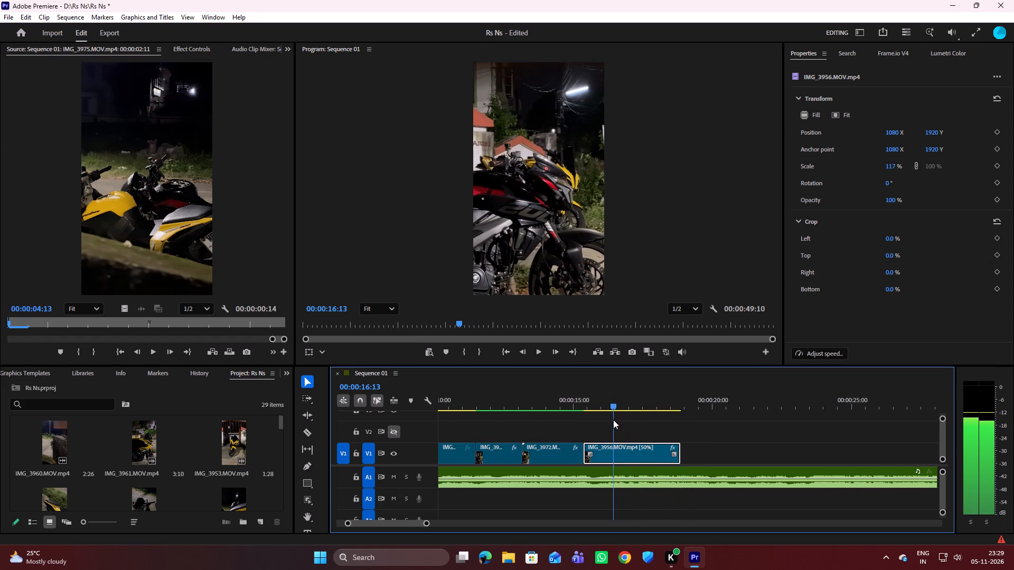
{"action": "left_click_drag", "start_coordinate": [613, 420], "coordinate": [615, 420]}
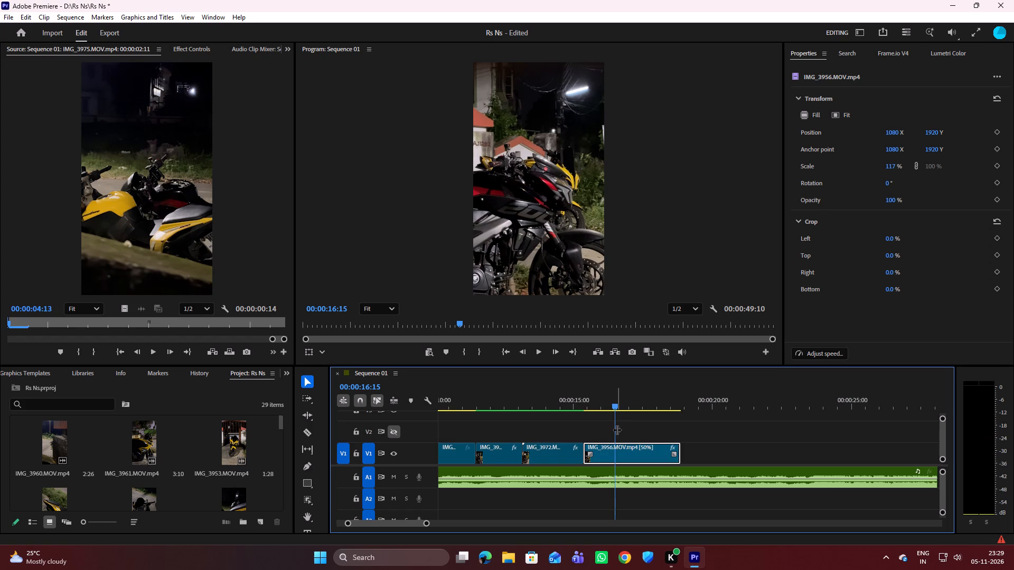
{"action": "key", "text": "c"}
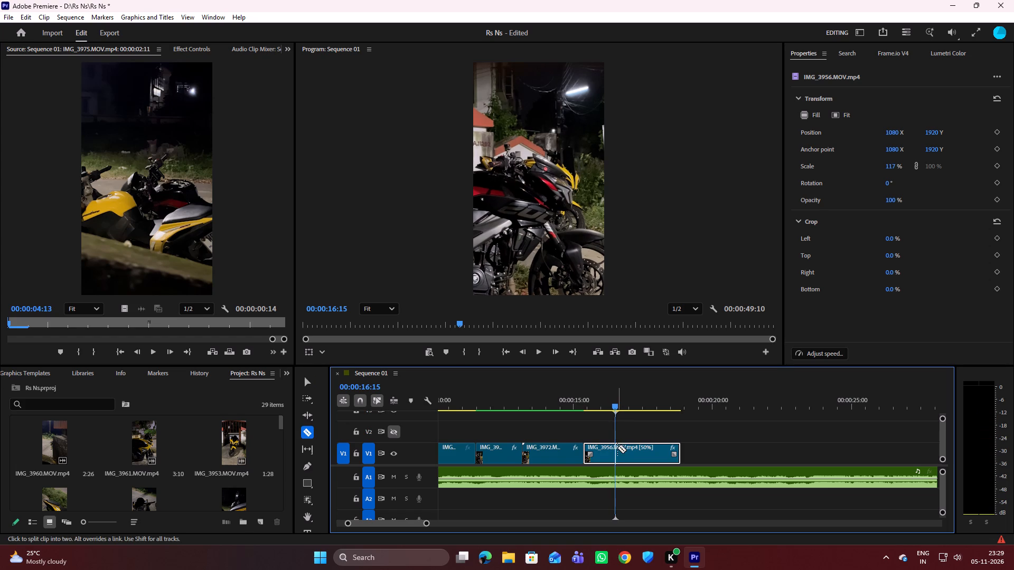
{"action": "left_click", "coordinate": [615, 446]}
{"action": "key", "text": "v"}
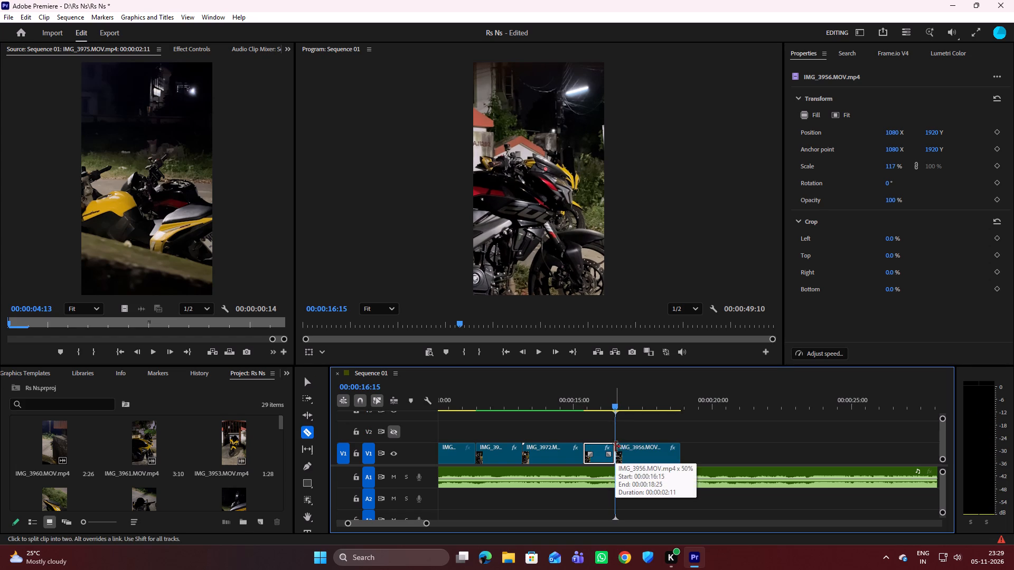
{"action": "left_click_drag", "start_coordinate": [631, 451], "coordinate": [641, 449]}
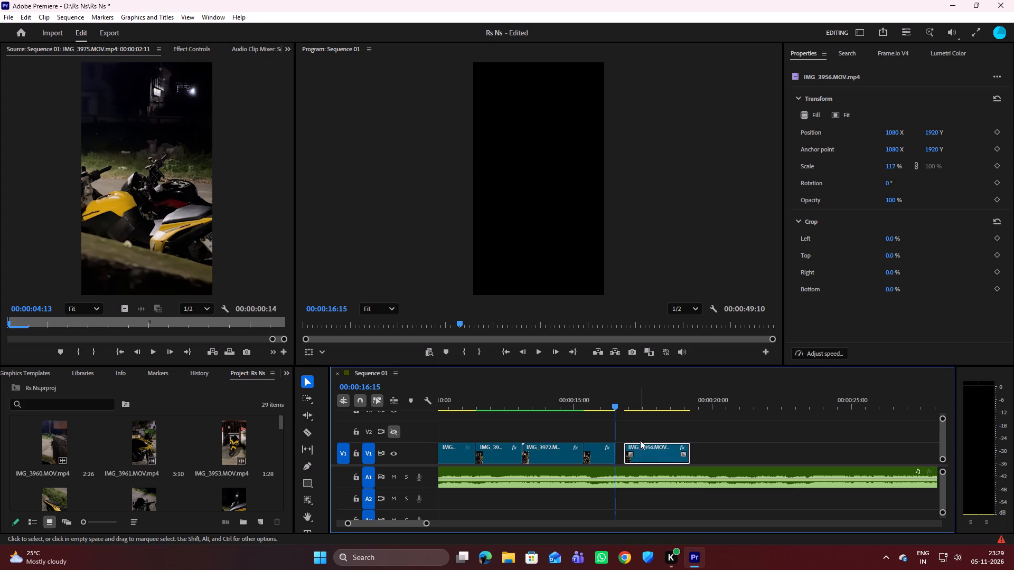
Play from the IMG_3972 clip across the gap, and replay the second IMG_3956 part to review its timing.
{"action": "left_click_drag", "start_coordinate": [614, 407], "coordinate": [566, 412]}
{"action": "key", "text": "space"}
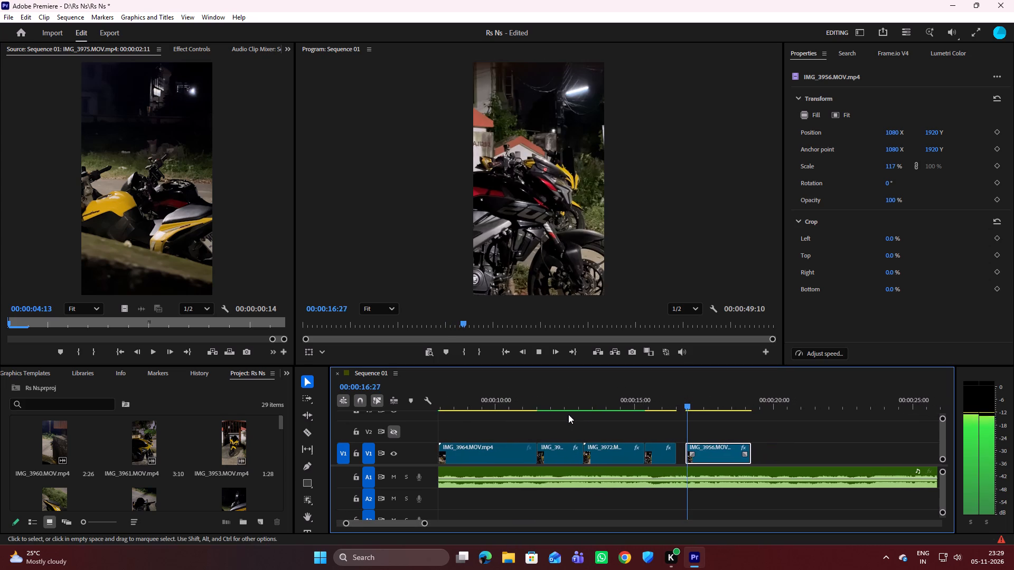
{"action": "key", "text": "space"}
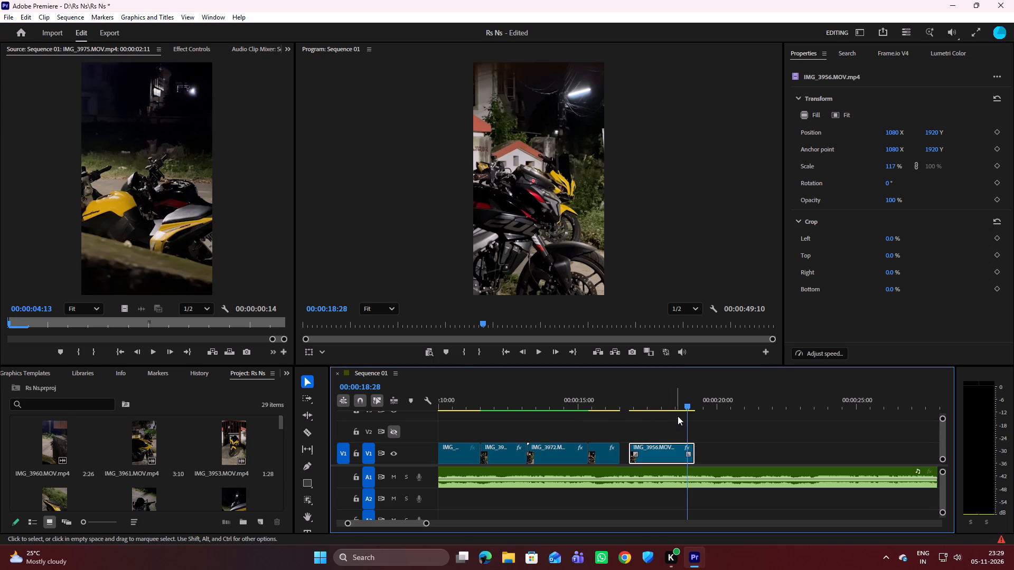
{"action": "left_click_drag", "start_coordinate": [687, 404], "coordinate": [629, 408]}
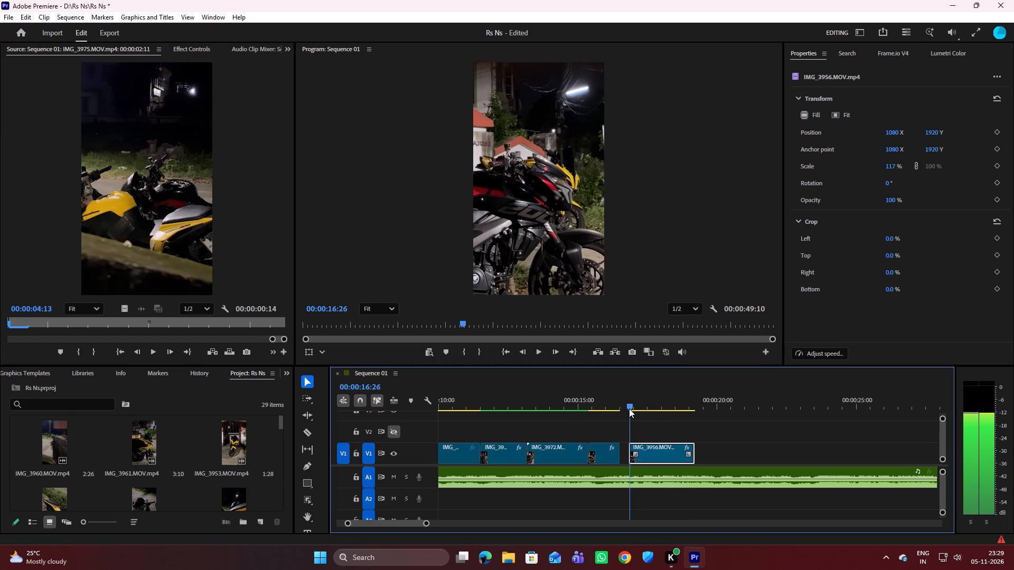
{"action": "left_click_drag", "start_coordinate": [629, 408], "coordinate": [622, 408]}
{"action": "key", "text": "space"}
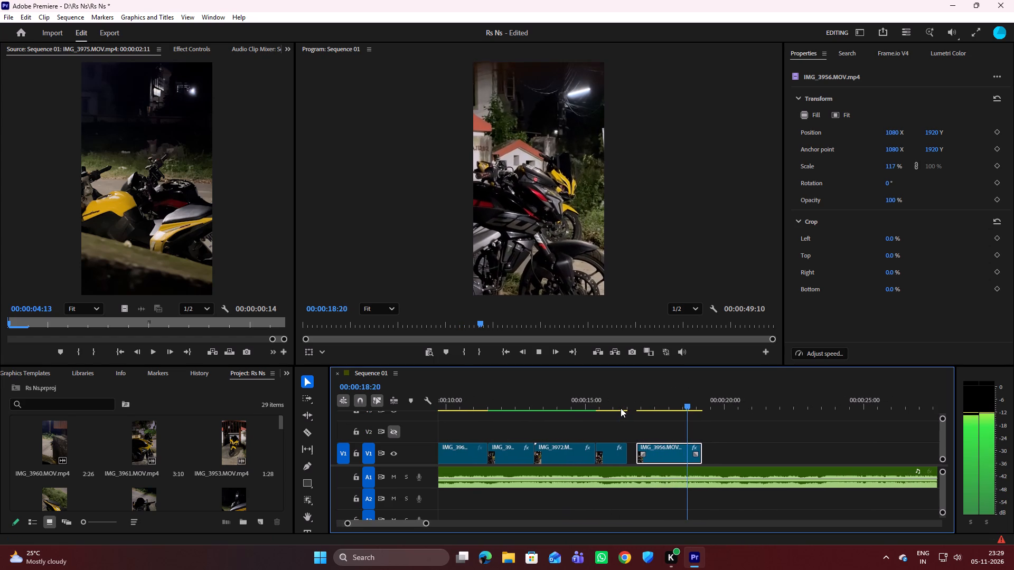
{"action": "key", "text": "space"}
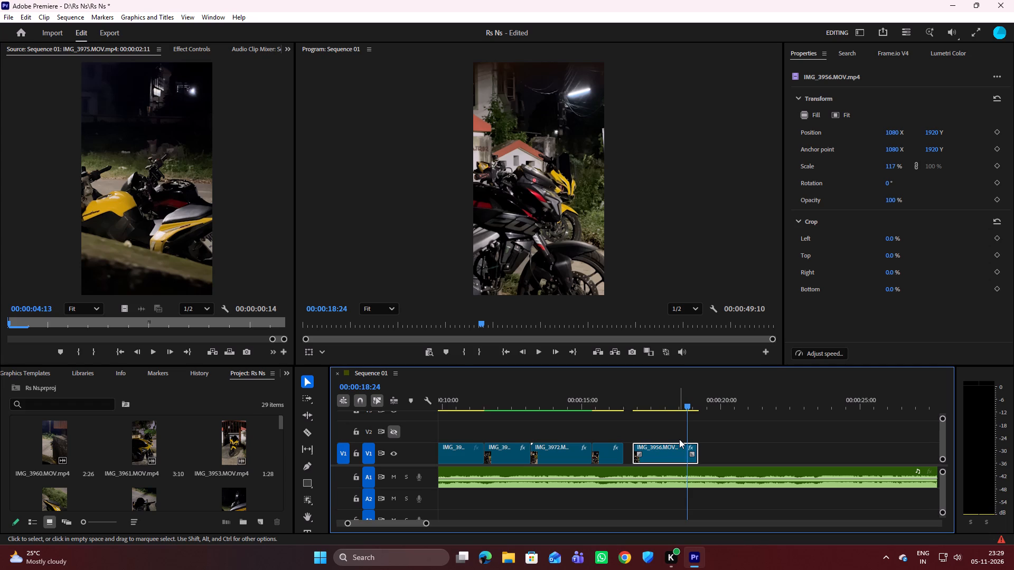
{"action": "key", "text": "space"}
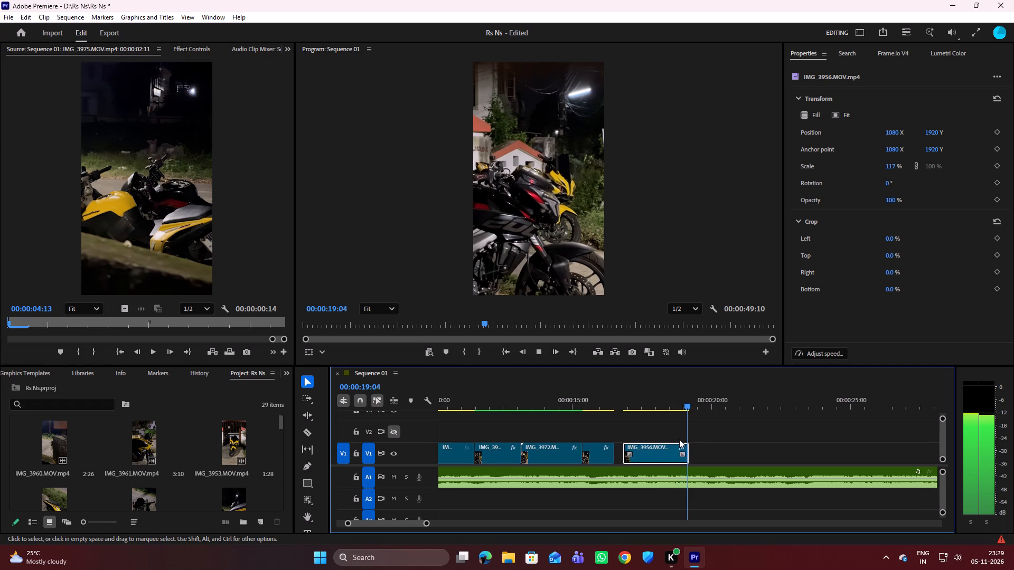
{"action": "key", "text": "space"}
Split the second IMG_3956 part at 00:00:18:27 and delete the short remainder at its end.
{"action": "left_click_drag", "start_coordinate": [687, 404], "coordinate": [670, 403]}
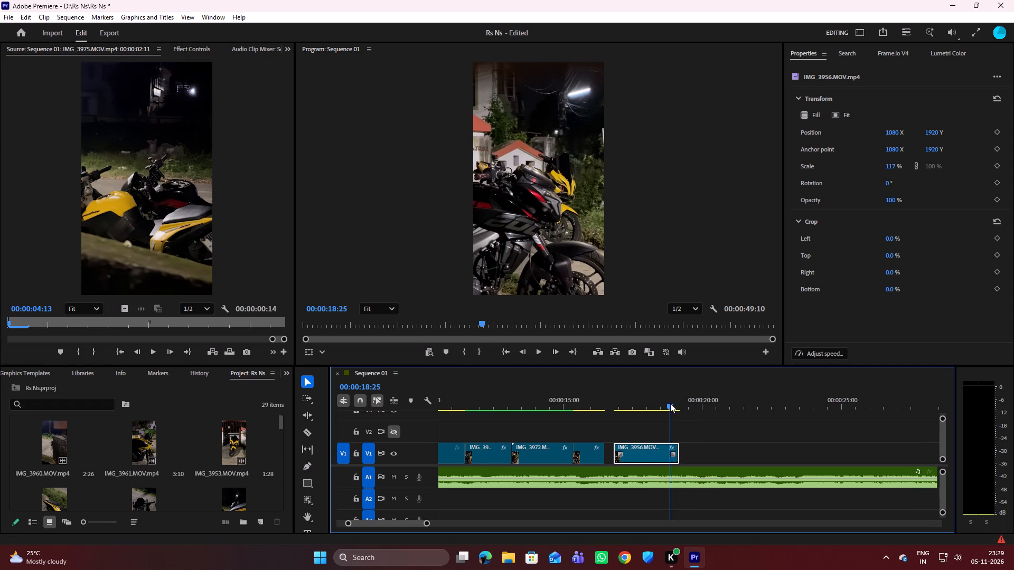
{"action": "left_click_drag", "start_coordinate": [670, 403], "coordinate": [671, 404]}
{"action": "key", "text": "c"}
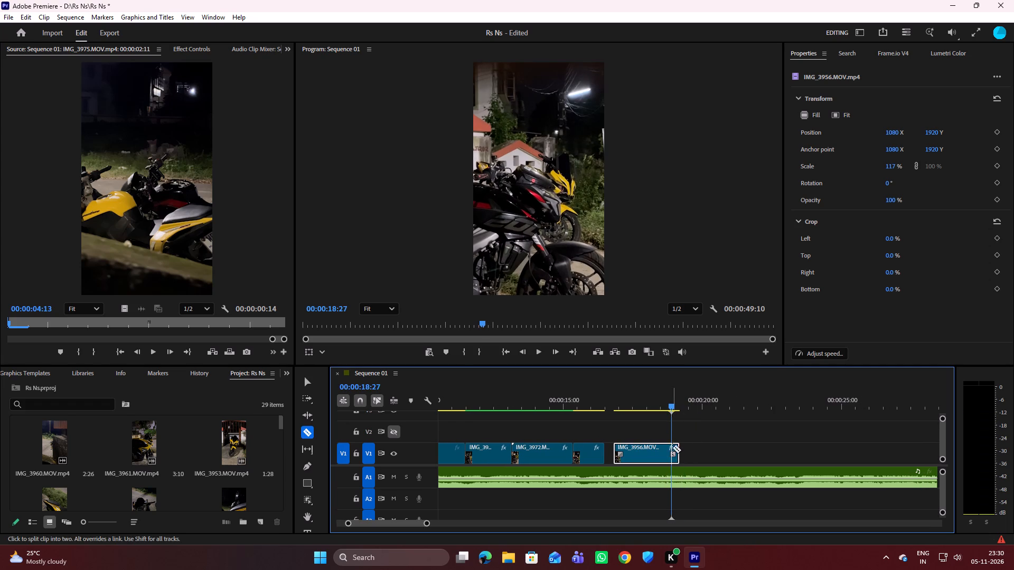
{"action": "left_click", "coordinate": [671, 450]}
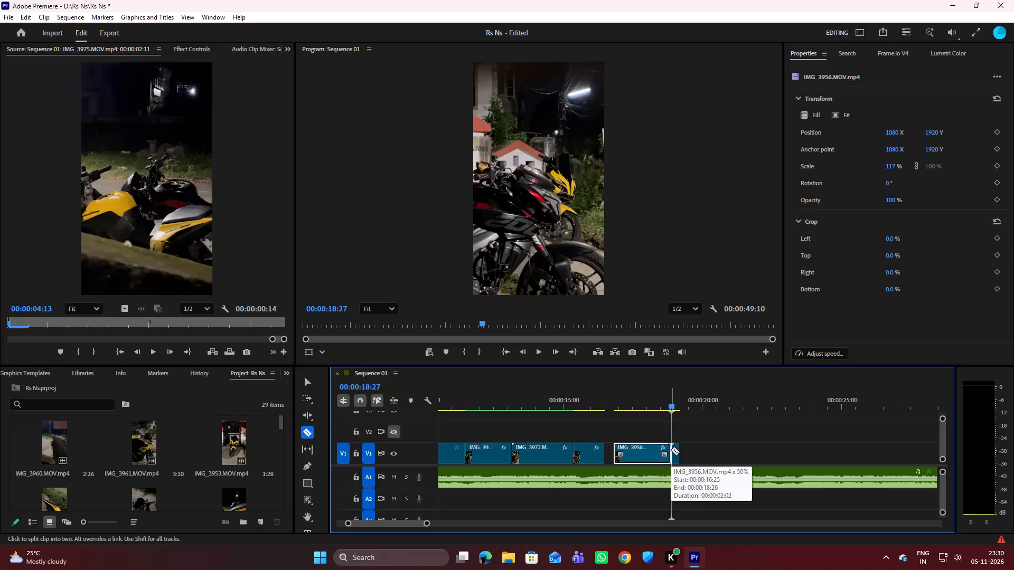
{"action": "key", "text": "v"}
{"action": "left_click", "coordinate": [675, 450]}
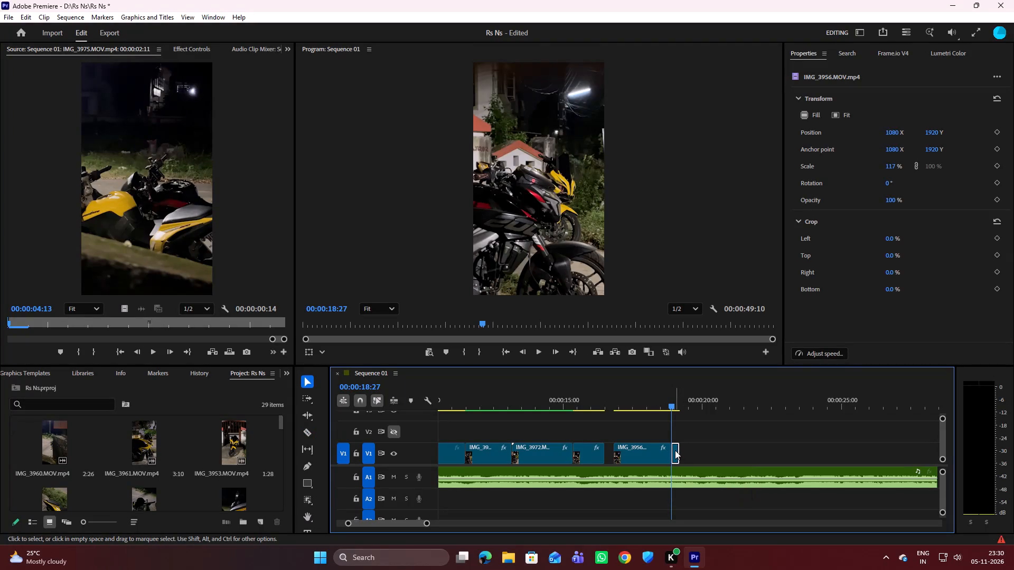
{"action": "key", "text": "Delete"}
Move the first IMG_3956 part up to V2 and place the second part directly after IMG_3972 on V1.
{"action": "left_click_drag", "start_coordinate": [586, 454], "coordinate": [587, 439]}
{"action": "left_click_drag", "start_coordinate": [639, 455], "coordinate": [603, 460]}
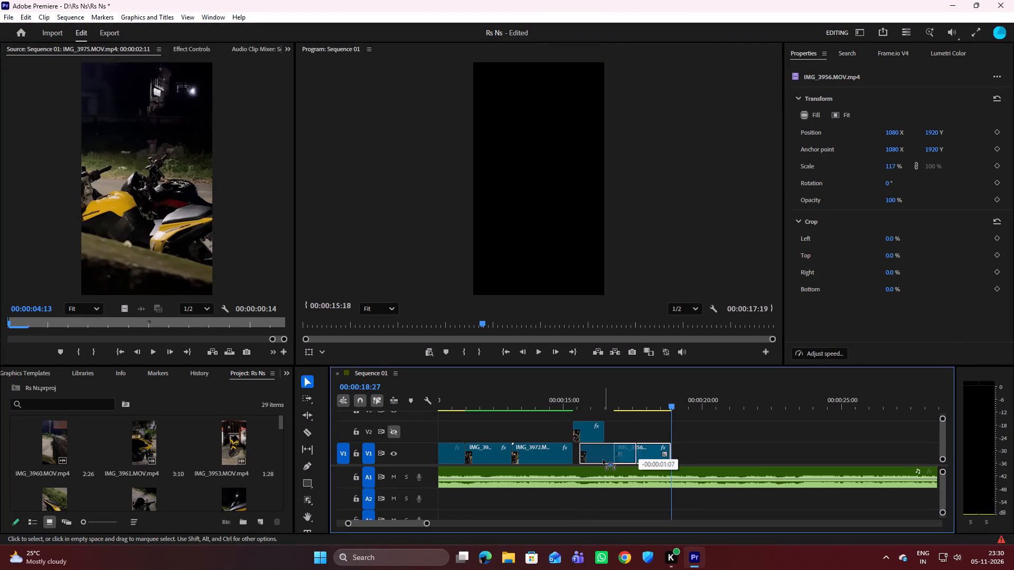
{"action": "left_click_drag", "start_coordinate": [603, 460], "coordinate": [602, 460]}
Play the whole sequence from 00:00:00:00 to 00:00:17:08 to review the edit with the rearranged closing shot.
{"action": "left_click_drag", "start_coordinate": [672, 401], "coordinate": [595, 401]}
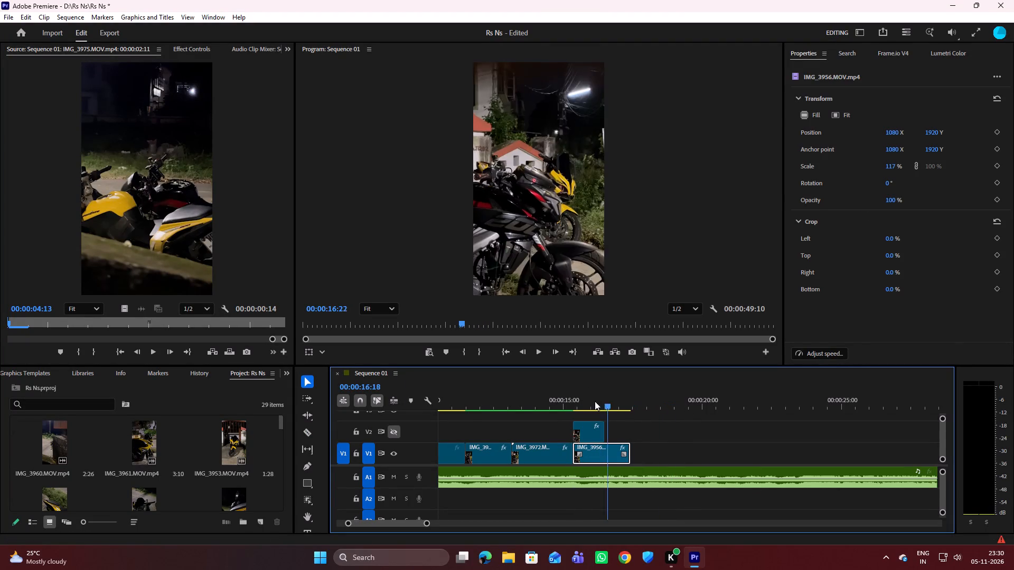
{"action": "left_click_drag", "start_coordinate": [595, 401], "coordinate": [405, 417]}
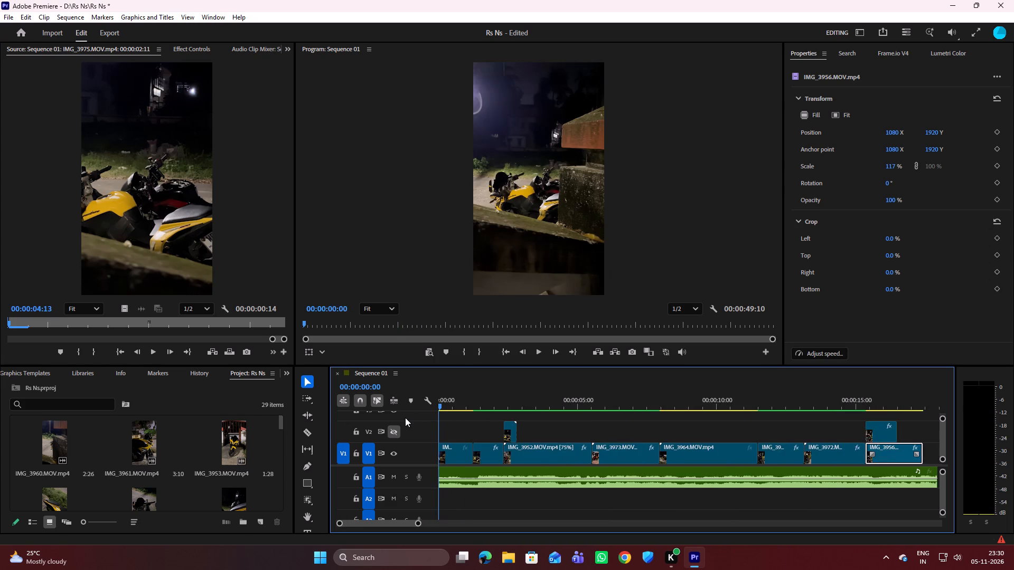
{"action": "key", "text": "space"}
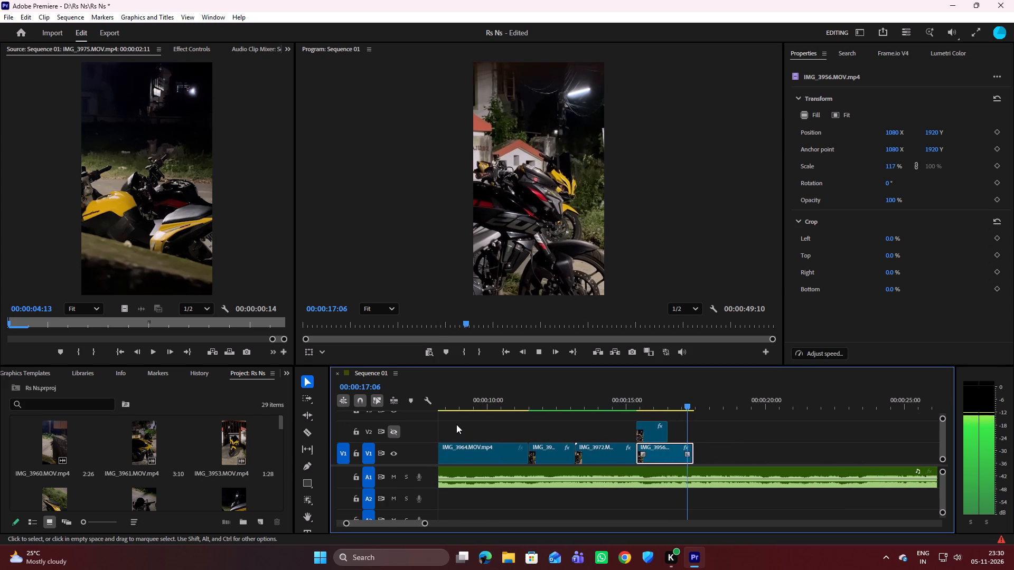
{"action": "key", "text": "space"}
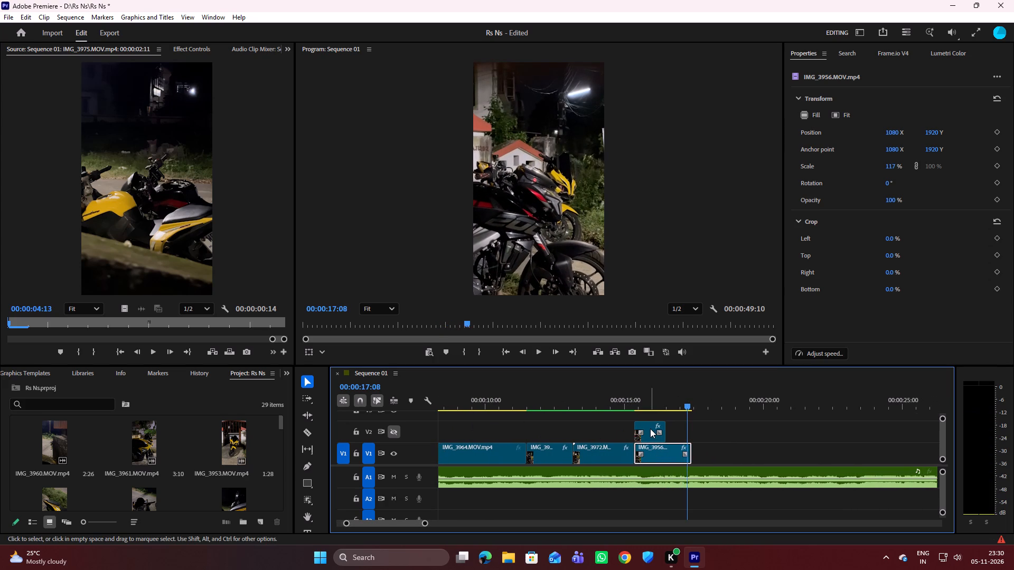
Delete the IMG_3956 part on V2 above the closing shot.
{"action": "left_click", "coordinate": [650, 429]}
{"action": "key", "text": "Delete"}
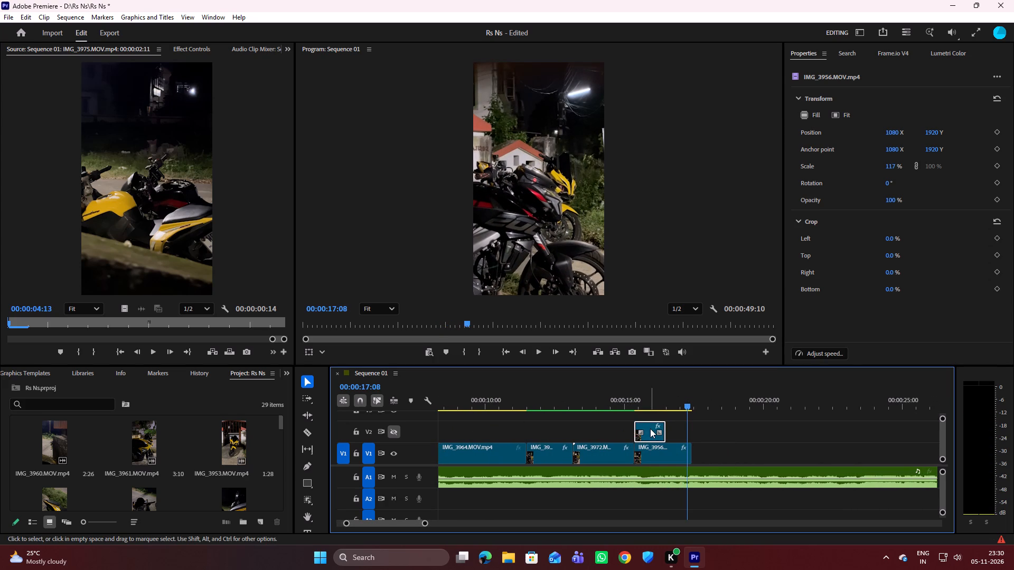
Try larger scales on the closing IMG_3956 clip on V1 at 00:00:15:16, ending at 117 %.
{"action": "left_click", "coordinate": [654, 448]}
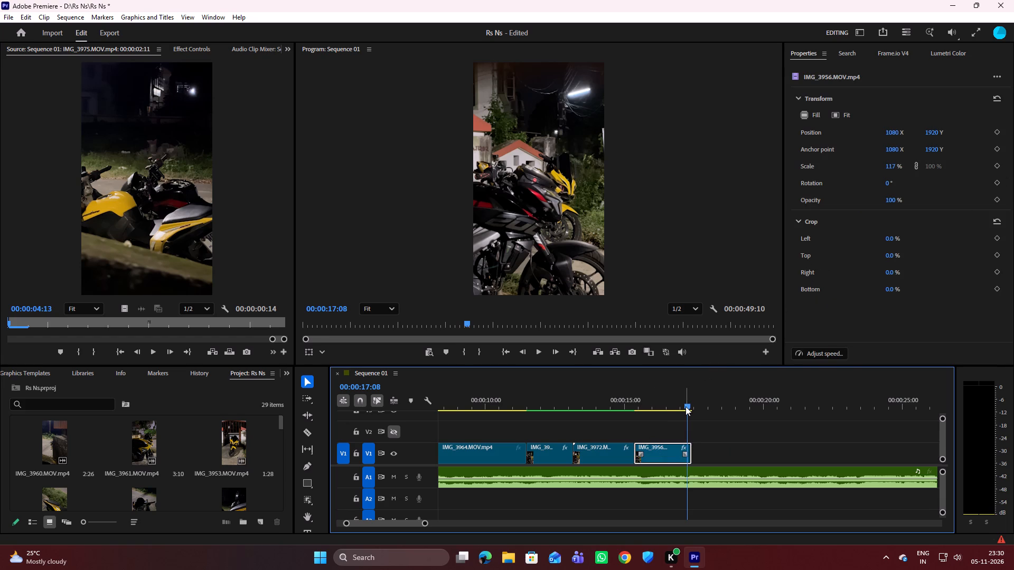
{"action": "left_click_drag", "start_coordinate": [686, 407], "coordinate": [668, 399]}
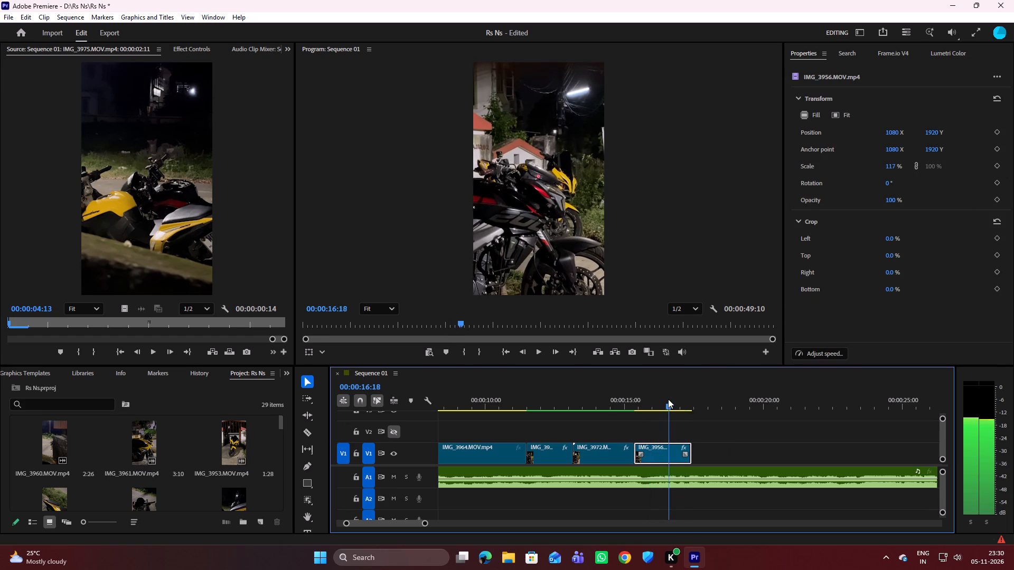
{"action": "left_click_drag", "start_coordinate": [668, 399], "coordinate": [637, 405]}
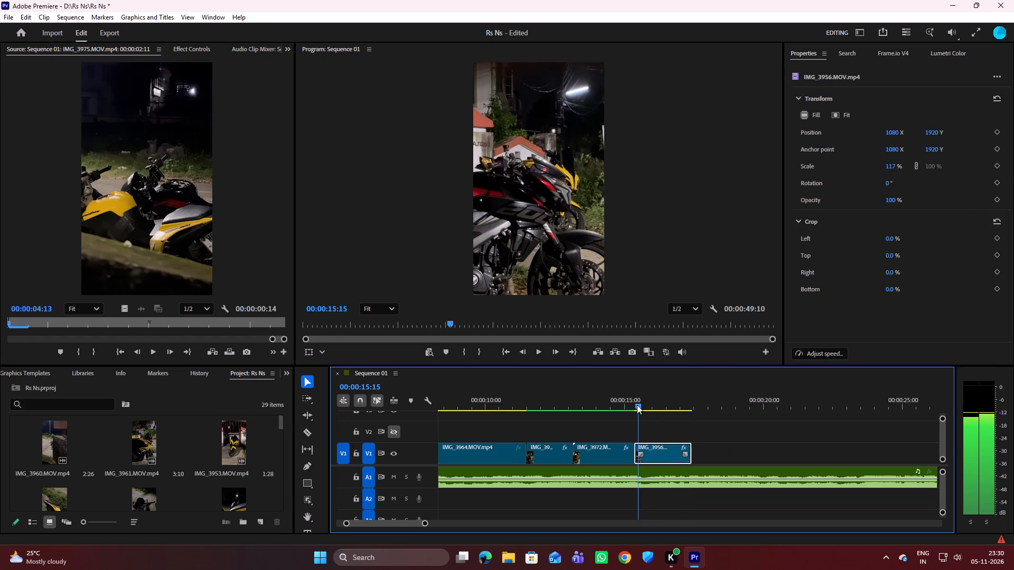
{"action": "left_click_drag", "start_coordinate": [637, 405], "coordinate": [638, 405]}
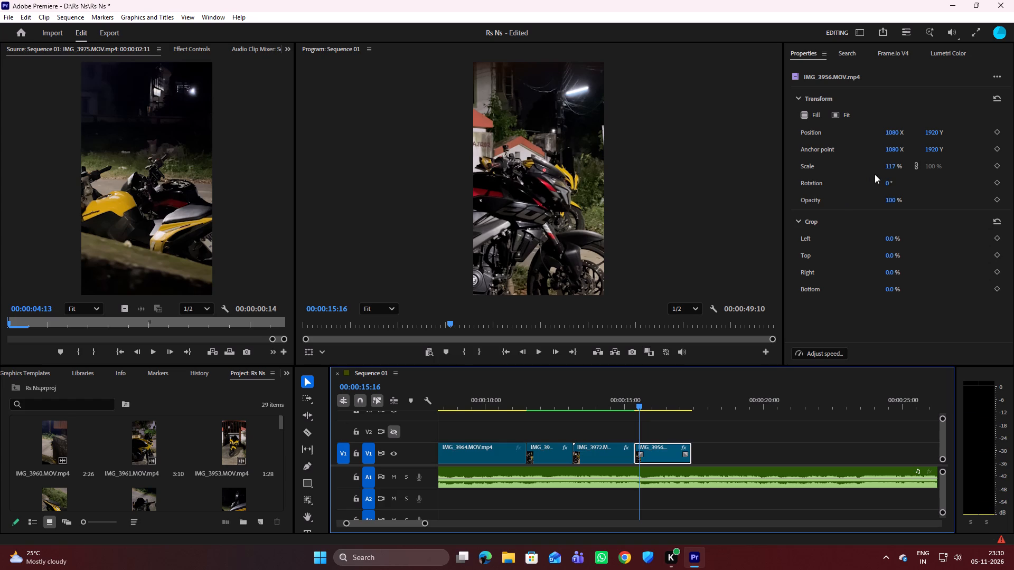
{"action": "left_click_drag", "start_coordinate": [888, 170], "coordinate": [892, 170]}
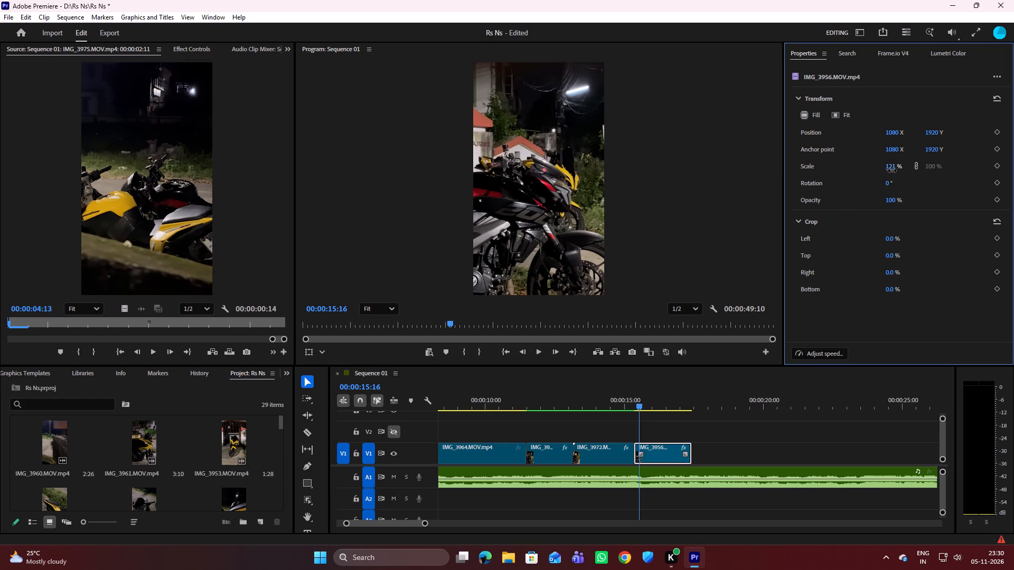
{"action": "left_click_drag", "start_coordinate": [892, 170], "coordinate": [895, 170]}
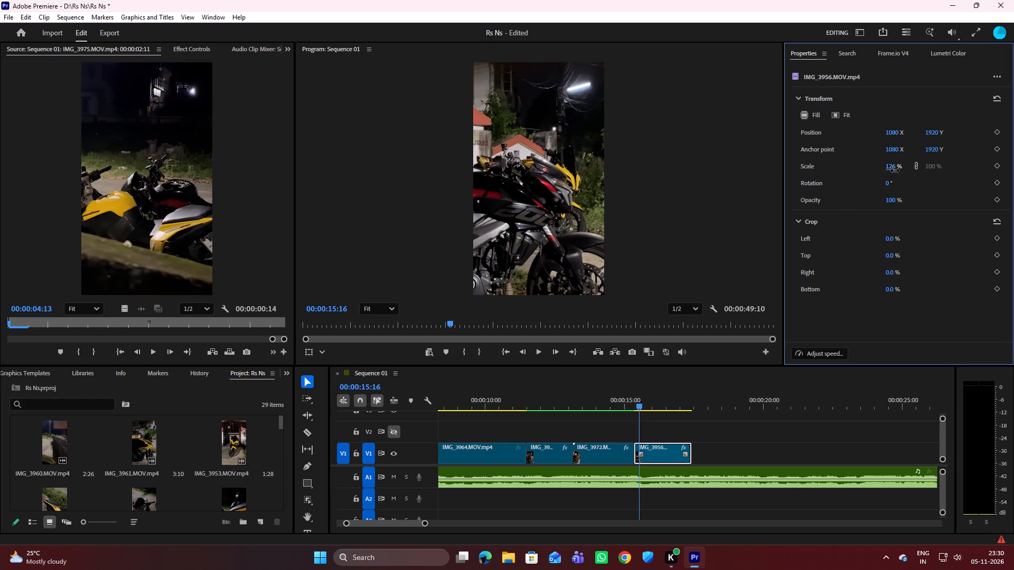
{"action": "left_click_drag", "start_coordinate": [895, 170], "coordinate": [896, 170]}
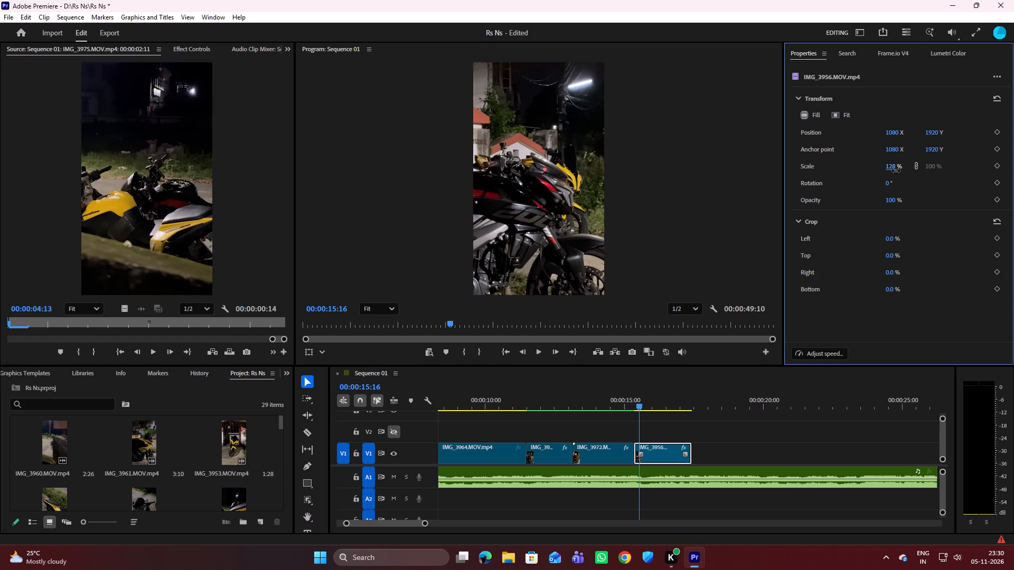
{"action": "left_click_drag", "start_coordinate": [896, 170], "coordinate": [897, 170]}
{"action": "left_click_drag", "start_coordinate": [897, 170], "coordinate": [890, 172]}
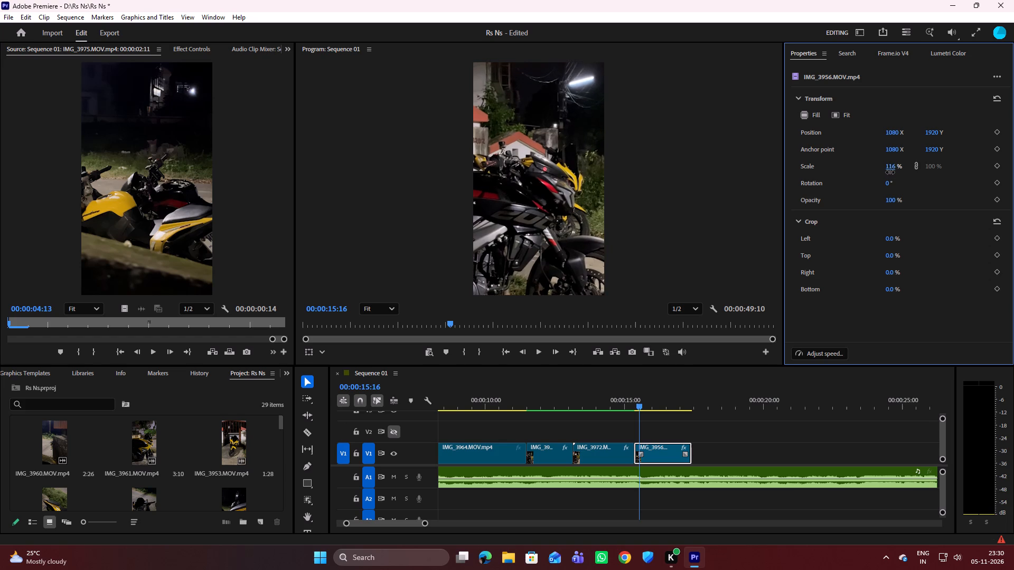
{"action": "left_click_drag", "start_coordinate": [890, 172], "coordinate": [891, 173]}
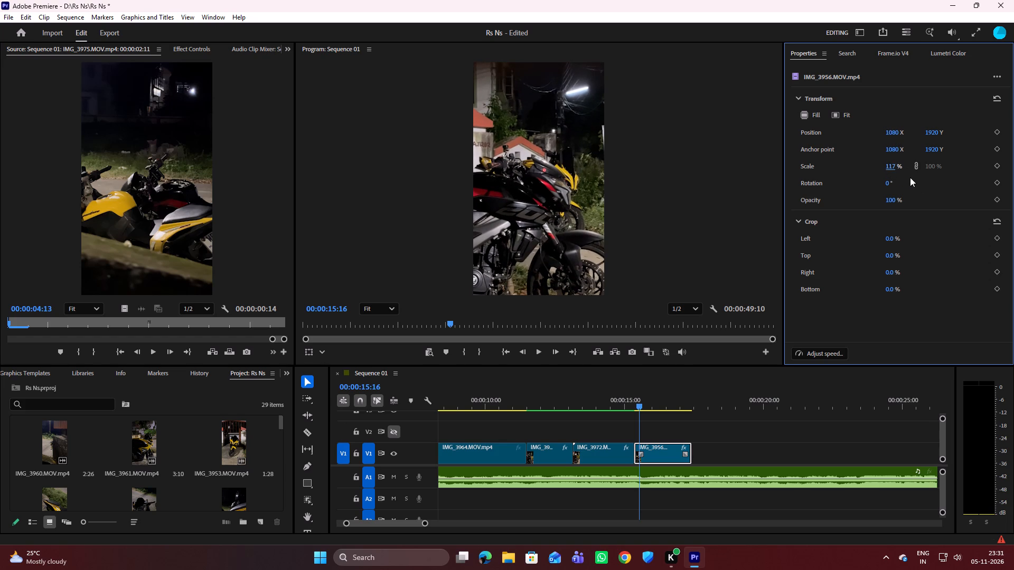
Reset the closing IMG_3956 clip's transform and set its scale to 117 %.
{"action": "left_click", "coordinate": [896, 133]}
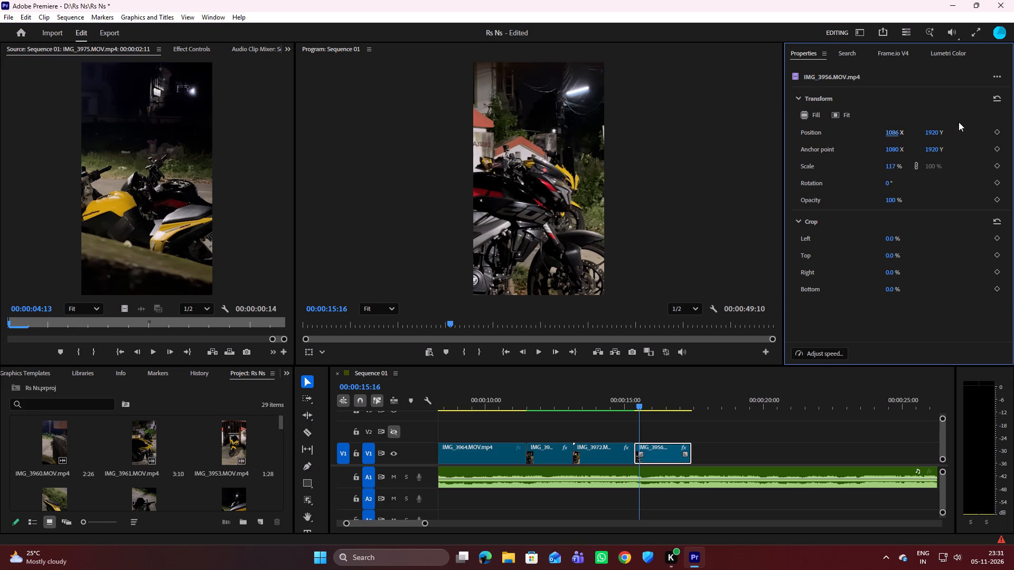
{"action": "left_click", "coordinate": [997, 98]}
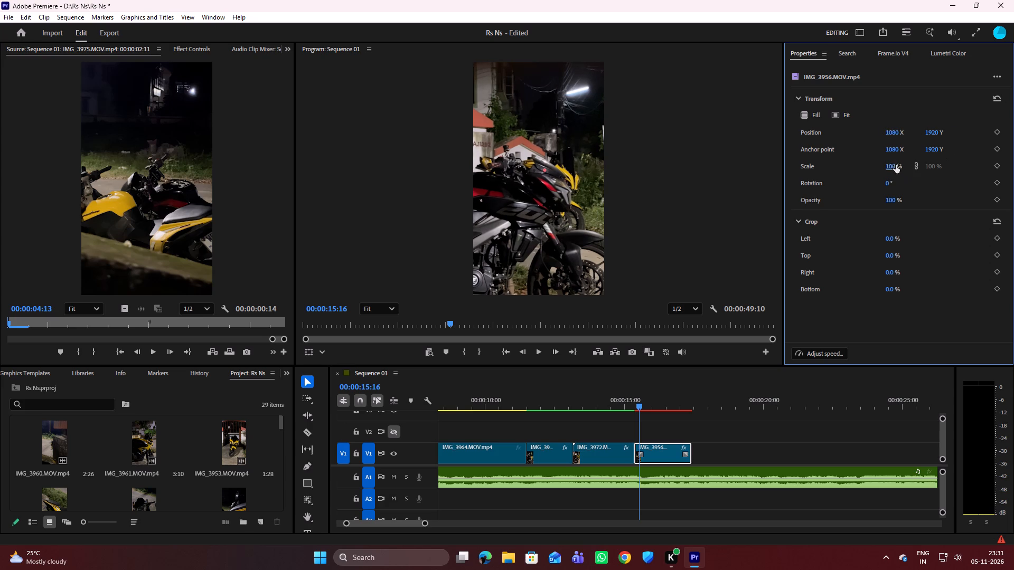
{"action": "left_click", "coordinate": [896, 165]}
{"action": "key", "text": "BackSpace"}
{"action": "type", "text": "117"}
{"action": "left_click", "coordinate": [701, 173]}
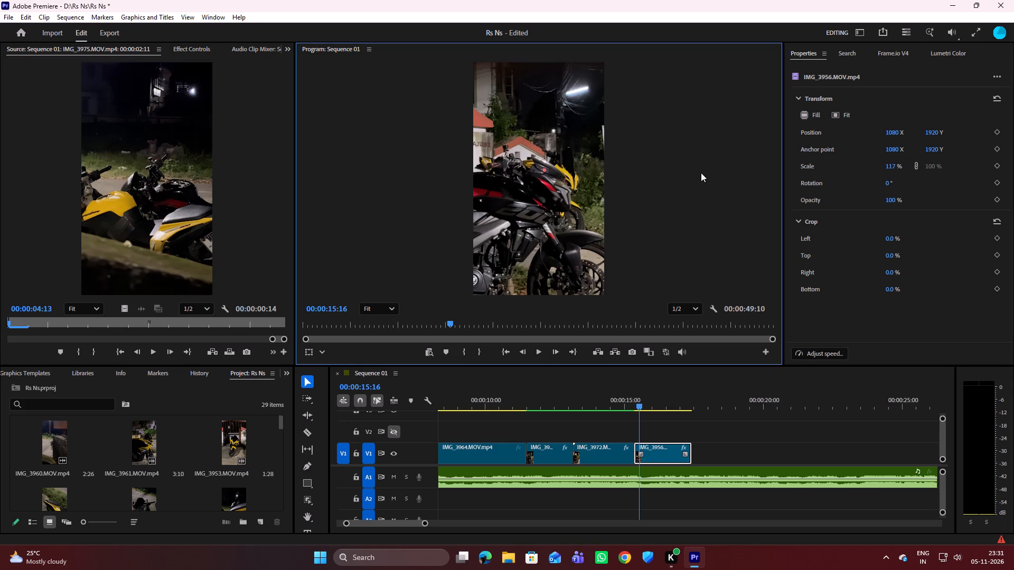
Shift the closing IMG_3956 clip's picture upward in the frame, setting its vertical position to 1599.
{"action": "left_click_drag", "start_coordinate": [934, 135], "coordinate": [919, 134]}
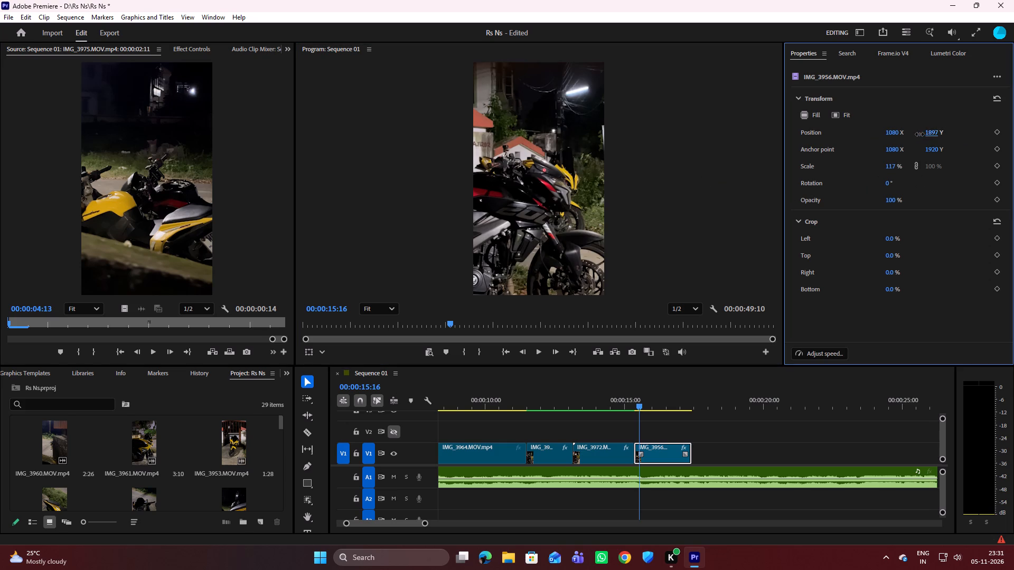
{"action": "left_click_drag", "start_coordinate": [919, 134], "coordinate": [915, 134]}
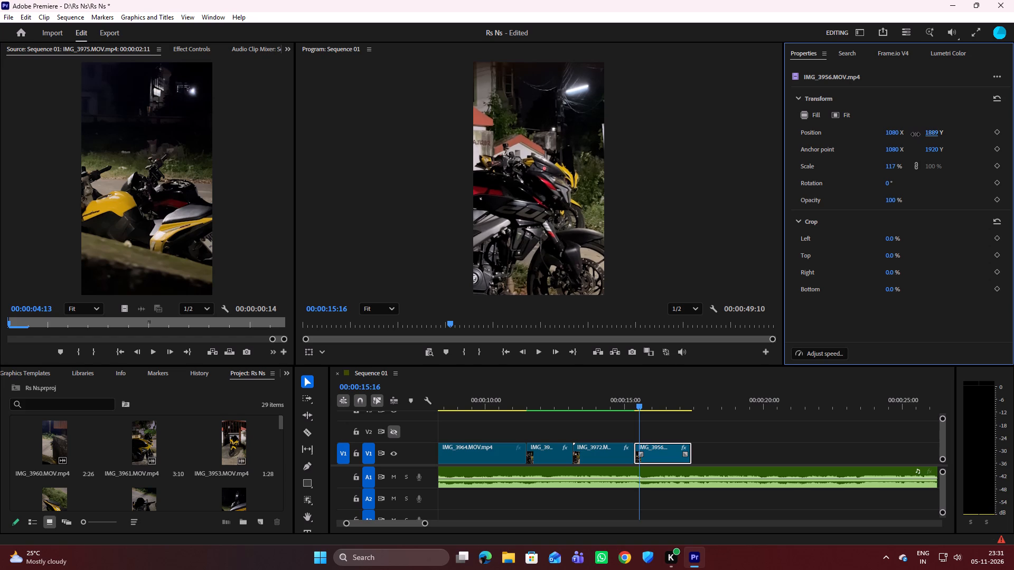
{"action": "left_click_drag", "start_coordinate": [915, 134], "coordinate": [904, 134]}
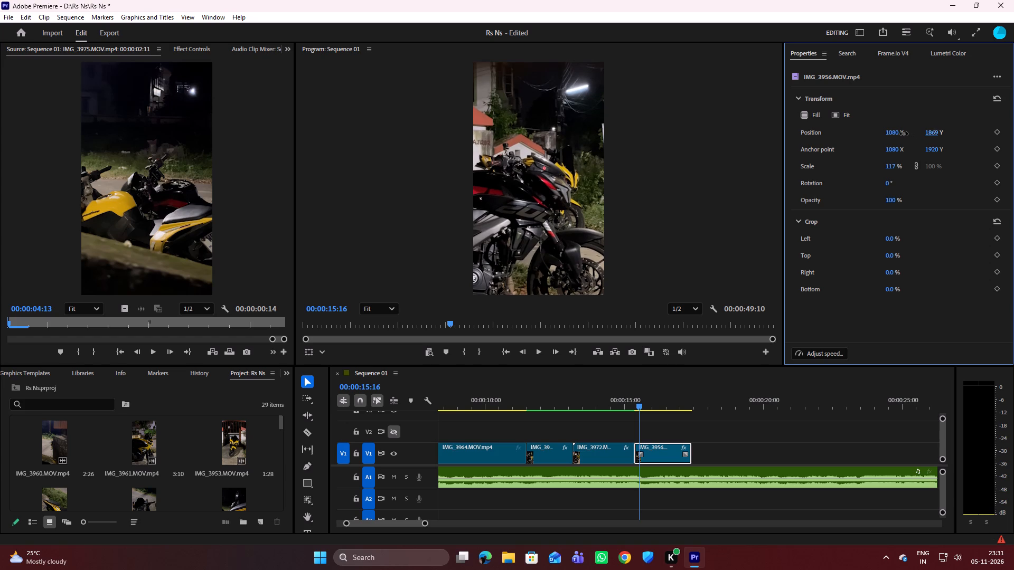
{"action": "left_click_drag", "start_coordinate": [904, 134], "coordinate": [893, 136]}
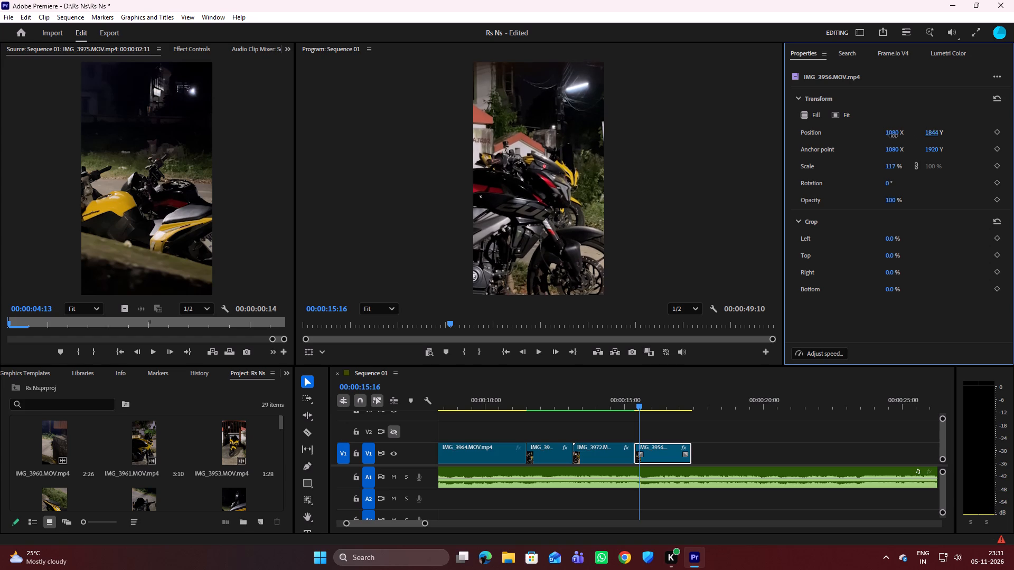
{"action": "left_click_drag", "start_coordinate": [893, 136], "coordinate": [883, 138]}
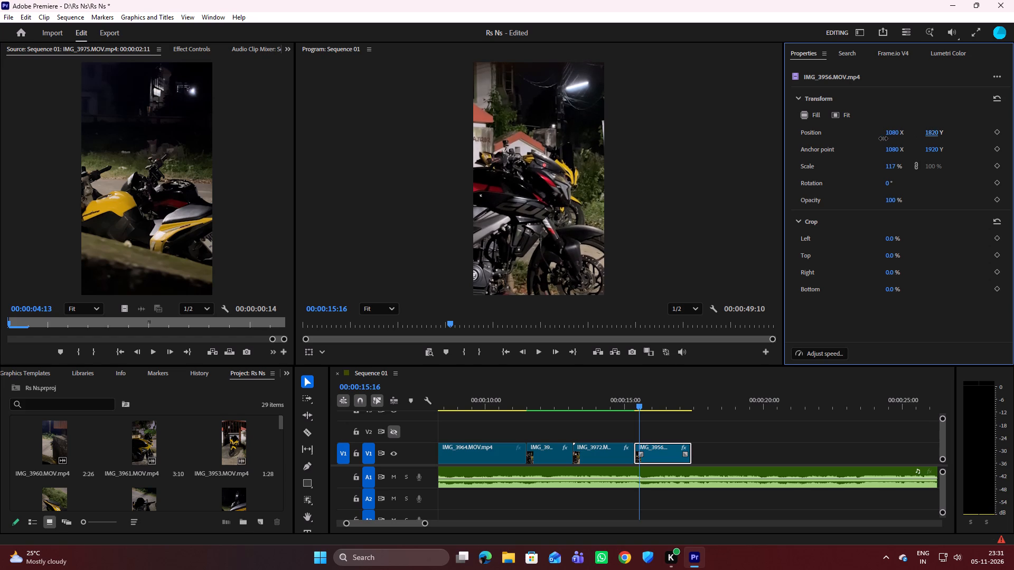
{"action": "left_click_drag", "start_coordinate": [883, 138], "coordinate": [850, 136]}
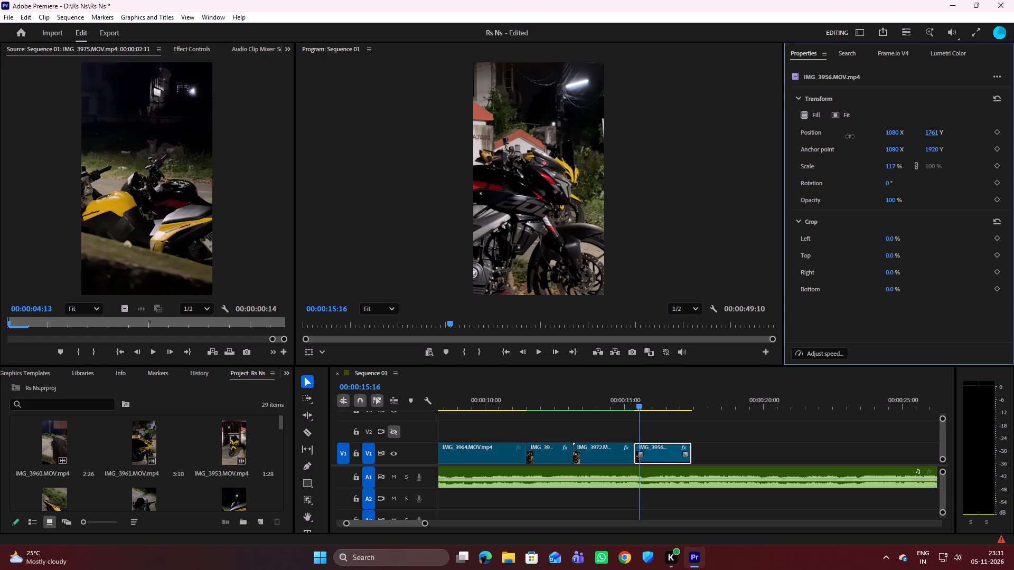
{"action": "left_click_drag", "start_coordinate": [850, 136], "coordinate": [831, 135]}
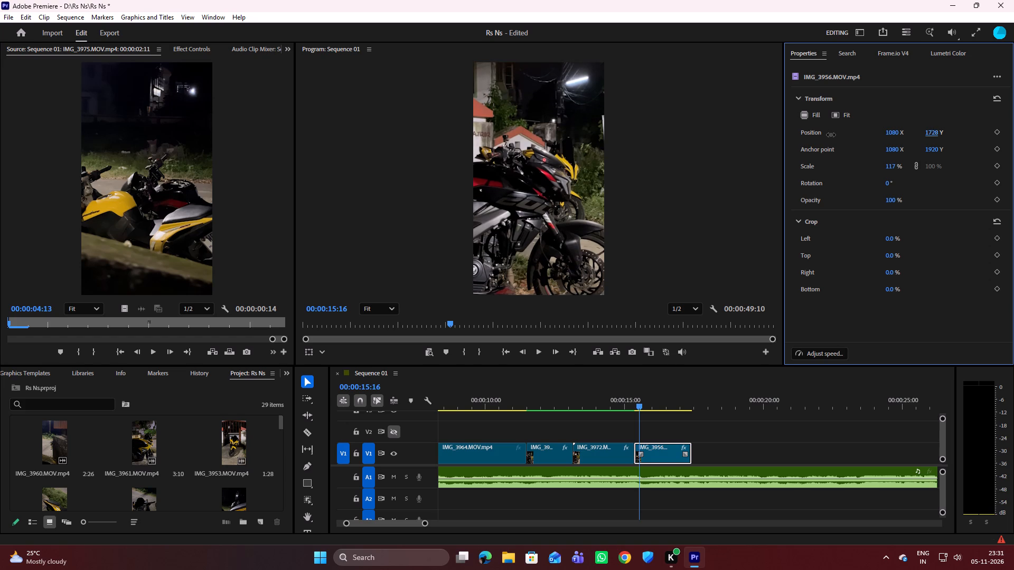
{"action": "left_click_drag", "start_coordinate": [831, 135], "coordinate": [819, 137]}
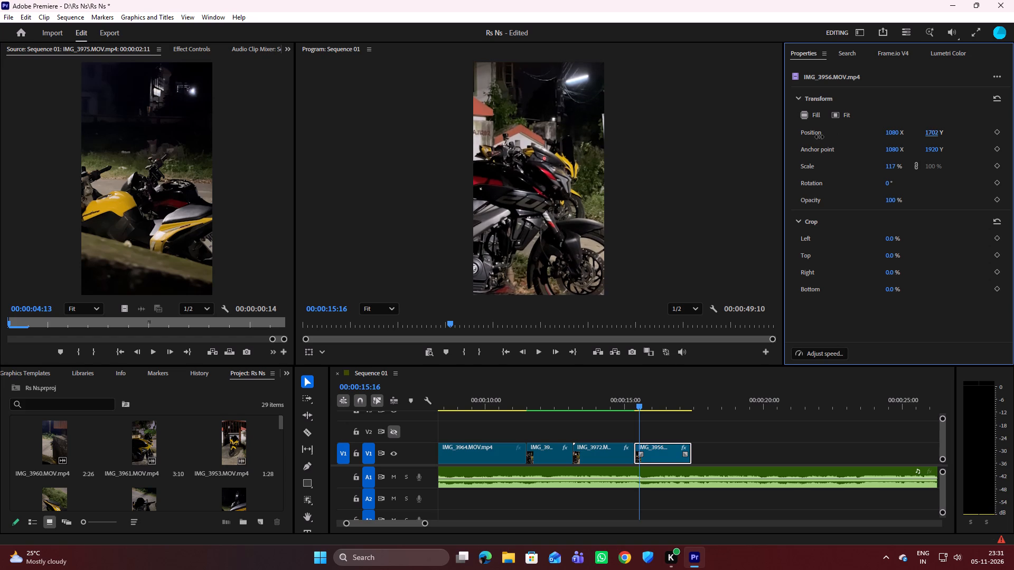
{"action": "left_click_drag", "start_coordinate": [819, 137], "coordinate": [812, 139]}
{"action": "right_click", "coordinate": [812, 139]}
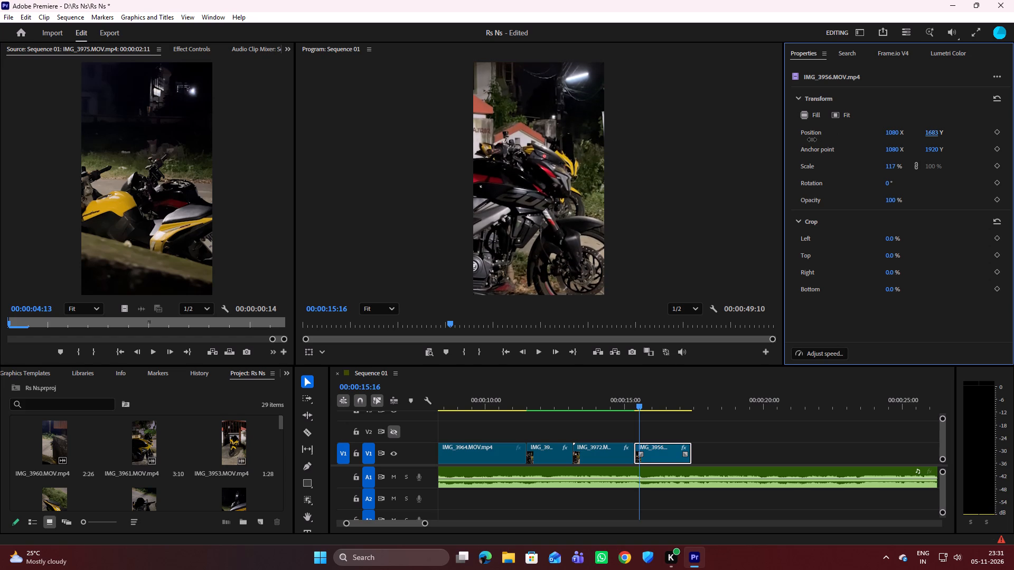
{"action": "left_click_drag", "start_coordinate": [812, 139], "coordinate": [808, 140]}
{"action": "right_click", "coordinate": [812, 139]}
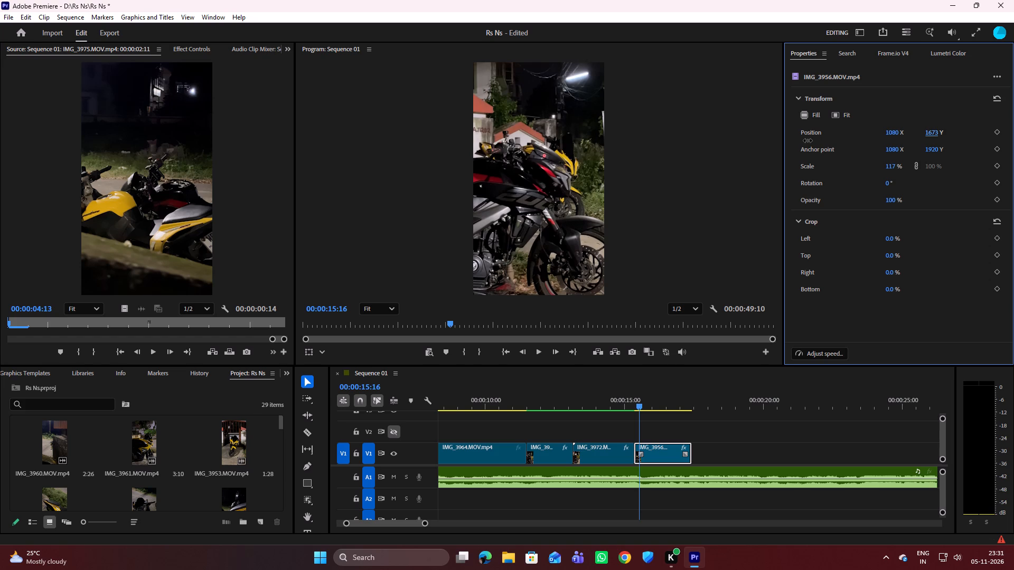
{"action": "left_click_drag", "start_coordinate": [808, 140], "coordinate": [772, 145]}
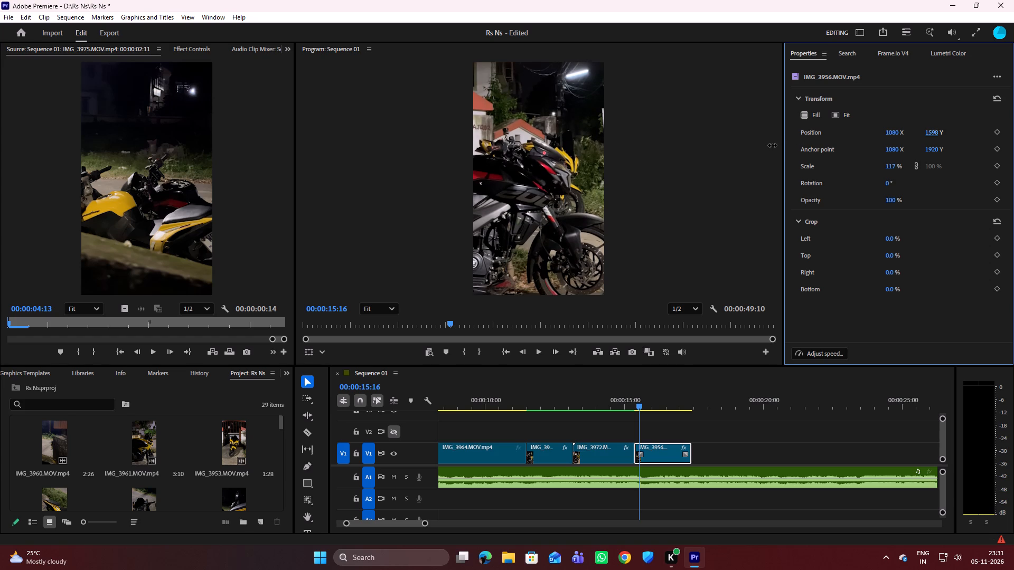
{"action": "left_click_drag", "start_coordinate": [772, 145], "coordinate": [767, 147]}
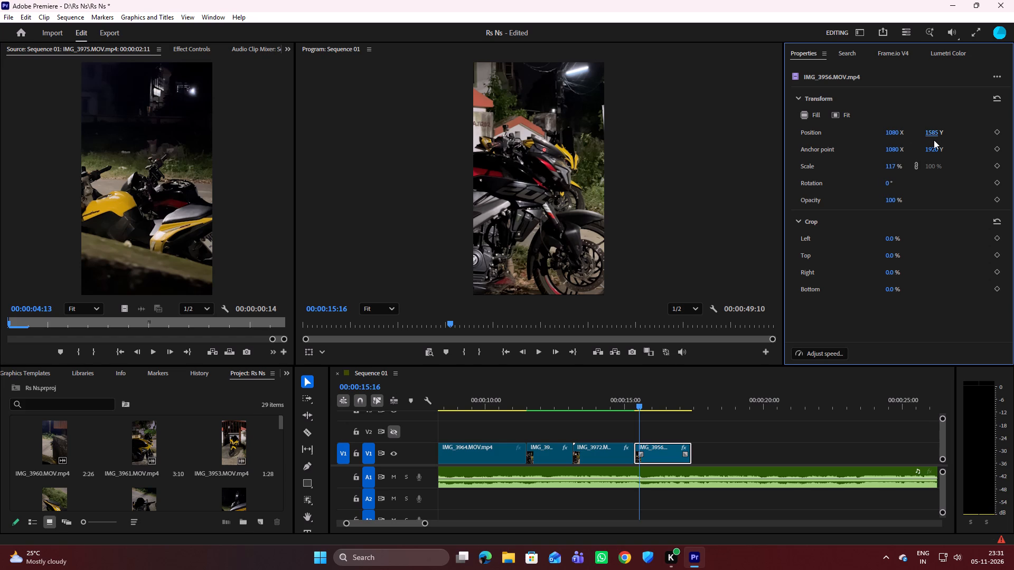
{"action": "left_click_drag", "start_coordinate": [933, 135], "coordinate": [935, 133]}
{"action": "left_click_drag", "start_coordinate": [935, 133], "coordinate": [941, 135]}
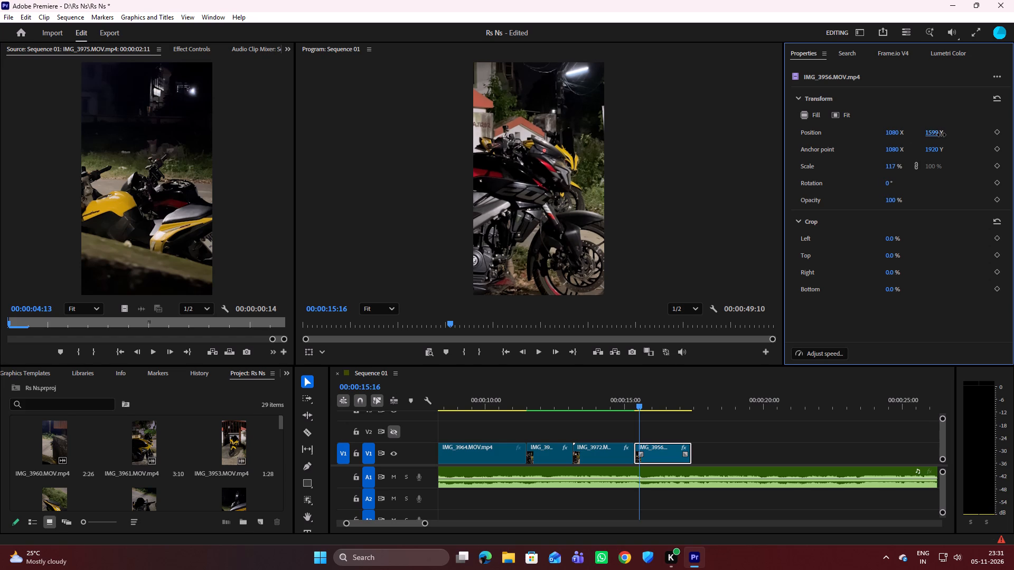
{"action": "left_click_drag", "start_coordinate": [941, 135], "coordinate": [939, 136]}
{"action": "left_click_drag", "start_coordinate": [939, 136], "coordinate": [936, 137]}
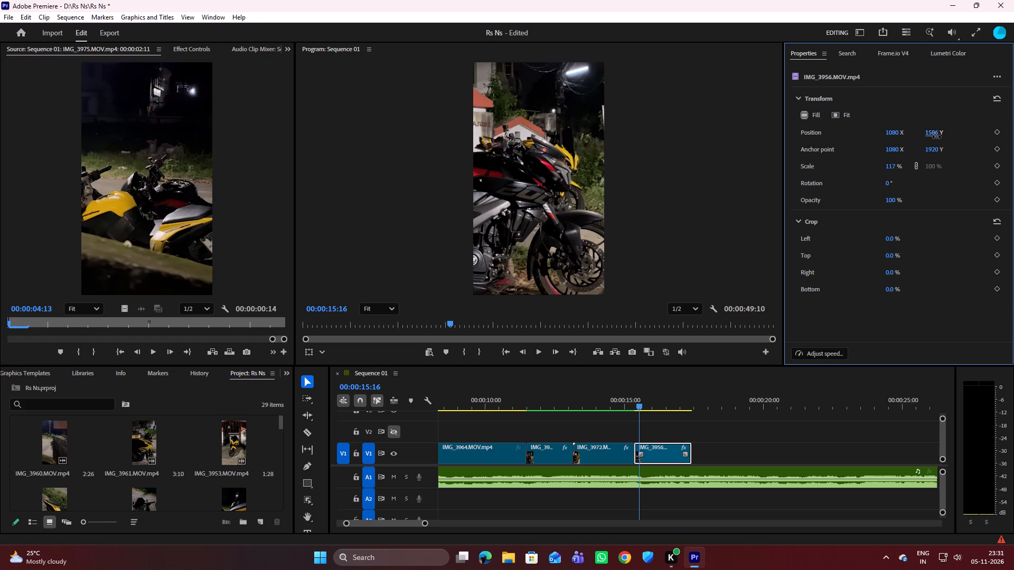
{"action": "left_click_drag", "start_coordinate": [936, 137], "coordinate": [938, 137]}
{"action": "left_click_drag", "start_coordinate": [938, 137], "coordinate": [937, 136]}
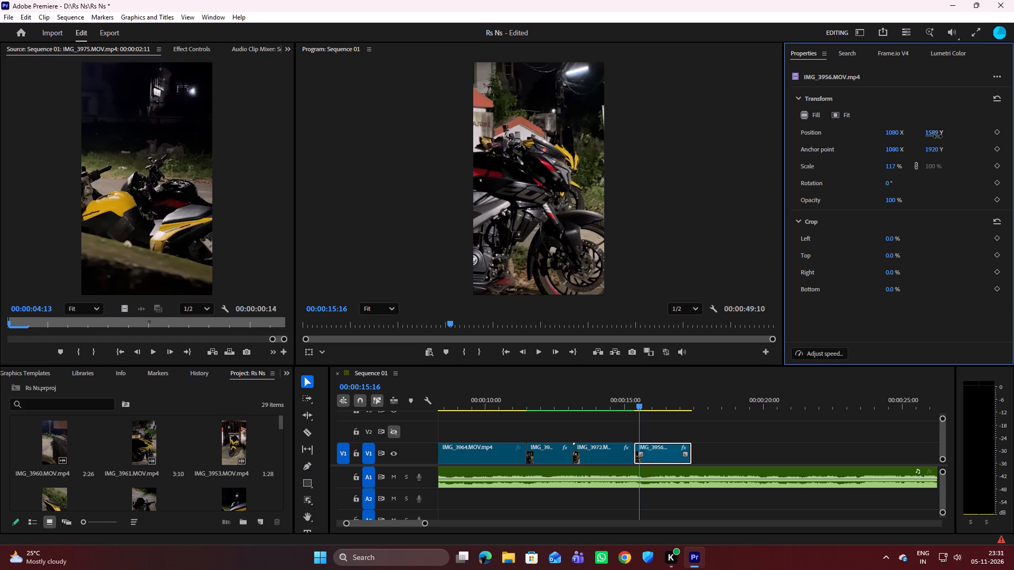
{"action": "left_click_drag", "start_coordinate": [937, 136], "coordinate": [939, 135]}
{"action": "left_click_drag", "start_coordinate": [939, 135], "coordinate": [941, 135]}
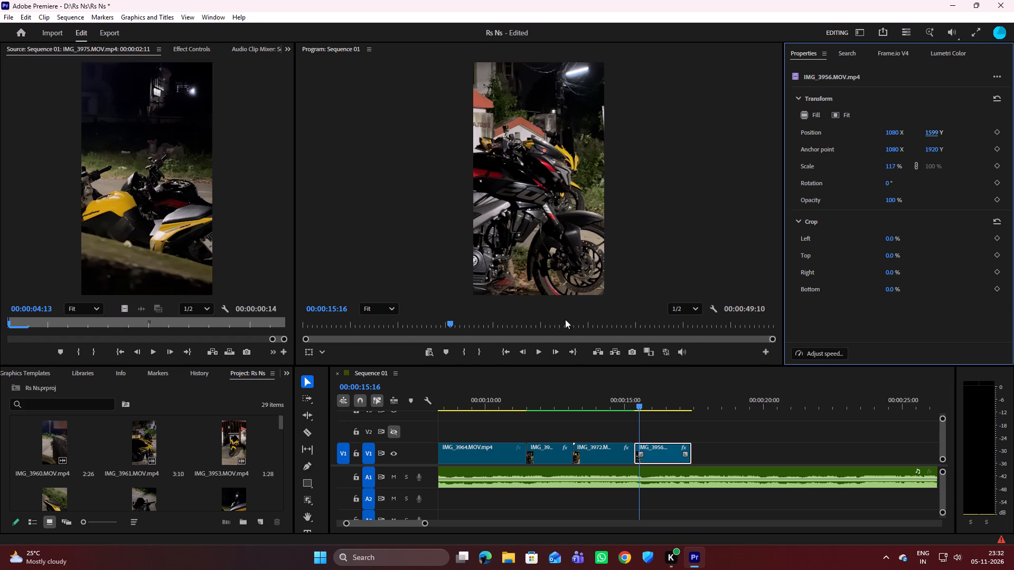
Play back the V1 edit from around the IMG_3964 clip through the end of the closing IMG_3956 shot.
{"action": "left_click_drag", "start_coordinate": [641, 402], "coordinate": [455, 414]}
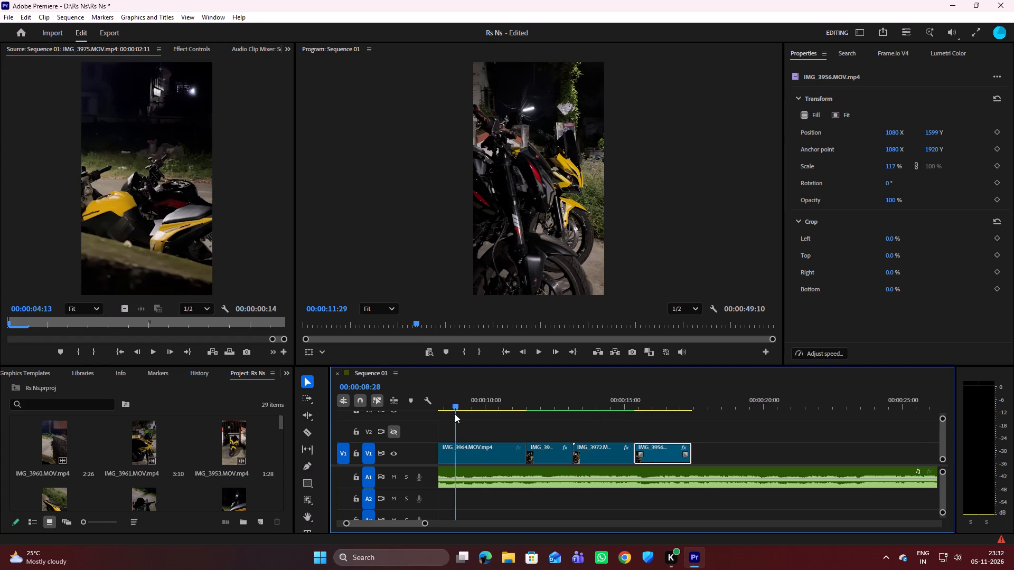
{"action": "left_click_drag", "start_coordinate": [455, 414], "coordinate": [416, 414]}
{"action": "key", "text": "space"}
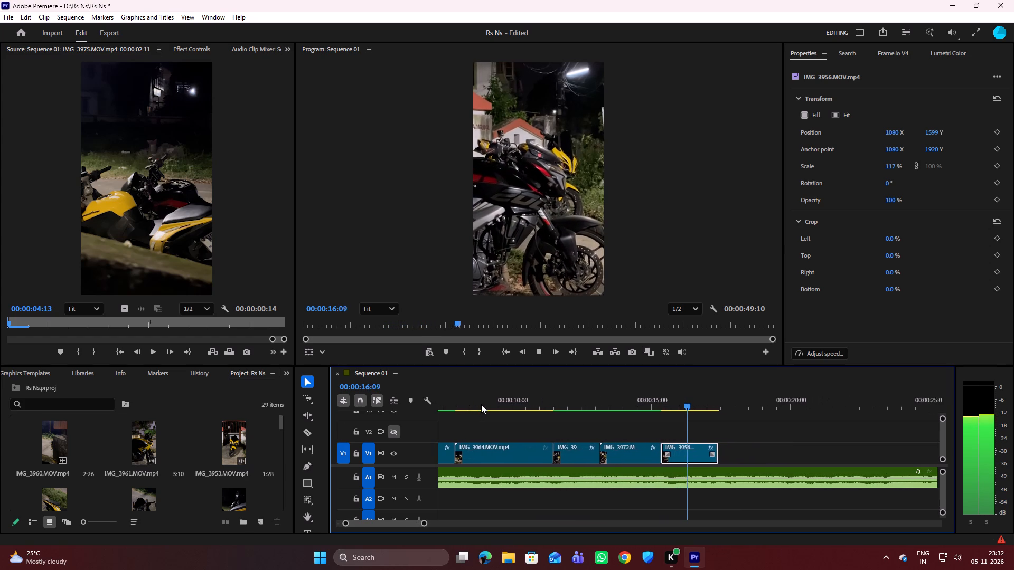
{"action": "key", "text": "space"}
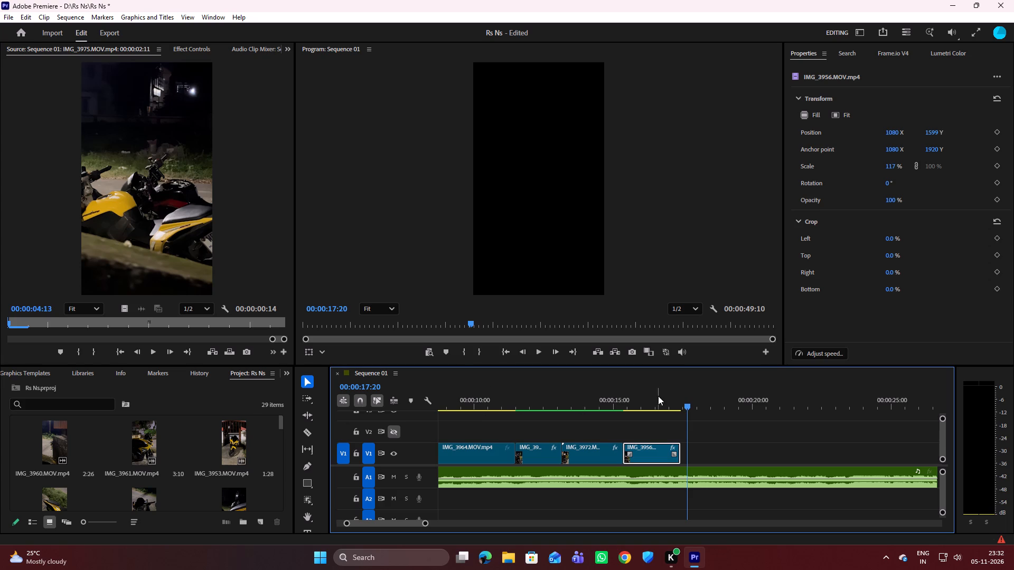
Replay the IMG_3972 clip on V1 several times to examine how it leads into the closing IMG_3956 shot.
{"action": "left_click_drag", "start_coordinate": [686, 407], "coordinate": [568, 419]}
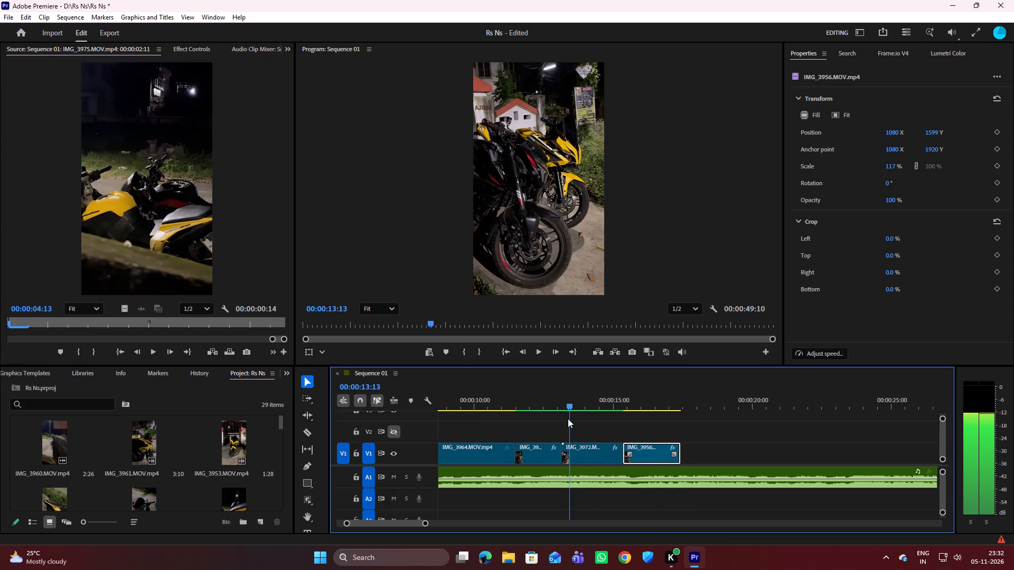
{"action": "left_click_drag", "start_coordinate": [568, 419], "coordinate": [548, 414]}
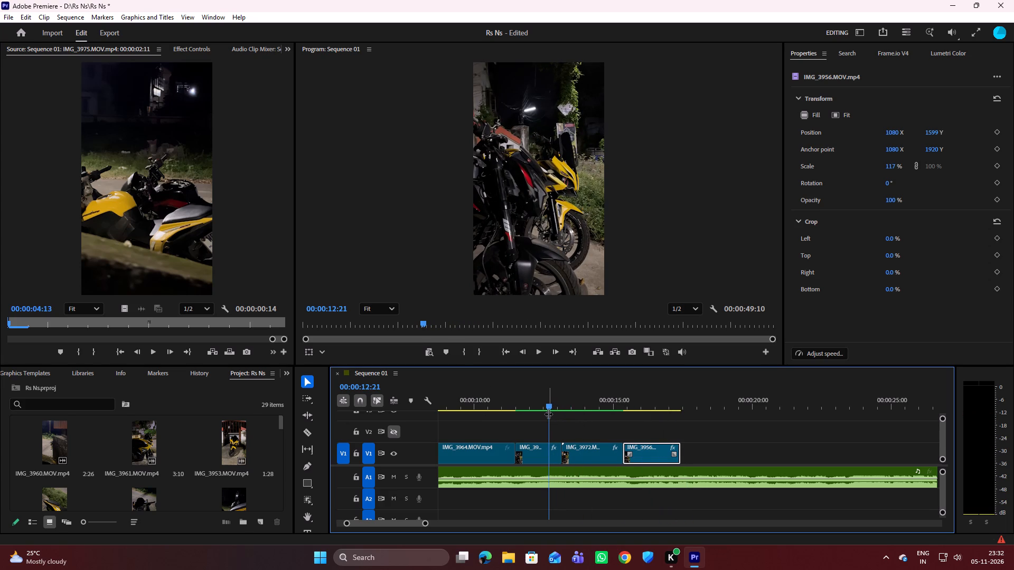
{"action": "left_click", "coordinate": [590, 444]}
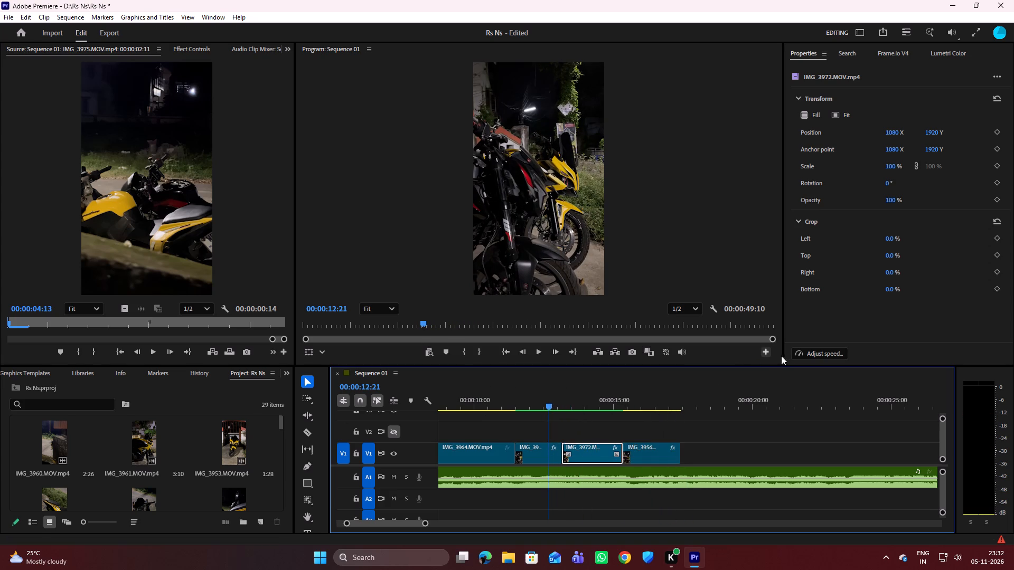
{"action": "left_click_drag", "start_coordinate": [545, 406], "coordinate": [545, 406]}
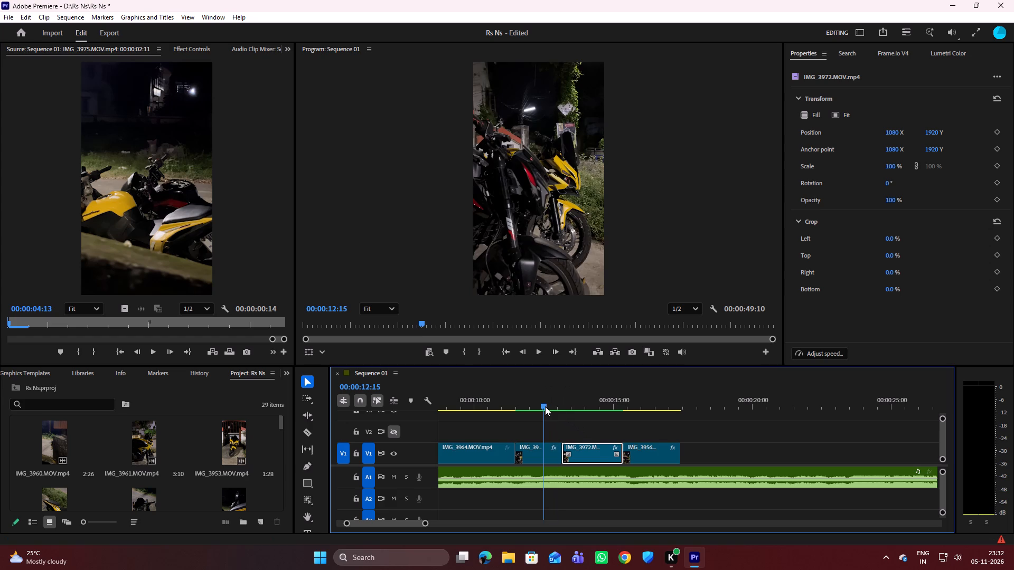
{"action": "left_click_drag", "start_coordinate": [545, 406], "coordinate": [567, 406]}
{"action": "key", "text": "space"}
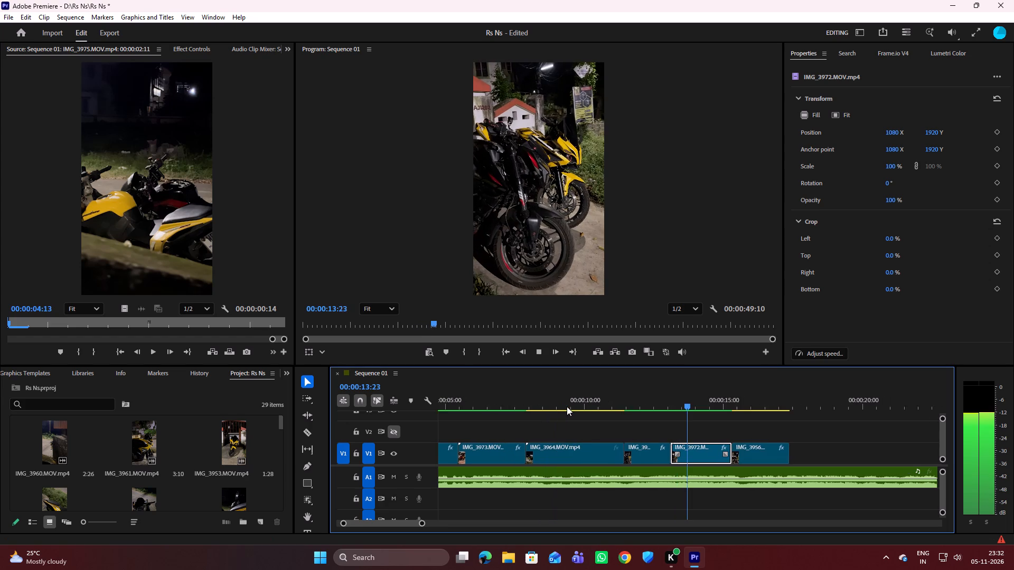
{"action": "key", "text": "space"}
{"action": "left_click_drag", "start_coordinate": [687, 404], "coordinate": [682, 405]}
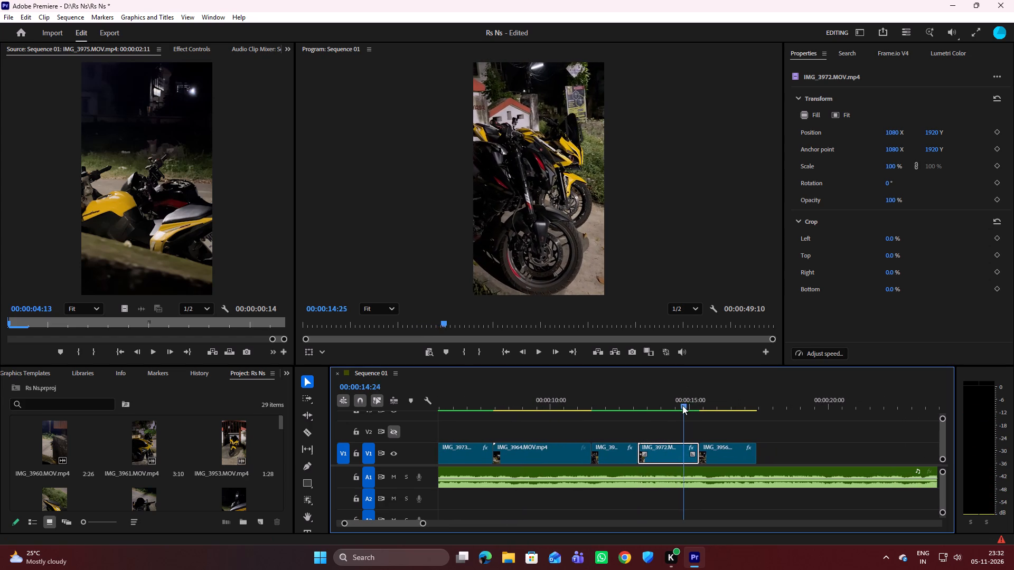
{"action": "left_click_drag", "start_coordinate": [682, 405], "coordinate": [640, 404]}
{"action": "key", "text": "space"}
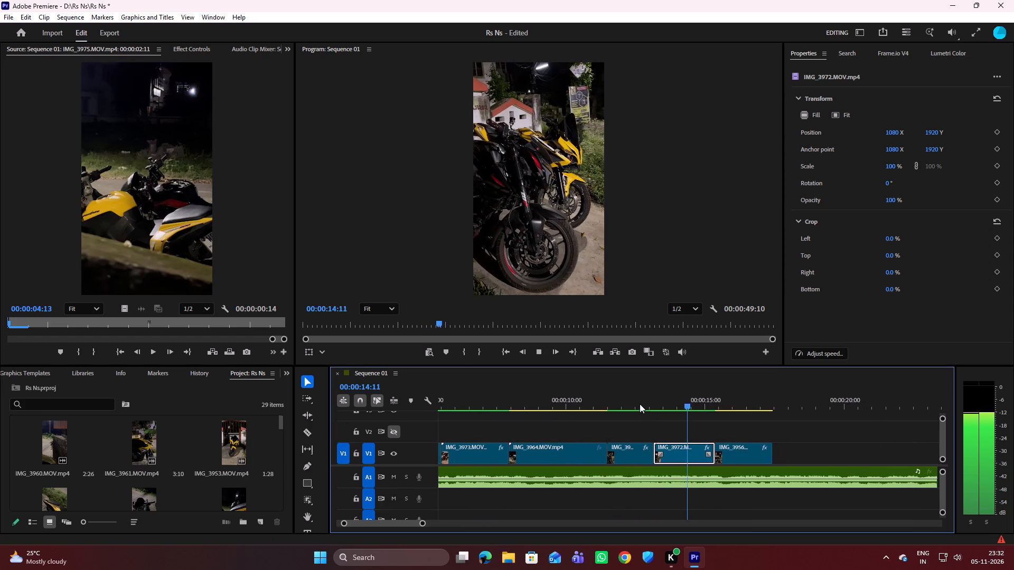
{"action": "key", "text": "space"}
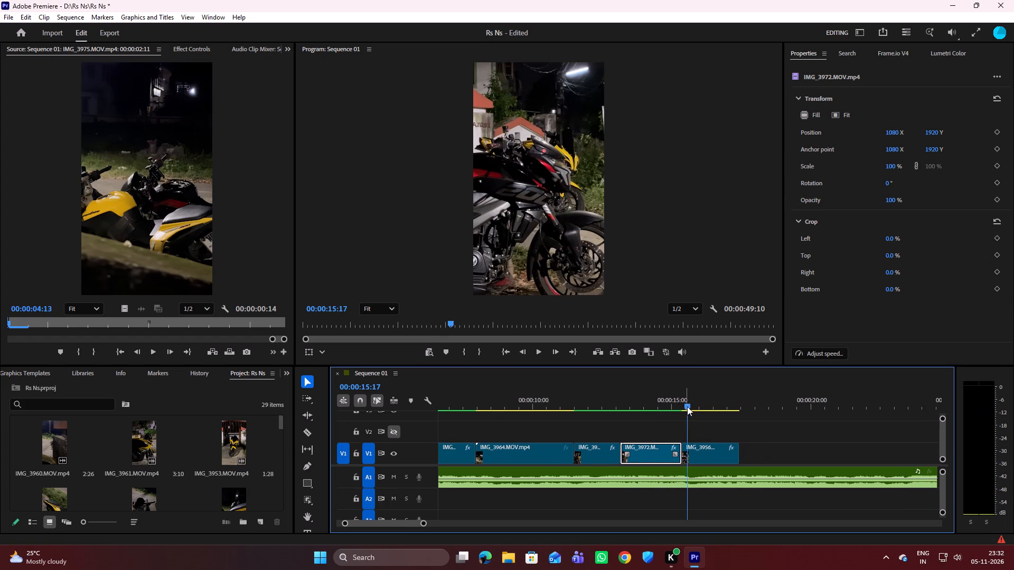
{"action": "left_click_drag", "start_coordinate": [686, 406], "coordinate": [621, 405]}
{"action": "key", "text": "space"}
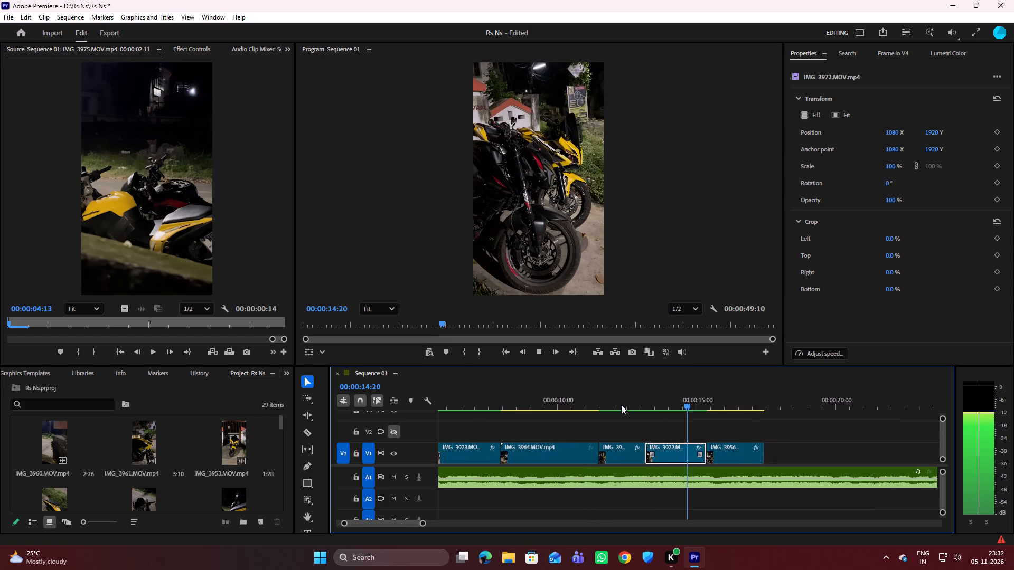
{"action": "key", "text": "space"}
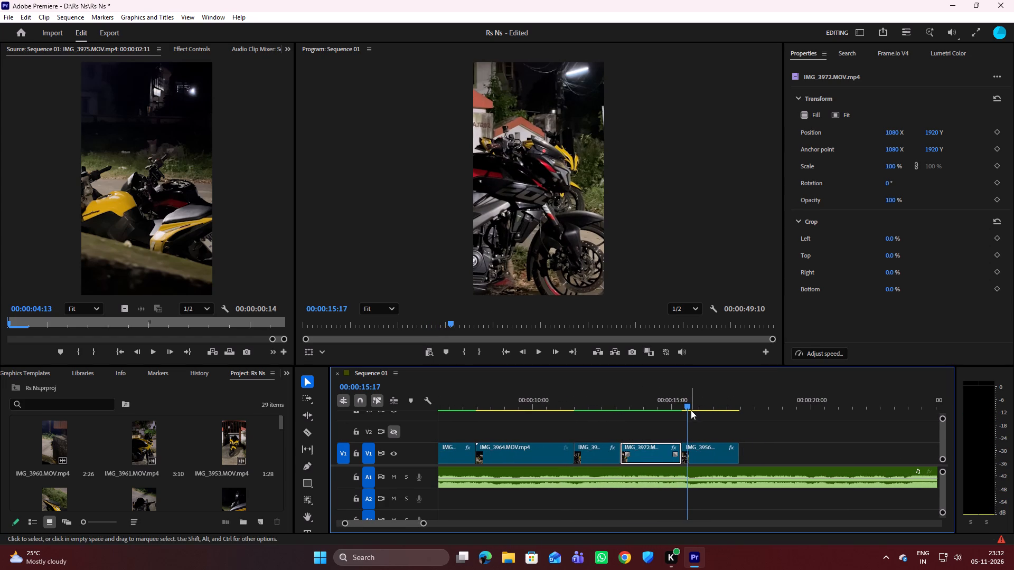
Replay the closing IMG_3956 shot from its start to check it against the music.
{"action": "left_click_drag", "start_coordinate": [688, 405], "coordinate": [682, 405]}
{"action": "key", "text": "space"}
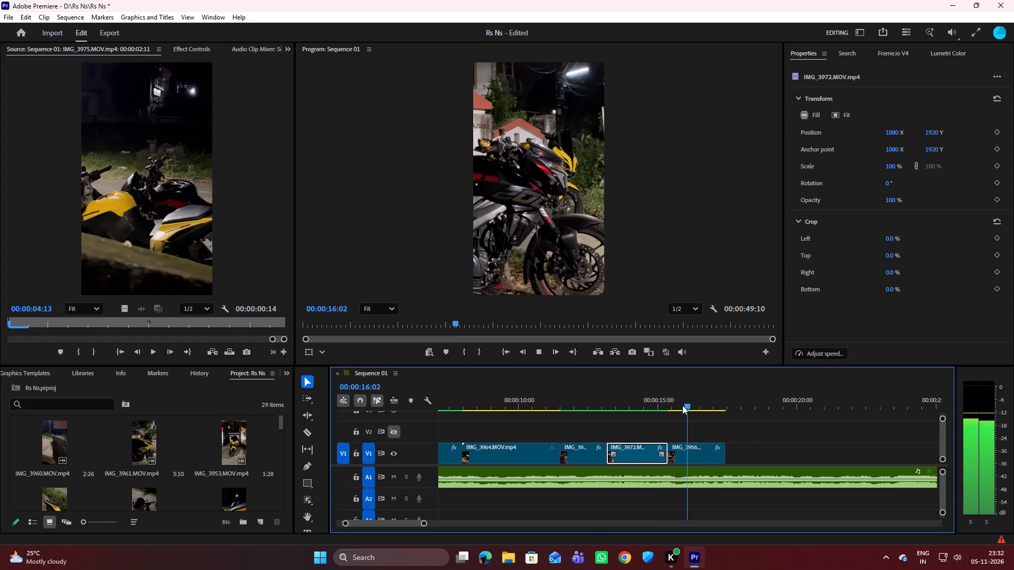
{"action": "key", "text": "space"}
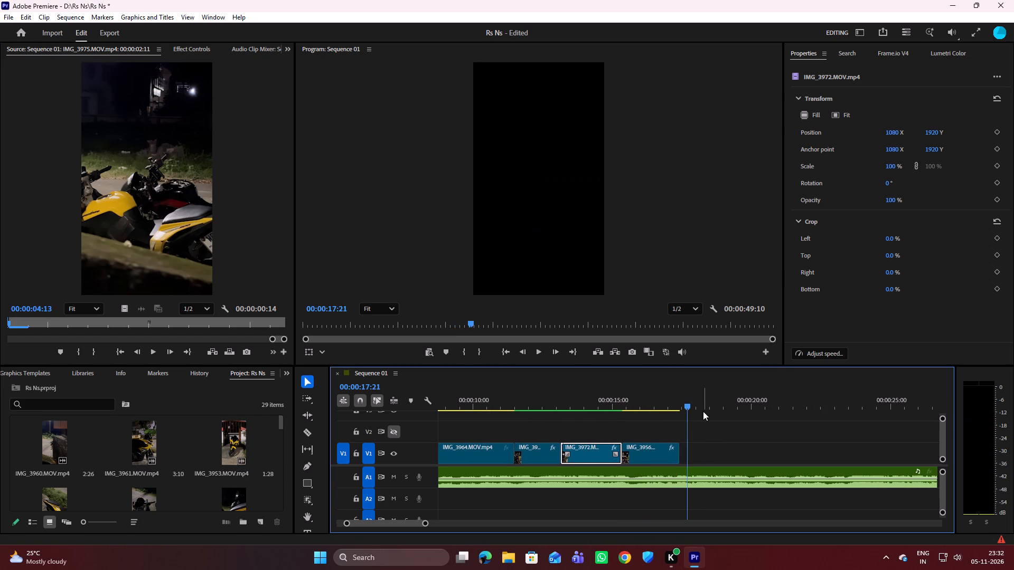
{"action": "left_click_drag", "start_coordinate": [690, 403], "coordinate": [628, 415]}
{"action": "key", "text": "space"}
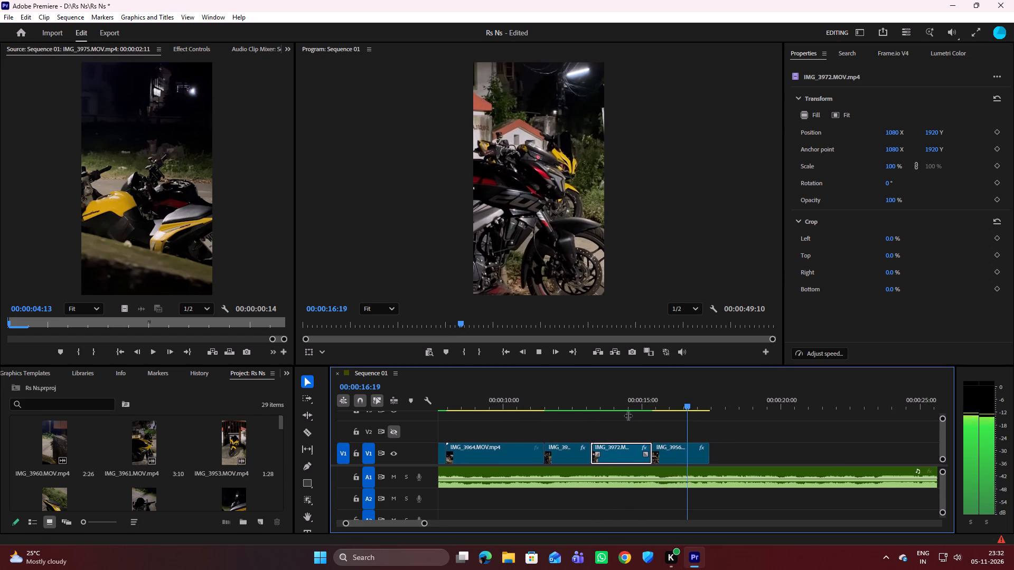
{"action": "key", "text": "space"}
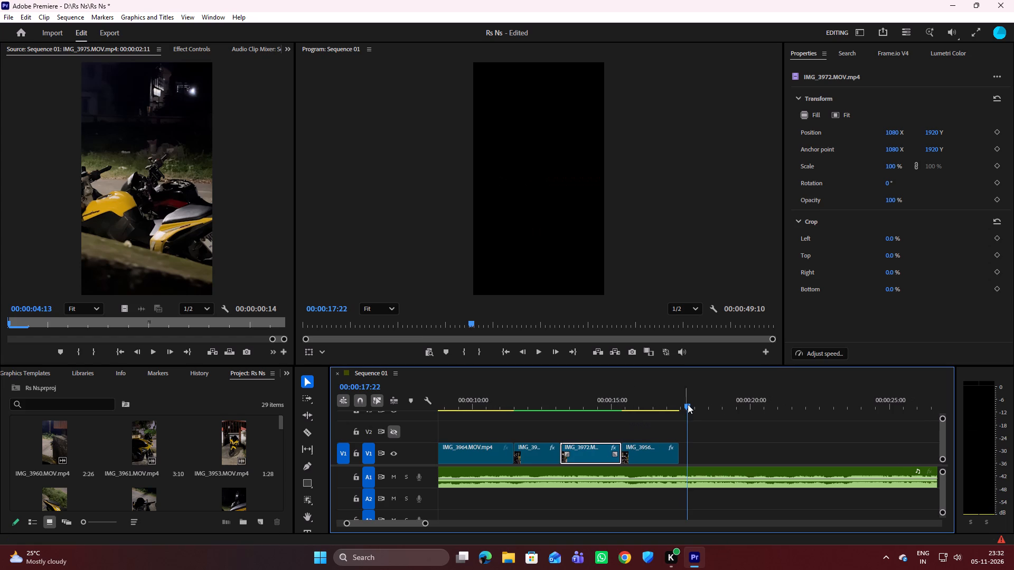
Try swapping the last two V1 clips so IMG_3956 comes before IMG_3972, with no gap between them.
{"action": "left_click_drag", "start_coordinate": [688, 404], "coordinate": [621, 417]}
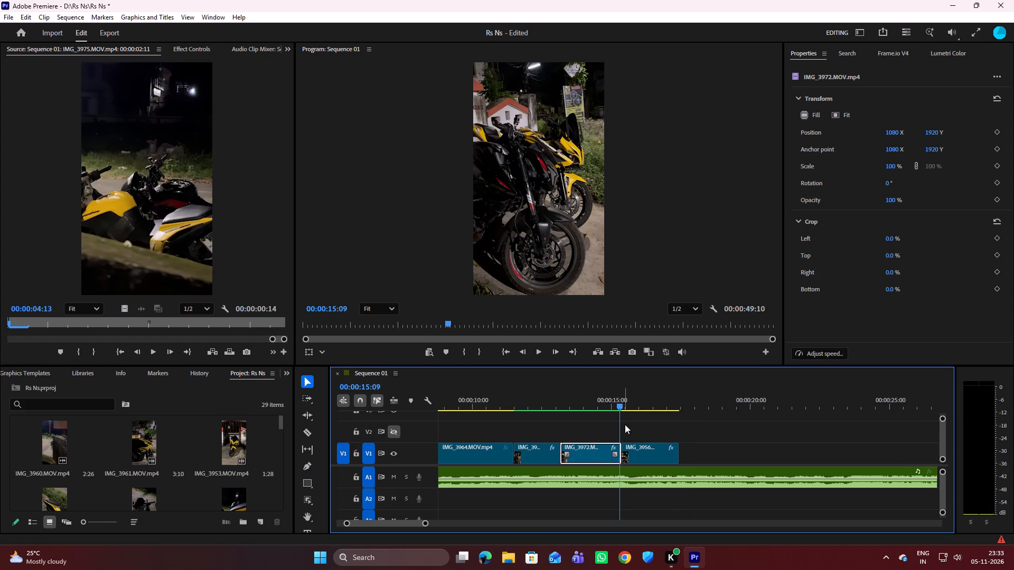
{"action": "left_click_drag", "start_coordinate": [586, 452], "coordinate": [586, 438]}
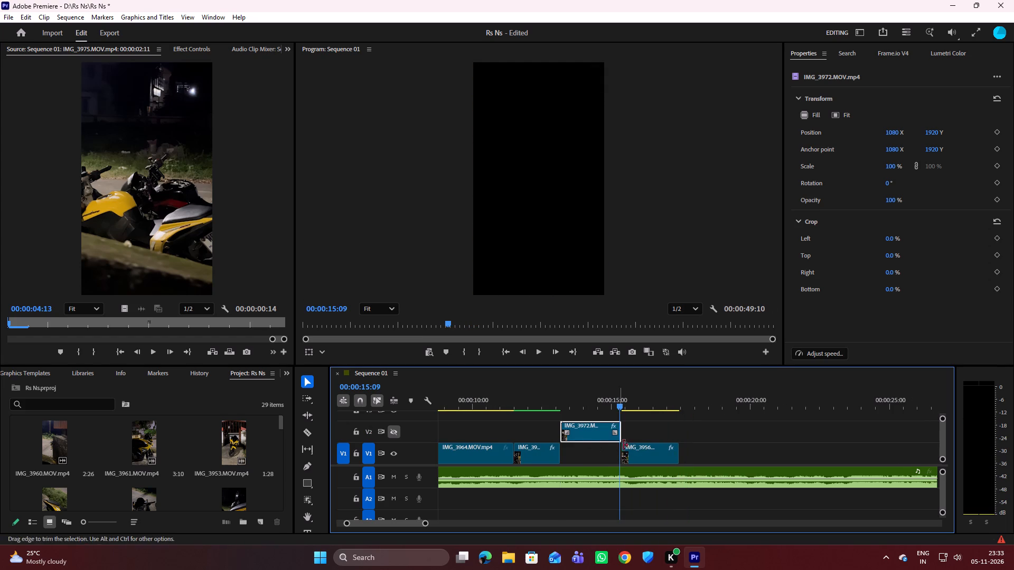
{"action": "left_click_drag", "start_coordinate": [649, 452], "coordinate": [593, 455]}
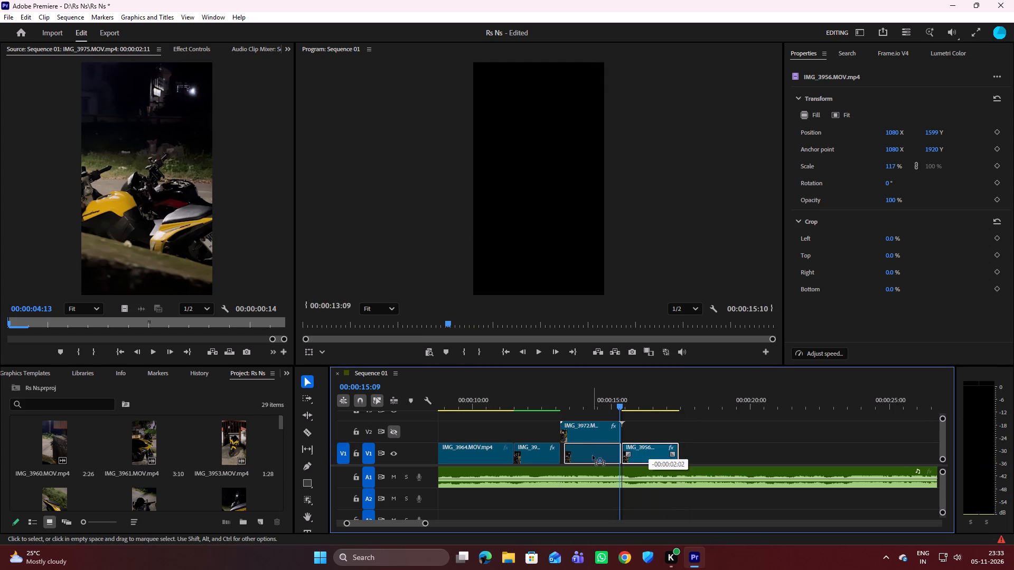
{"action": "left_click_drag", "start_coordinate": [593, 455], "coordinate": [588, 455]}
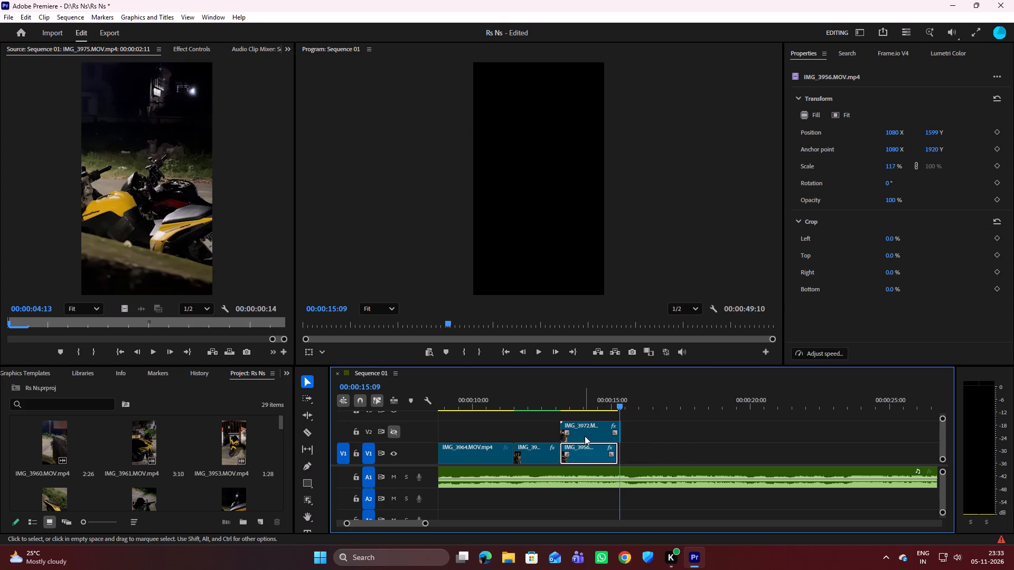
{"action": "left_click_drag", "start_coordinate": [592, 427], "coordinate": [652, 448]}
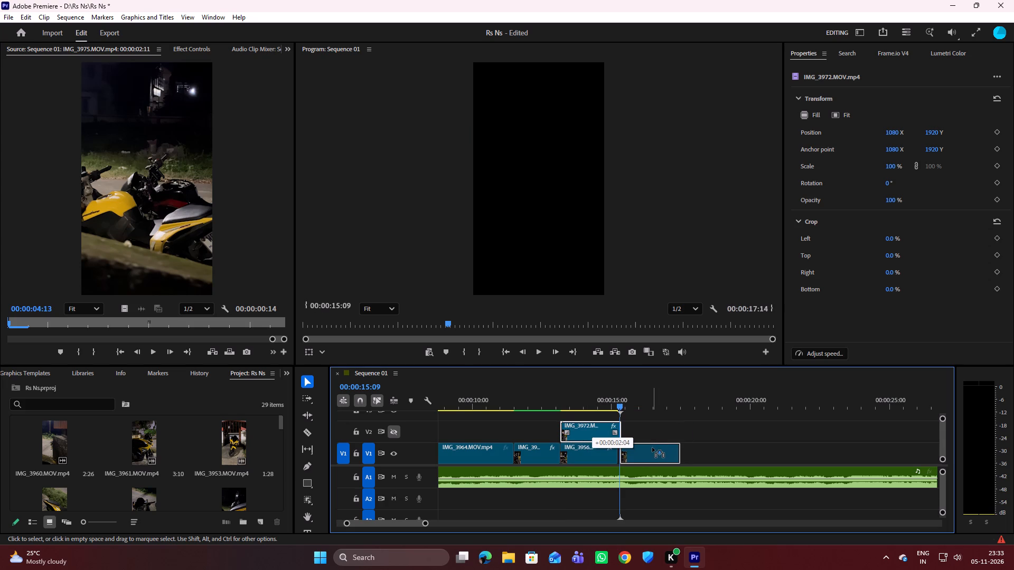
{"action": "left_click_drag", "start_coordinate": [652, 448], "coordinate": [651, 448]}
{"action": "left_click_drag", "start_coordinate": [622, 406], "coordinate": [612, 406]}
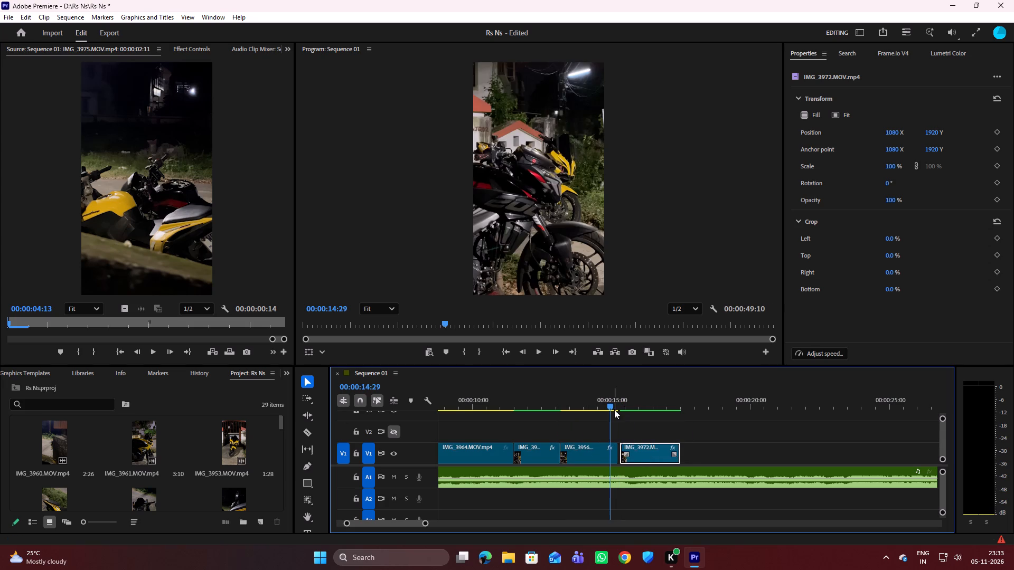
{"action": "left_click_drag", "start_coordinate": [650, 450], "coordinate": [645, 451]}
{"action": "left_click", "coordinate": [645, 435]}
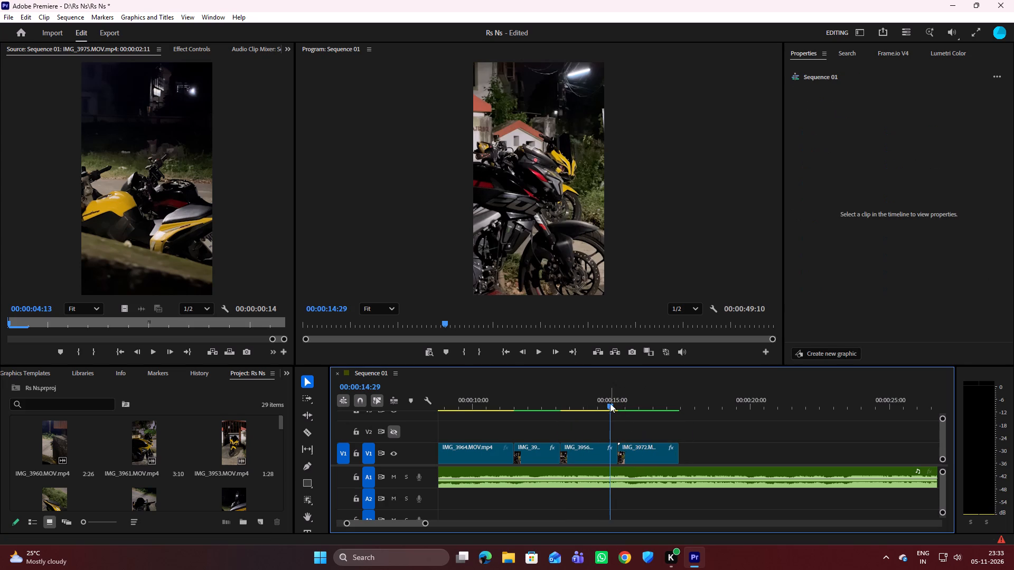
Play back the end of the edit to examine the swapped order of IMG_3956 and IMG_3972.
{"action": "left_click_drag", "start_coordinate": [609, 403], "coordinate": [464, 429]}
{"action": "key", "text": "space"}
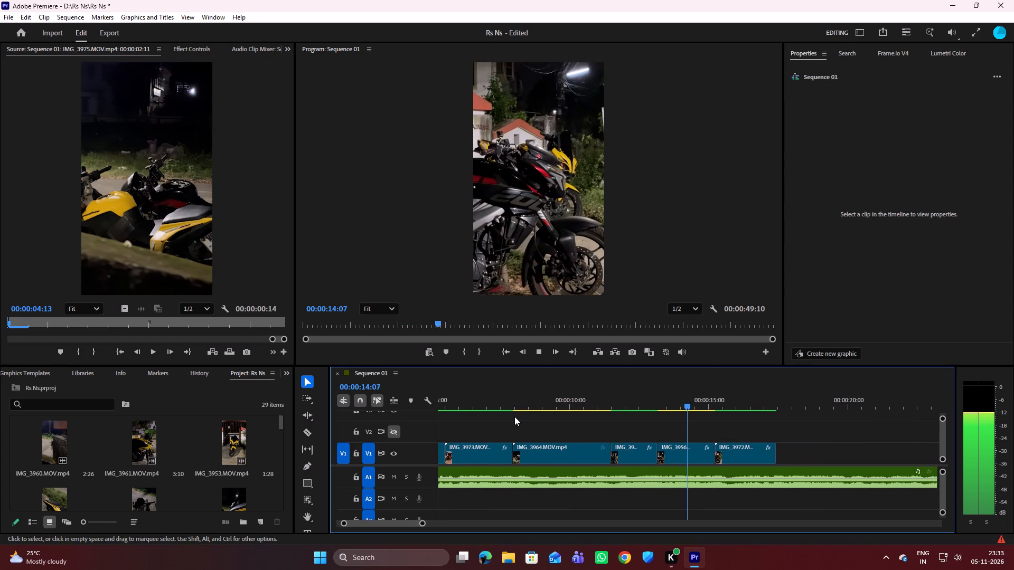
{"action": "key", "text": "space"}
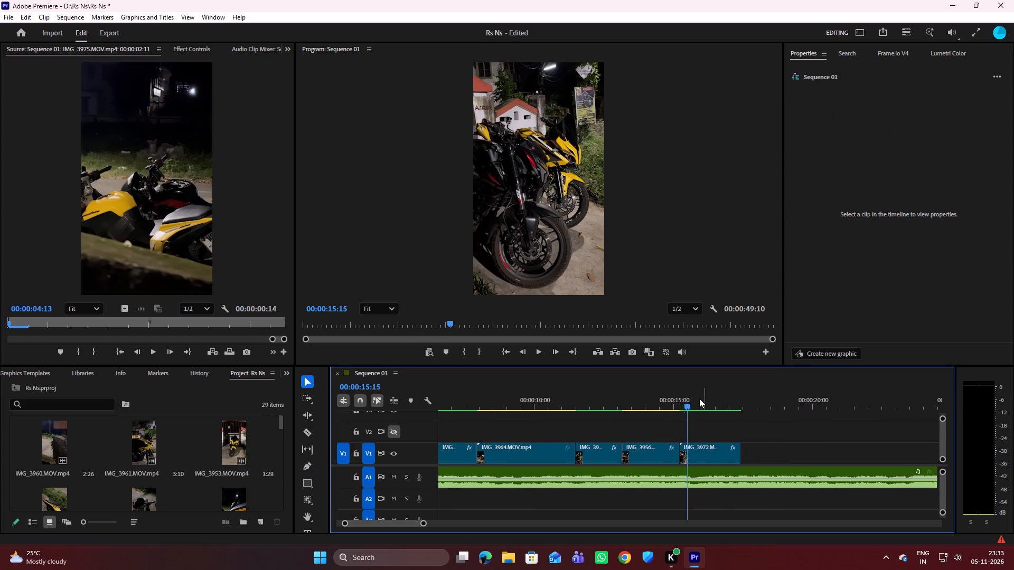
{"action": "left_click_drag", "start_coordinate": [687, 404], "coordinate": [559, 432]}
{"action": "key", "text": "space"}
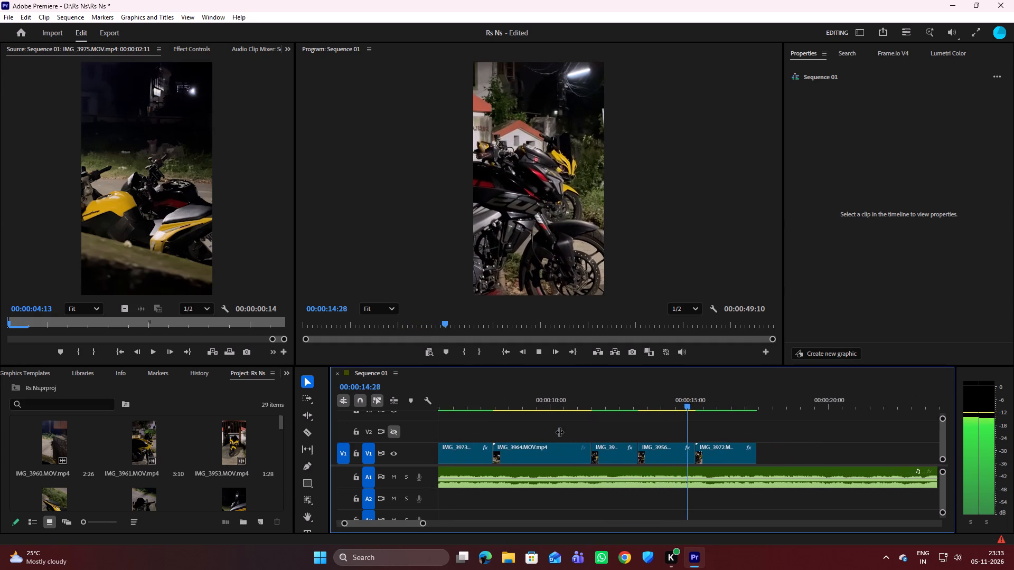
{"action": "key", "text": "space"}
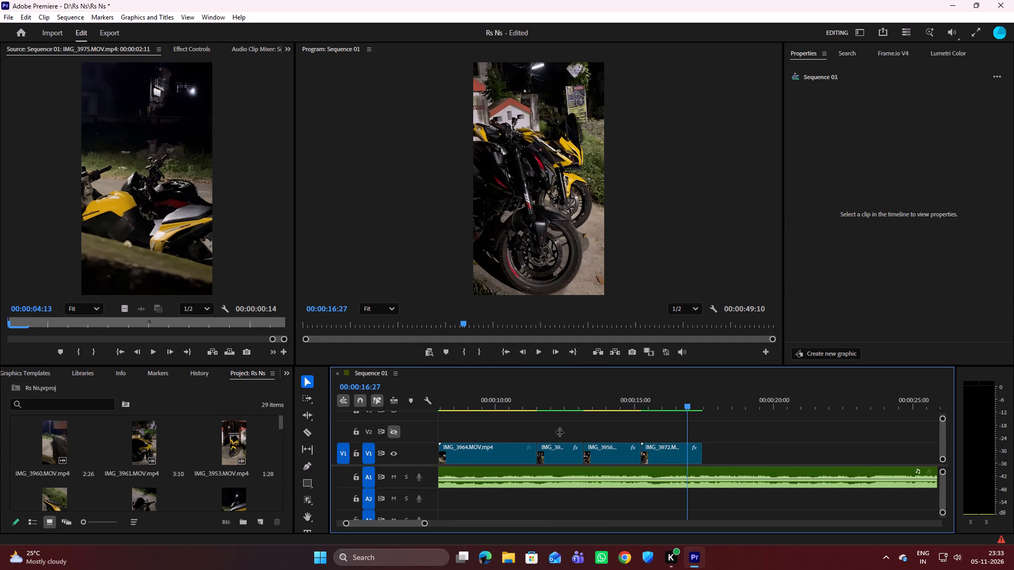
Delete the IMG_3956 clip that starts at 00:00:13:05 on V1.
{"action": "left_click", "coordinate": [604, 450]}
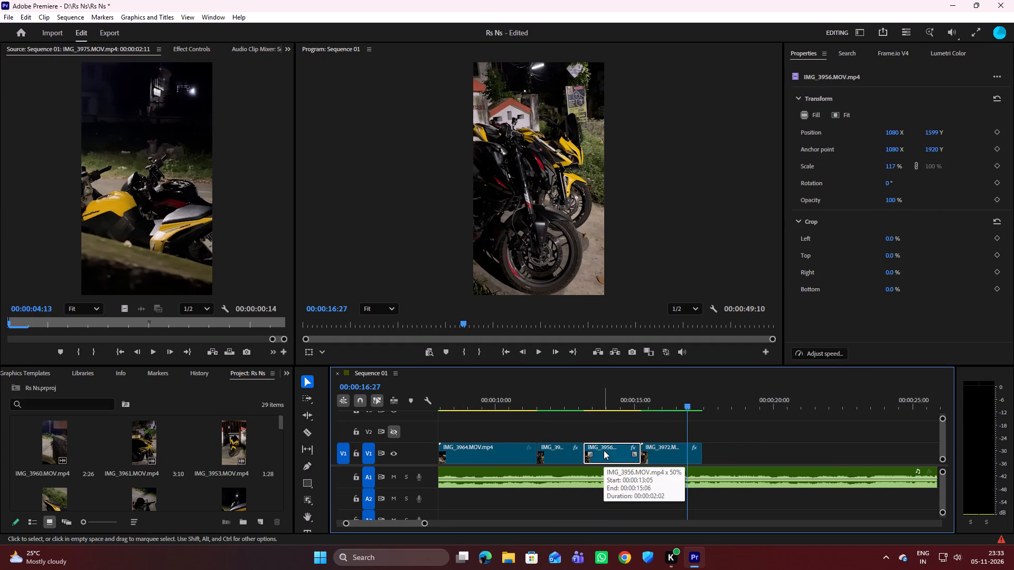
{"action": "key", "text": "Delete"}
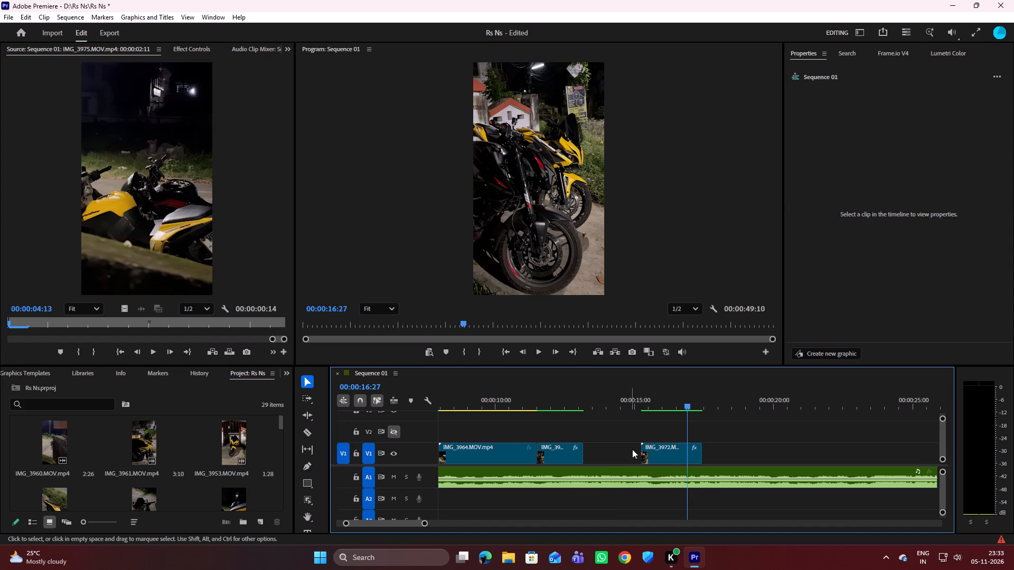
Move the IMG_3972 clip on V1 earlier to 00:00:13:05, closing the gap after the preceding clip.
{"action": "left_click", "coordinate": [660, 453]}
{"action": "left_click_drag", "start_coordinate": [660, 453], "coordinate": [612, 451]}
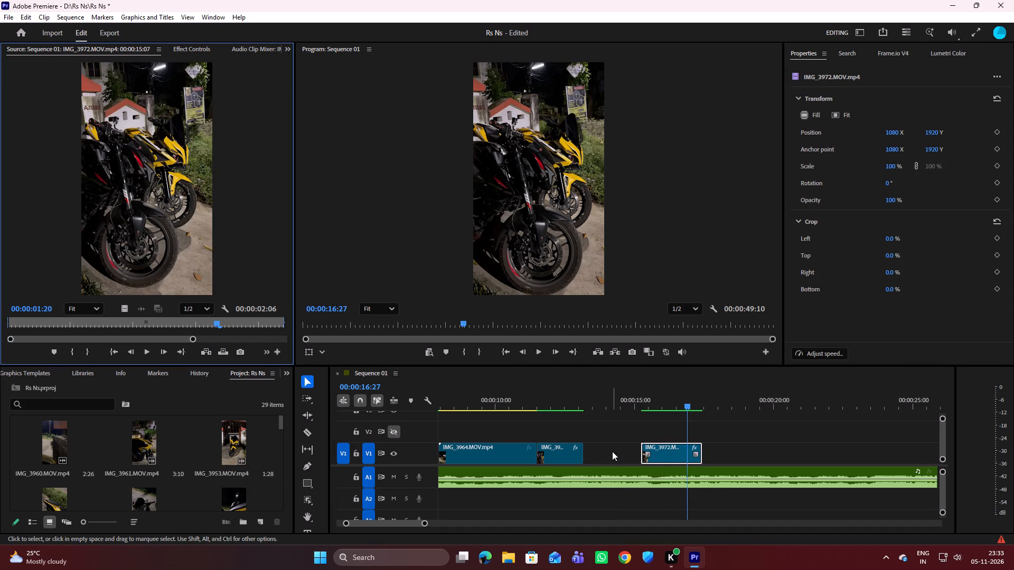
{"action": "left_click_drag", "start_coordinate": [666, 451], "coordinate": [612, 453]}
Play Sequence 01 from the start through the closing IMG_3972 clip to review the clip order and timing against the music.
{"action": "left_click_drag", "start_coordinate": [686, 406], "coordinate": [410, 424]}
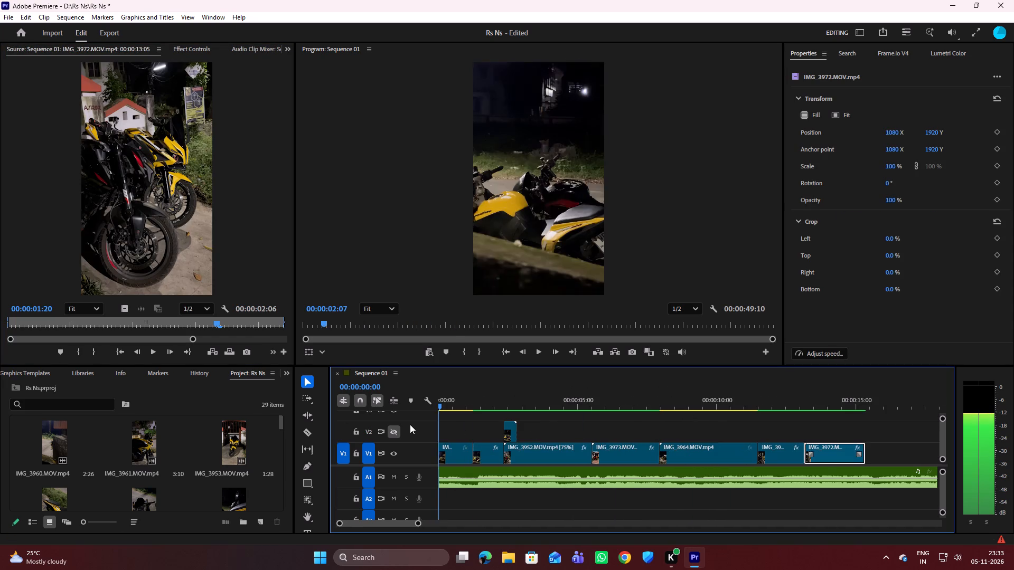
{"action": "left_click_drag", "start_coordinate": [410, 424], "coordinate": [433, 426]}
{"action": "key", "text": "space"}
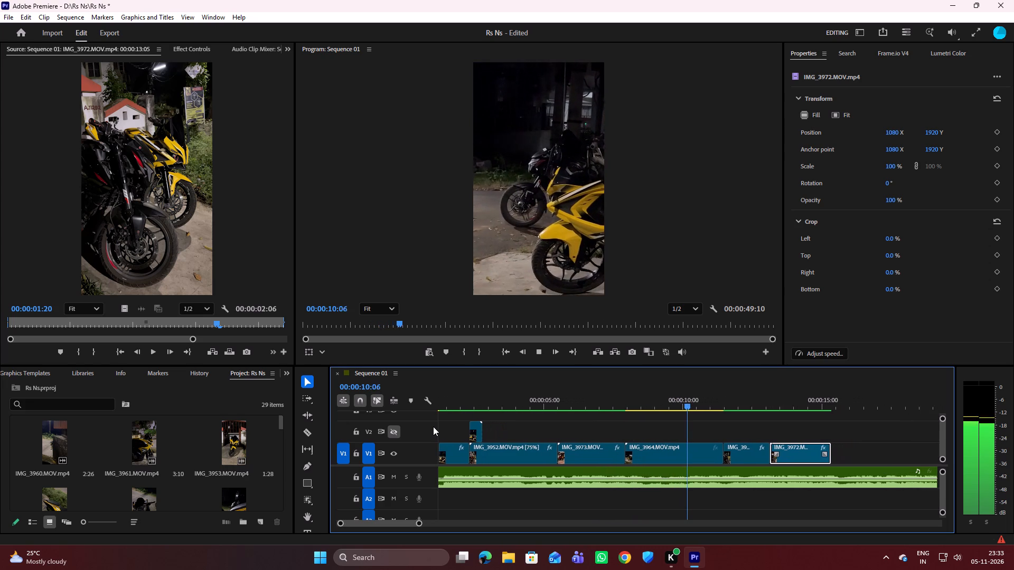
{"action": "key", "text": "space"}
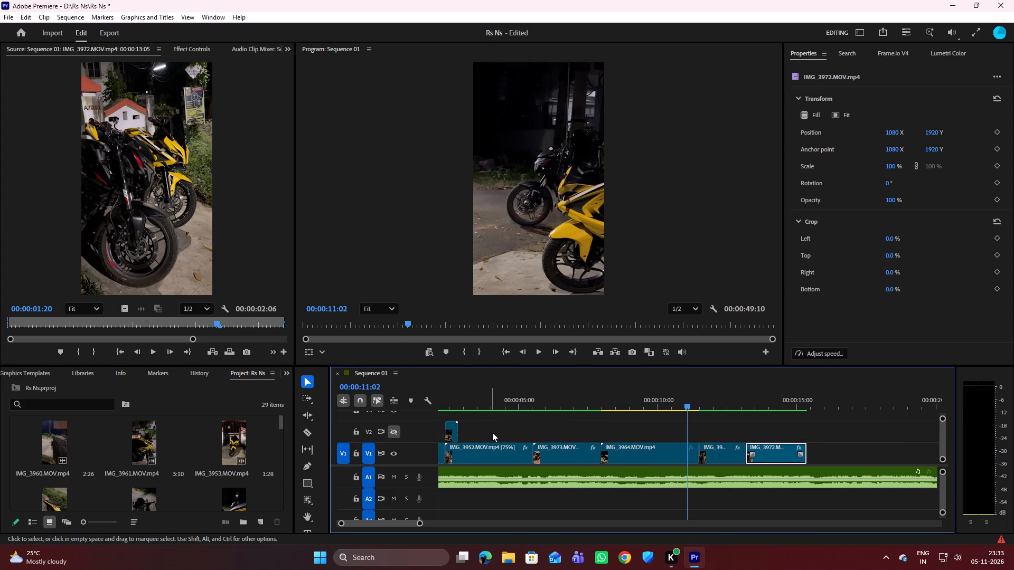
{"action": "key", "text": "space"}
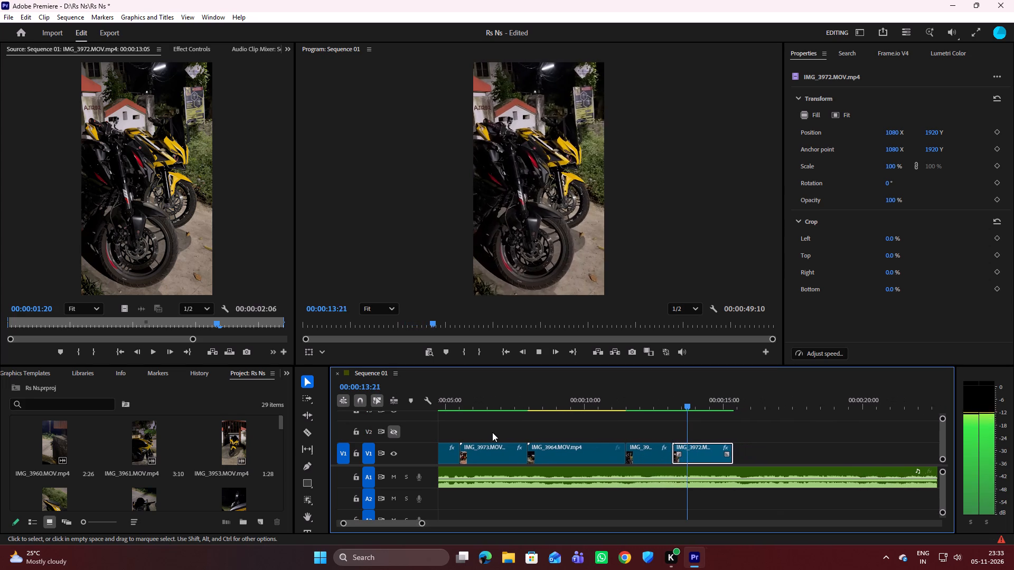
{"action": "key", "text": "space"}
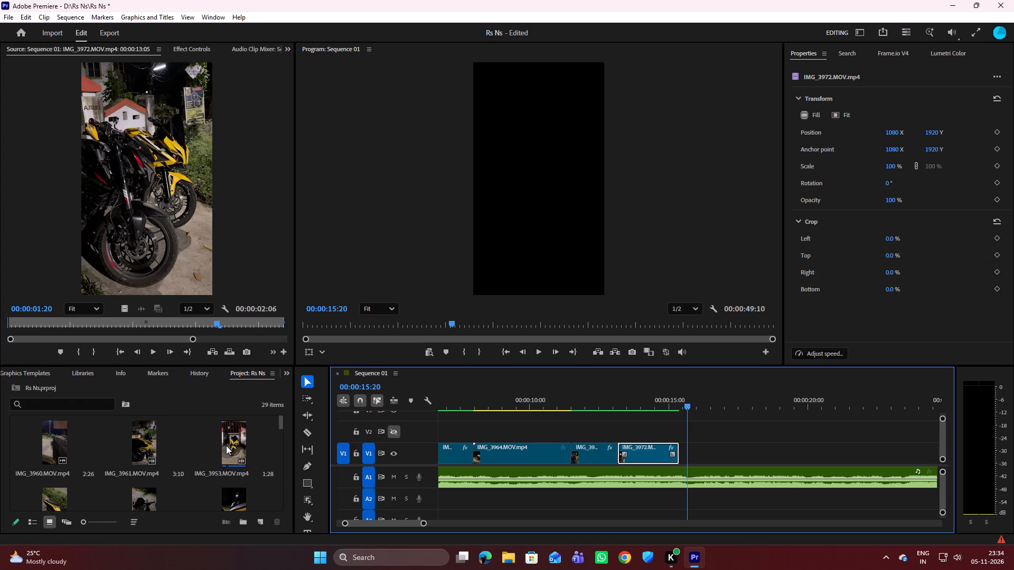
Browse the project's footage thumbnails for a shot that could follow IMG_3972 at the end of the edit.
{"action": "scroll", "coordinate": [117, 484], "scroll_direction": "down", "scroll_amount": 2}
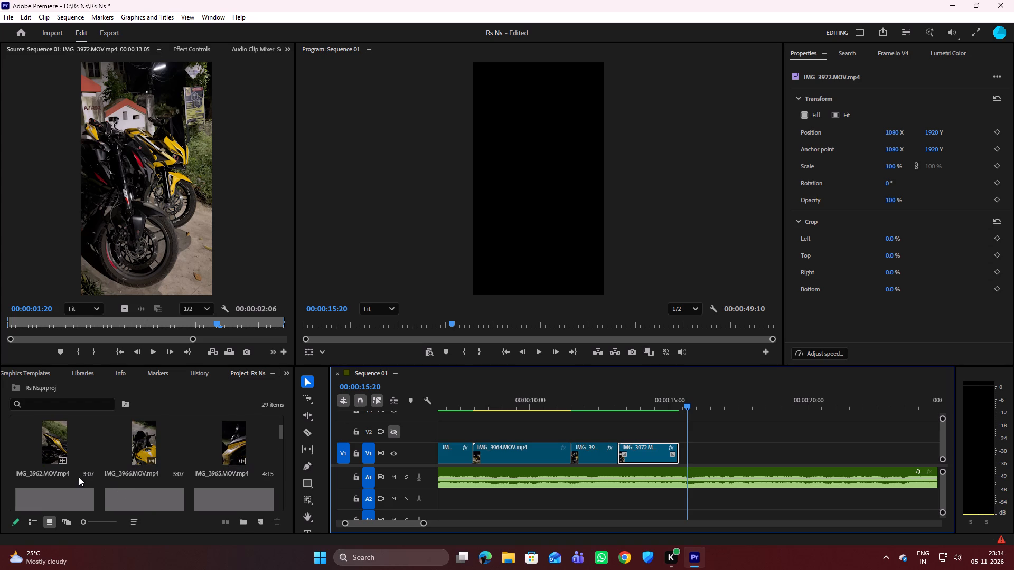
{"action": "scroll", "coordinate": [79, 477], "scroll_direction": "up", "scroll_amount": 1}
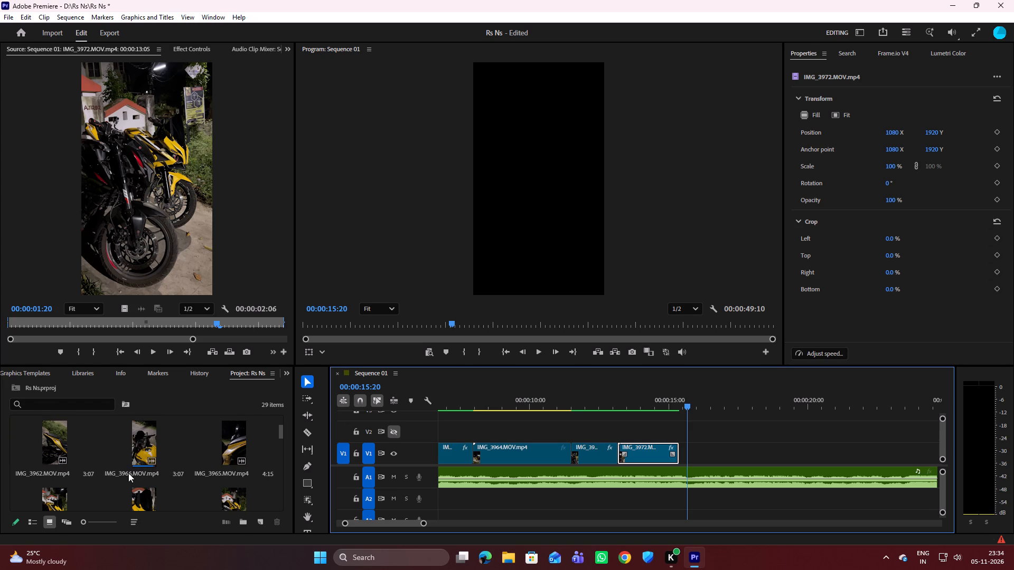
{"action": "scroll", "coordinate": [121, 474], "scroll_direction": "up", "scroll_amount": 1}
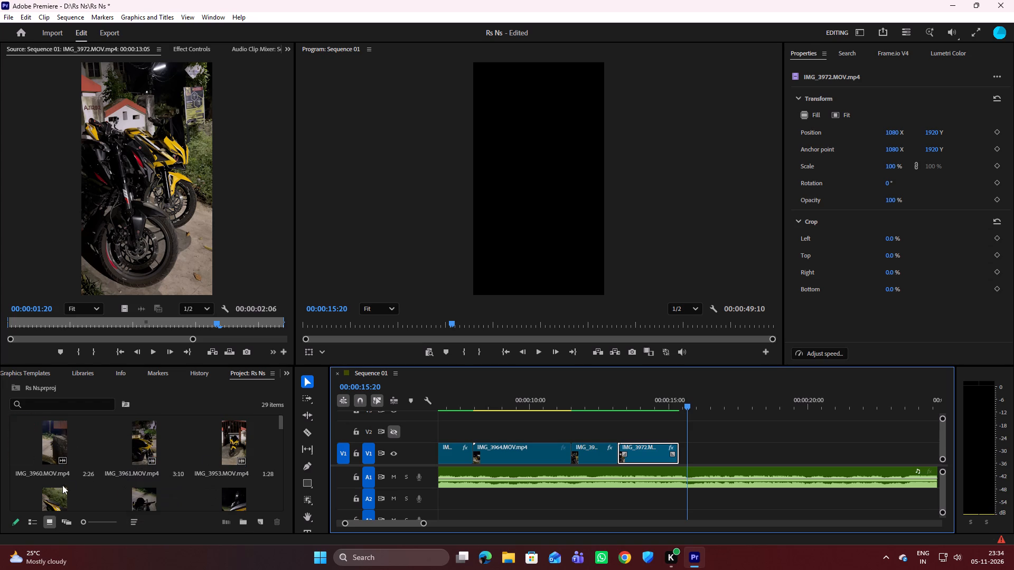
{"action": "scroll", "coordinate": [68, 483], "scroll_direction": "down", "scroll_amount": 2}
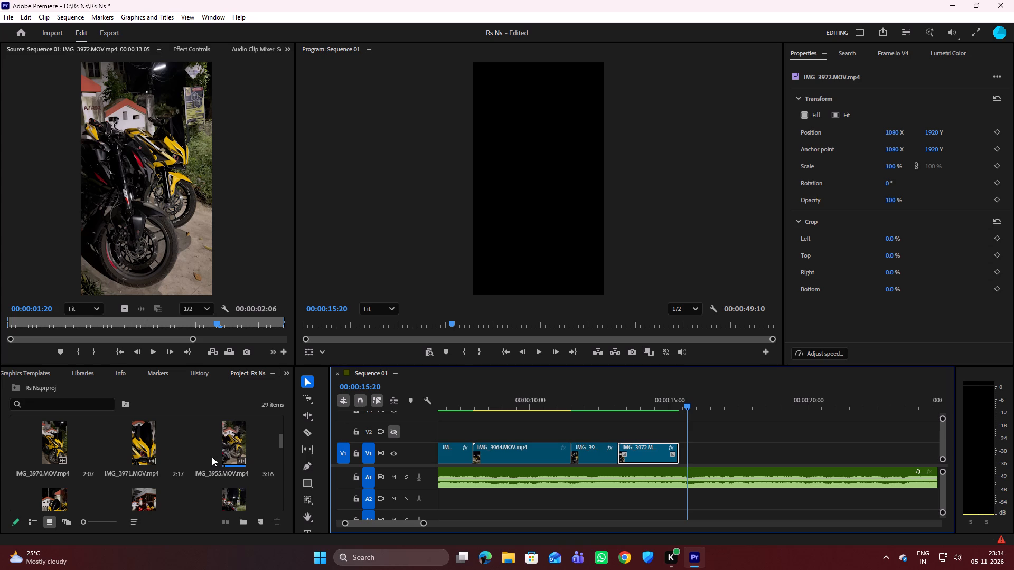
{"action": "scroll", "coordinate": [178, 478], "scroll_direction": "down", "scroll_amount": 1}
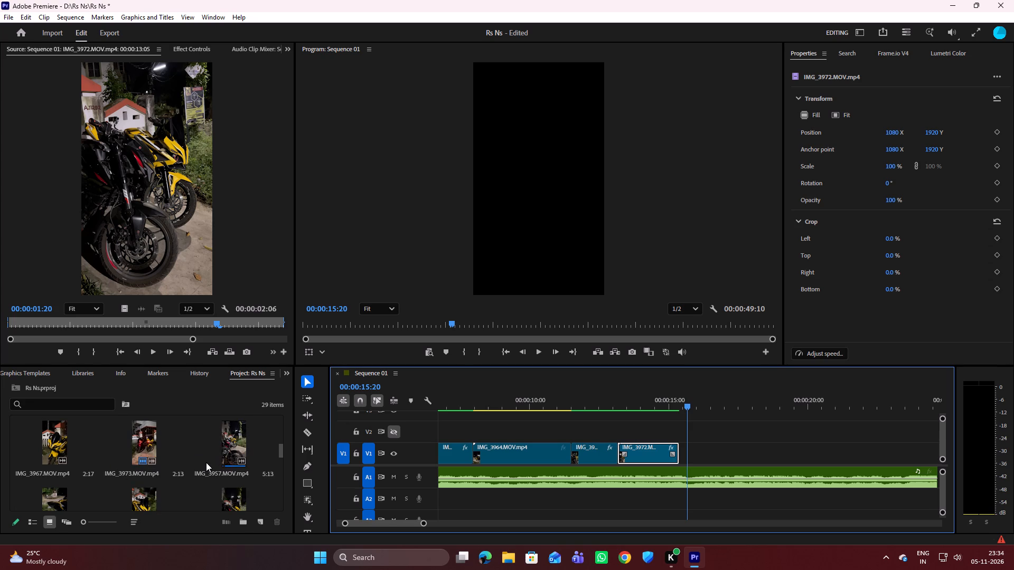
{"action": "scroll", "coordinate": [220, 484], "scroll_direction": "down", "scroll_amount": 2}
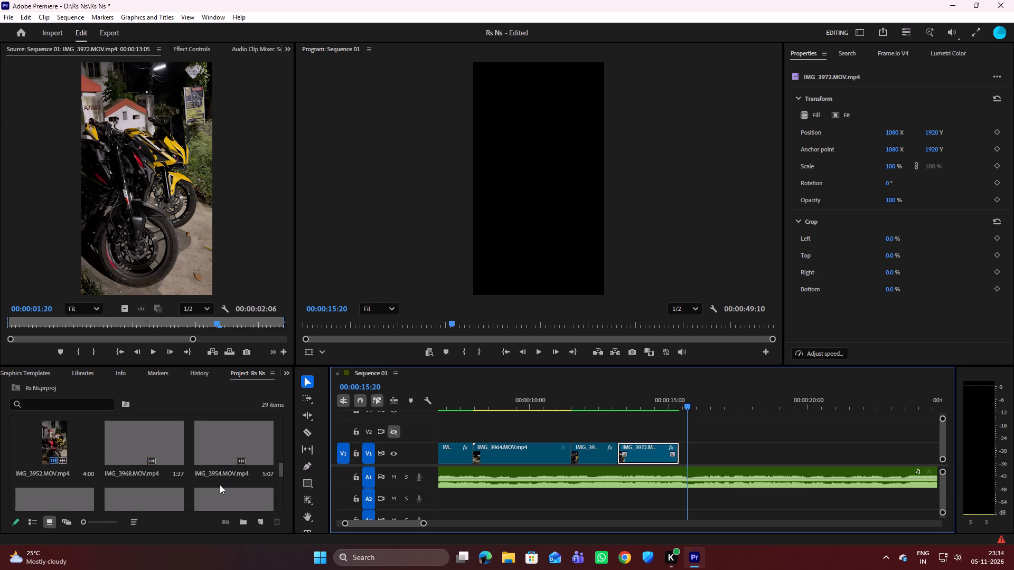
{"action": "scroll", "coordinate": [216, 480], "scroll_direction": "up", "scroll_amount": 1}
{"action": "scroll", "coordinate": [161, 473], "scroll_direction": "down", "scroll_amount": 1}
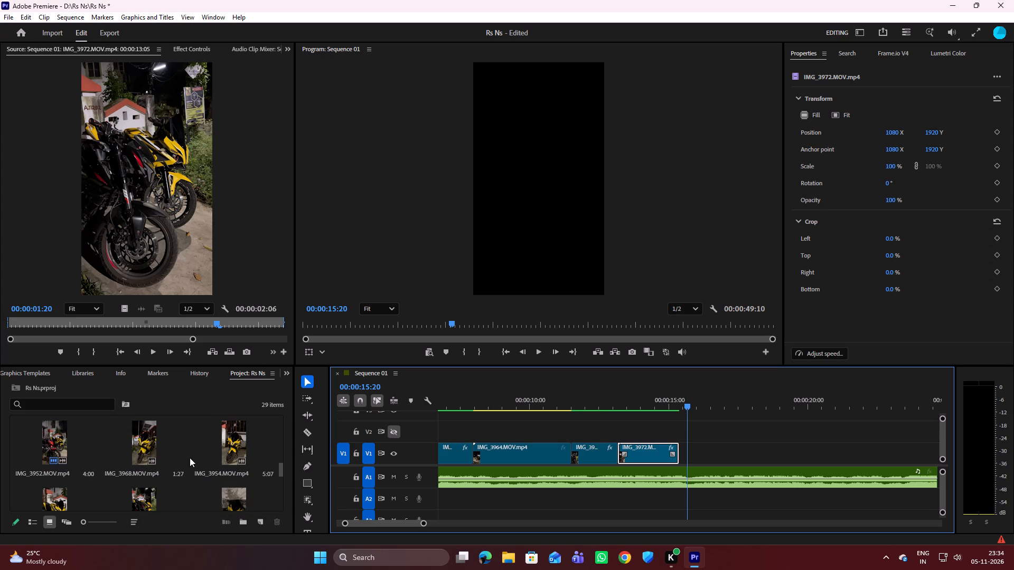
{"action": "scroll", "coordinate": [177, 466], "scroll_direction": "down", "scroll_amount": 1}
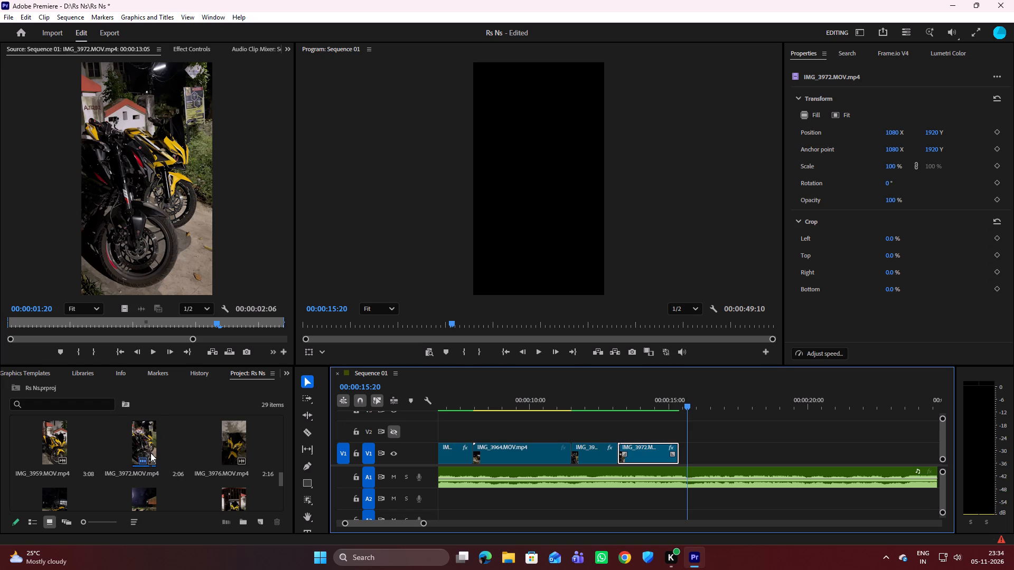
{"action": "scroll", "coordinate": [181, 476], "scroll_direction": "down", "scroll_amount": 1}
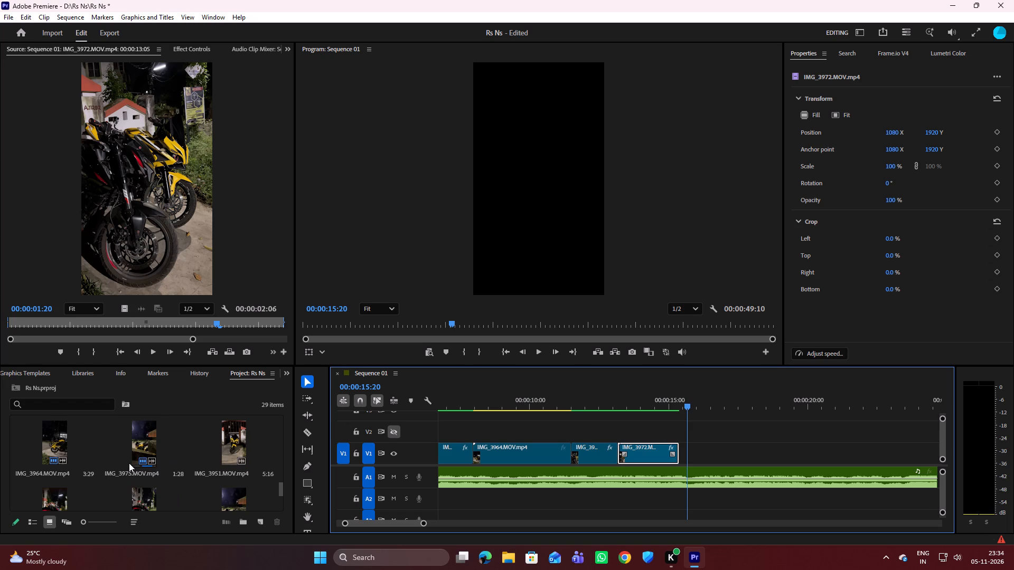
{"action": "scroll", "coordinate": [129, 463], "scroll_direction": "down", "scroll_amount": 1}
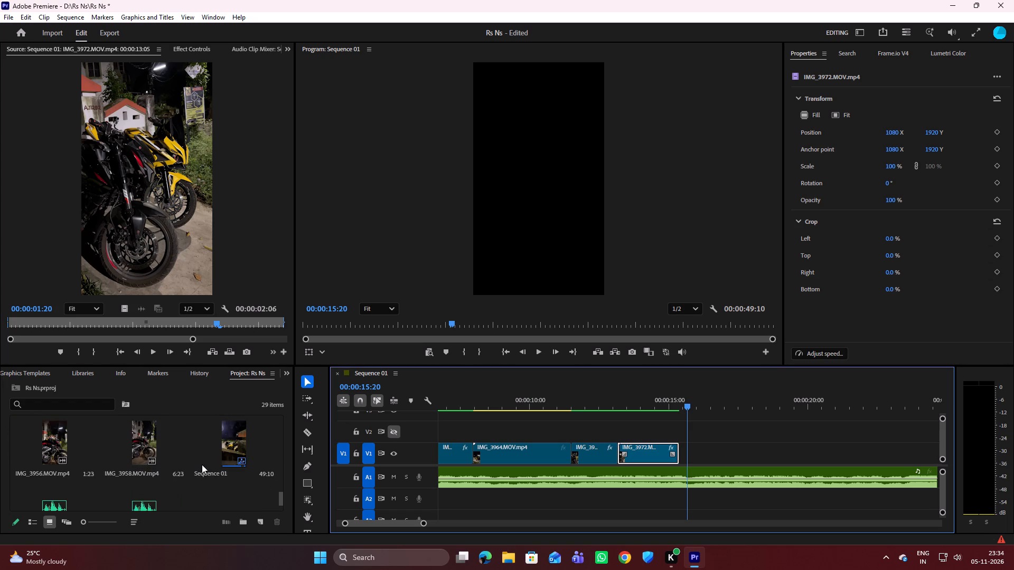
{"action": "scroll", "coordinate": [202, 464], "scroll_direction": "down", "scroll_amount": 2}
{"action": "scroll", "coordinate": [155, 472], "scroll_direction": "up", "scroll_amount": 5}
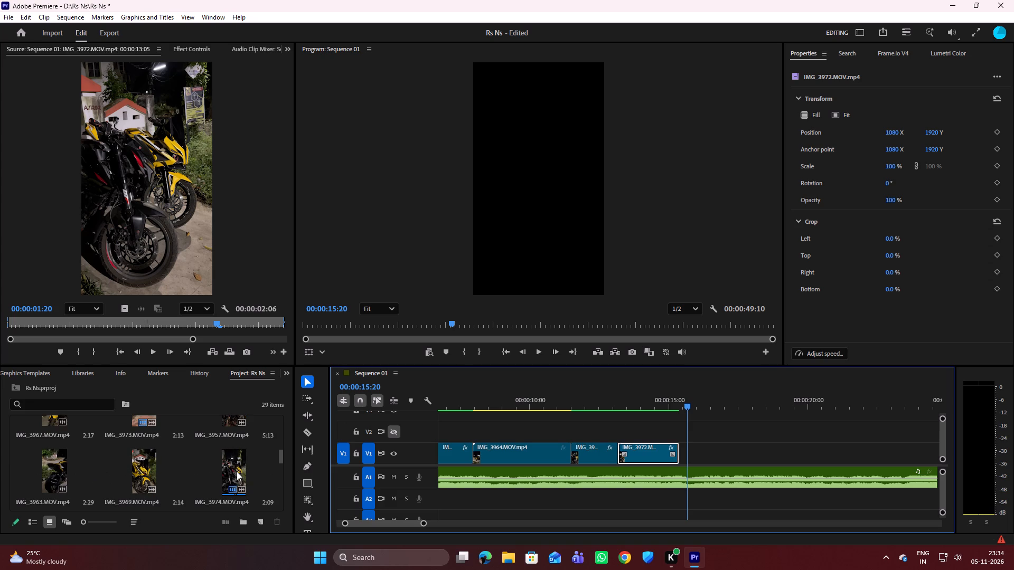
{"action": "scroll", "coordinate": [204, 480], "scroll_direction": "up", "scroll_amount": 1}
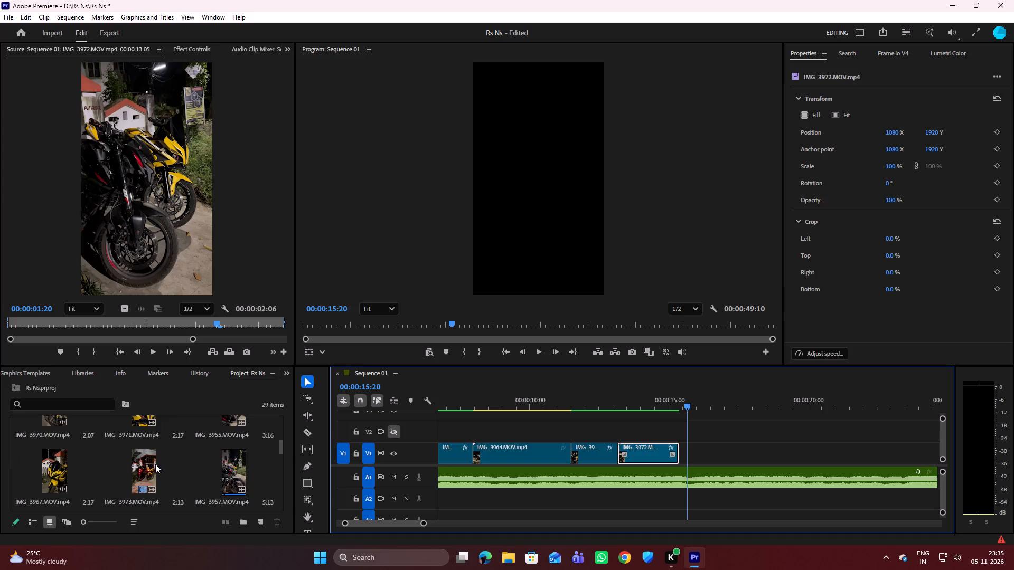
Preview the source clip IMG_3957 from its beginning to judge it as a candidate for the following shot.
{"action": "double_click", "coordinate": [228, 472]}
{"action": "left_click_drag", "start_coordinate": [79, 320], "coordinate": [2, 339]}
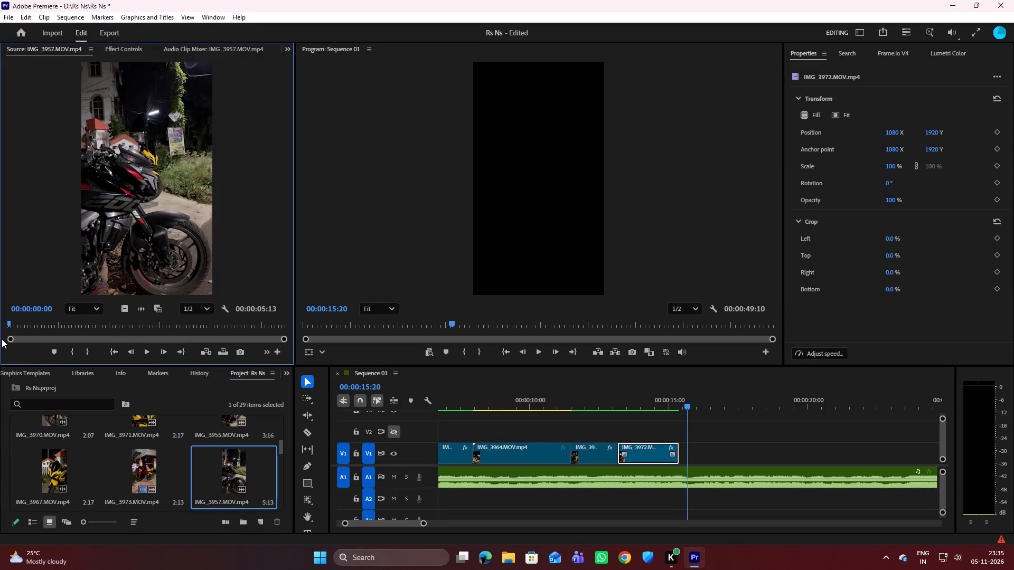
{"action": "left_click_drag", "start_coordinate": [2, 339], "coordinate": [1, 338]}
{"action": "key", "text": "space"}
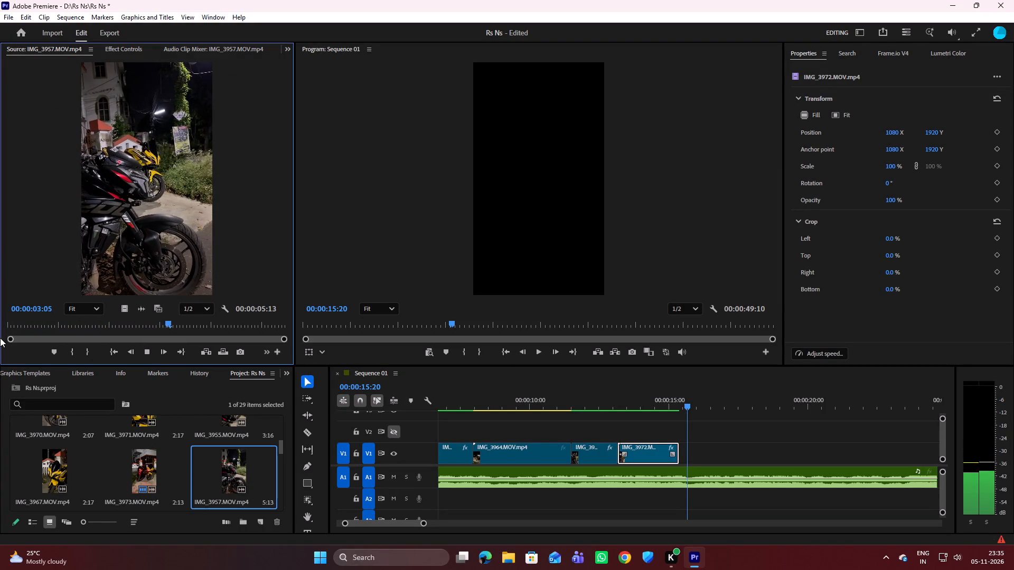
{"action": "key", "text": "space"}
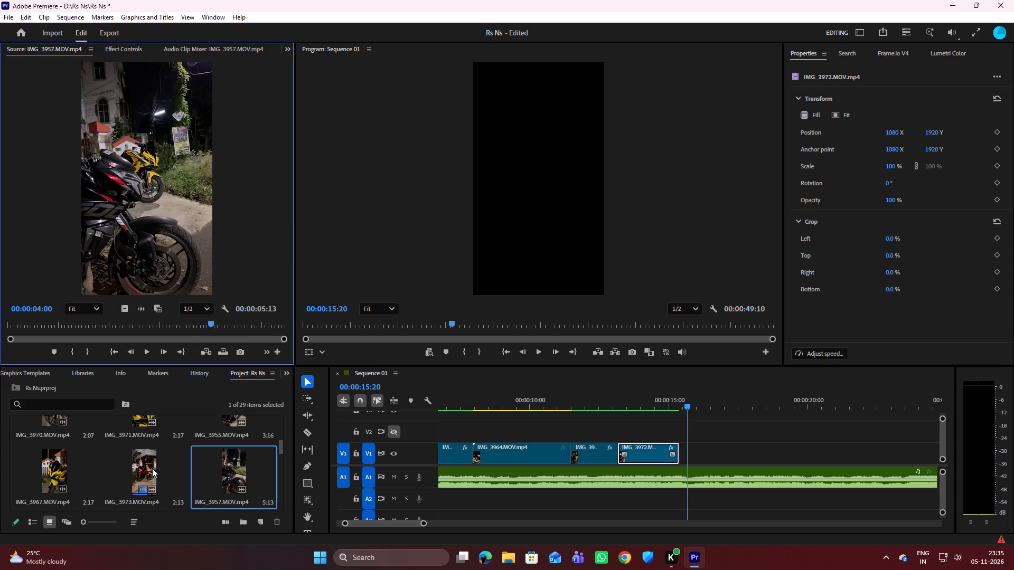
Preview the source clip IMG_3955 from its beginning several times to judge its camera movement for the edit.
{"action": "scroll", "coordinate": [154, 473], "scroll_direction": "up", "scroll_amount": 1}
{"action": "double_click", "coordinate": [236, 472]}
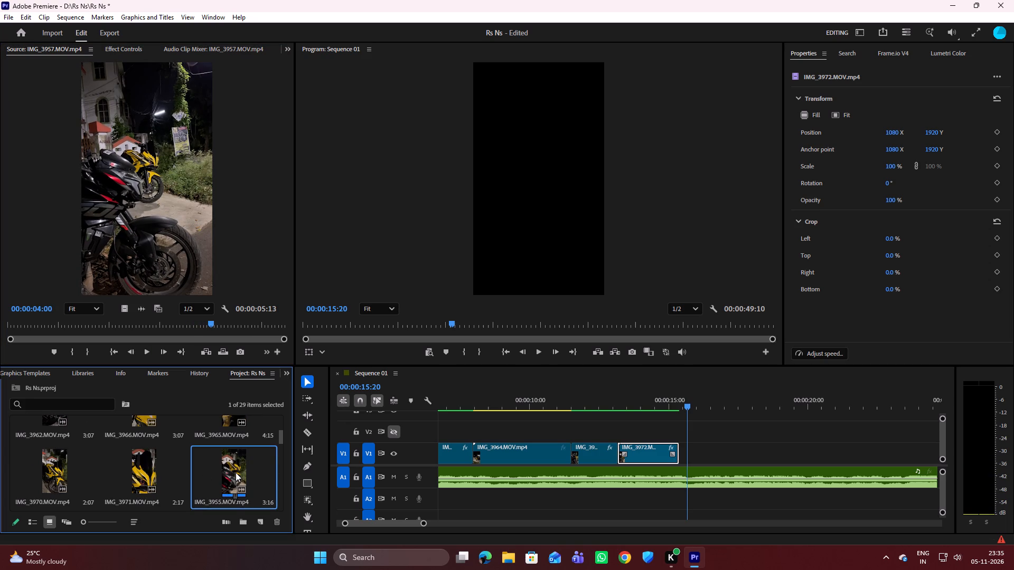
{"action": "left_click_drag", "start_coordinate": [163, 321], "coordinate": [131, 322]}
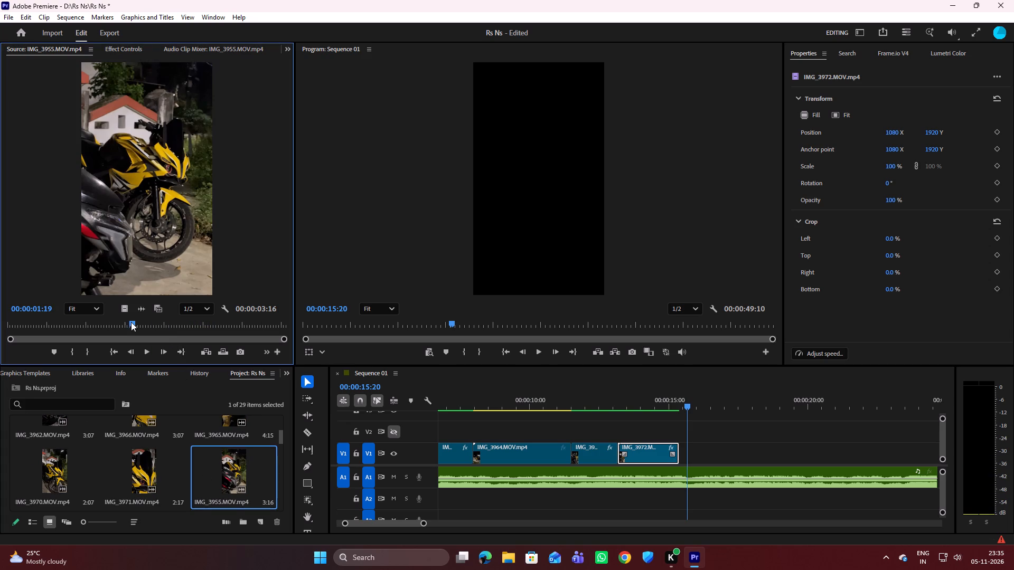
{"action": "left_click_drag", "start_coordinate": [131, 322], "coordinate": [0, 326]}
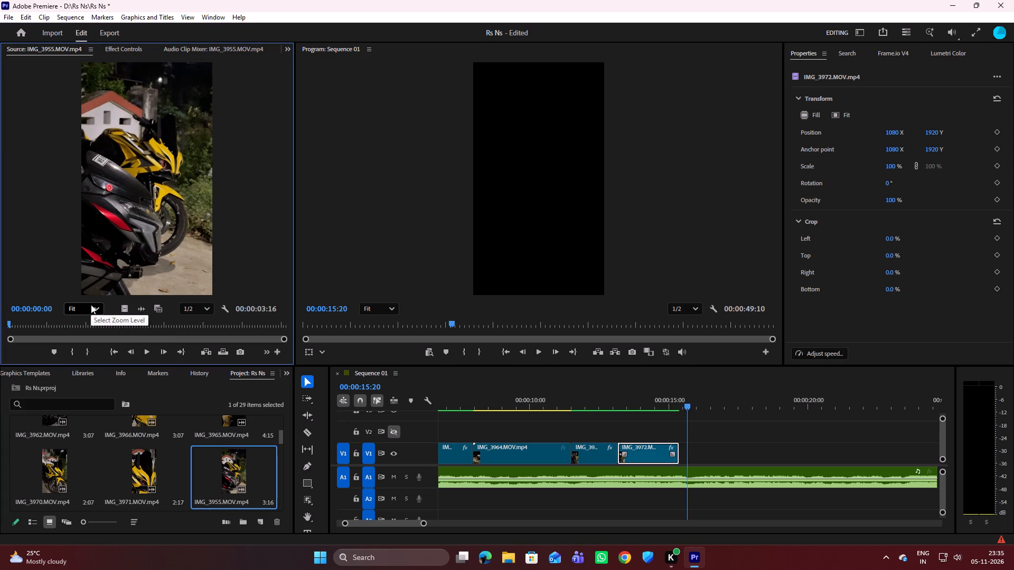
{"action": "key", "text": "space"}
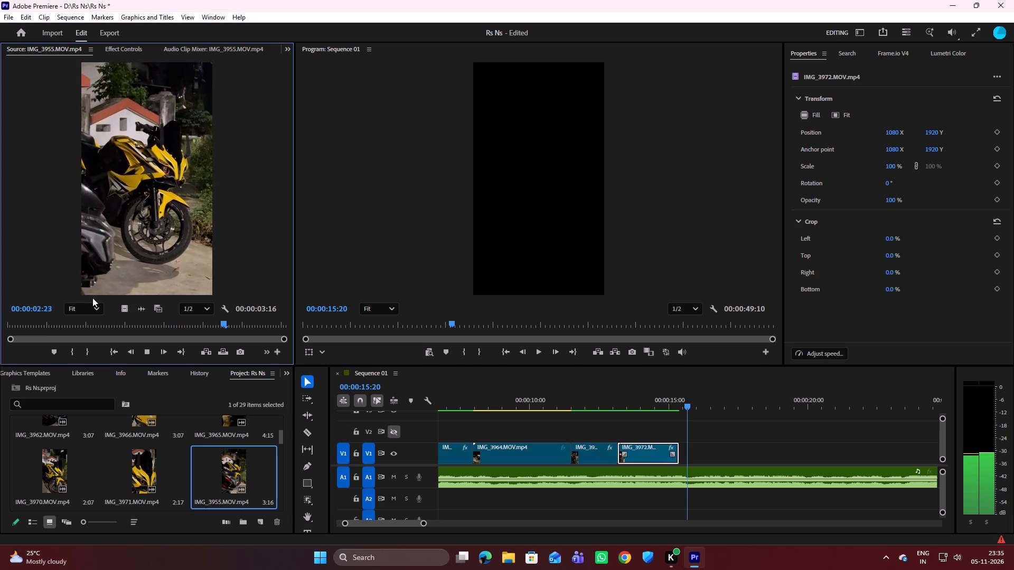
{"action": "key", "text": "space"}
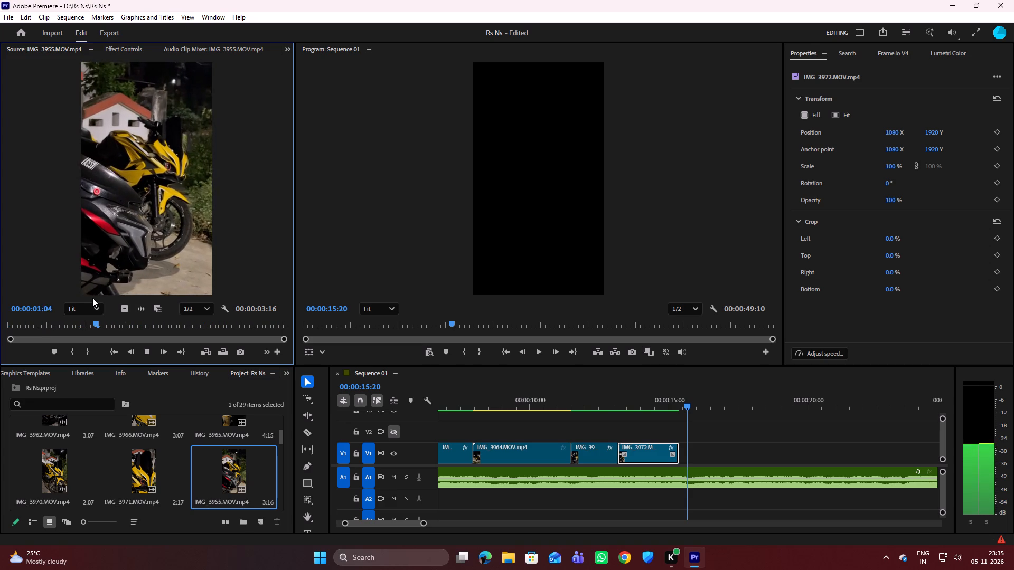
{"action": "key", "text": "space"}
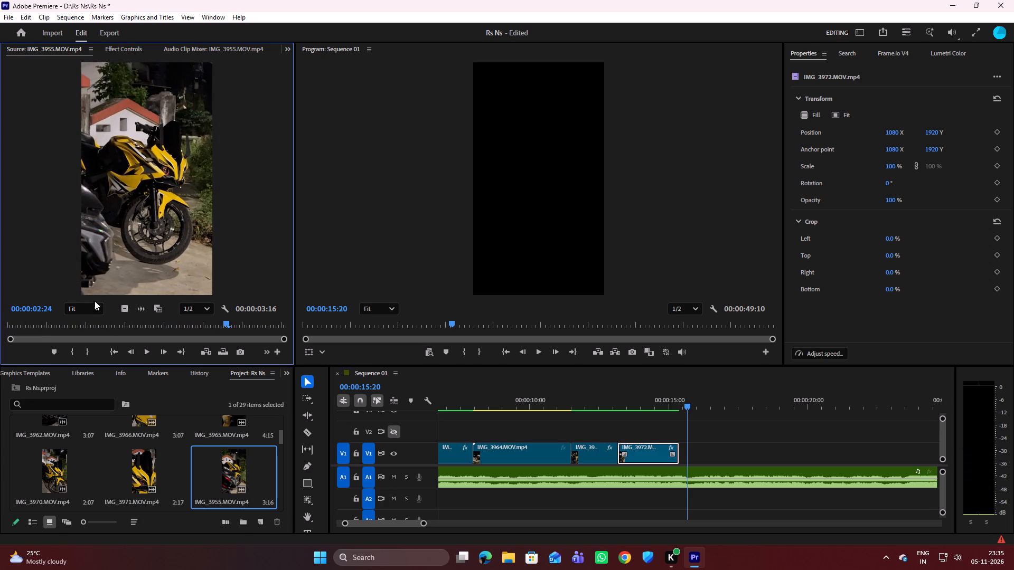
{"action": "left_click_drag", "start_coordinate": [224, 319], "coordinate": [62, 365]}
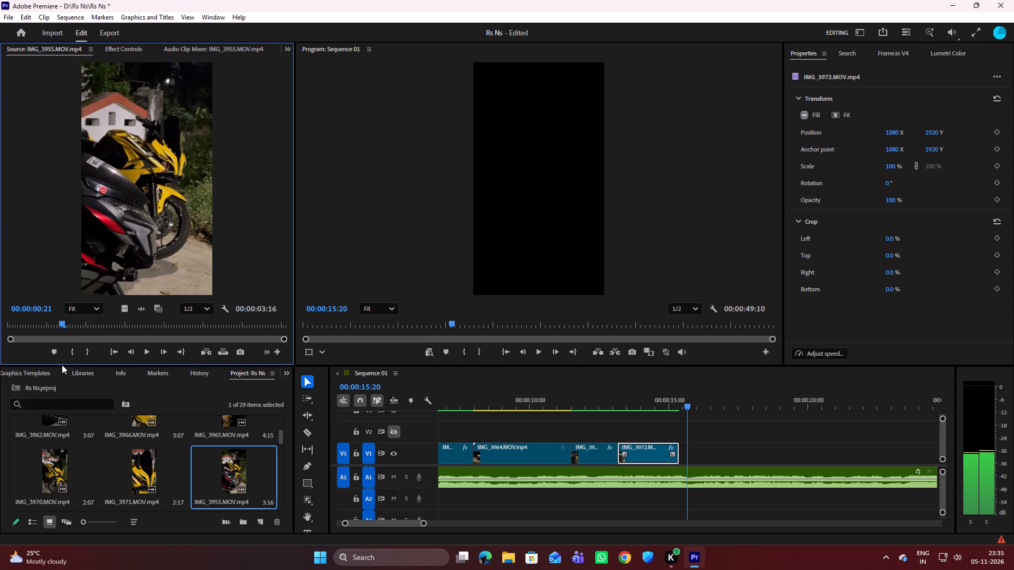
{"action": "left_click_drag", "start_coordinate": [62, 365], "coordinate": [4, 378]}
{"action": "key", "text": "space"}
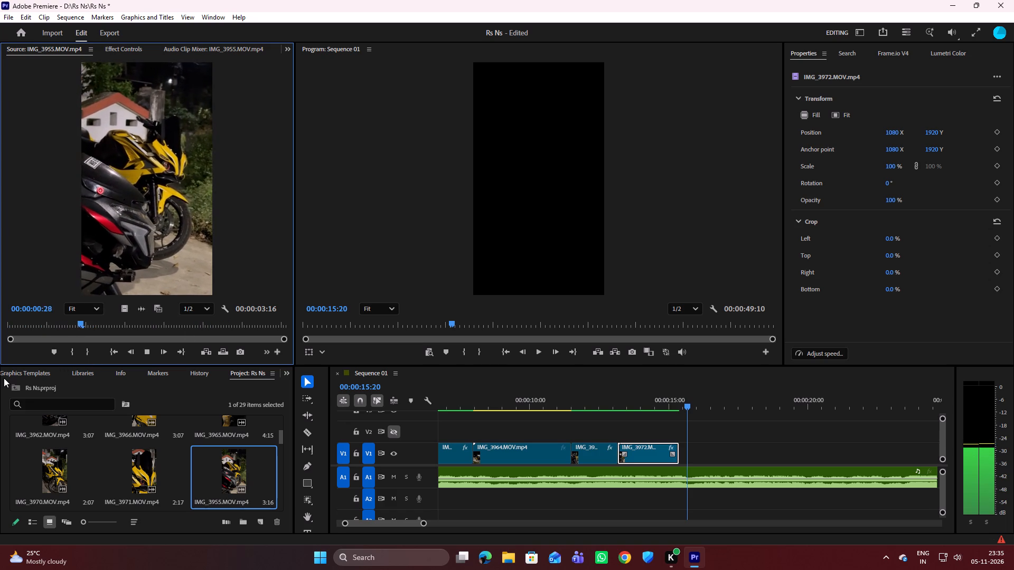
{"action": "key", "text": "space"}
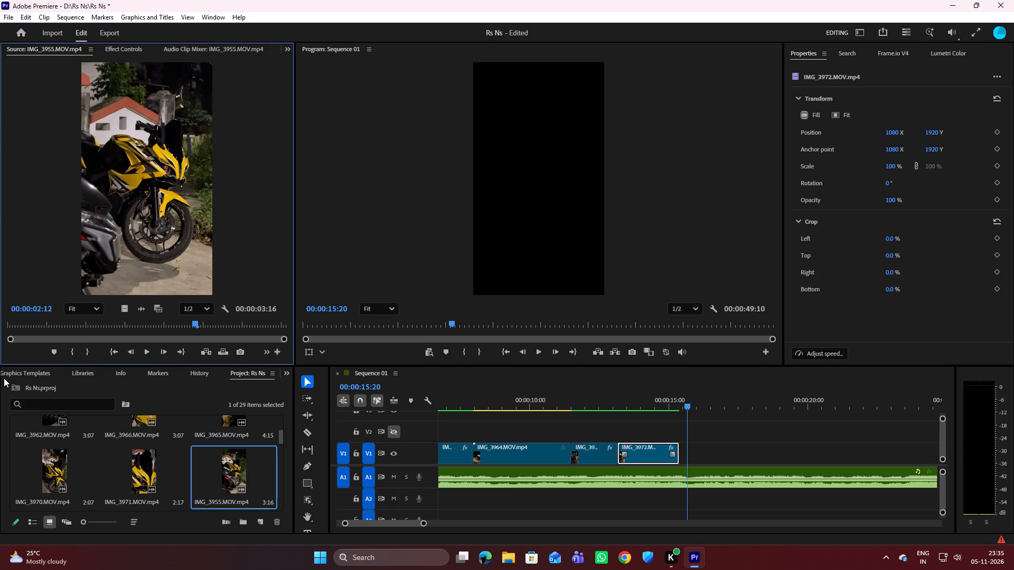
{"action": "key", "text": "space"}
{"action": "key", "text": "space"}
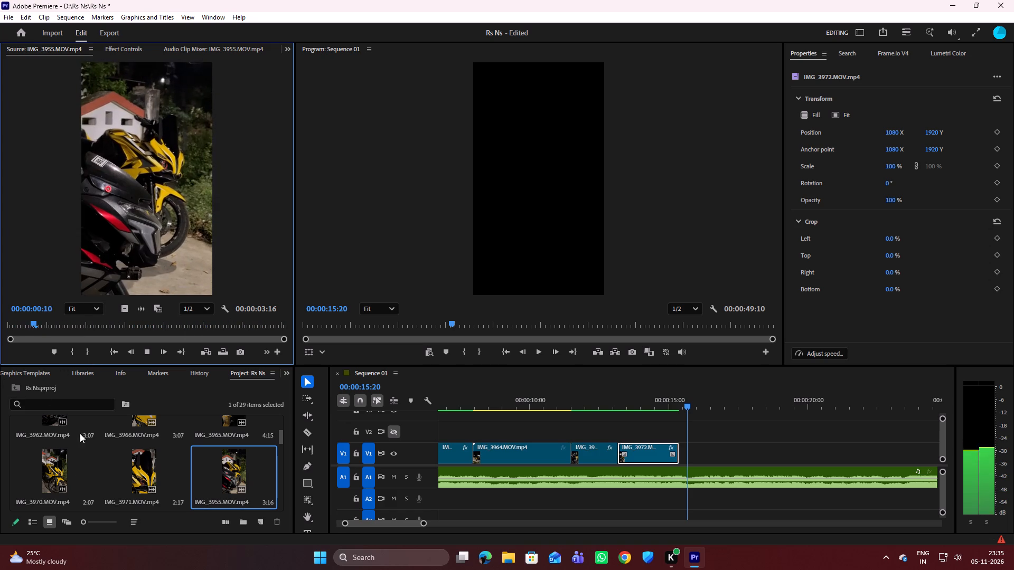
{"action": "key", "text": "space"}
Preview the source clips IMG_3971 and IMG_3970 in turn to judge them as candidates to follow IMG_3972.
{"action": "double_click", "coordinate": [133, 471]}
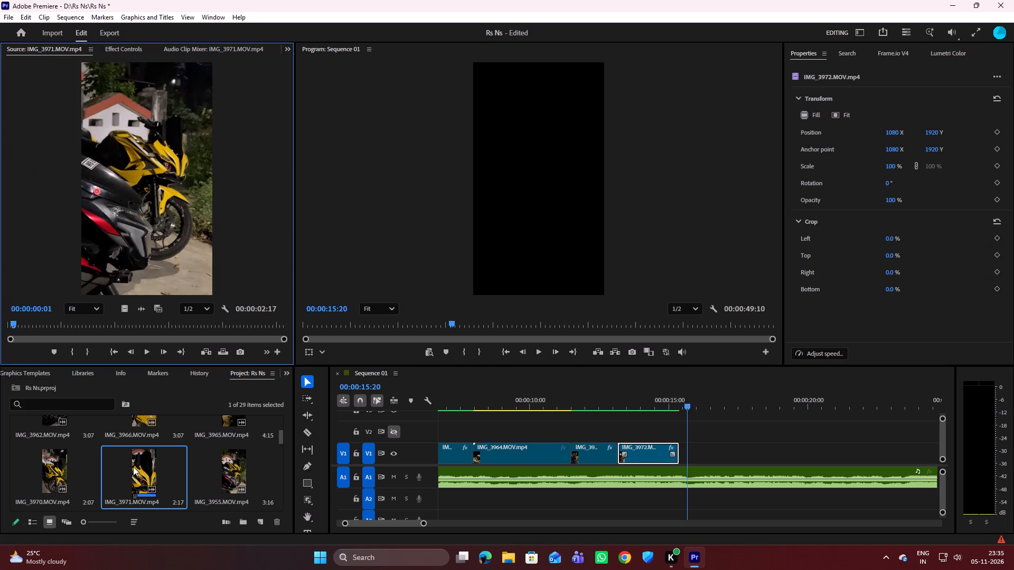
{"action": "key", "text": "space"}
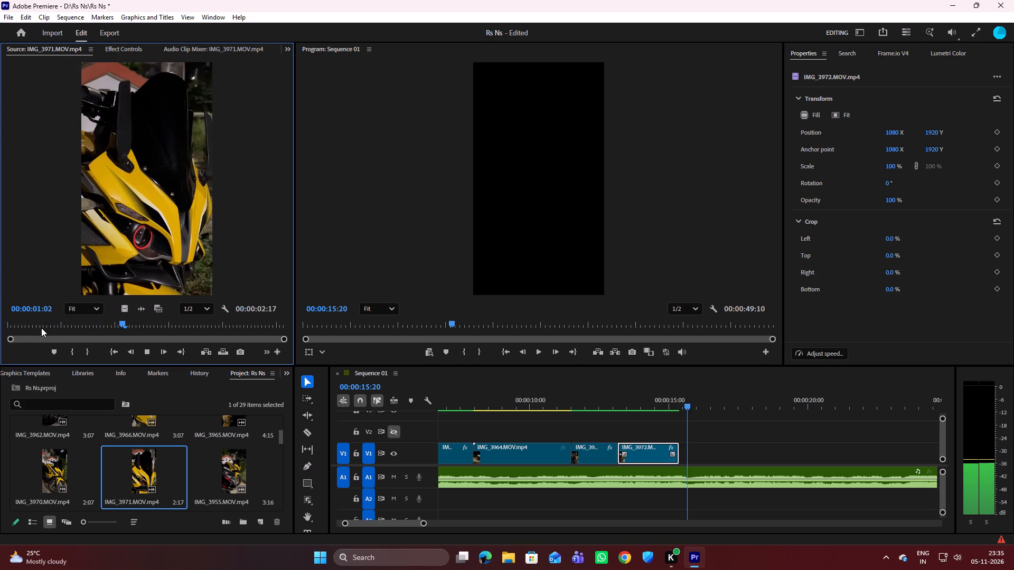
{"action": "key", "text": "space"}
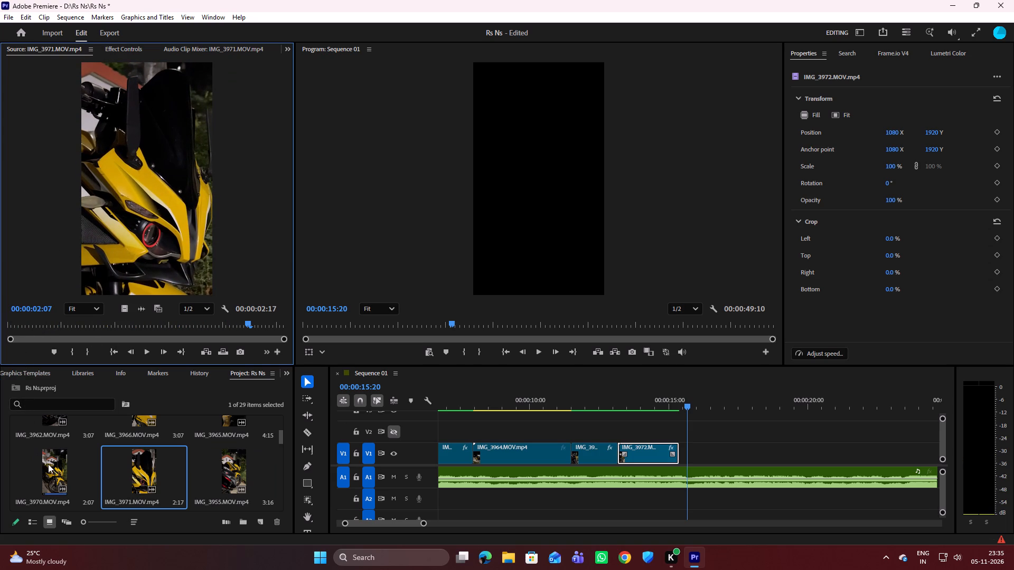
{"action": "double_click", "coordinate": [48, 464]}
{"action": "left_click_drag", "start_coordinate": [72, 322], "coordinate": [45, 324]}
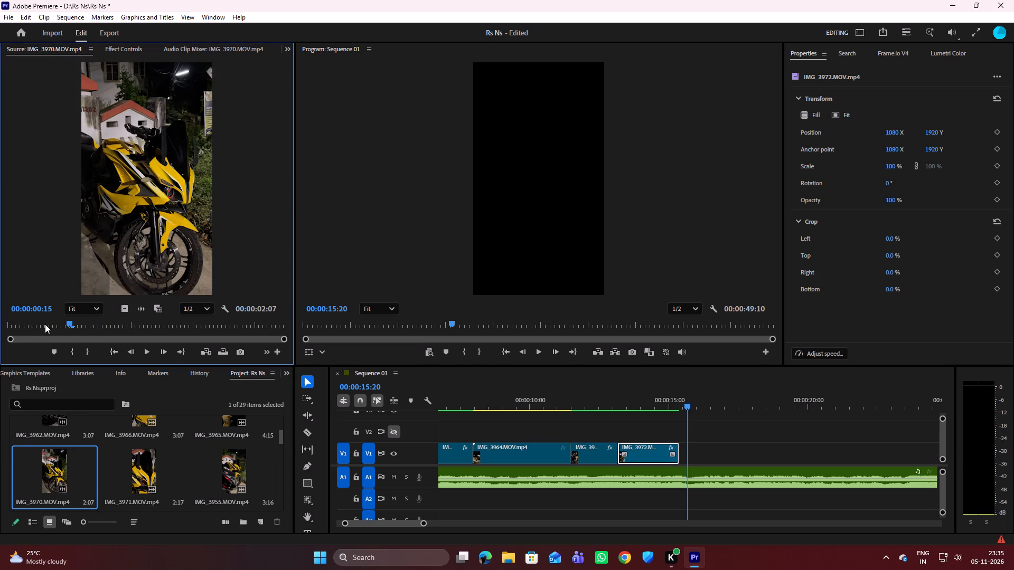
{"action": "left_click_drag", "start_coordinate": [45, 324], "coordinate": [0, 331]}
{"action": "key", "text": "space"}
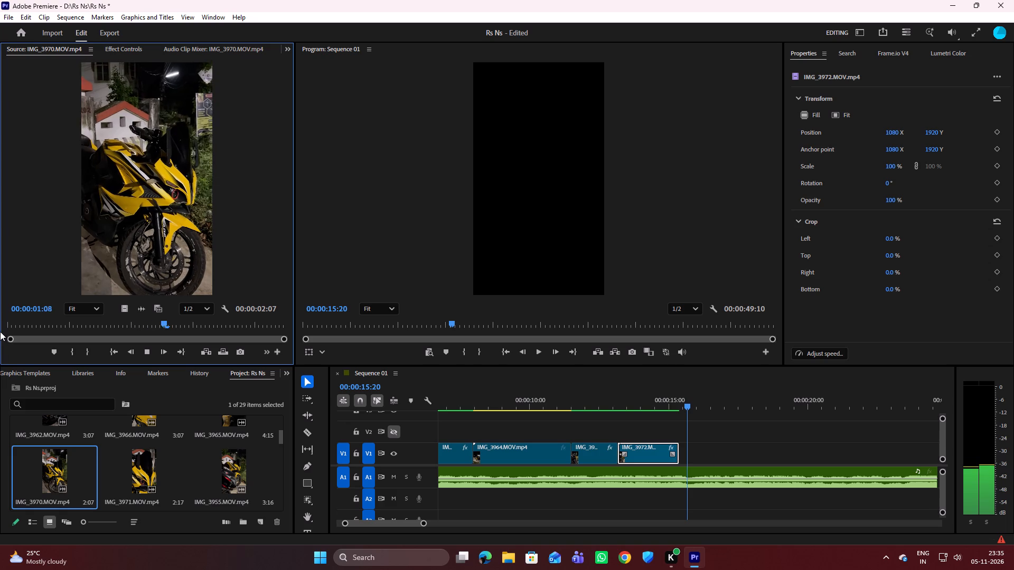
{"action": "key", "text": "space"}
Preview the source clip IMG_3966 several times, mainly from its beginning, to judge its handlebar and tank shot for the edit.
{"action": "scroll", "coordinate": [151, 456], "scroll_direction": "up", "scroll_amount": 2}
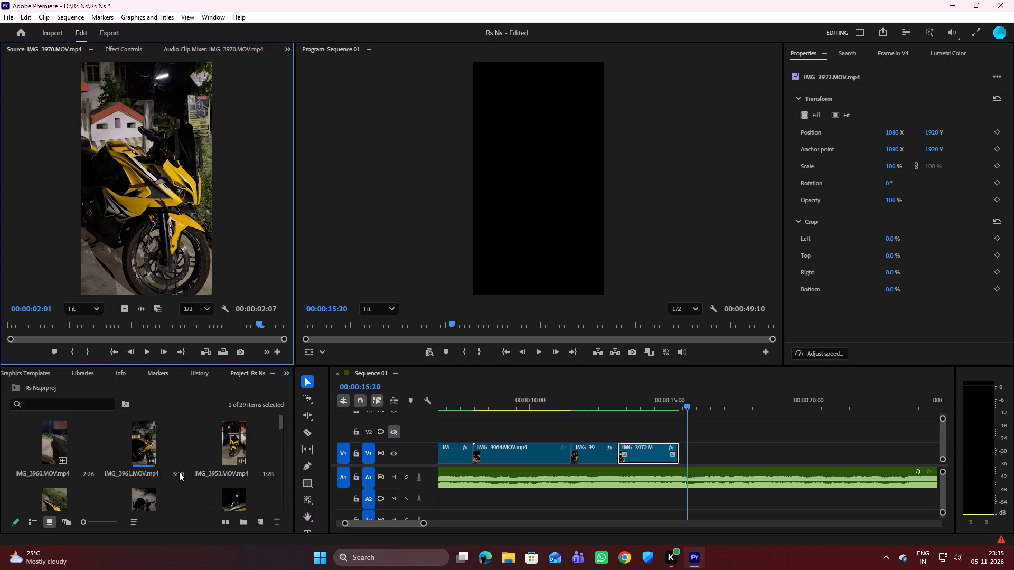
{"action": "scroll", "coordinate": [179, 472], "scroll_direction": "down", "scroll_amount": 1}
{"action": "double_click", "coordinate": [144, 446]}
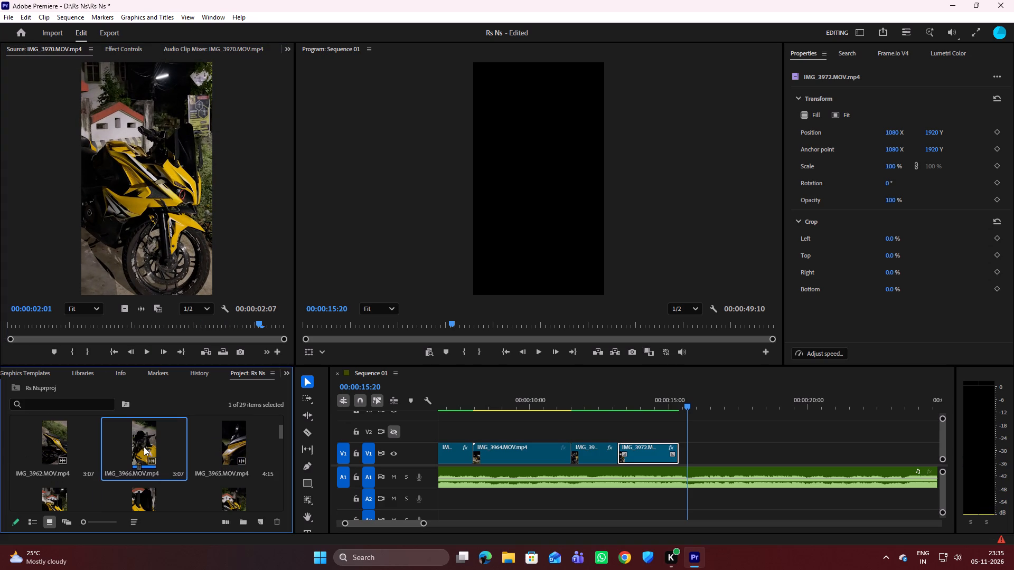
{"action": "left_click_drag", "start_coordinate": [139, 323], "coordinate": [138, 323]}
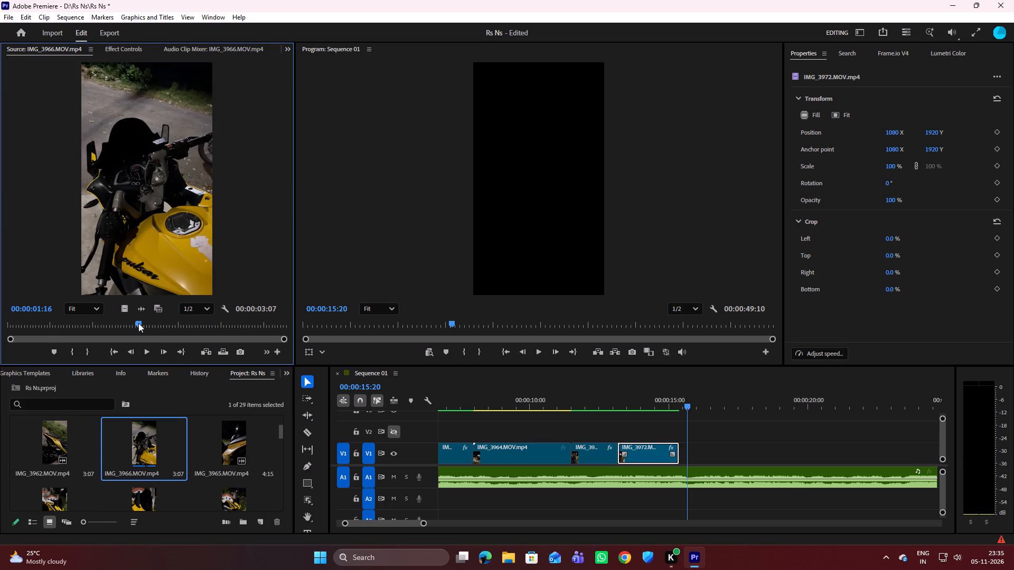
{"action": "left_click_drag", "start_coordinate": [138, 323], "coordinate": [3, 338]}
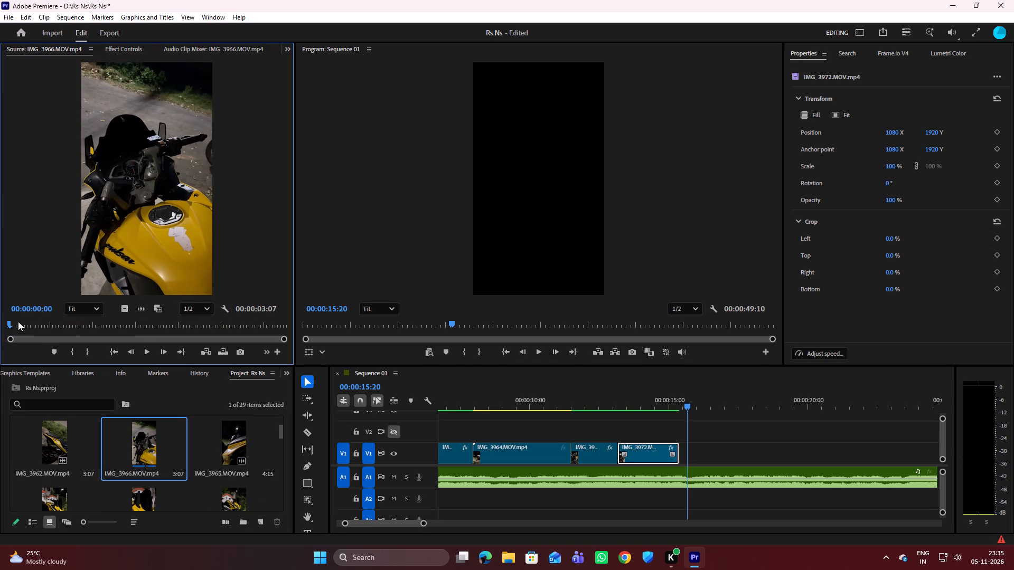
{"action": "key", "text": "space"}
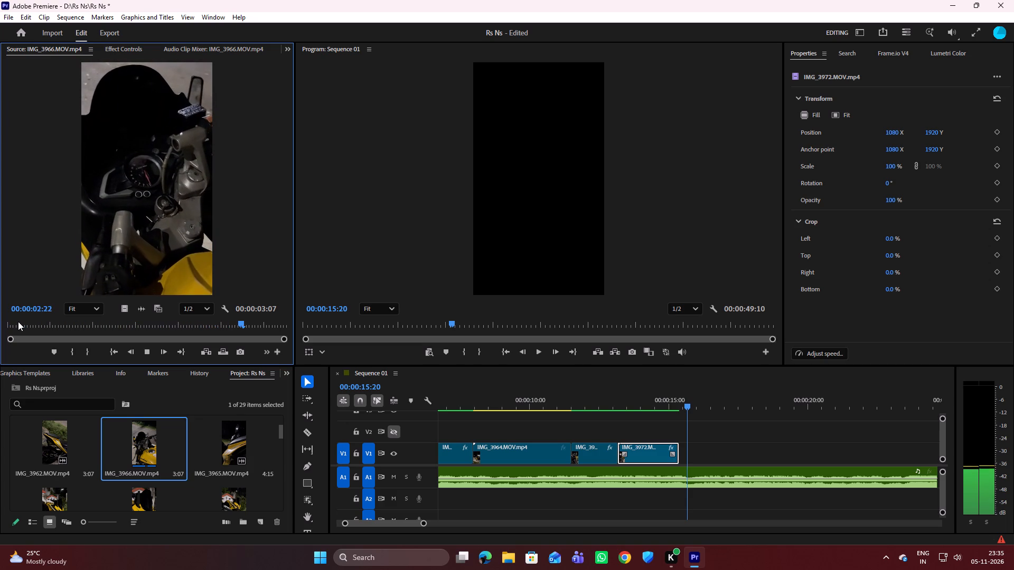
{"action": "key", "text": "space"}
{"action": "left_click_drag", "start_coordinate": [241, 324], "coordinate": [159, 330]}
{"action": "key", "text": "space"}
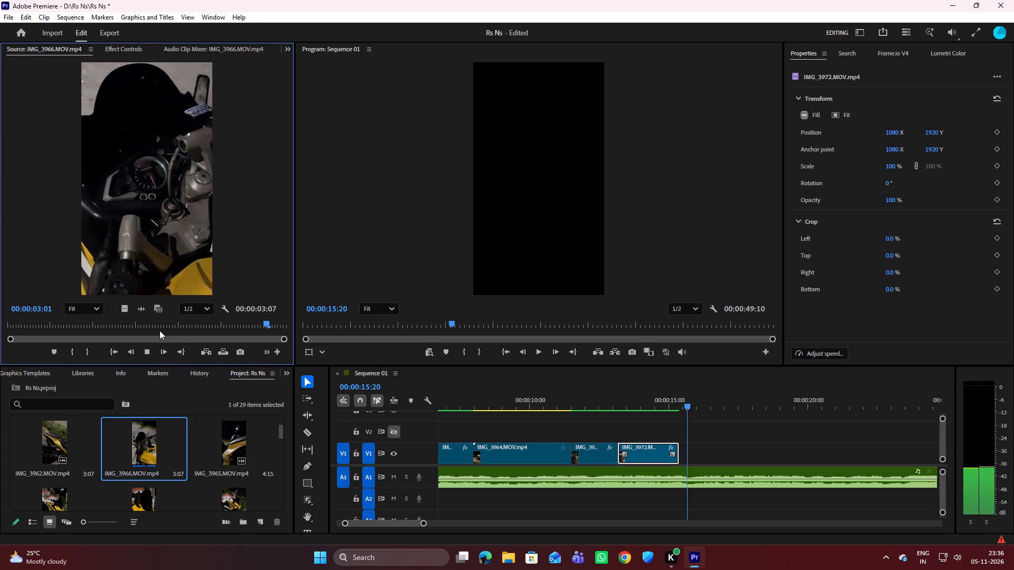
{"action": "key", "text": "space"}
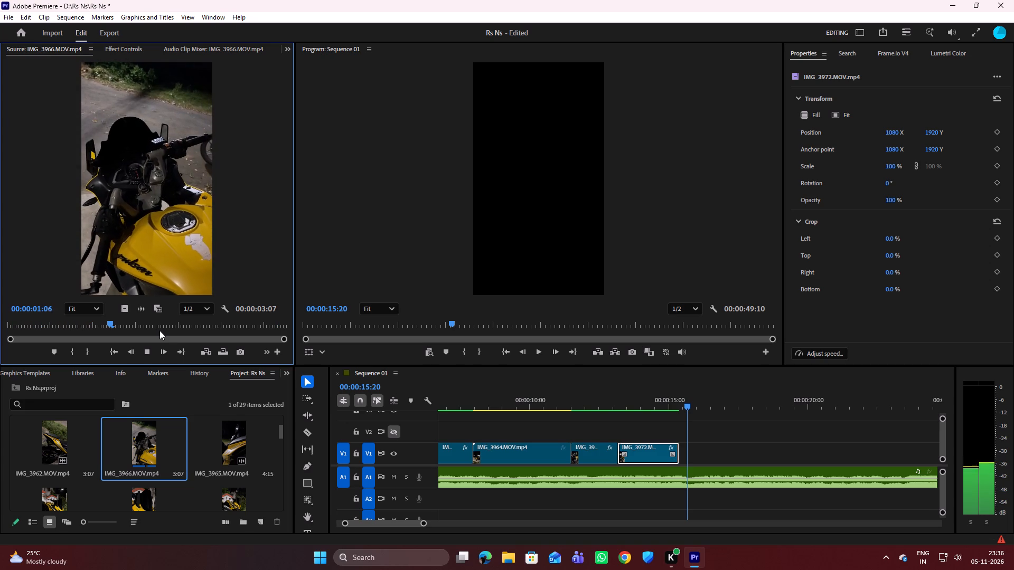
{"action": "key", "text": "space"}
{"action": "left_click_drag", "start_coordinate": [113, 322], "coordinate": [14, 335]}
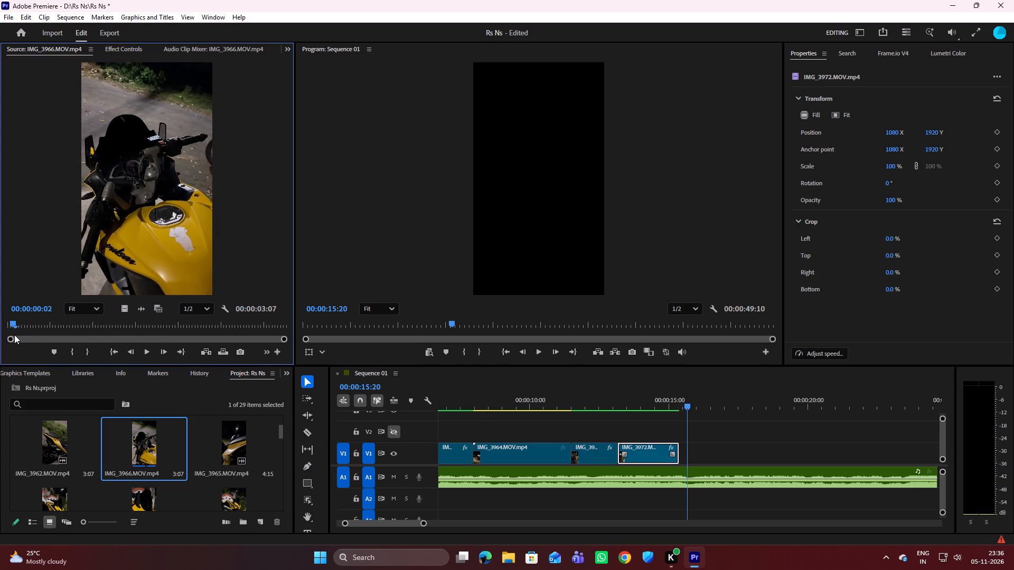
{"action": "key", "text": "space"}
{"action": "key", "text": "space"}
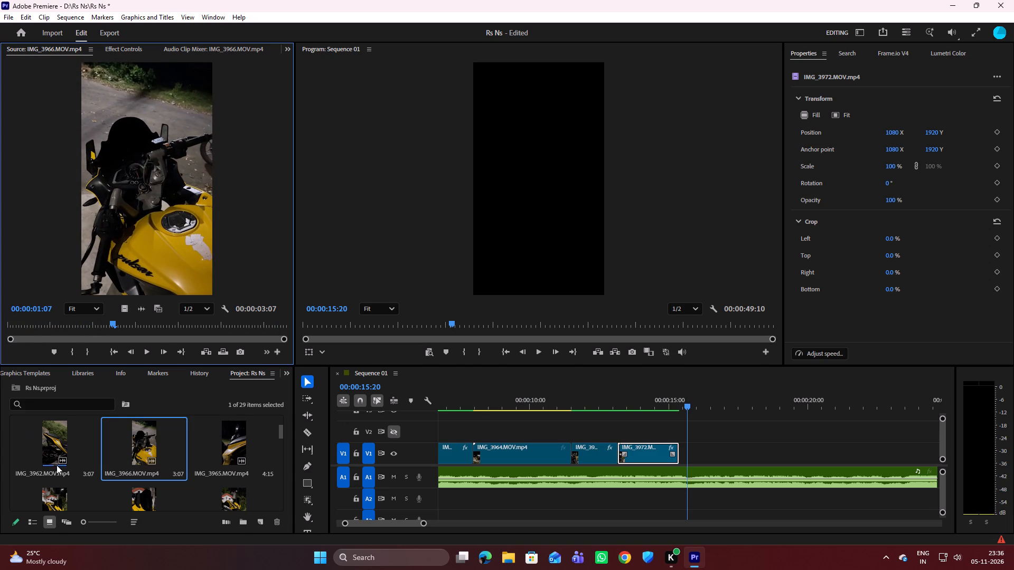
Preview the source clip IMG_3962 from its beginning several times to judge its rear-of-bike shot for the edit.
{"action": "double_click", "coordinate": [50, 442]}
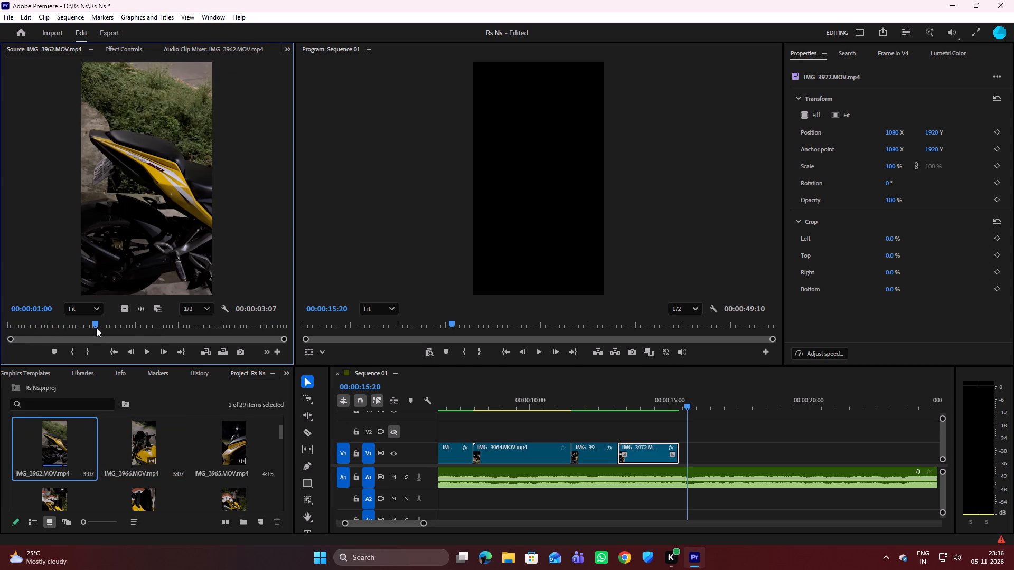
{"action": "left_click_drag", "start_coordinate": [96, 328], "coordinate": [0, 340]}
{"action": "key", "text": "space"}
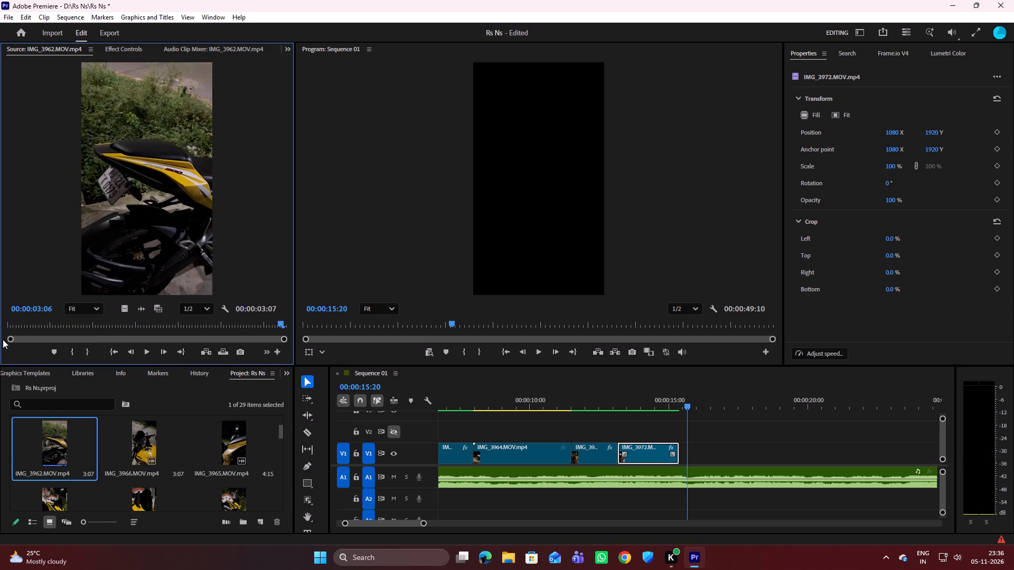
{"action": "key", "text": "space"}
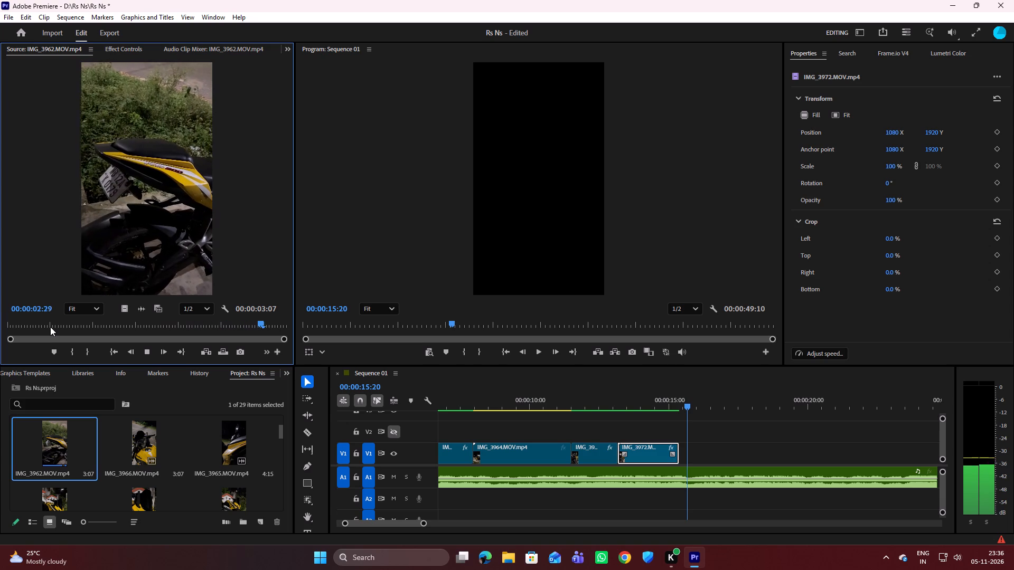
{"action": "key", "text": "space"}
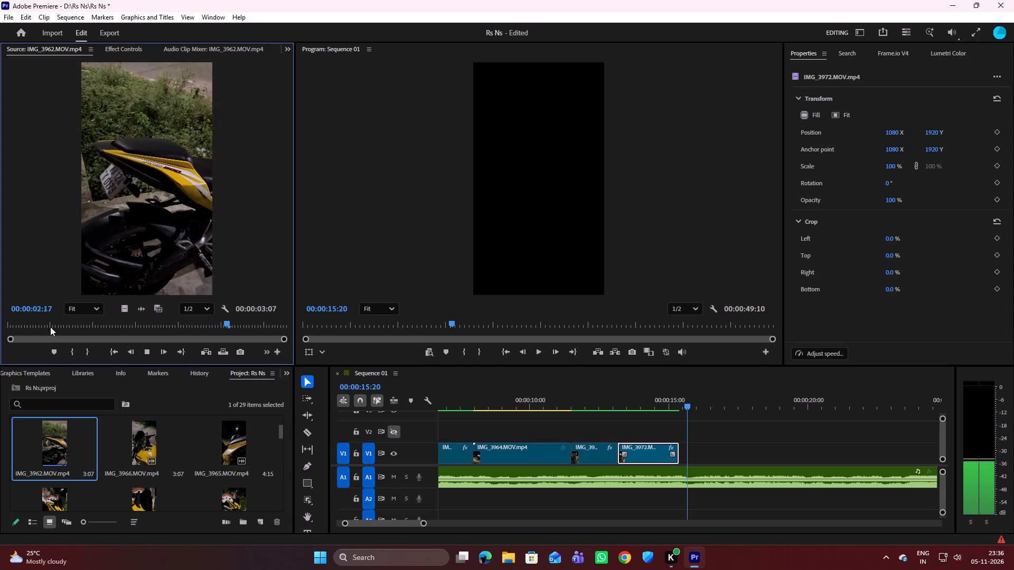
{"action": "key", "text": "space"}
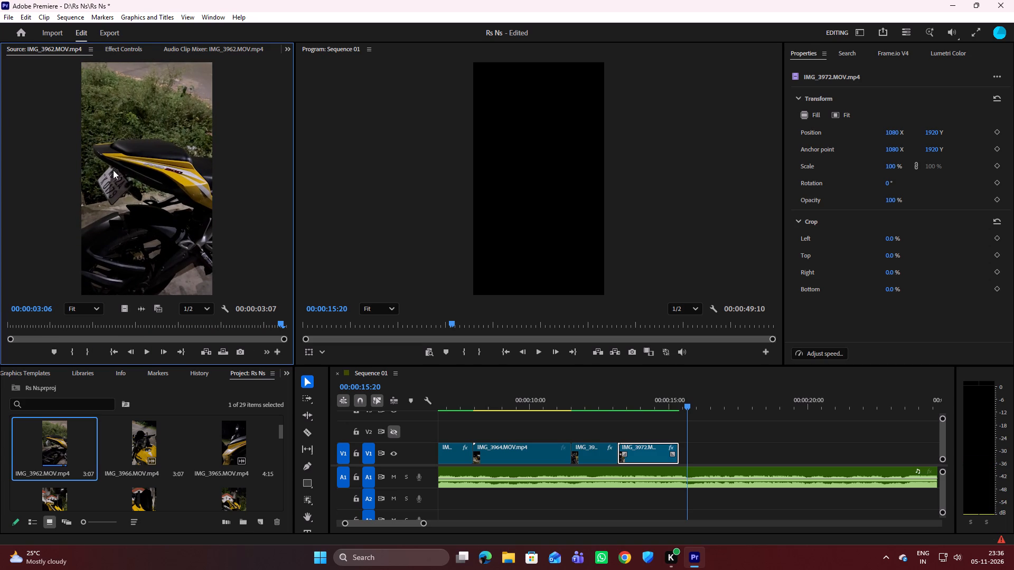
Preview the source clips IMG_3953 and IMG_3961 in turn from their beginnings to compare them as following shots.
{"action": "scroll", "coordinate": [127, 465], "scroll_direction": "up", "scroll_amount": 1}
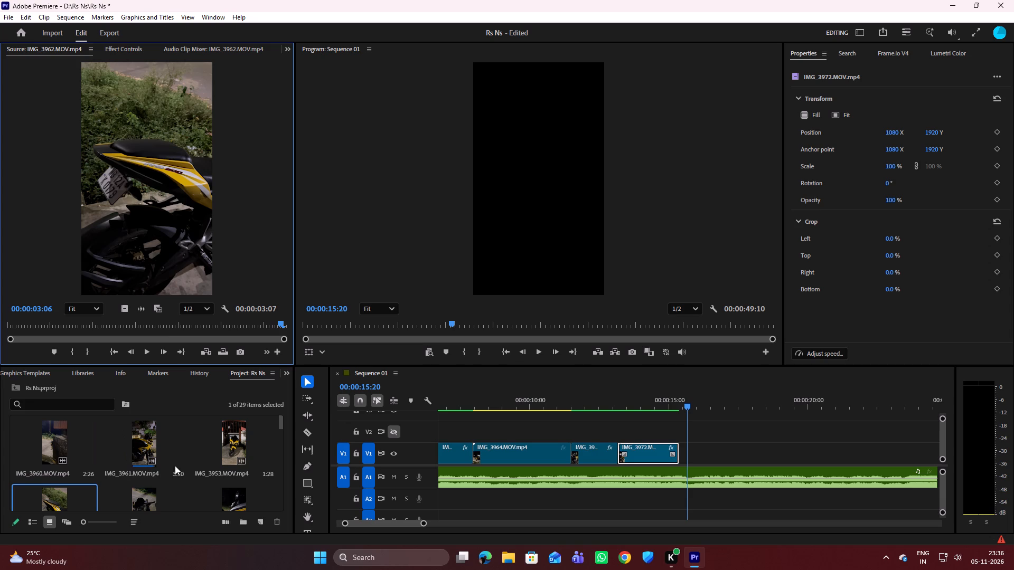
{"action": "double_click", "coordinate": [234, 433]}
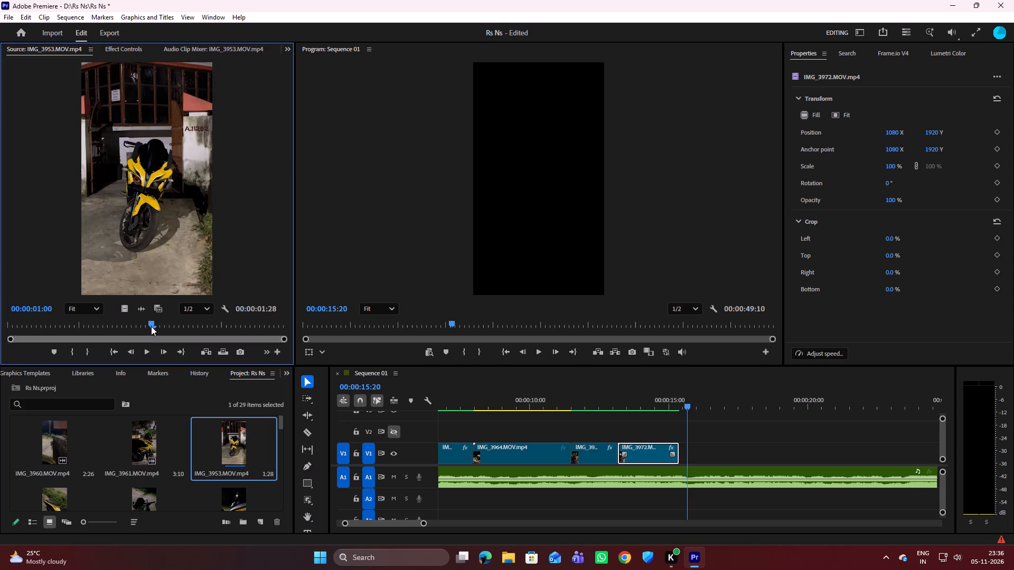
{"action": "left_click_drag", "start_coordinate": [151, 325], "coordinate": [0, 330]}
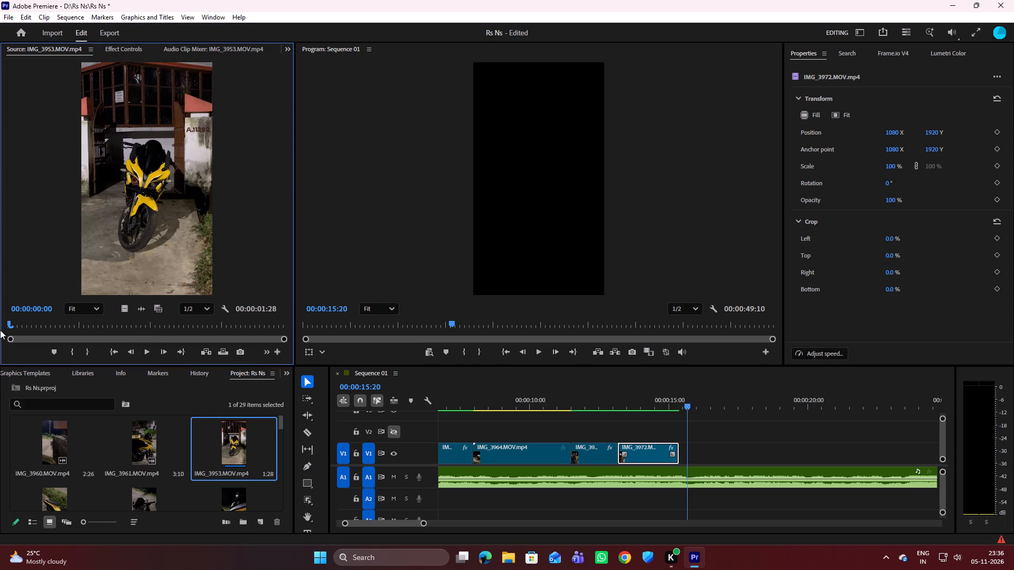
{"action": "key", "text": "space"}
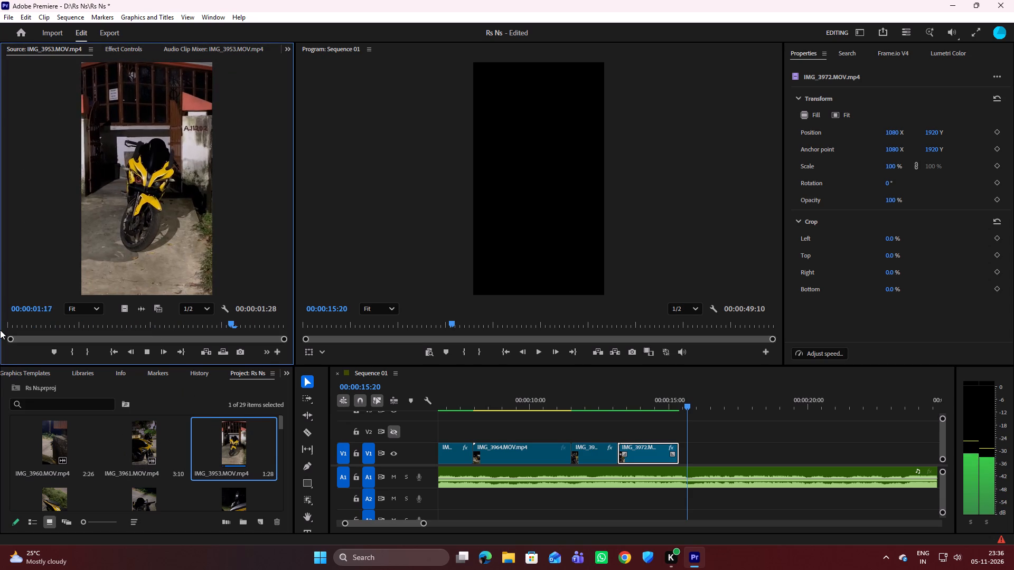
{"action": "key", "text": "space"}
{"action": "double_click", "coordinate": [129, 451]}
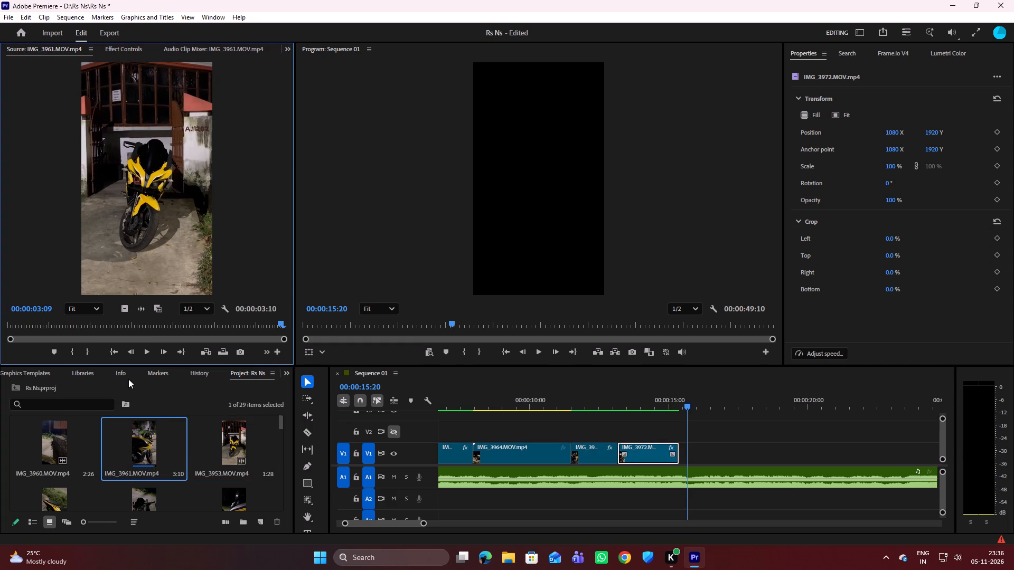
{"action": "left_click_drag", "start_coordinate": [280, 321], "coordinate": [0, 338]}
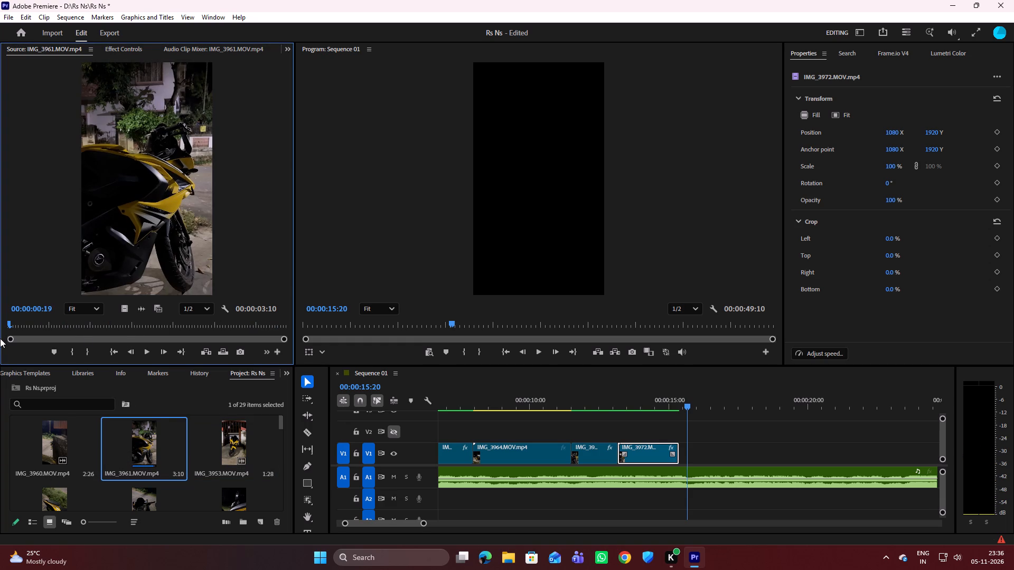
{"action": "key", "text": "space"}
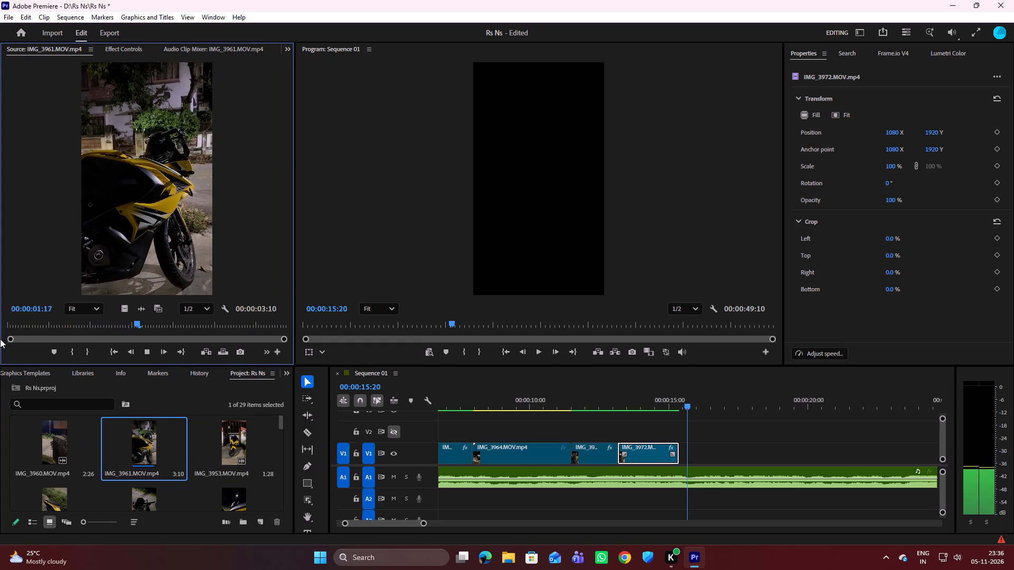
{"action": "key", "text": "space"}
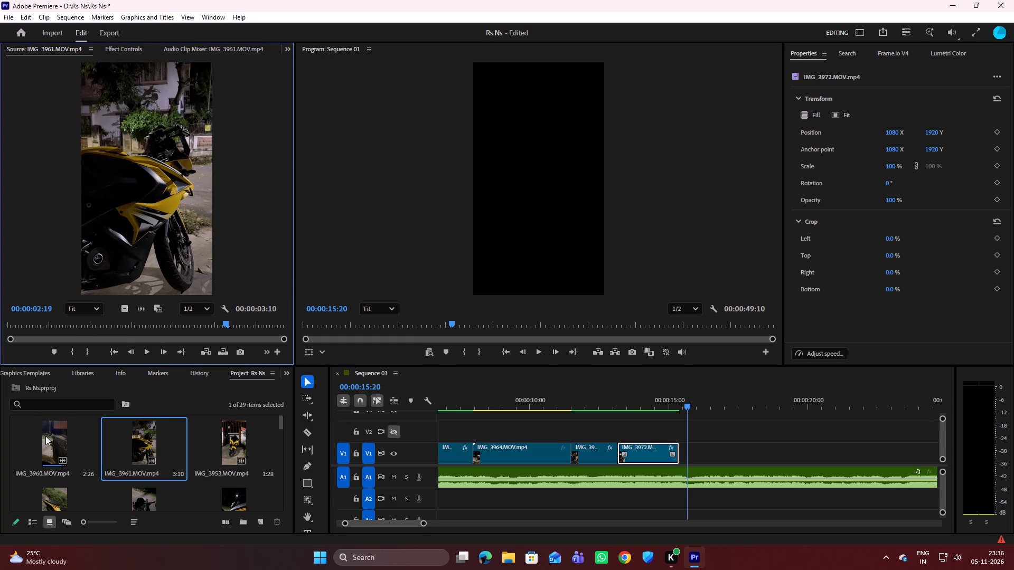
Browse the upper footage thumbnails and preview the source clip IMG_3962 again from its beginning.
{"action": "scroll", "coordinate": [94, 482], "scroll_direction": "up", "scroll_amount": 1}
{"action": "scroll", "coordinate": [168, 471], "scroll_direction": "up", "scroll_amount": 3}
{"action": "scroll", "coordinate": [122, 466], "scroll_direction": "down", "scroll_amount": 1}
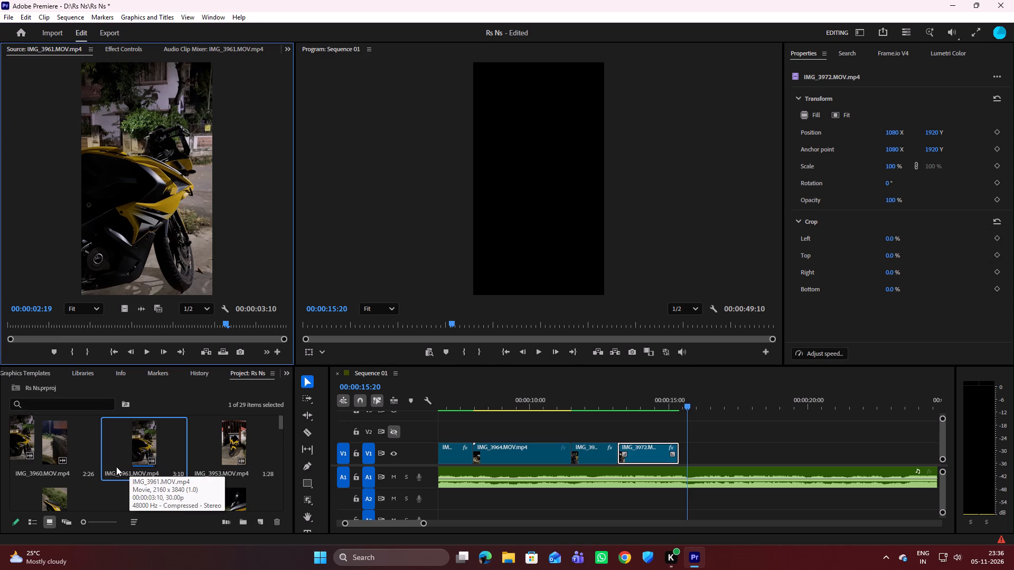
{"action": "double_click", "coordinate": [51, 440]}
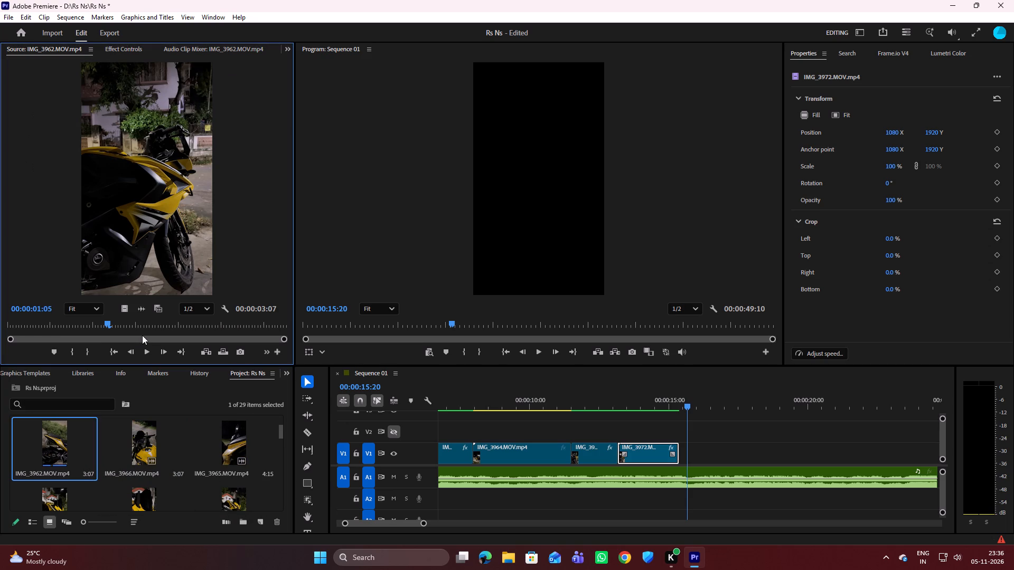
{"action": "left_click_drag", "start_coordinate": [104, 324], "coordinate": [0, 337]}
{"action": "key", "text": "space"}
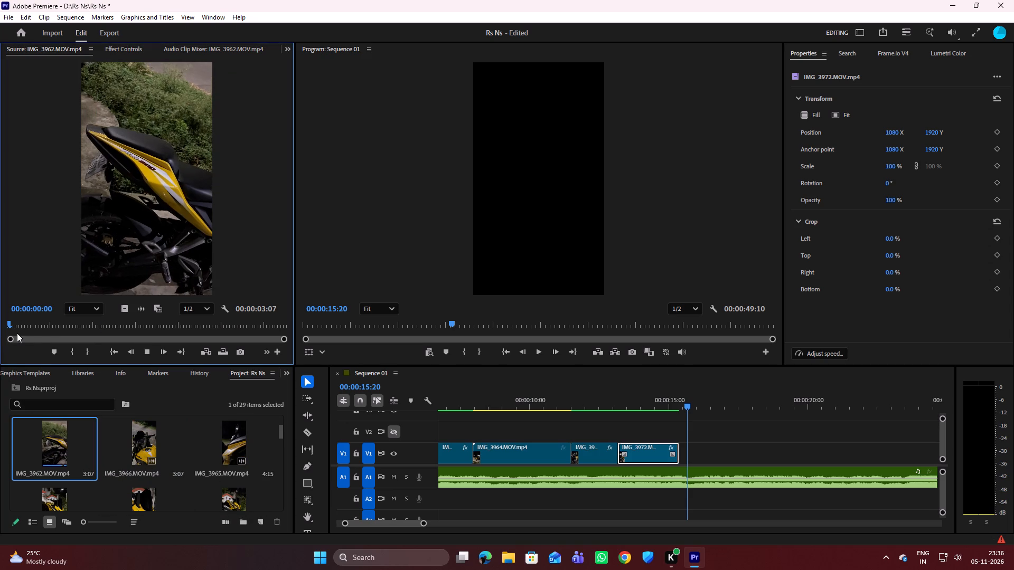
{"action": "key", "text": "space"}
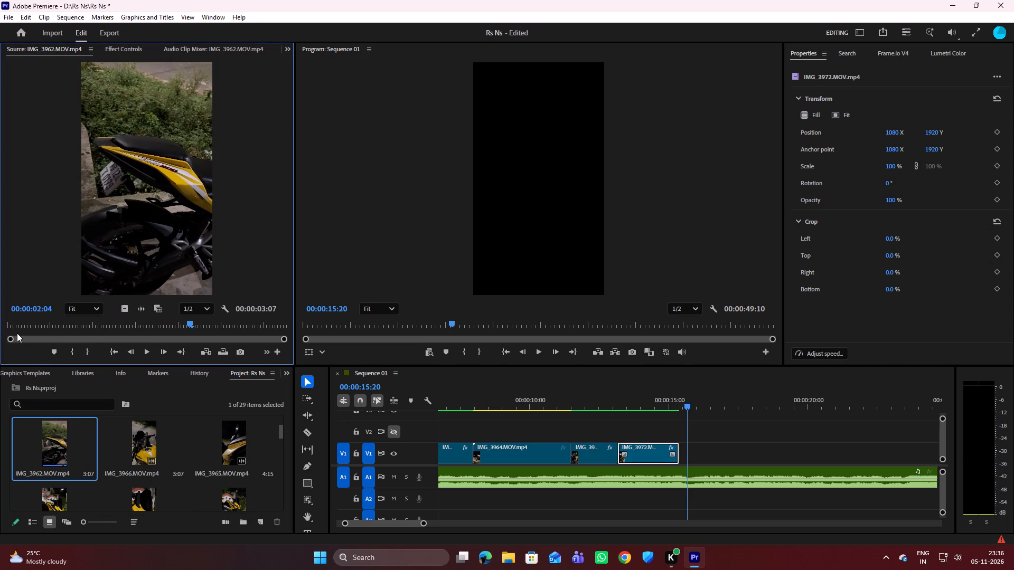
Preview the source clip IMG_3970 again from its beginning to reconsider it as the shot after IMG_3972.
{"action": "scroll", "coordinate": [43, 446], "scroll_direction": "down", "scroll_amount": 1}
{"action": "double_click", "coordinate": [49, 441]}
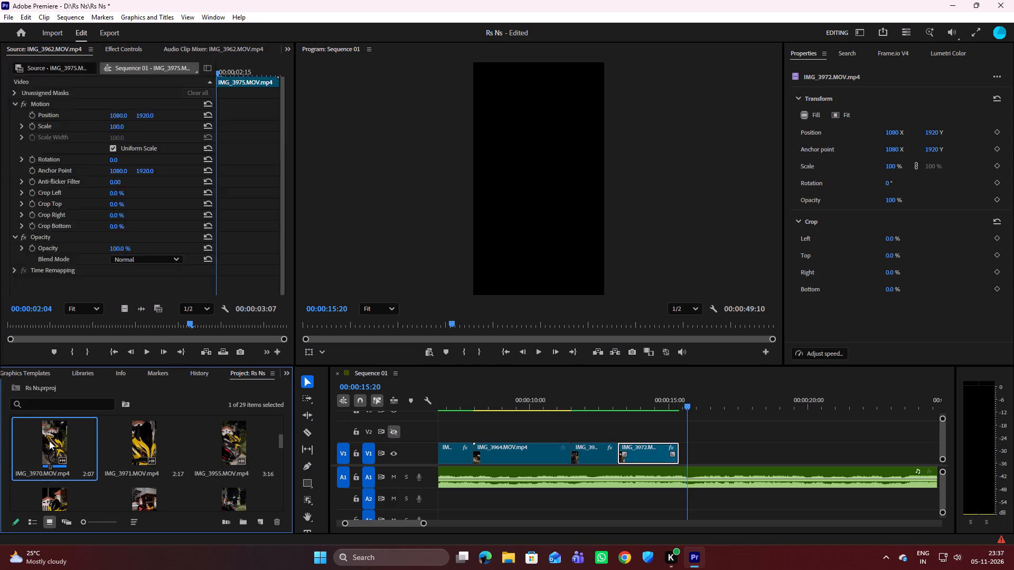
{"action": "left_click_drag", "start_coordinate": [86, 321], "coordinate": [0, 324]}
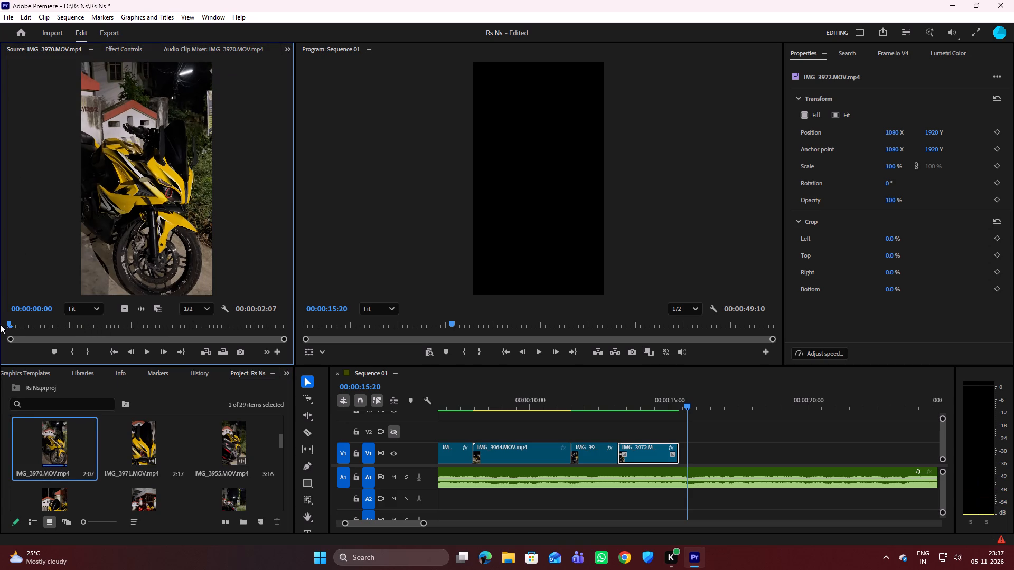
{"action": "key", "text": "space"}
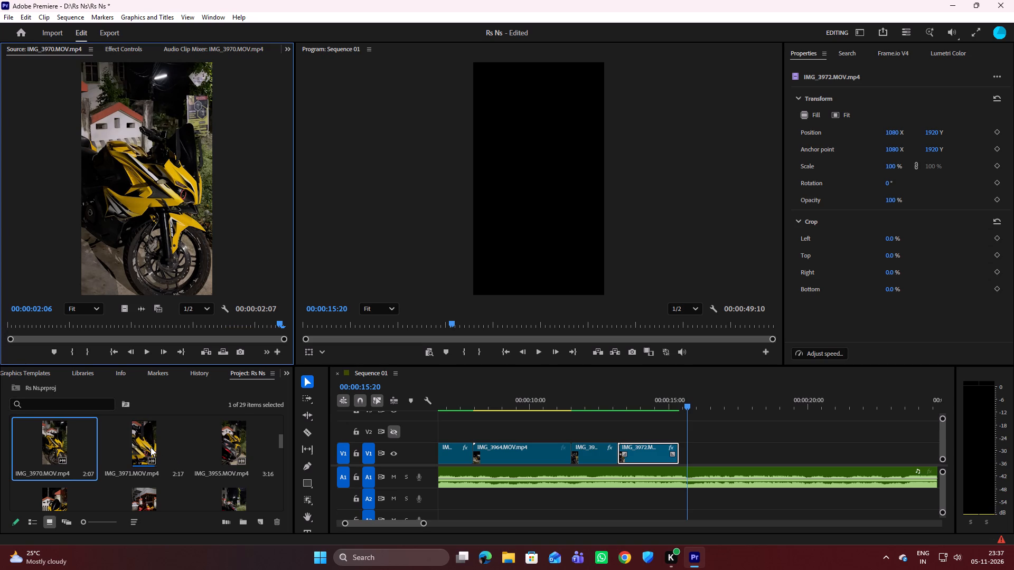
{"action": "scroll", "coordinate": [144, 446], "scroll_direction": "down", "scroll_amount": 1}
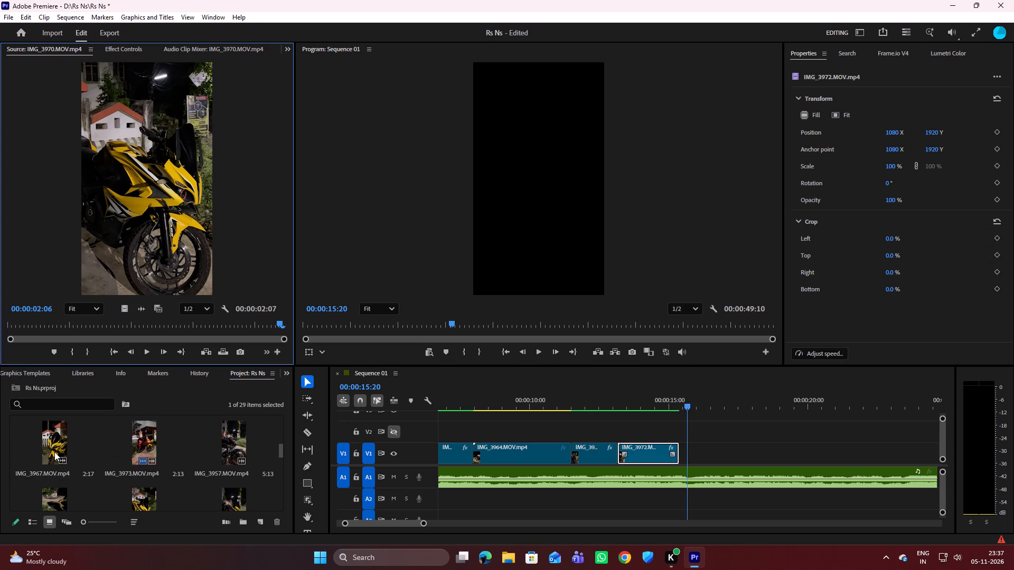
Preview the source clips IMG_3967 and IMG_3969 in turn from their beginnings as candidates for the shot after IMG_3972.
{"action": "double_click", "coordinate": [43, 452]}
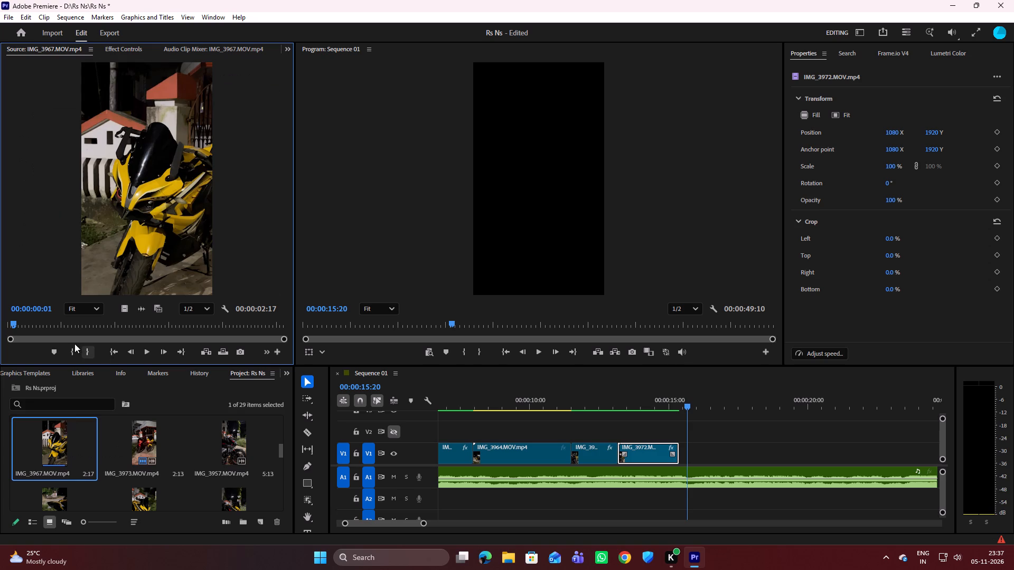
{"action": "left_click_drag", "start_coordinate": [11, 324], "coordinate": [0, 332]}
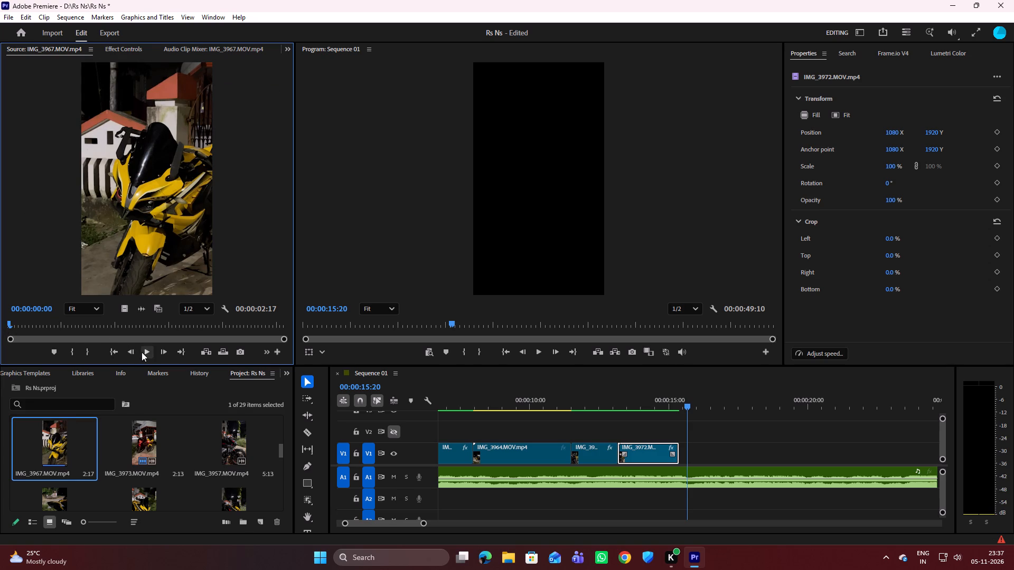
{"action": "left_click", "coordinate": [142, 352]}
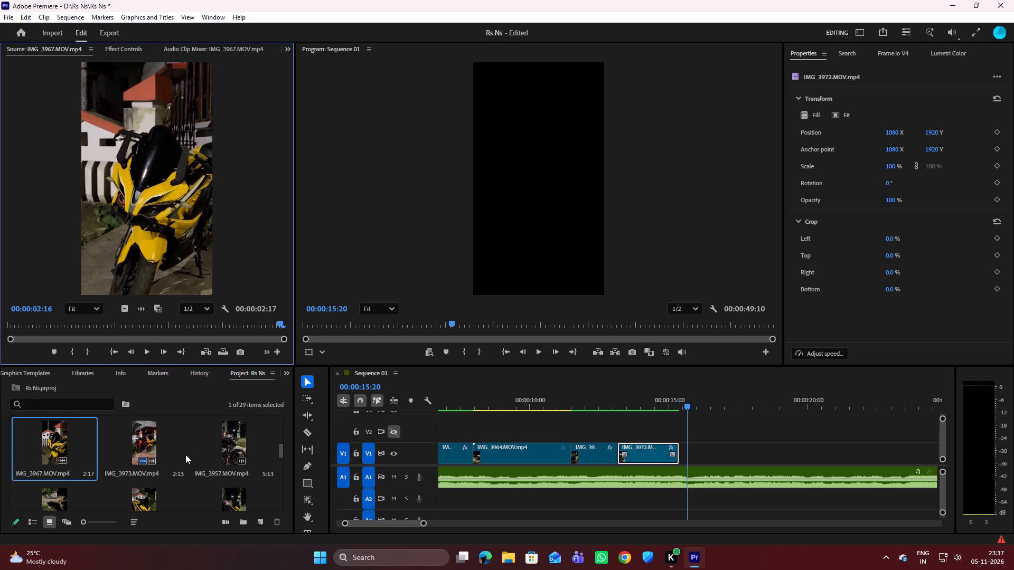
{"action": "scroll", "coordinate": [199, 502], "scroll_direction": "down", "scroll_amount": 1}
{"action": "double_click", "coordinate": [137, 447]}
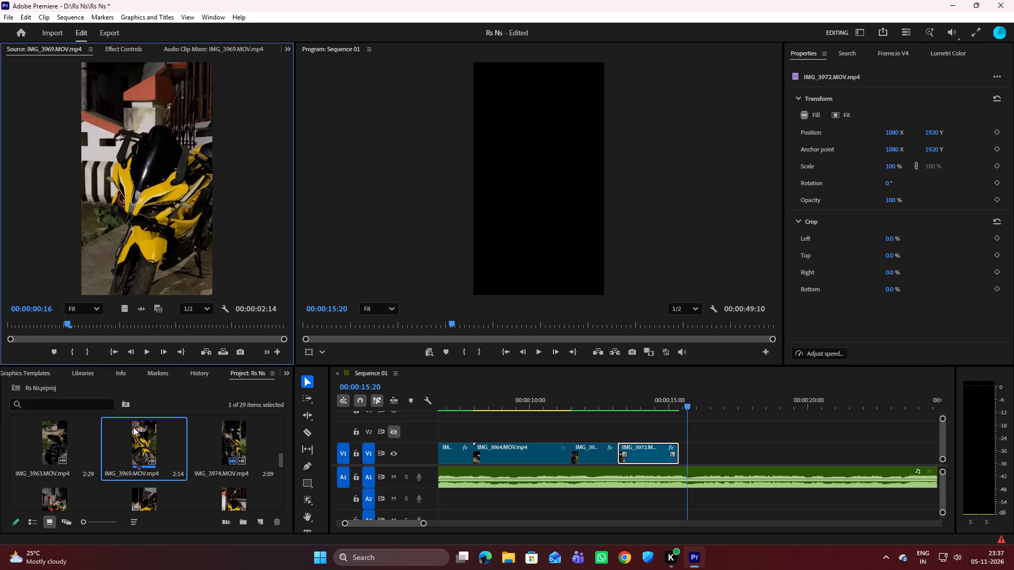
{"action": "left_click_drag", "start_coordinate": [69, 322], "coordinate": [0, 324]}
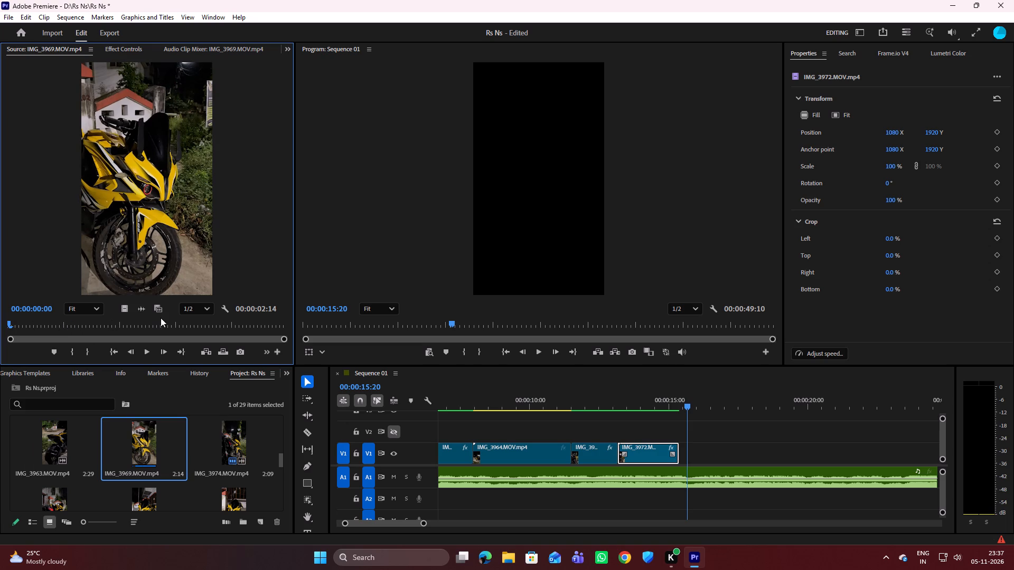
{"action": "left_click", "coordinate": [146, 351]}
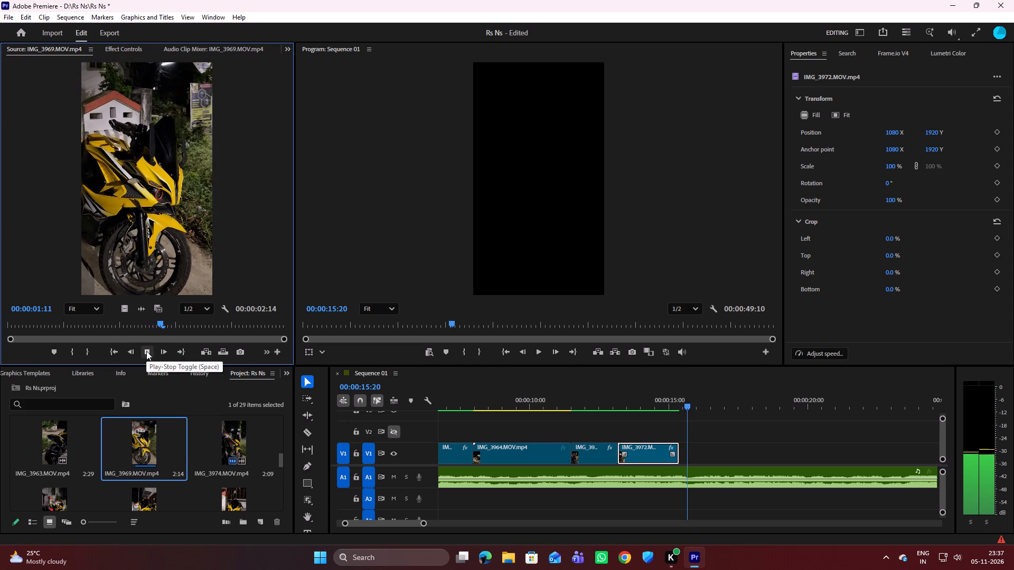
Preview the source clips IMG_3954 and IMG_3968 in turn from their beginnings to compare their front-of-bike shots.
{"action": "scroll", "coordinate": [164, 451], "scroll_direction": "down", "scroll_amount": 1}
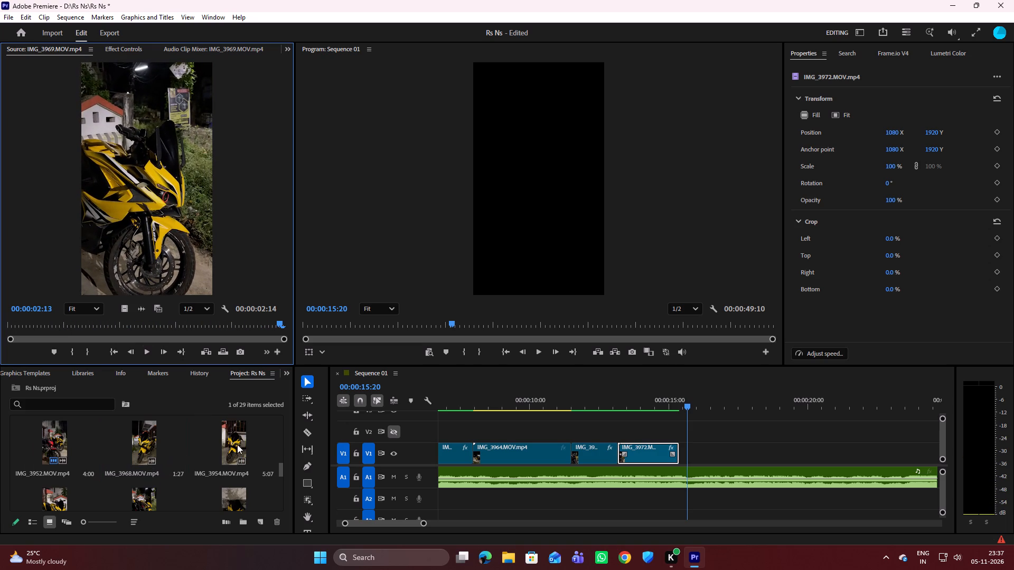
{"action": "double_click", "coordinate": [235, 442]}
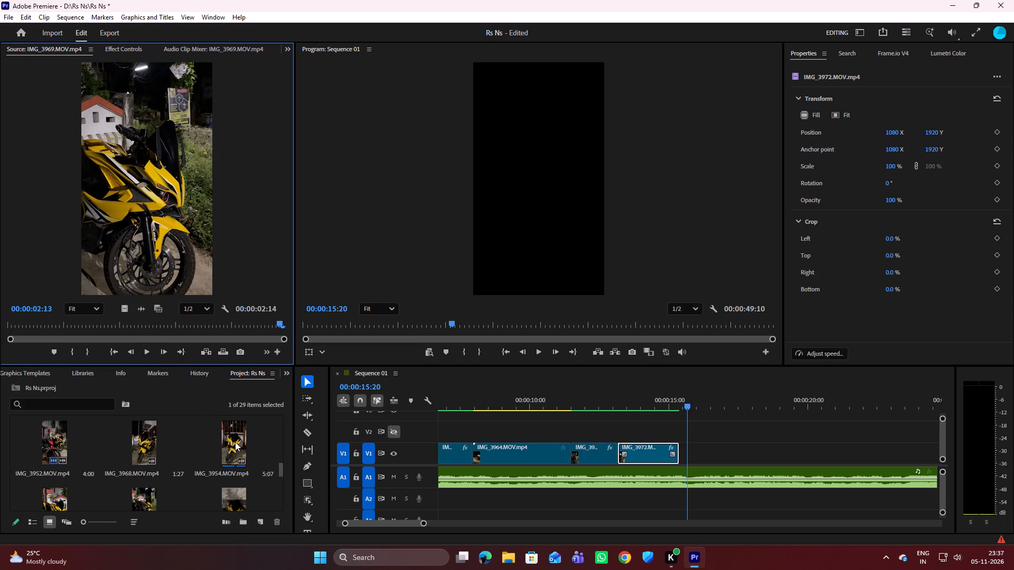
{"action": "left_click_drag", "start_coordinate": [154, 324], "coordinate": [0, 327]}
{"action": "left_click", "coordinate": [147, 350]}
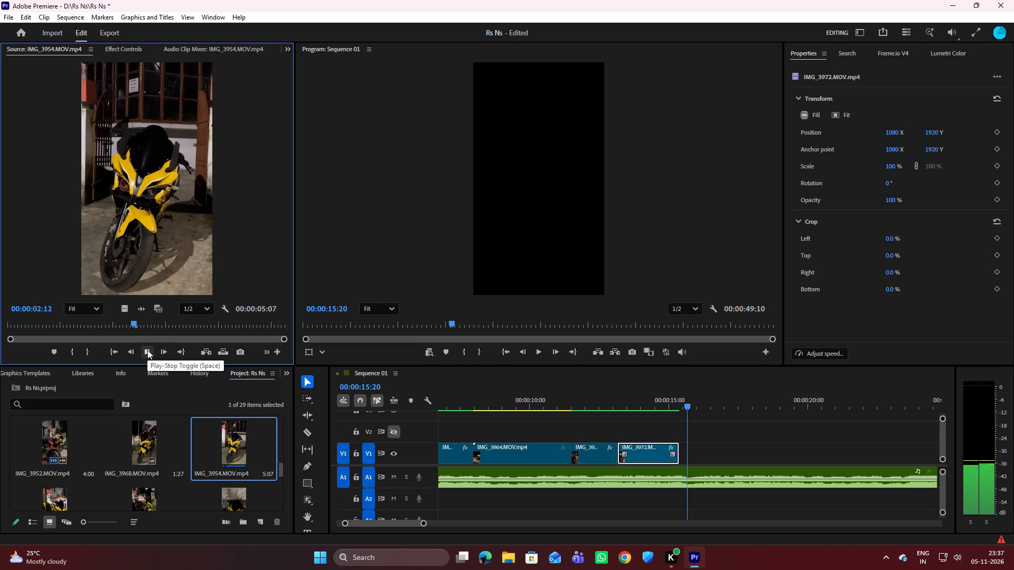
{"action": "double_click", "coordinate": [151, 444]}
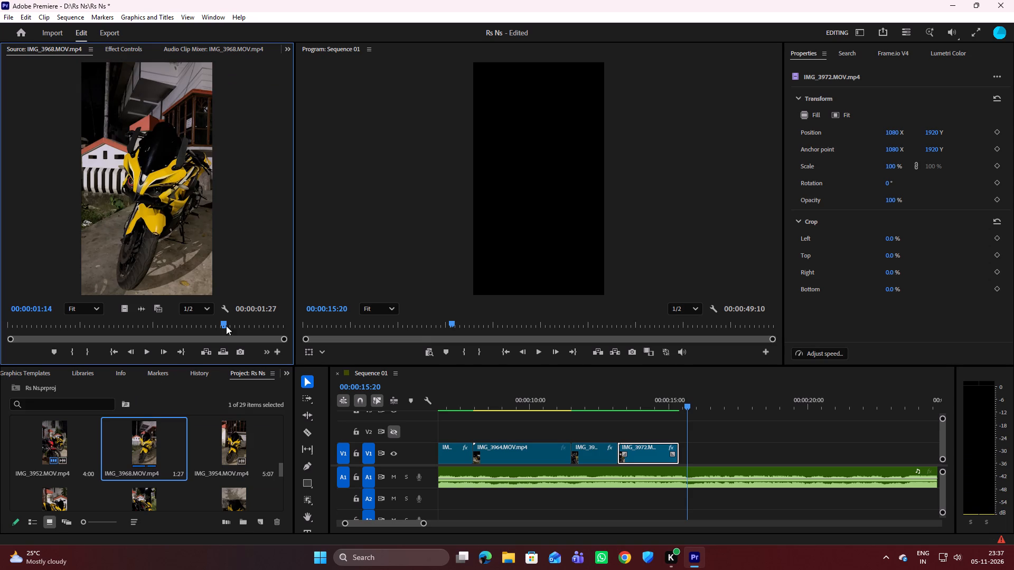
{"action": "left_click_drag", "start_coordinate": [226, 321], "coordinate": [2, 341]}
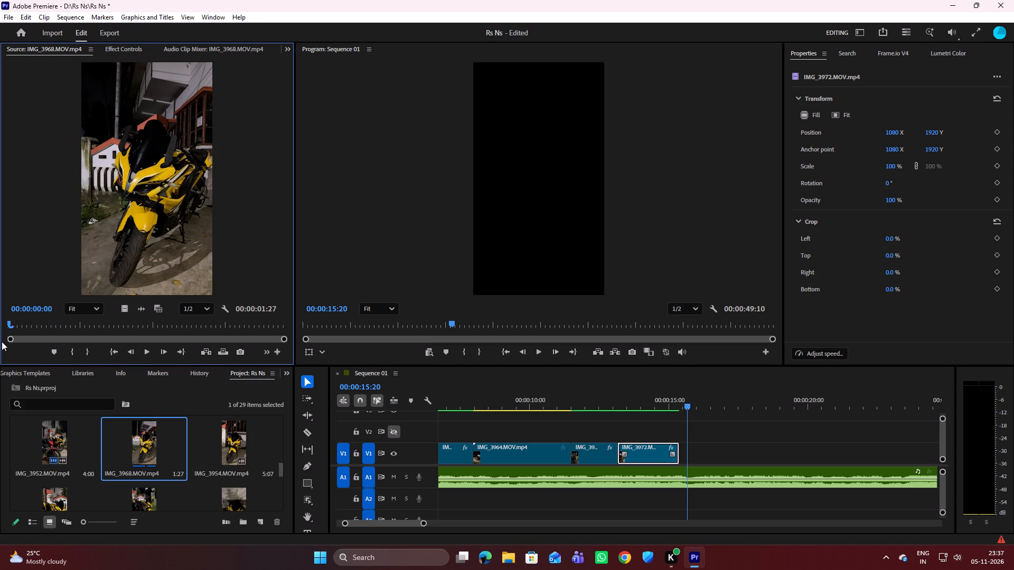
{"action": "key", "text": "space"}
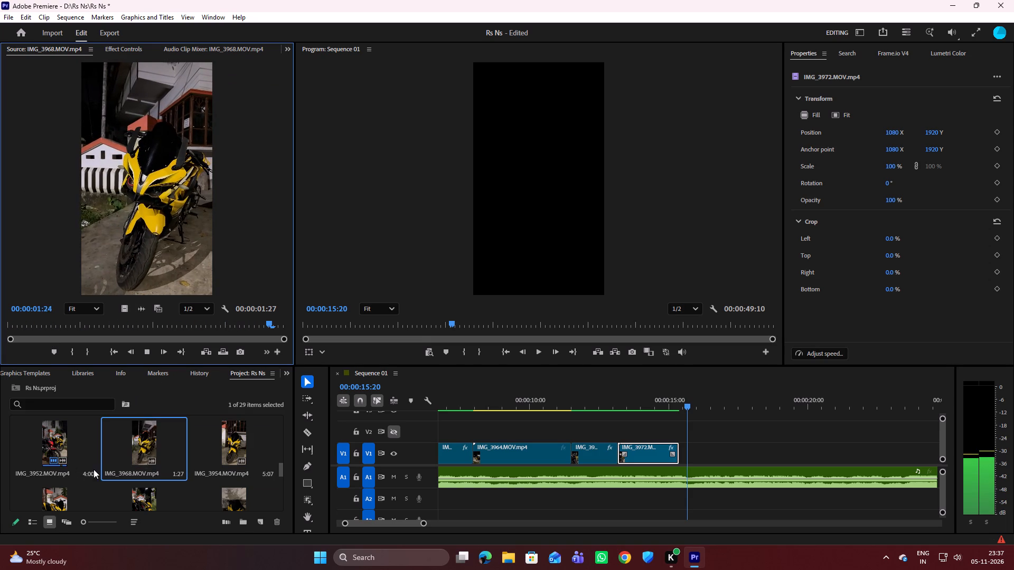
Preview the source clips IMG_3959 and IMG_3976 in turn from their beginnings to weigh them as following shots.
{"action": "scroll", "coordinate": [93, 469], "scroll_direction": "down", "scroll_amount": 1}
{"action": "double_click", "coordinate": [48, 439]}
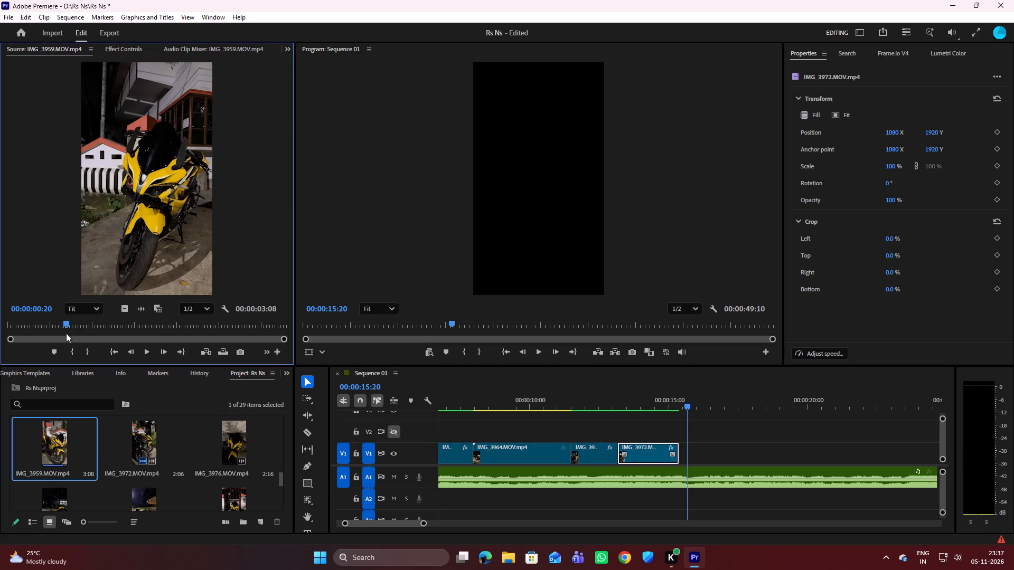
{"action": "left_click_drag", "start_coordinate": [63, 318], "coordinate": [0, 322]}
{"action": "key", "text": "space"}
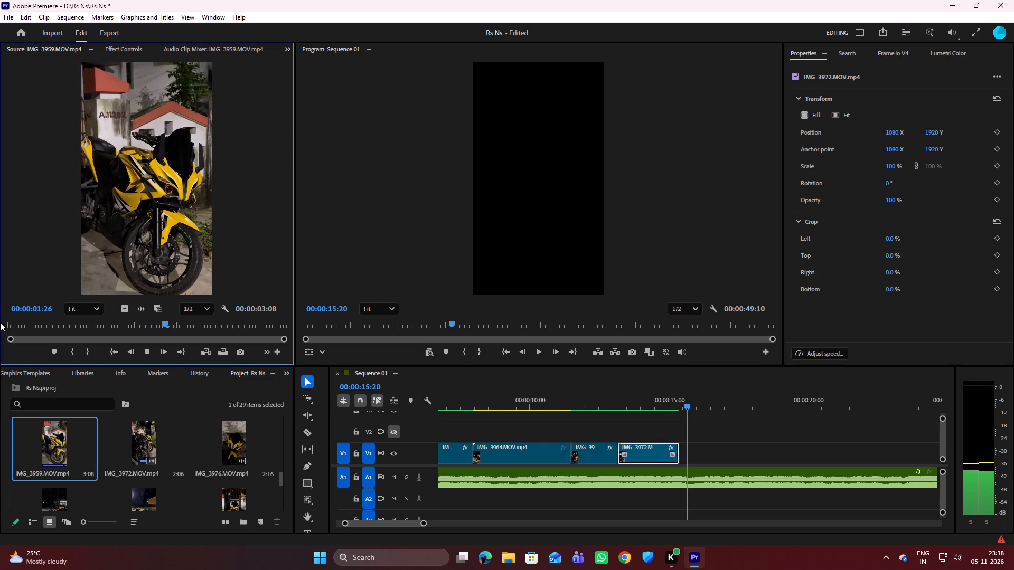
{"action": "key", "text": "space"}
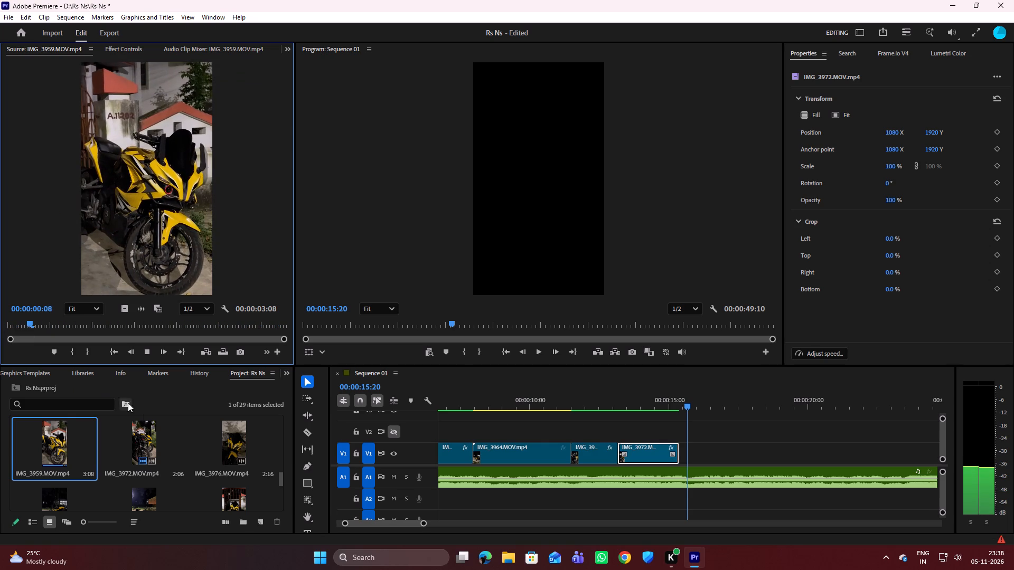
{"action": "key", "text": "space"}
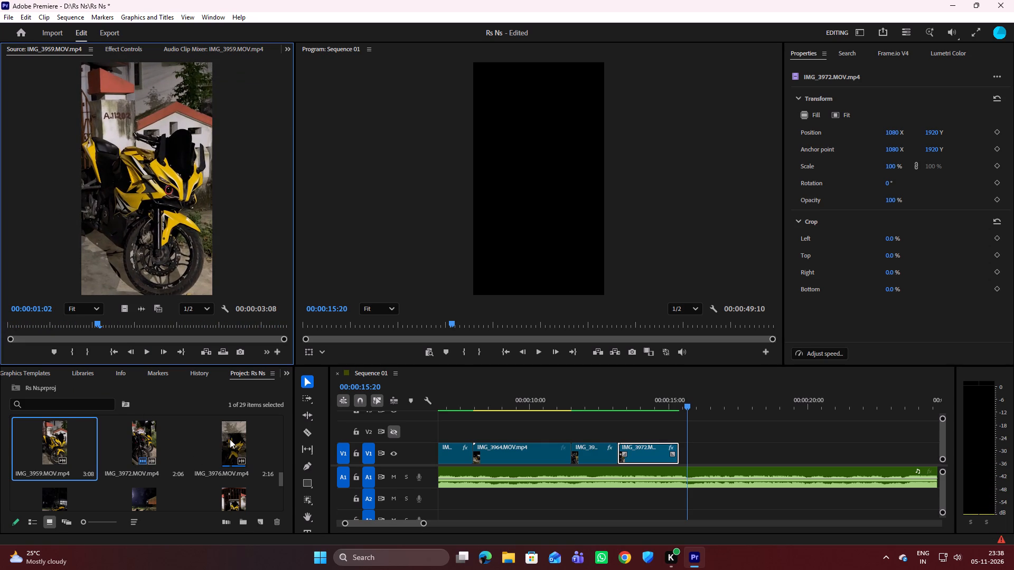
{"action": "double_click", "coordinate": [230, 439]}
{"action": "left_click_drag", "start_coordinate": [96, 321], "coordinate": [0, 324]}
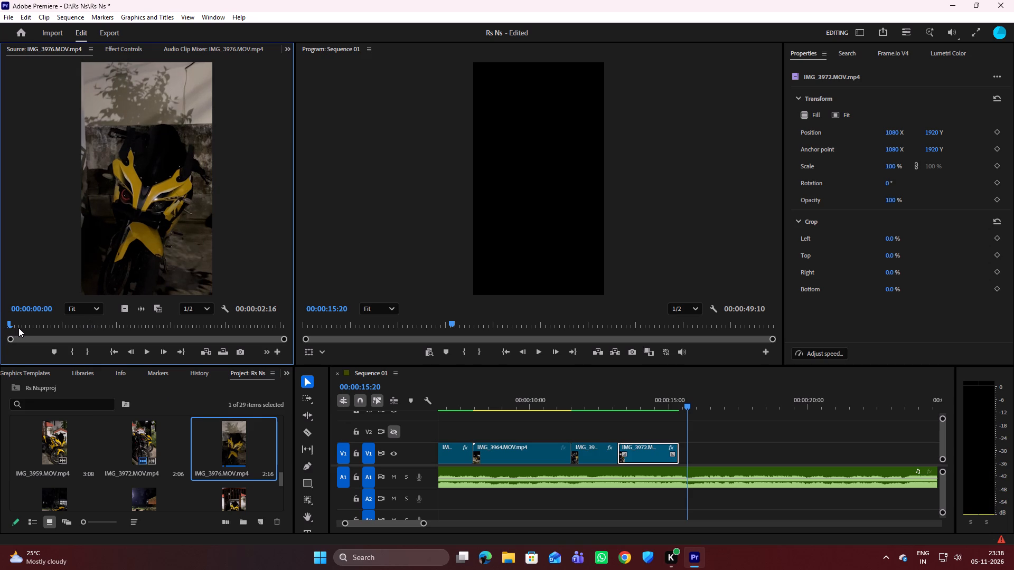
{"action": "key", "text": "space"}
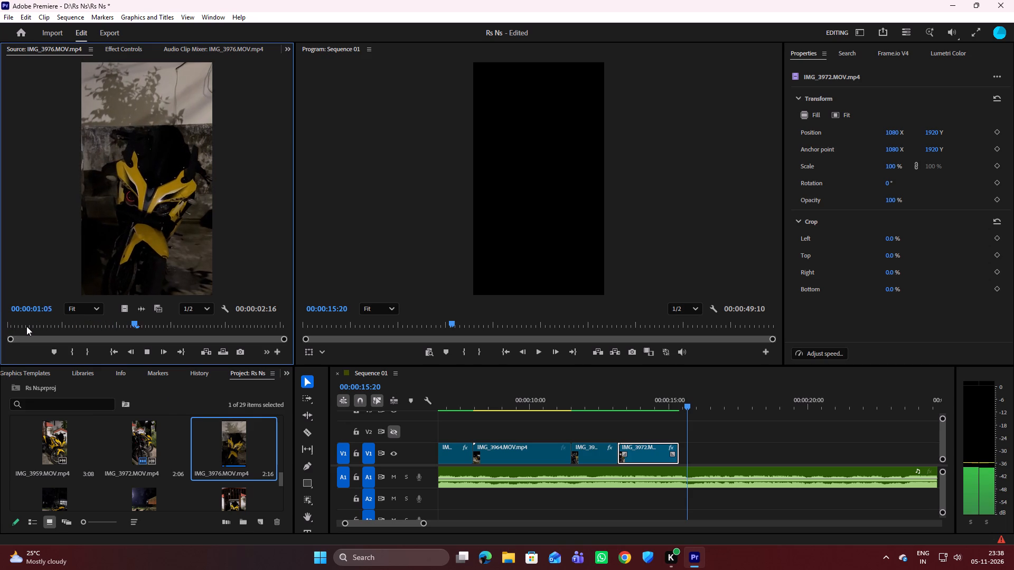
{"action": "key", "text": "space"}
Browse the lower footage thumbnails and preview the source clip IMG_3951 from its beginning as a possible next shot.
{"action": "scroll", "coordinate": [144, 461], "scroll_direction": "down", "scroll_amount": 2}
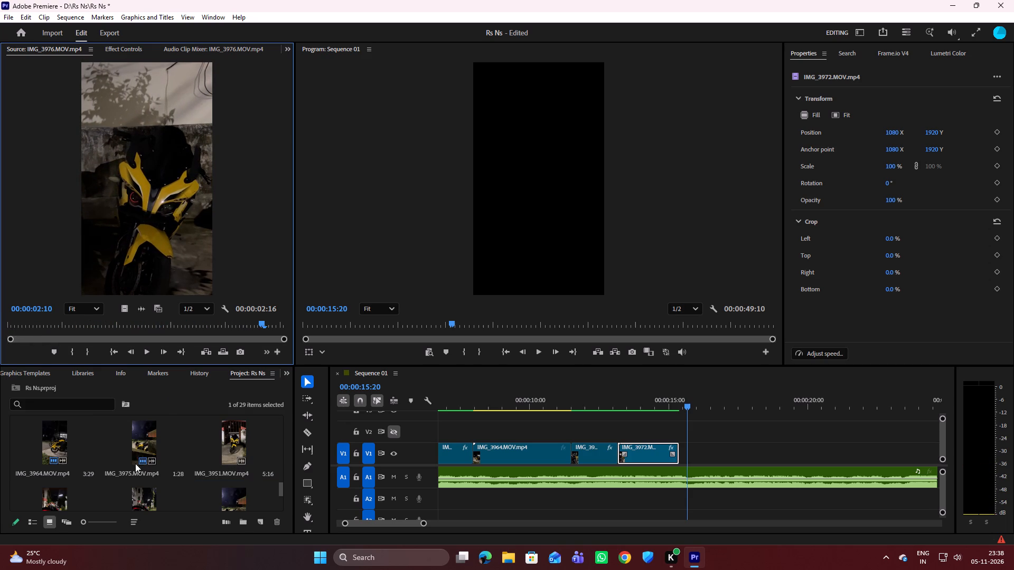
{"action": "scroll", "coordinate": [71, 453], "scroll_direction": "up", "scroll_amount": 1}
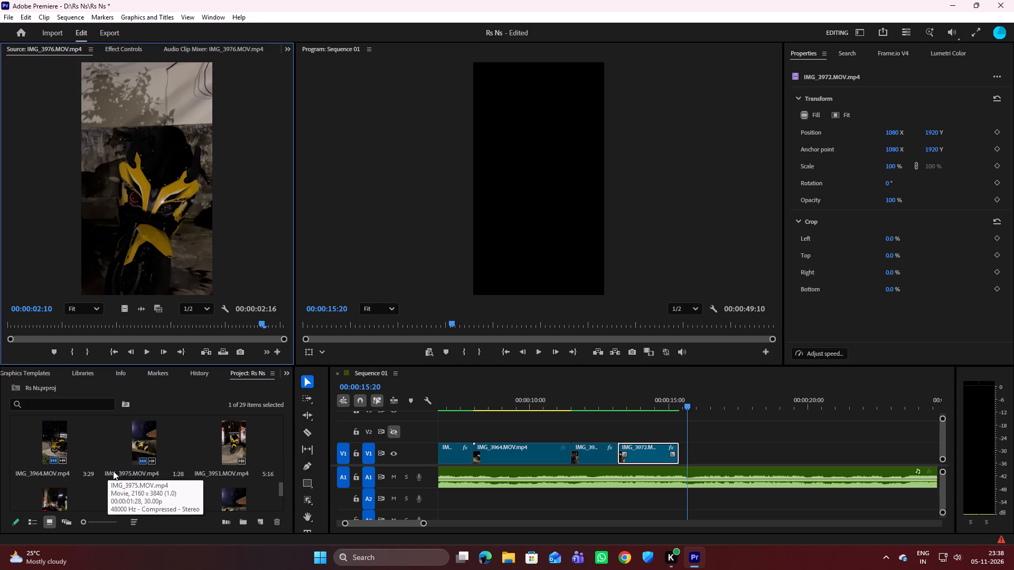
{"action": "scroll", "coordinate": [113, 471], "scroll_direction": "down", "scroll_amount": 1}
{"action": "scroll", "coordinate": [152, 457], "scroll_direction": "up", "scroll_amount": 2}
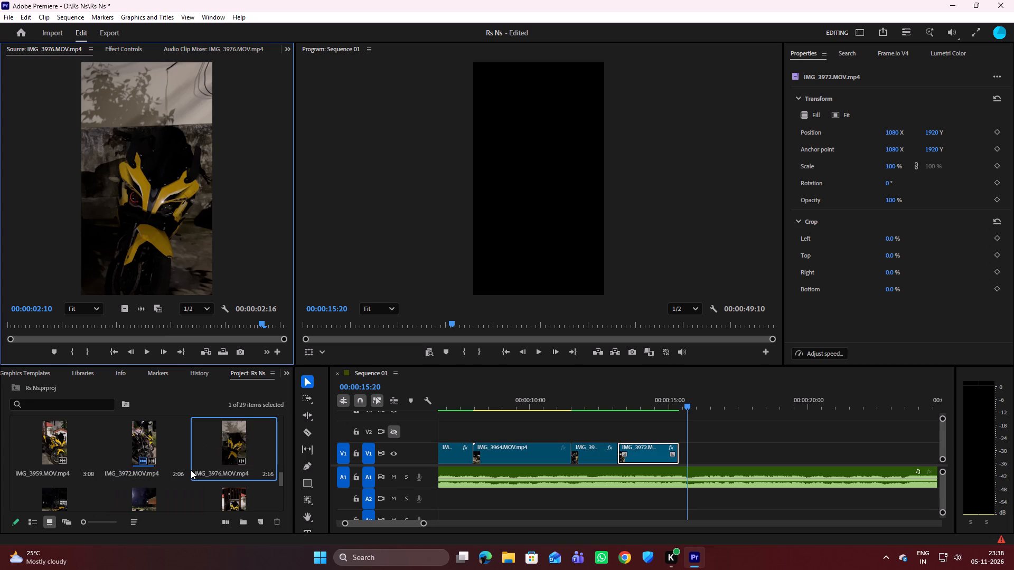
{"action": "scroll", "coordinate": [212, 472], "scroll_direction": "down", "scroll_amount": 1}
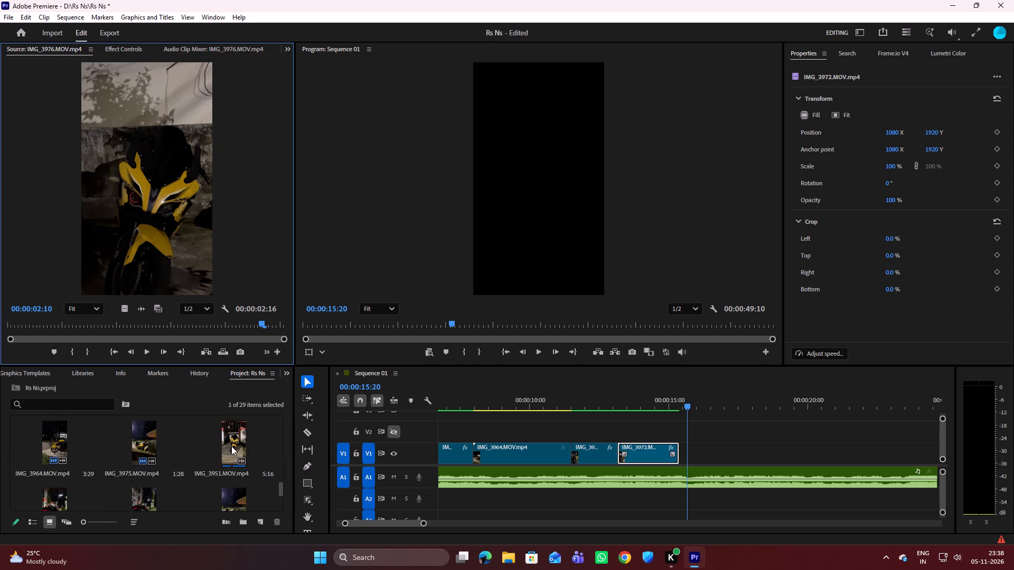
{"action": "double_click", "coordinate": [231, 446]}
{"action": "left_click_drag", "start_coordinate": [111, 325], "coordinate": [34, 330]}
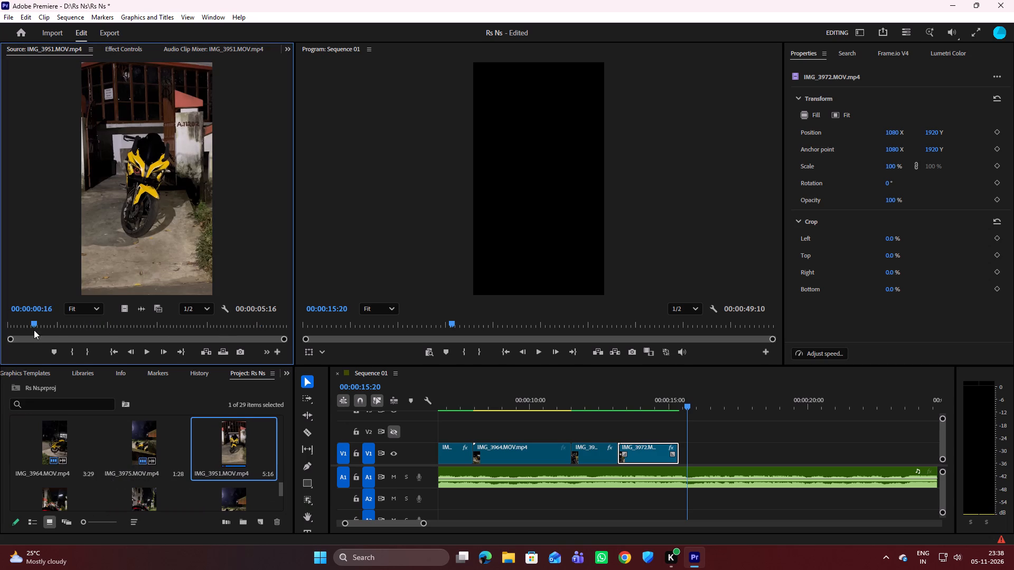
{"action": "left_click_drag", "start_coordinate": [34, 330], "coordinate": [0, 333]}
{"action": "key", "text": "space"}
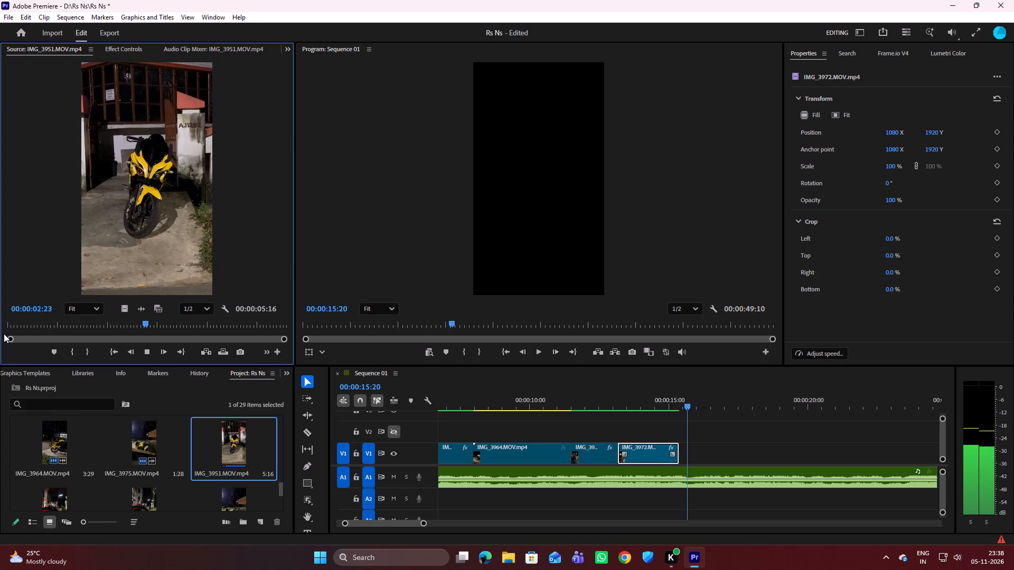
{"action": "key", "text": "space"}
{"action": "key", "text": "space"}
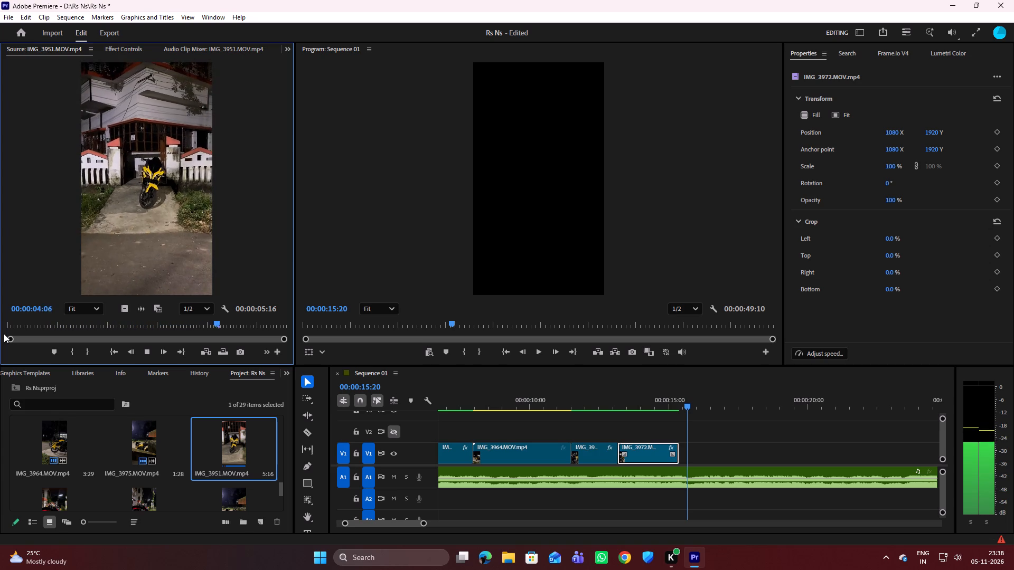
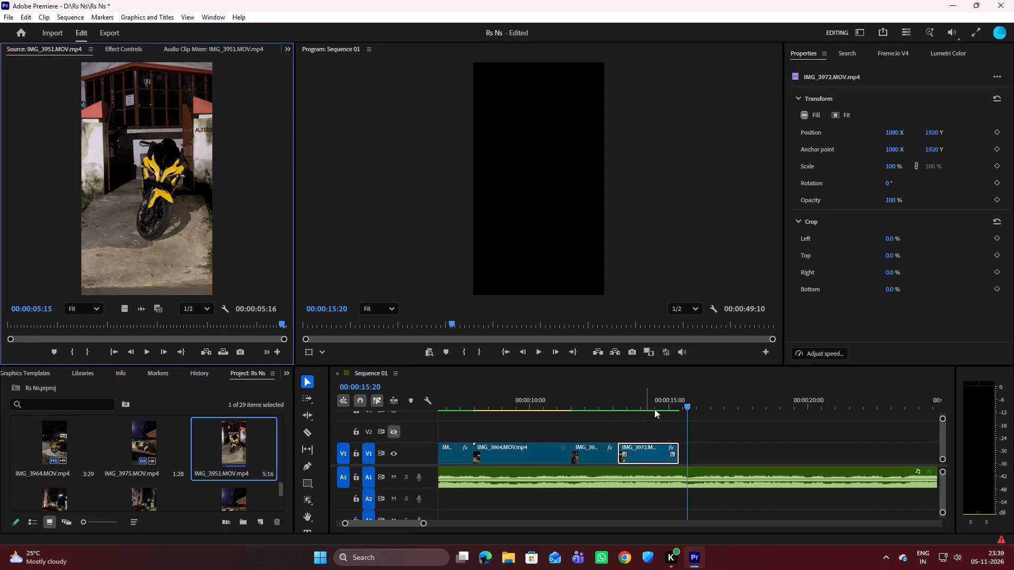
Scrub the sequence back and forth across the last two V1 shots, IMG_3974 and IMG_3972.
{"action": "left_click_drag", "start_coordinate": [688, 404], "coordinate": [680, 406]}
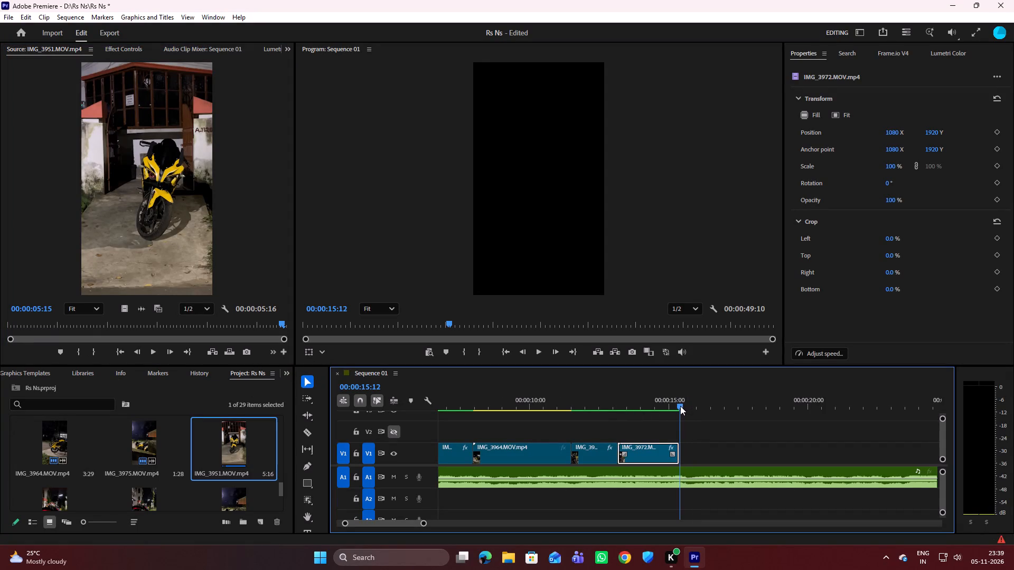
{"action": "left_click_drag", "start_coordinate": [680, 406], "coordinate": [581, 404]}
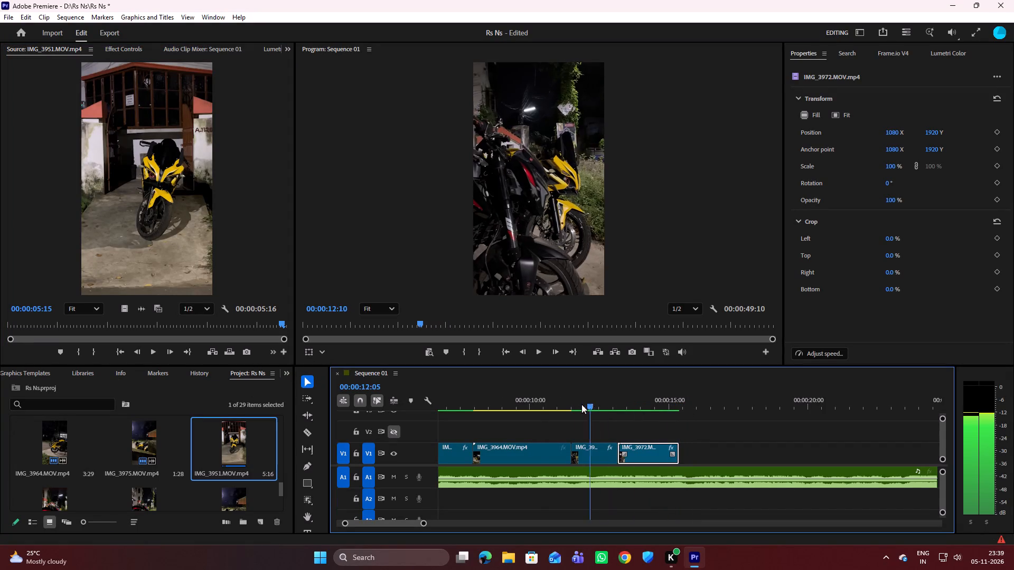
{"action": "left_click_drag", "start_coordinate": [581, 404], "coordinate": [637, 400]}
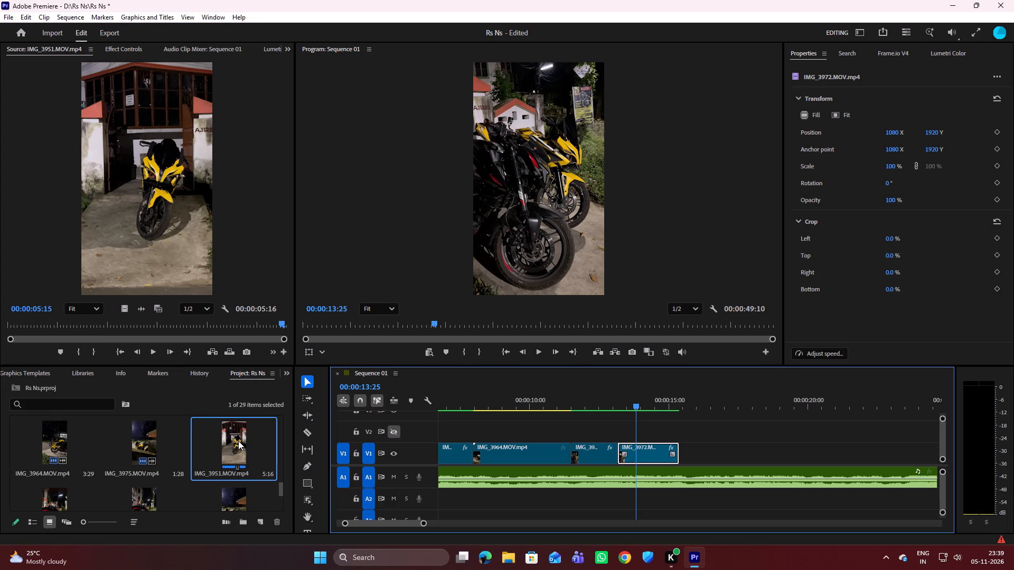
Find the source clip IMG_3962 among the upper footage thumbnails and preview it from its beginning.
{"action": "scroll", "coordinate": [226, 465], "scroll_direction": "up", "scroll_amount": 4}
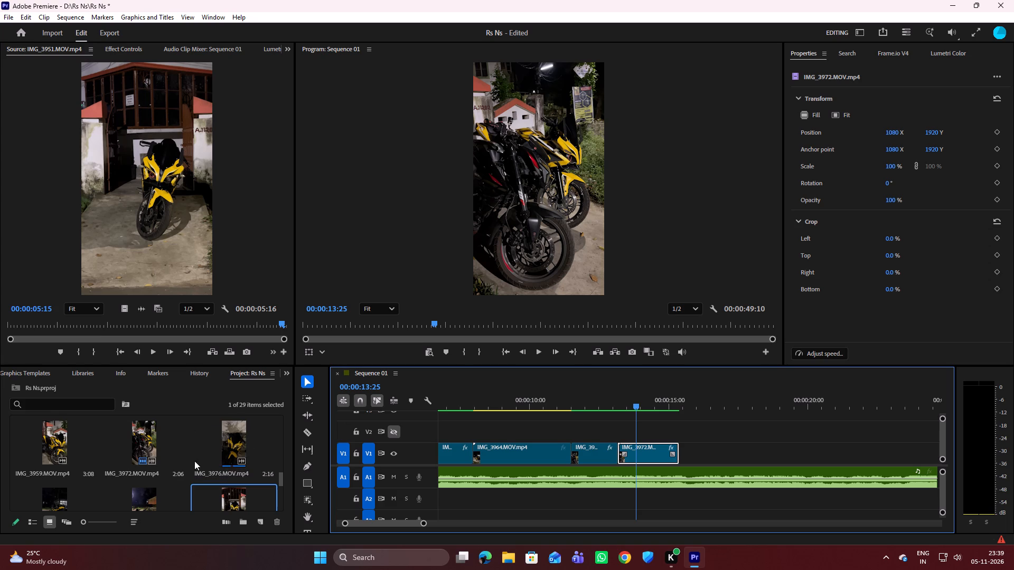
{"action": "scroll", "coordinate": [158, 467], "scroll_direction": "up", "scroll_amount": 2}
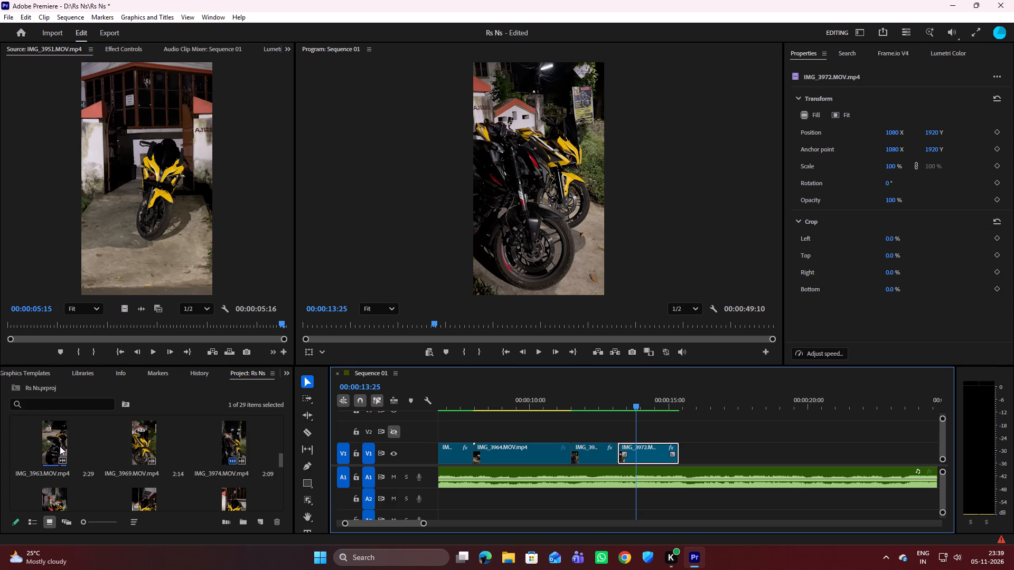
{"action": "scroll", "coordinate": [60, 446], "scroll_direction": "up", "scroll_amount": 1}
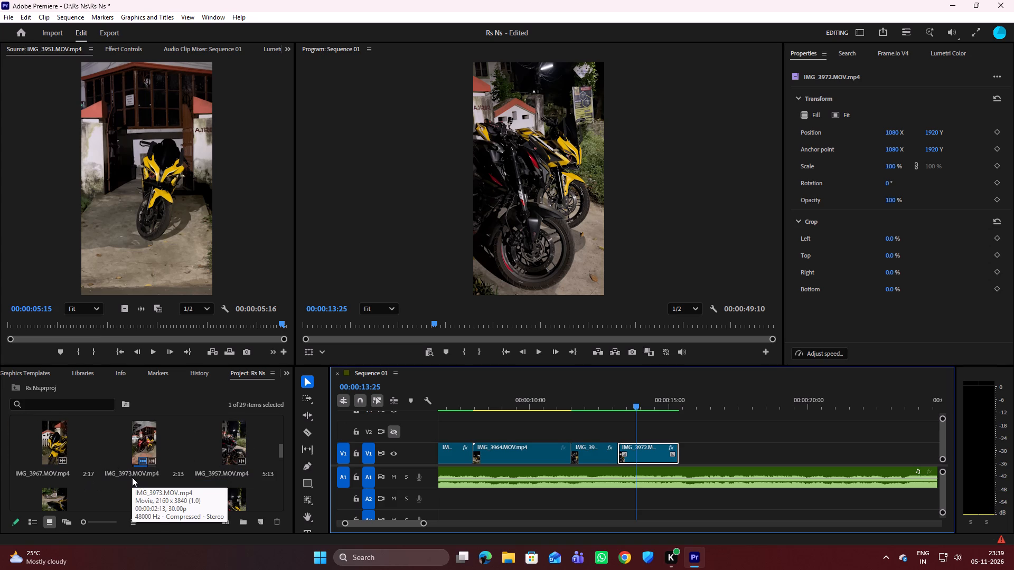
{"action": "scroll", "coordinate": [132, 477], "scroll_direction": "up", "scroll_amount": 3}
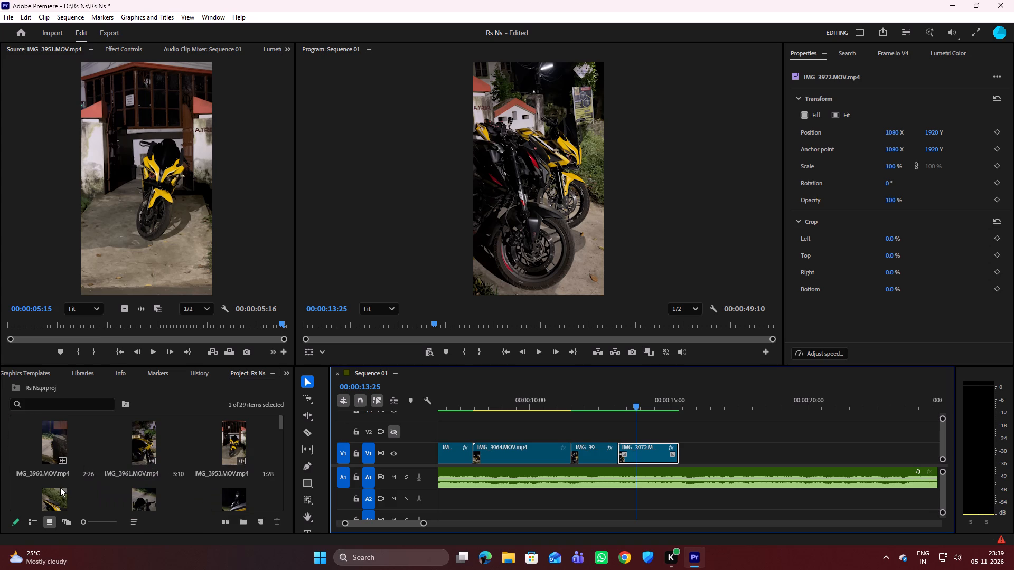
{"action": "double_click", "coordinate": [58, 491]}
{"action": "left_click_drag", "start_coordinate": [176, 325], "coordinate": [74, 325]}
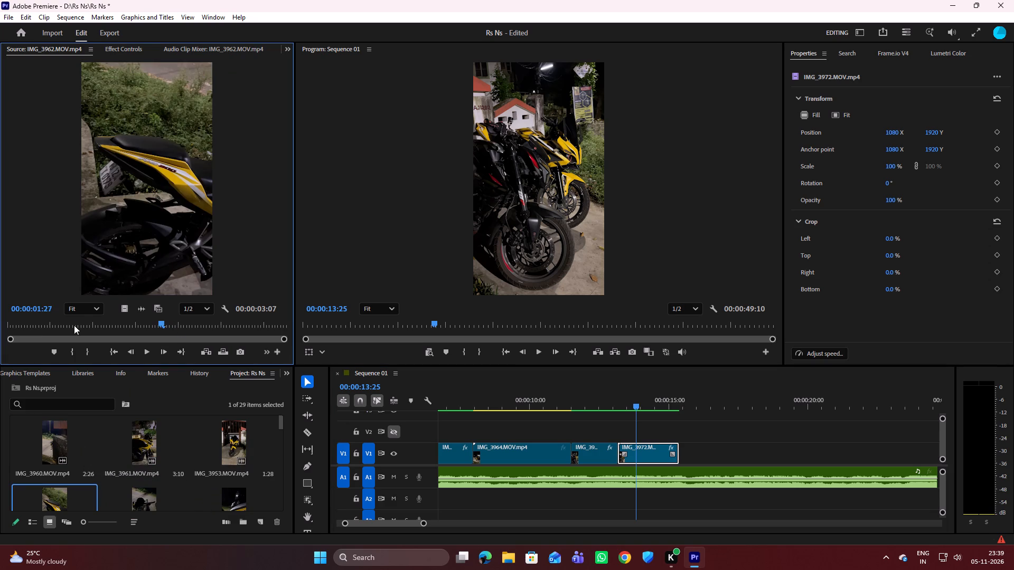
{"action": "left_click_drag", "start_coordinate": [74, 325], "coordinate": [0, 322]}
{"action": "key", "text": "space"}
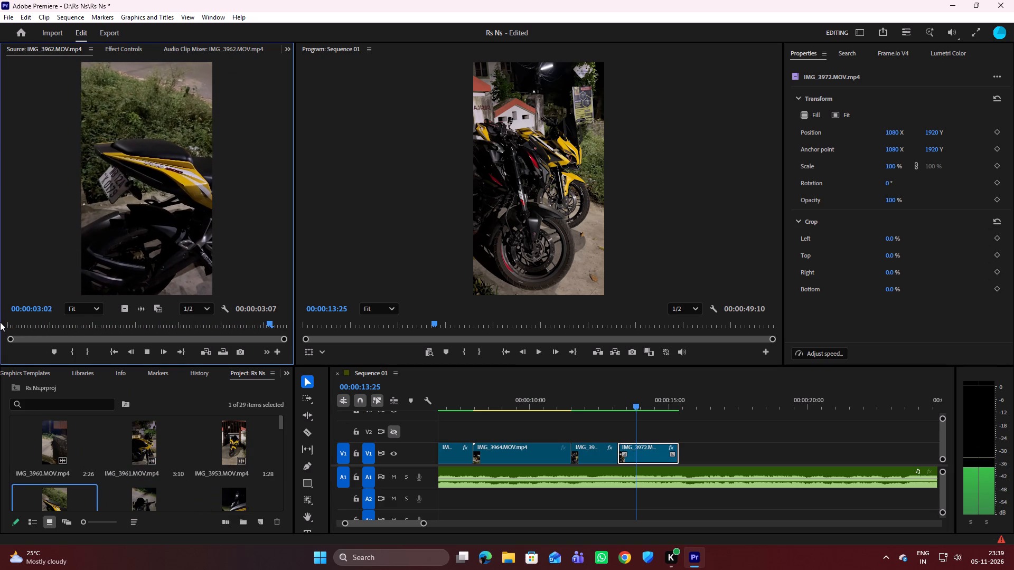
{"action": "key", "text": "space"}
Add only the video of IMG_3962 to V1, directly after IMG_3972.
{"action": "left_click_drag", "start_coordinate": [123, 309], "coordinate": [663, 426]}
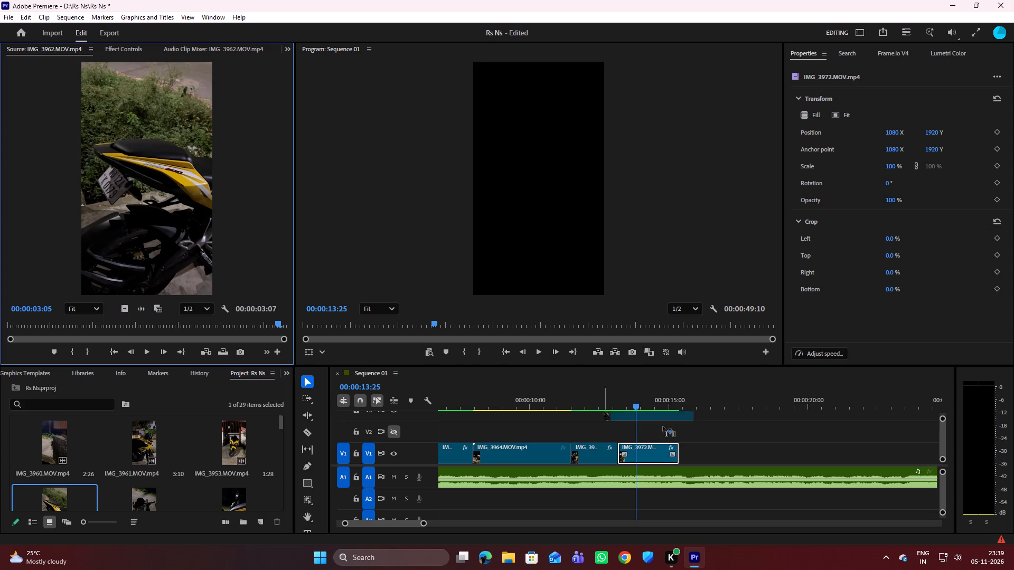
{"action": "left_click_drag", "start_coordinate": [663, 426], "coordinate": [683, 445]}
Play the sequence from the IMG_3974 shot through the end of IMG_3962 to judge the new ending.
{"action": "left_click_drag", "start_coordinate": [639, 407], "coordinate": [601, 414]}
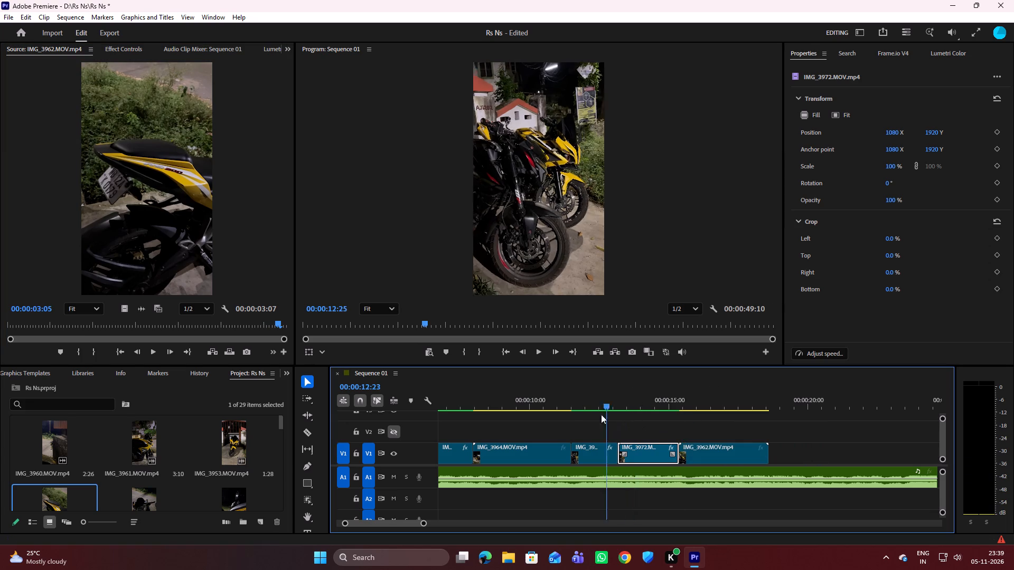
{"action": "left_click_drag", "start_coordinate": [601, 414], "coordinate": [580, 415]}
{"action": "key", "text": "space"}
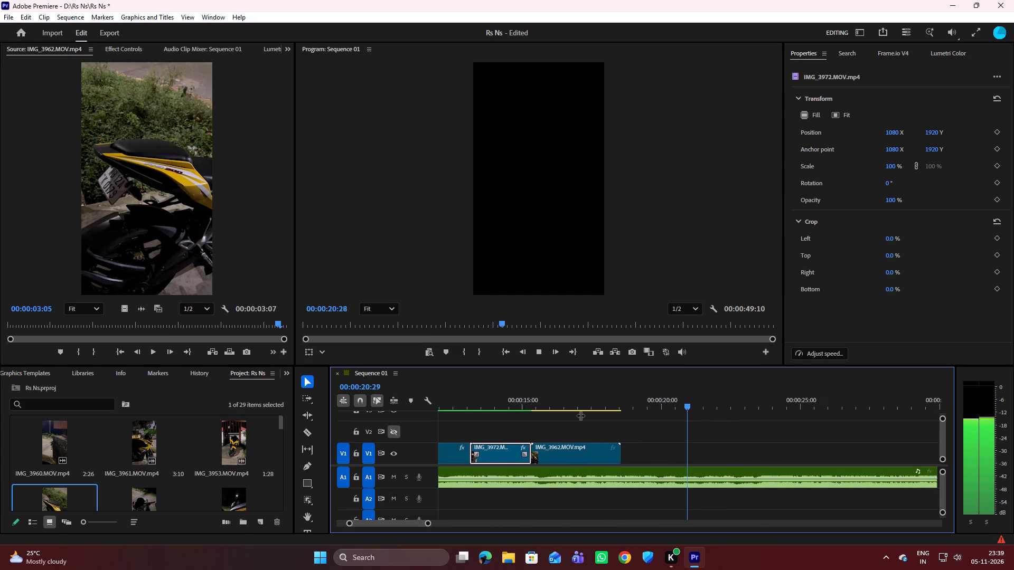
{"action": "key", "text": "space"}
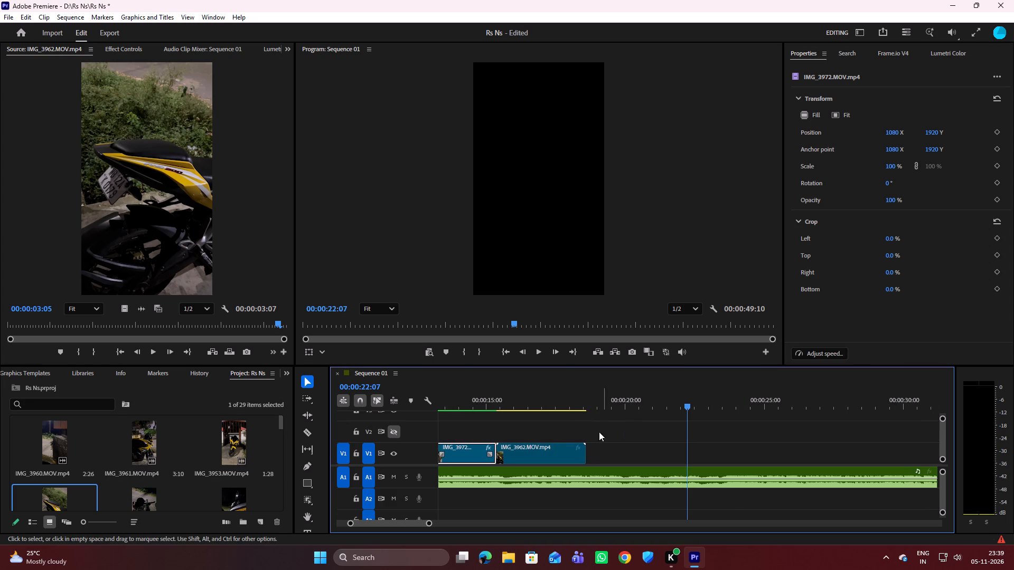
Play the whole sequence from its start through the cut from IMG_3972 to IMG_3962.
{"action": "scroll", "coordinate": [528, 414], "scroll_direction": "up", "scroll_amount": 3}
{"action": "scroll", "coordinate": [660, 483], "scroll_direction": "up", "scroll_amount": 4}
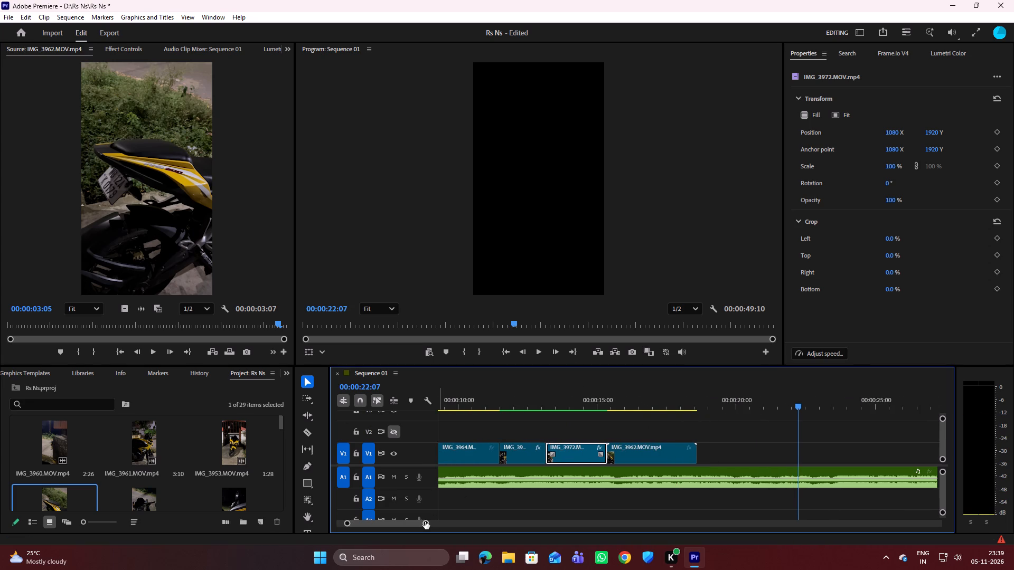
{"action": "left_click_drag", "start_coordinate": [408, 522], "coordinate": [391, 524]}
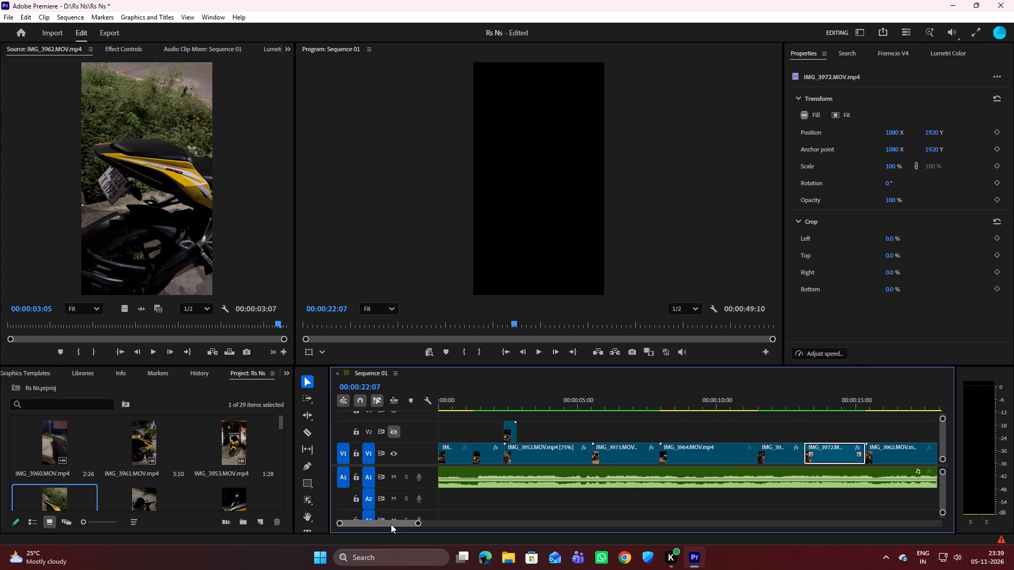
{"action": "scroll", "coordinate": [827, 416], "scroll_direction": "up", "scroll_amount": 5}
{"action": "scroll", "coordinate": [827, 416], "scroll_direction": "down", "scroll_amount": 4}
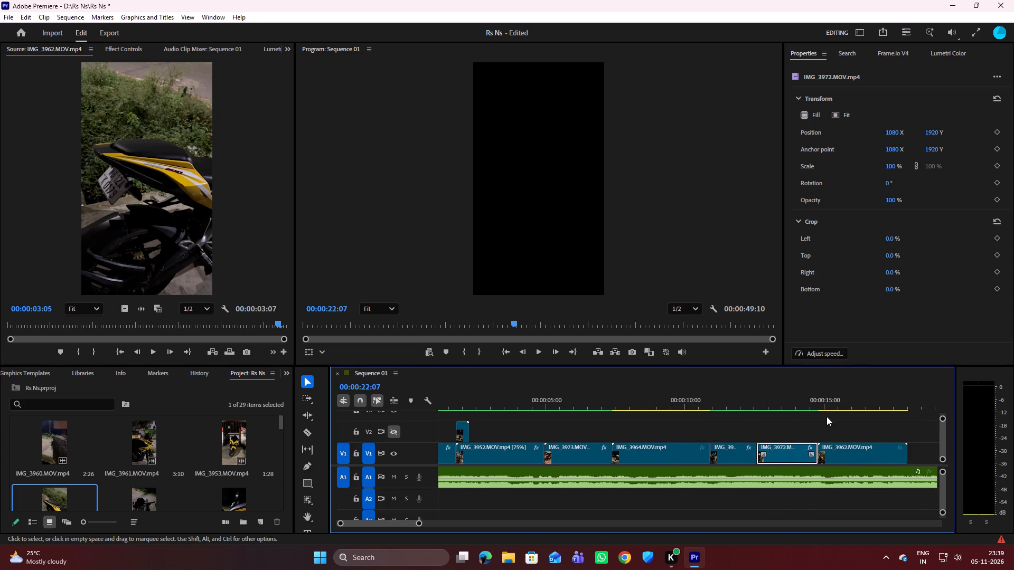
{"action": "scroll", "coordinate": [827, 416], "scroll_direction": "down", "scroll_amount": 9}
{"action": "left_click_drag", "start_coordinate": [851, 403], "coordinate": [684, 417]}
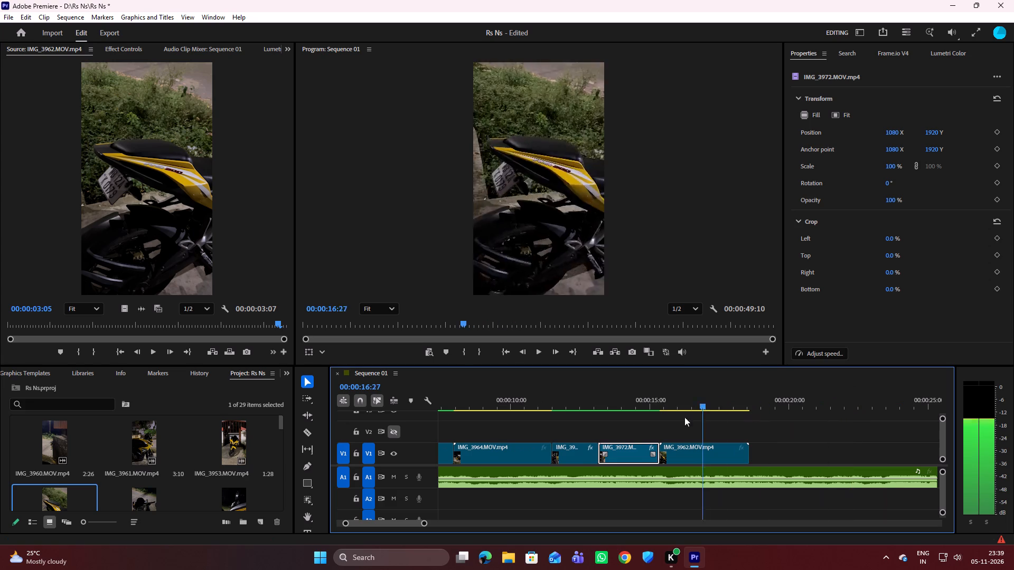
{"action": "left_click_drag", "start_coordinate": [684, 417], "coordinate": [391, 427]}
{"action": "key", "text": "space"}
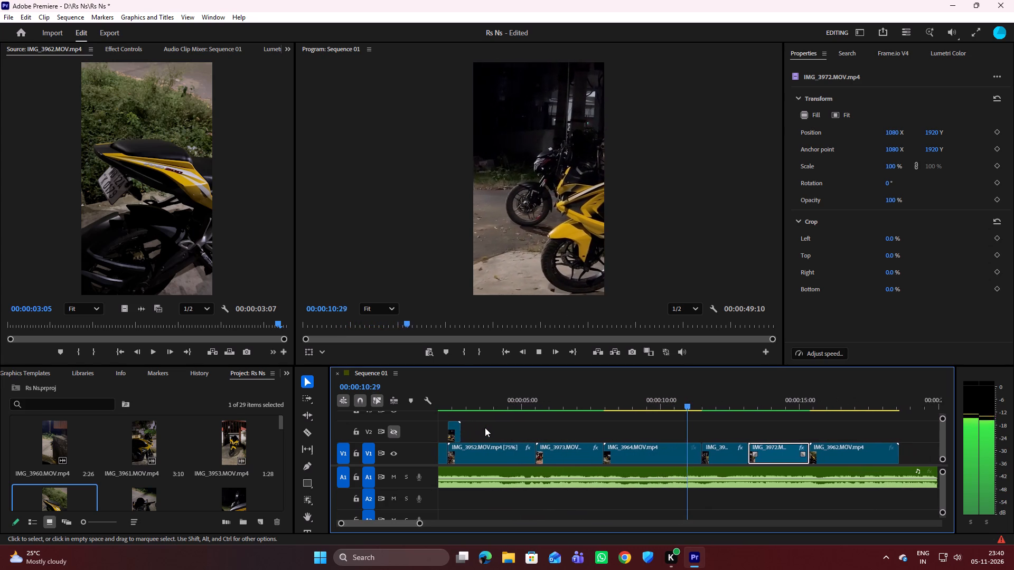
{"action": "key", "text": "space"}
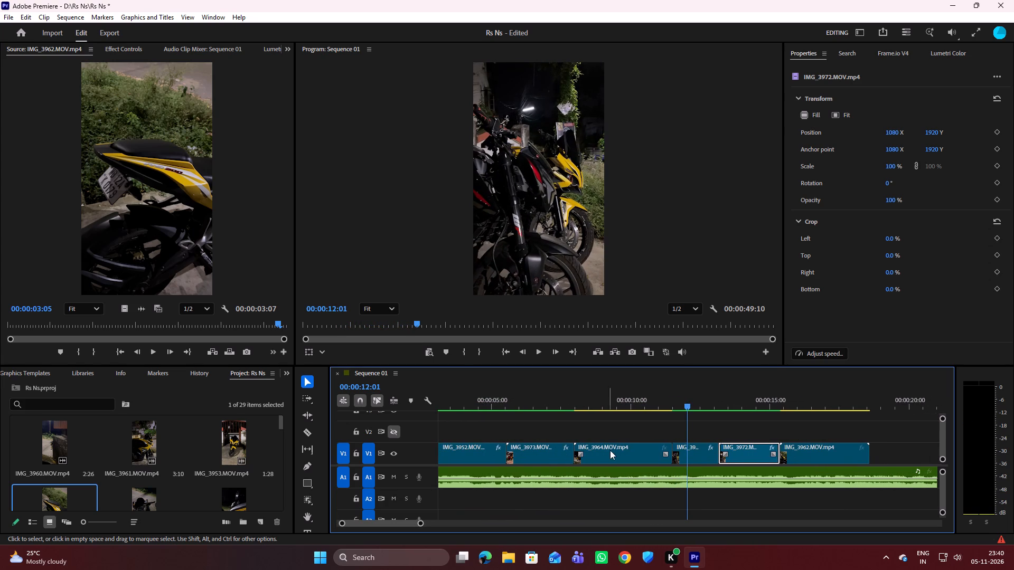
{"action": "key", "text": "space"}
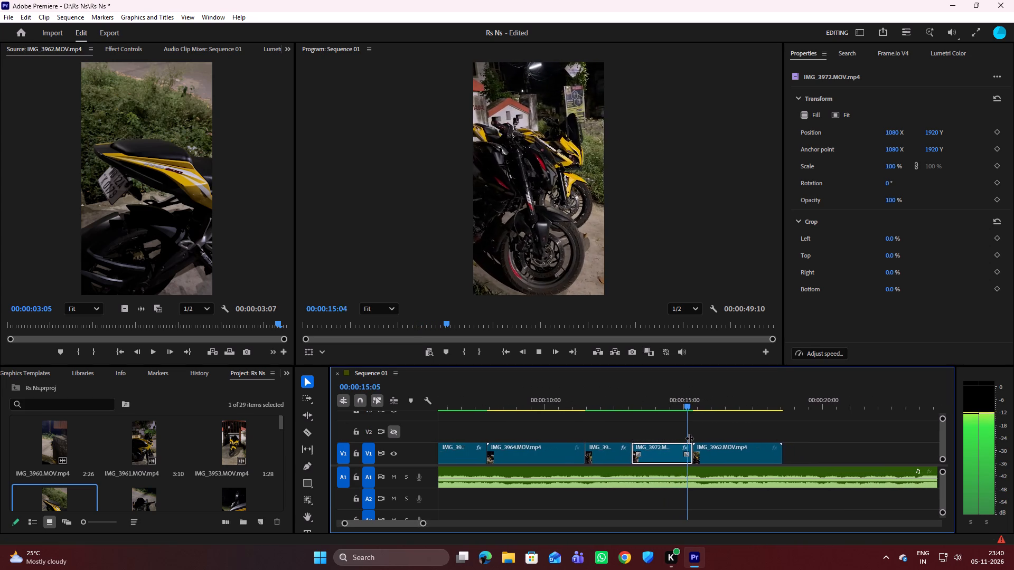
{"action": "key", "text": "space"}
Swap the last two V1 clips so IMG_3962 directly follows IMG_3974 and IMG_3972 comes after IMG_3962.
{"action": "left_click_drag", "start_coordinate": [641, 451], "coordinate": [641, 442]}
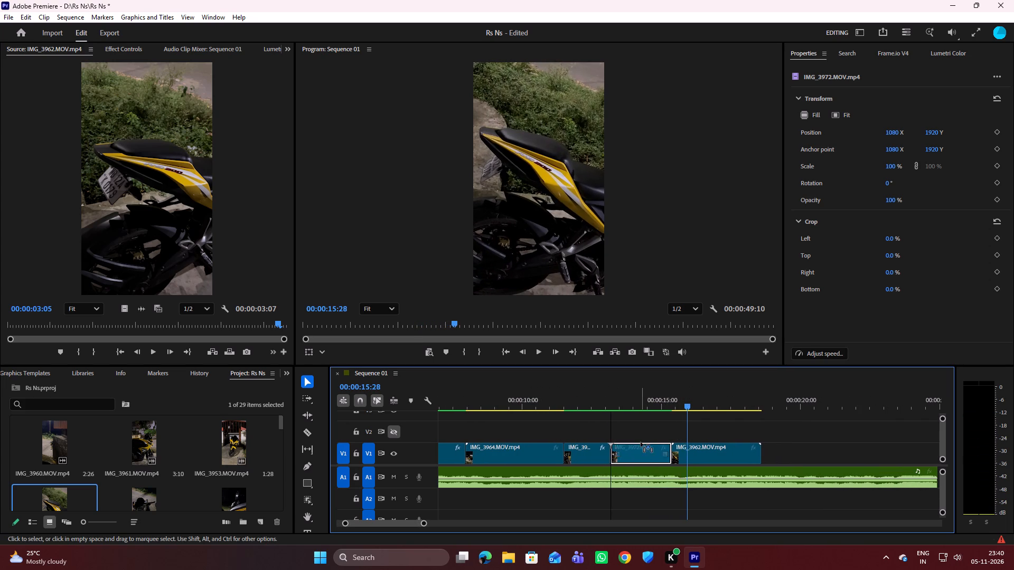
{"action": "left_click_drag", "start_coordinate": [641, 442], "coordinate": [710, 426]}
{"action": "left_click_drag", "start_coordinate": [699, 449], "coordinate": [656, 453]}
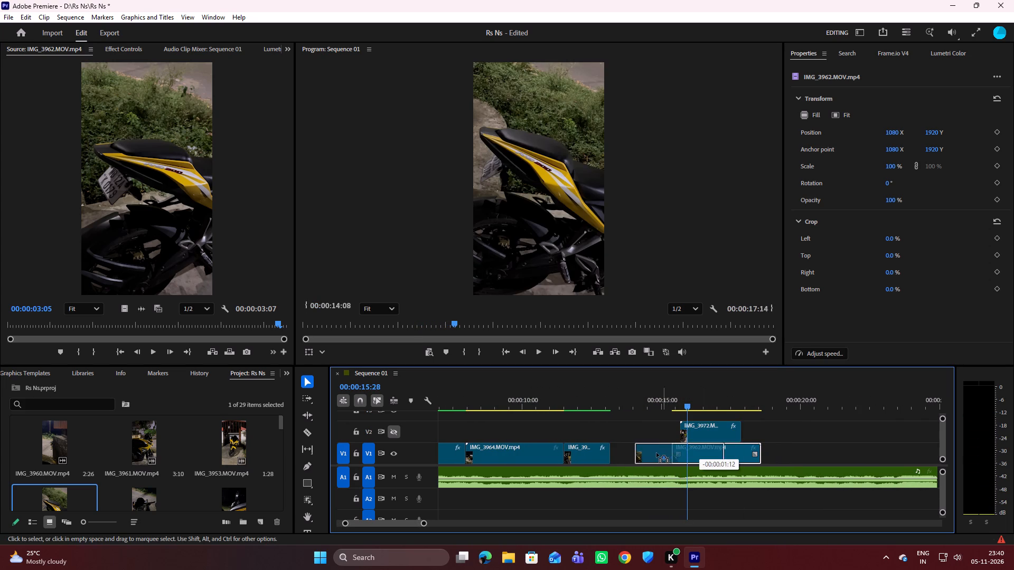
{"action": "left_click_drag", "start_coordinate": [656, 453], "coordinate": [636, 453]}
{"action": "left_click_drag", "start_coordinate": [700, 427], "coordinate": [717, 439]}
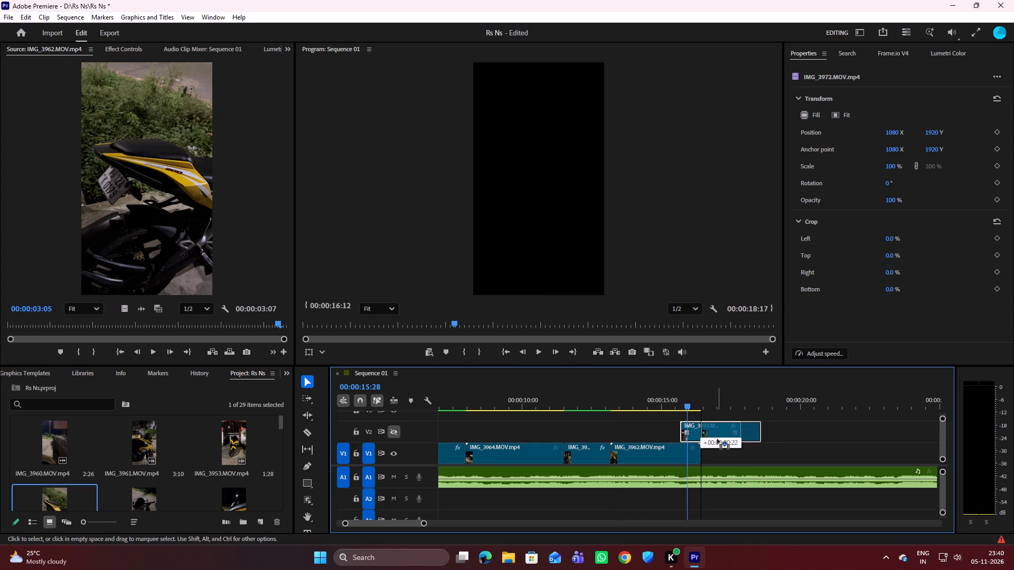
{"action": "left_click_drag", "start_coordinate": [717, 439], "coordinate": [726, 444]}
Play the reordered section twice, from the end of IMG_3964 past the end of IMG_3972.
{"action": "left_click_drag", "start_coordinate": [686, 405], "coordinate": [546, 410]}
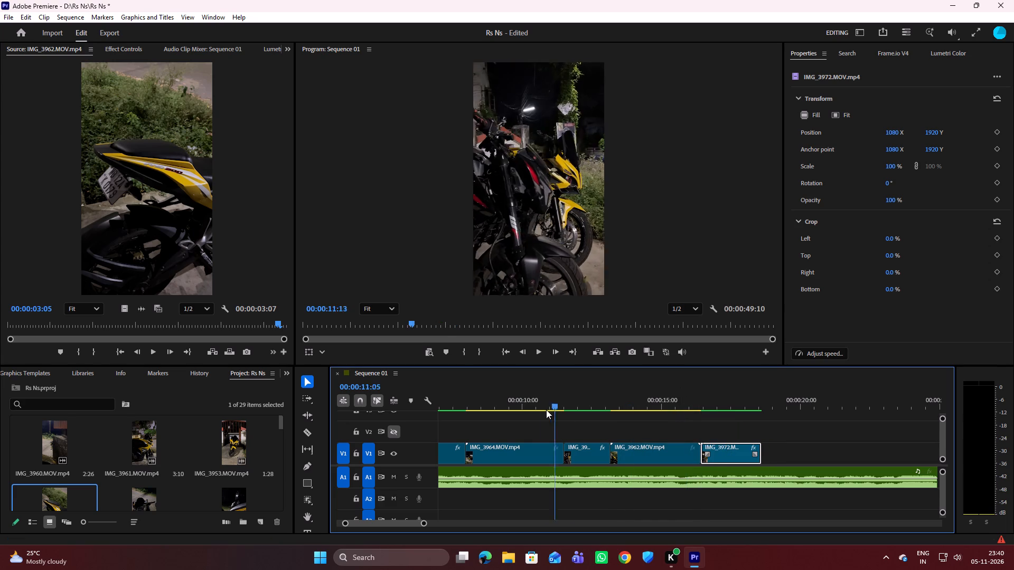
{"action": "left_click_drag", "start_coordinate": [546, 410], "coordinate": [539, 410]}
{"action": "key", "text": "space"}
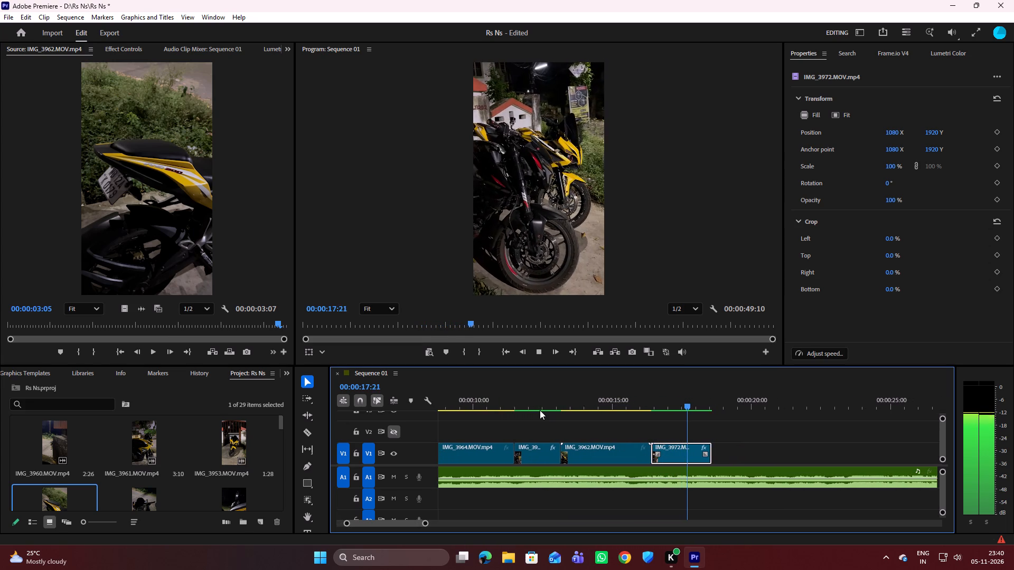
{"action": "key", "text": "space"}
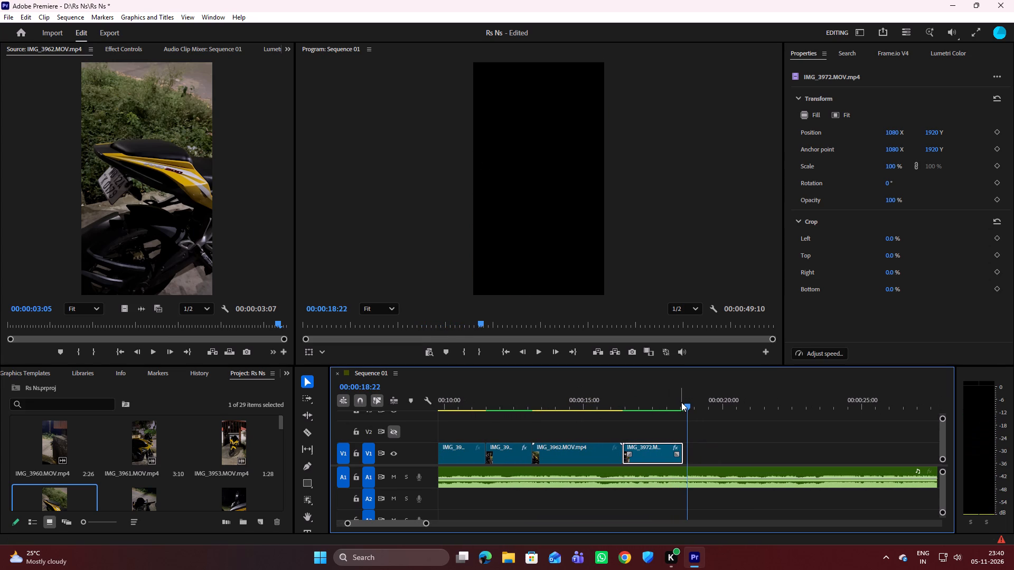
{"action": "key", "text": "space"}
{"action": "key", "text": "space"}
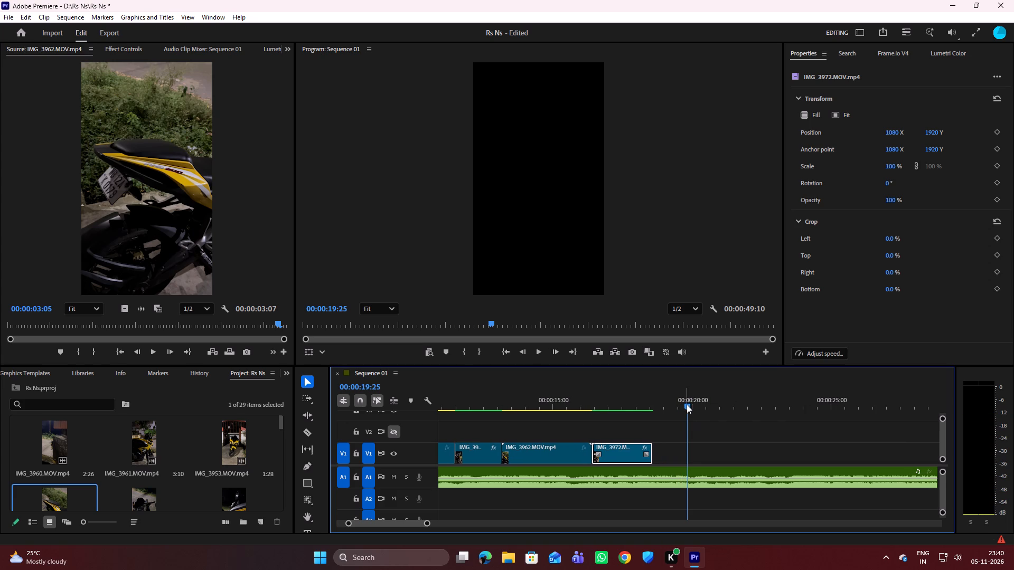
{"action": "left_click_drag", "start_coordinate": [687, 404], "coordinate": [467, 408]}
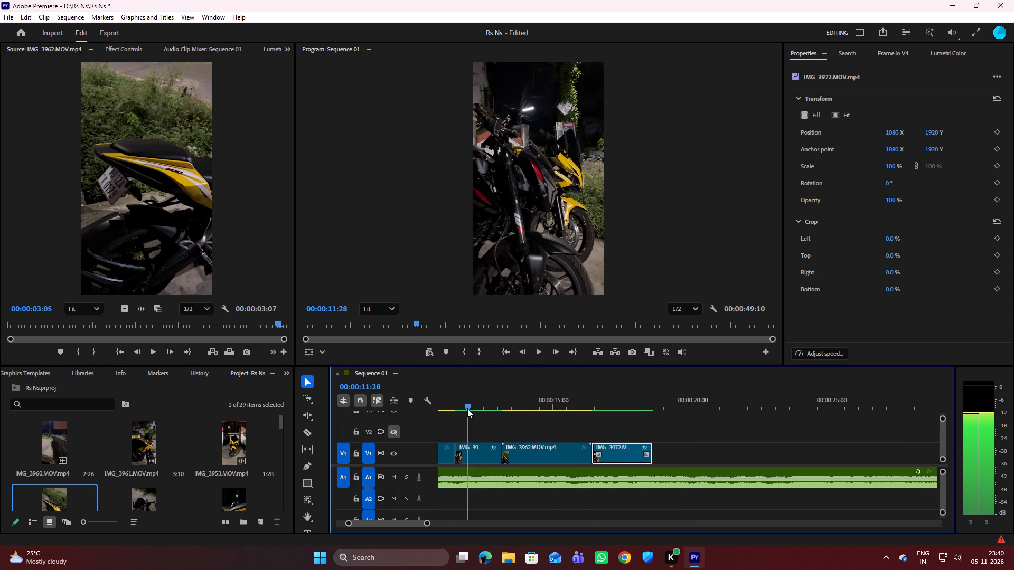
{"action": "left_click_drag", "start_coordinate": [467, 408], "coordinate": [450, 404]}
{"action": "key", "text": "space"}
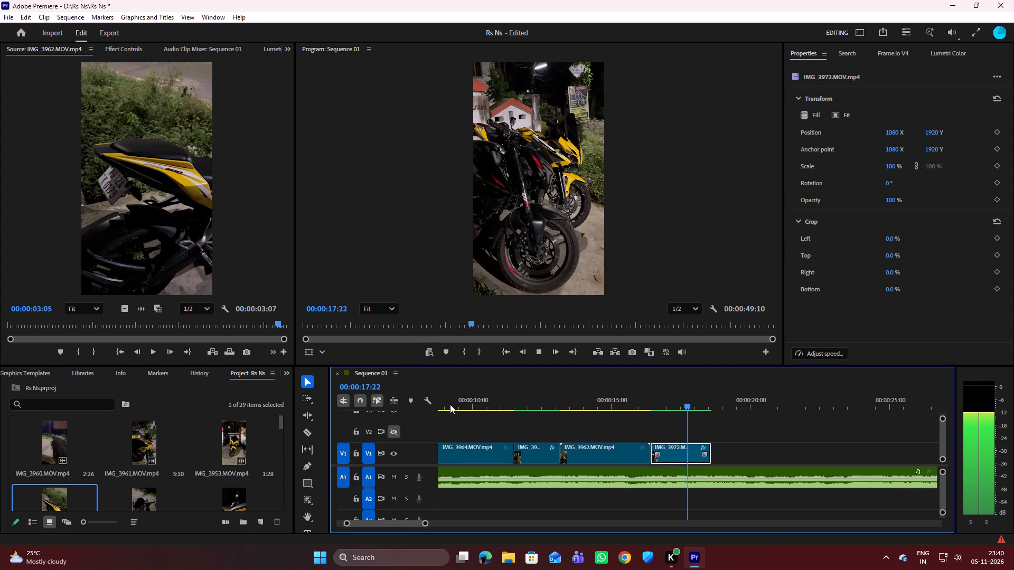
{"action": "key", "text": "space"}
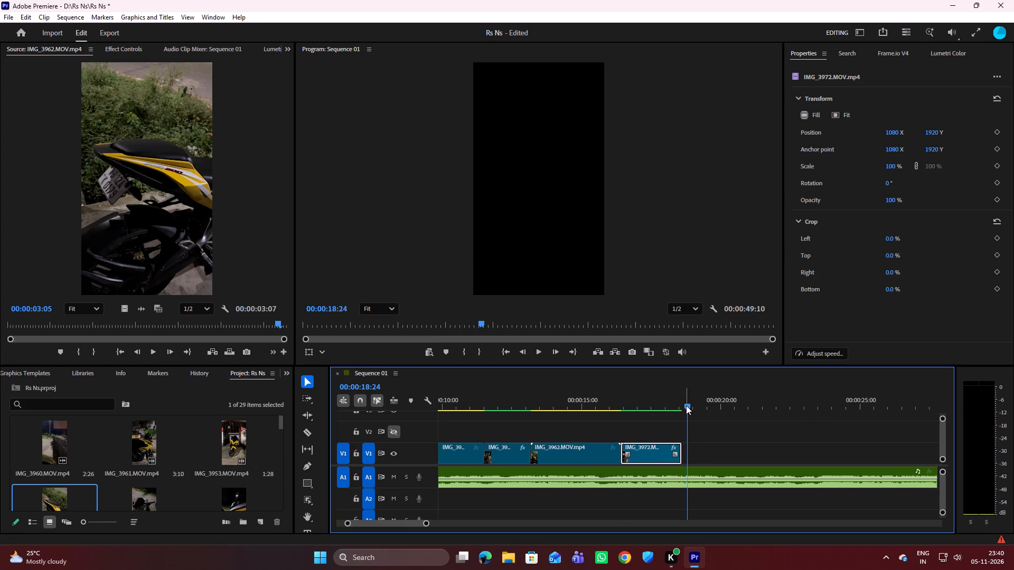
Return to the start of the sequence and delete the short IMG_3975 clip from V2.
{"action": "left_click_drag", "start_coordinate": [684, 405], "coordinate": [399, 411]}
{"action": "left_click", "coordinate": [509, 426]}
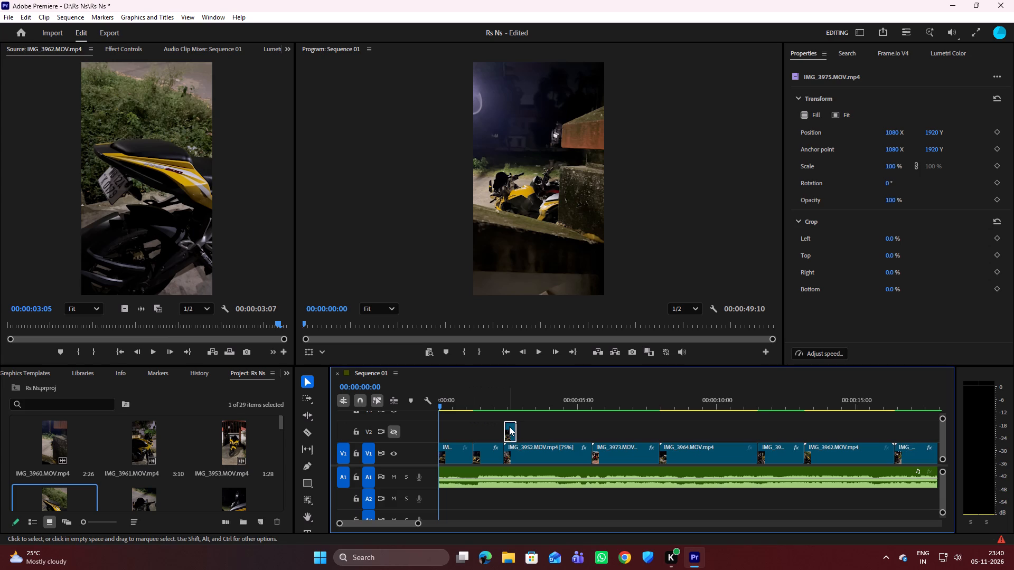
{"action": "key", "text": "Delete"}
Play the sequence from the start up to the beginning of the IMG_3972 shot.
{"action": "key", "text": "space"}
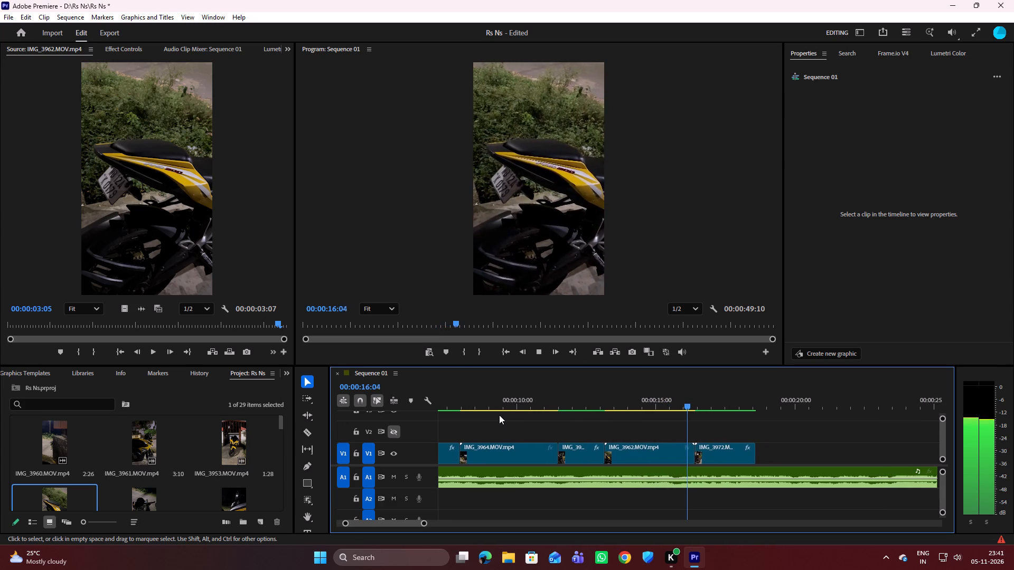
{"action": "key", "text": "space"}
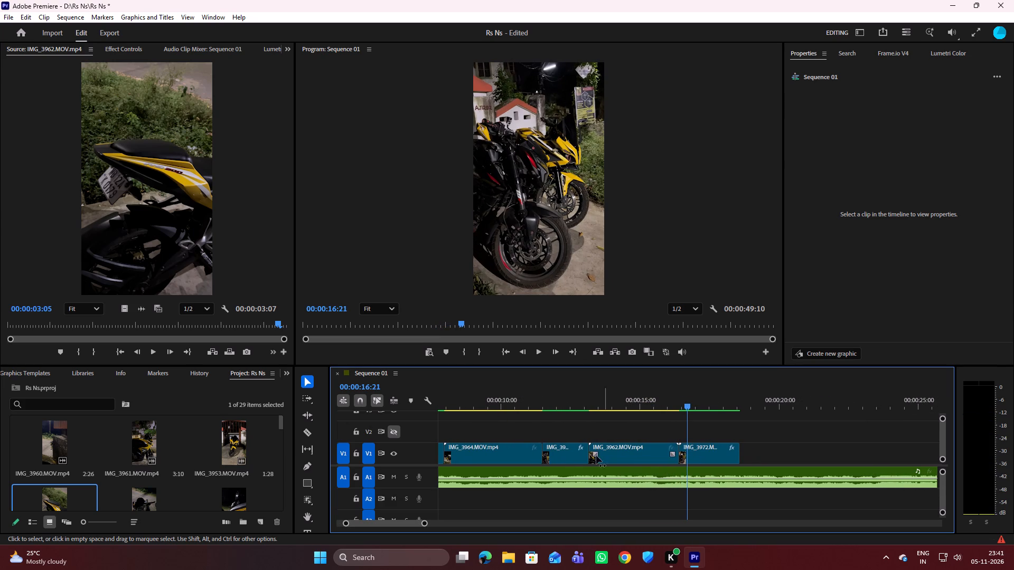
Reorder the closing V1 clips after IMG_3964 to run back to back as IMG_3972, IMG_3962, IMG_3974.
{"action": "left_click_drag", "start_coordinate": [567, 451], "coordinate": [765, 423]}
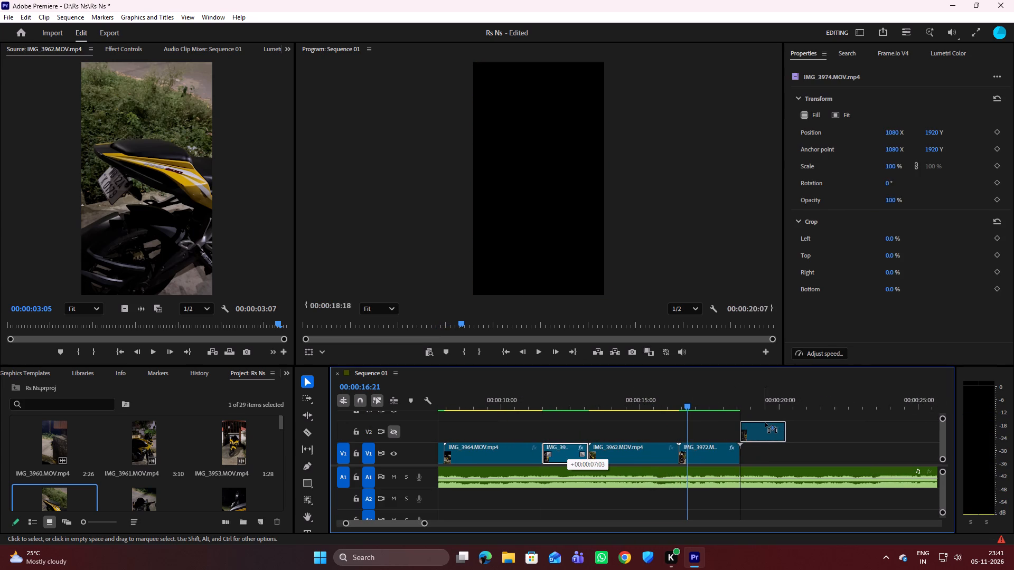
{"action": "left_click_drag", "start_coordinate": [765, 423], "coordinate": [773, 444]}
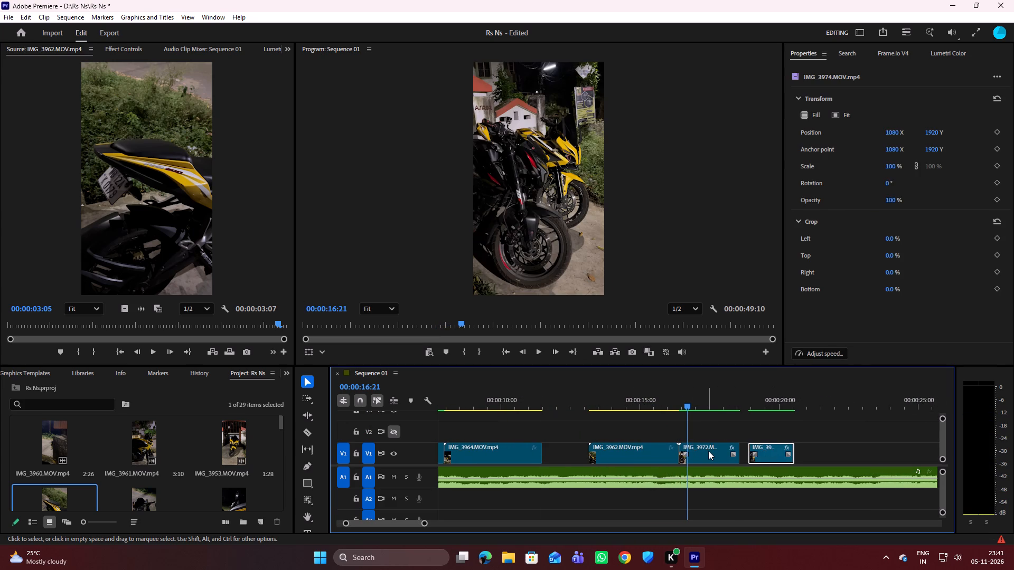
{"action": "left_click_drag", "start_coordinate": [708, 451], "coordinate": [575, 430]}
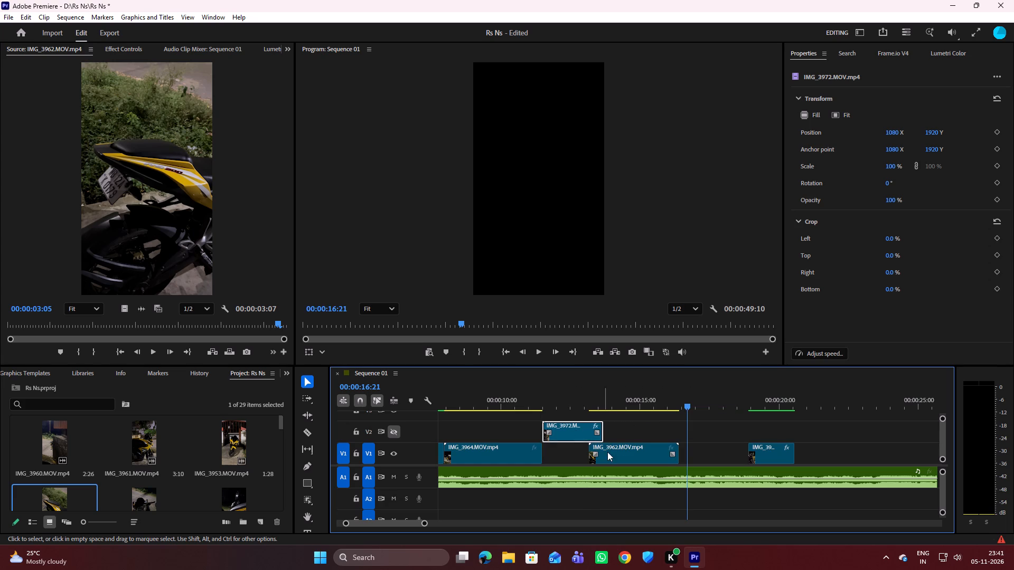
{"action": "left_click_drag", "start_coordinate": [626, 457], "coordinate": [664, 454]}
{"action": "left_click_drag", "start_coordinate": [579, 431], "coordinate": [579, 442]}
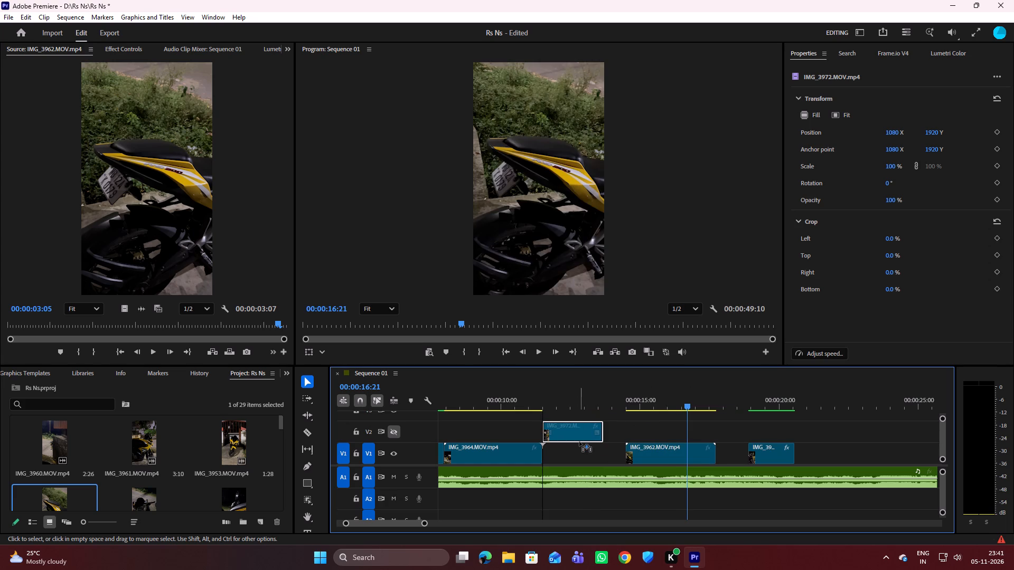
{"action": "left_click_drag", "start_coordinate": [579, 442], "coordinate": [580, 448]}
{"action": "left_click_drag", "start_coordinate": [660, 454], "coordinate": [650, 456]}
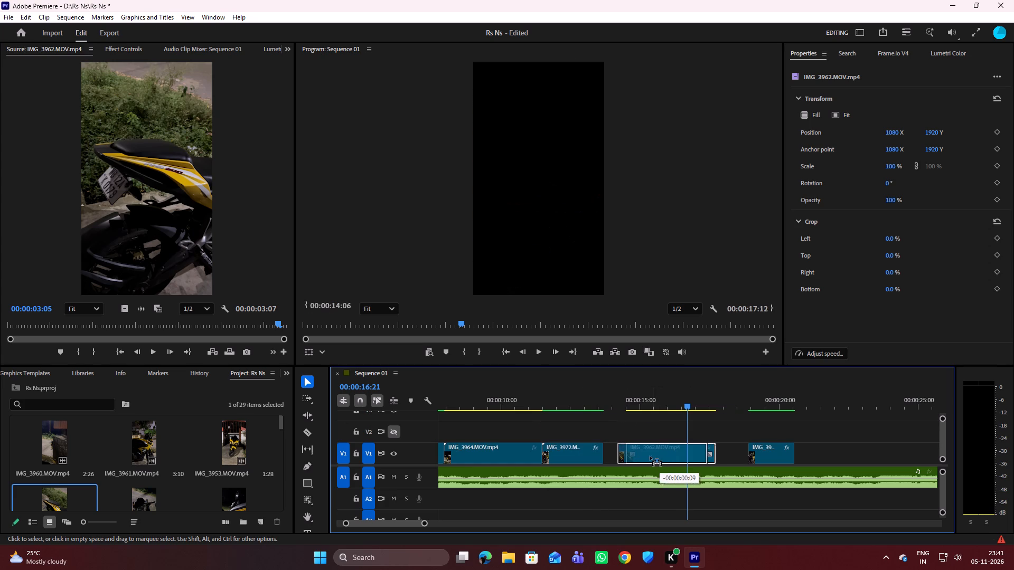
{"action": "left_click_drag", "start_coordinate": [650, 456], "coordinate": [643, 453]}
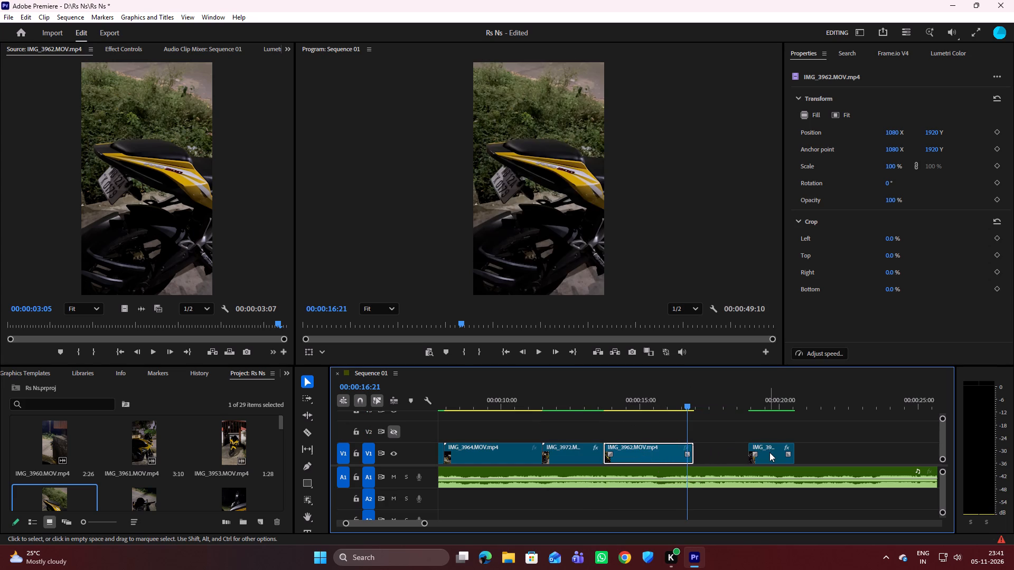
{"action": "left_click_drag", "start_coordinate": [769, 453], "coordinate": [722, 461]}
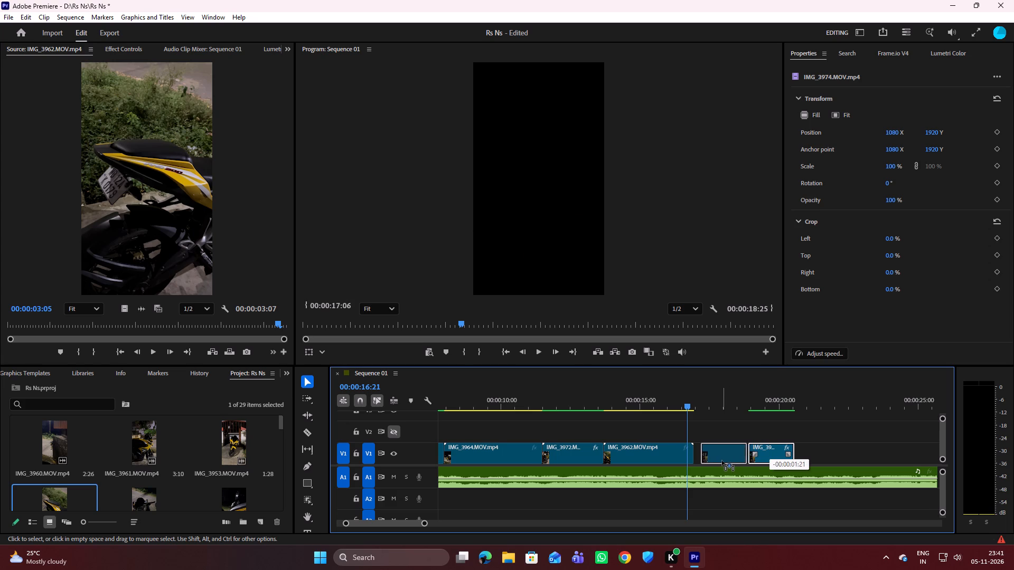
{"action": "left_click_drag", "start_coordinate": [722, 461], "coordinate": [720, 462]}
Play the reordered shots from IMG_3964 on past the end of IMG_3974.
{"action": "left_click_drag", "start_coordinate": [688, 407], "coordinate": [452, 434]}
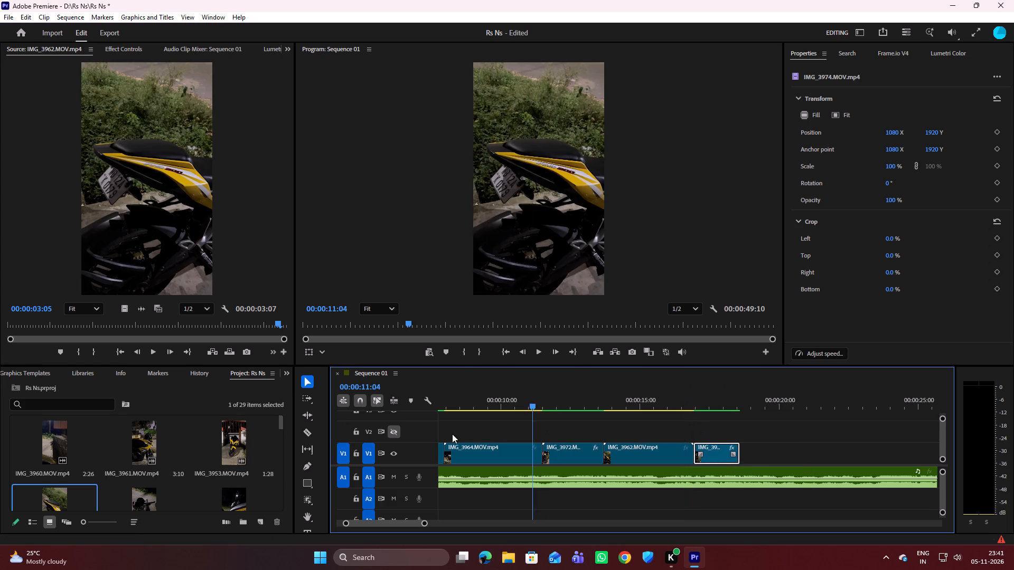
{"action": "left_click_drag", "start_coordinate": [452, 434], "coordinate": [450, 433]}
{"action": "key", "text": "space"}
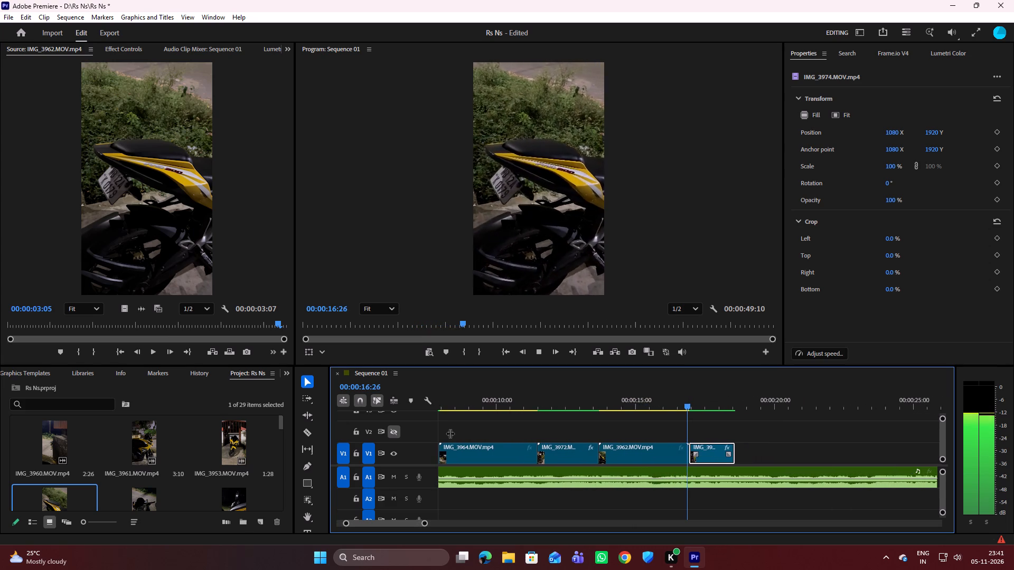
{"action": "key", "text": "space"}
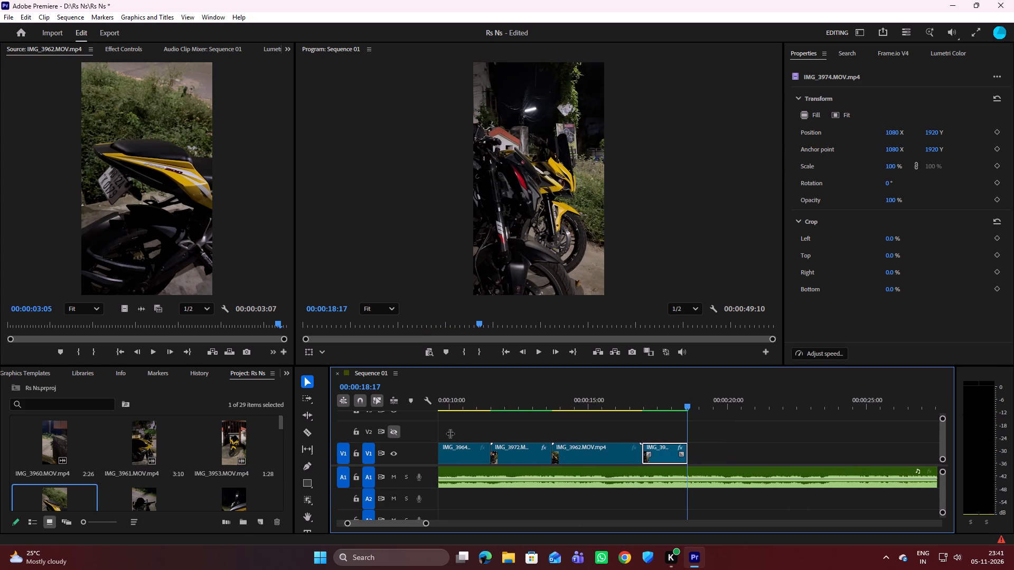
{"action": "key", "text": "space"}
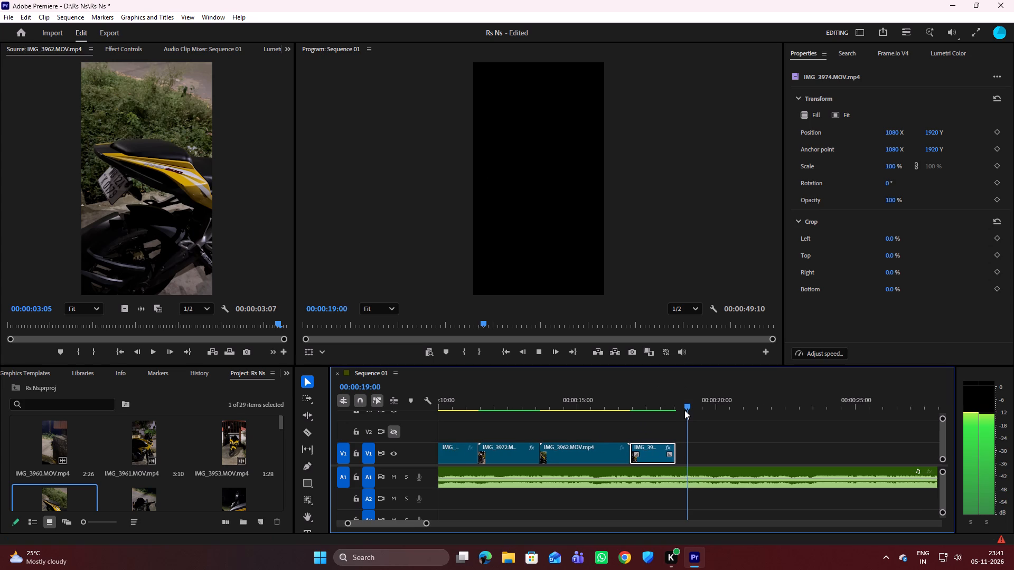
{"action": "key", "text": "space"}
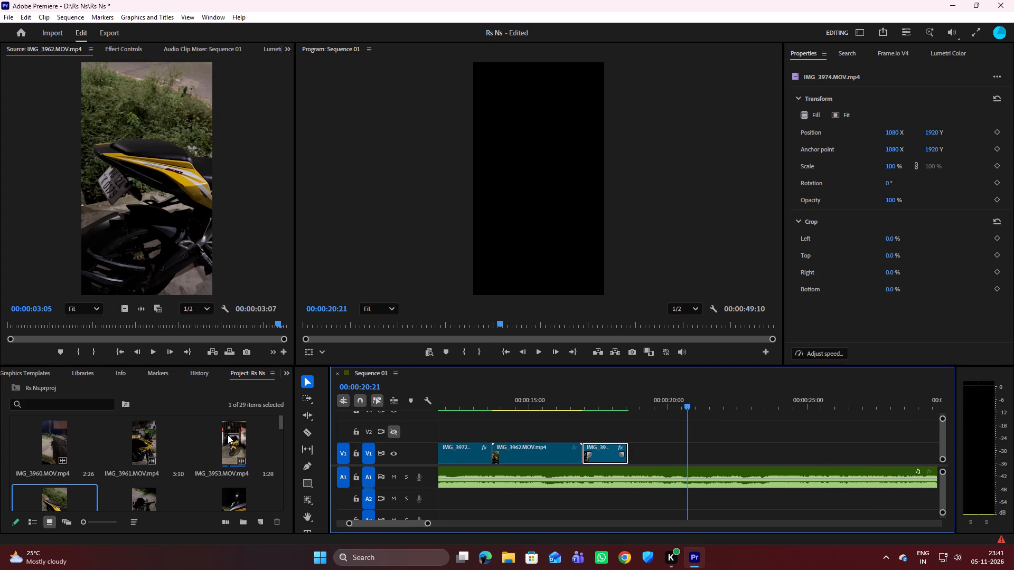
Preview IMG_3951 from the project bin and add only its video to V1 directly after IMG_3974.
{"action": "scroll", "coordinate": [205, 460], "scroll_direction": "up", "scroll_amount": 3}
{"action": "scroll", "coordinate": [233, 439], "scroll_direction": "down", "scroll_amount": 5}
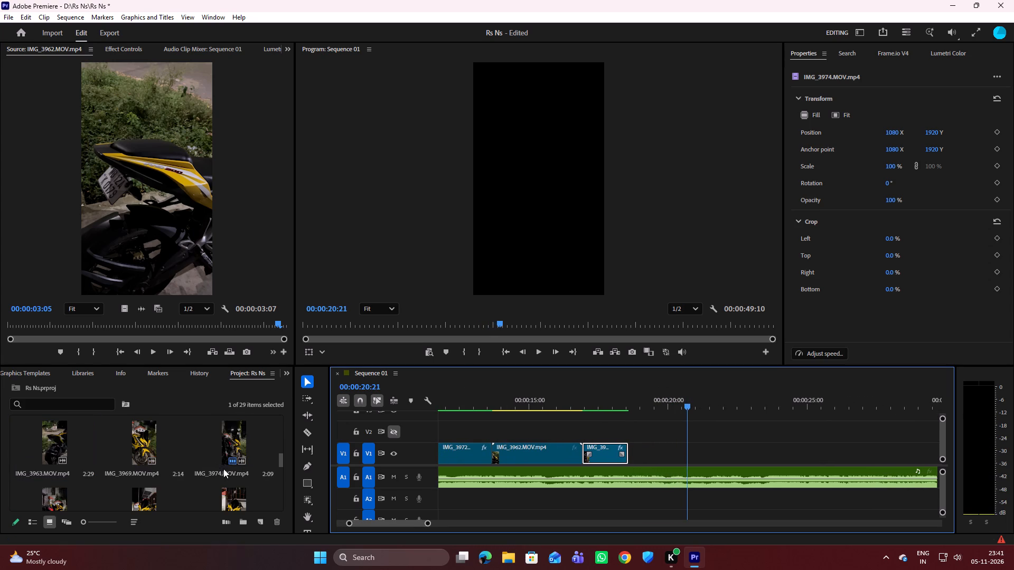
{"action": "scroll", "coordinate": [222, 482], "scroll_direction": "down", "scroll_amount": 2}
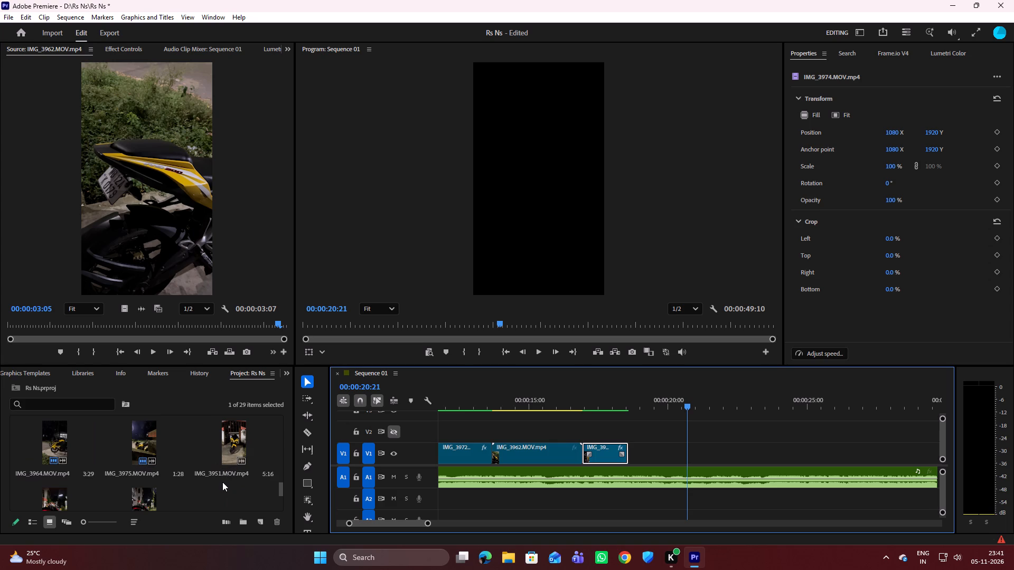
{"action": "double_click", "coordinate": [238, 446]}
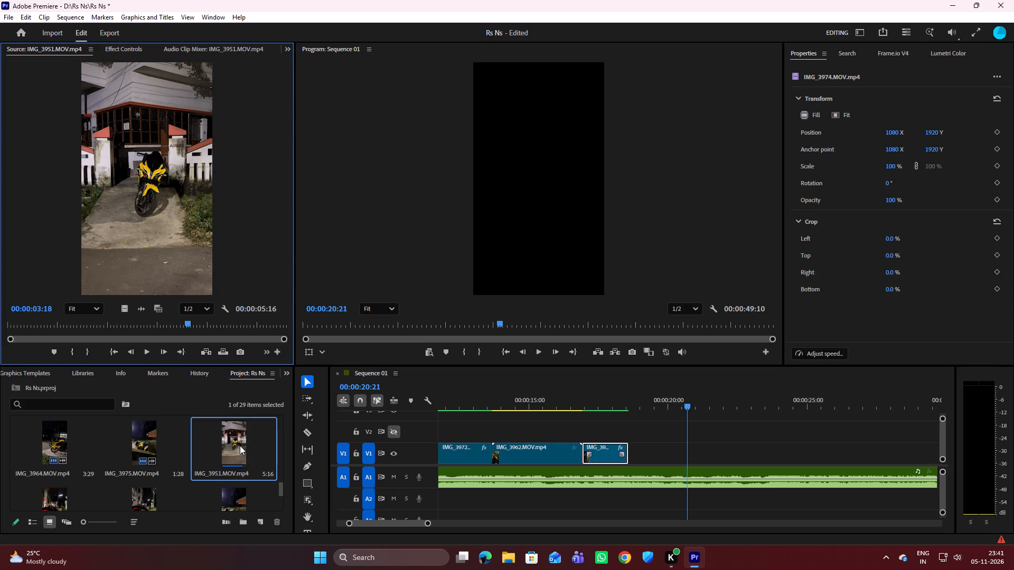
{"action": "left_click", "coordinate": [240, 445]}
{"action": "left_click_drag", "start_coordinate": [184, 322], "coordinate": [117, 326]}
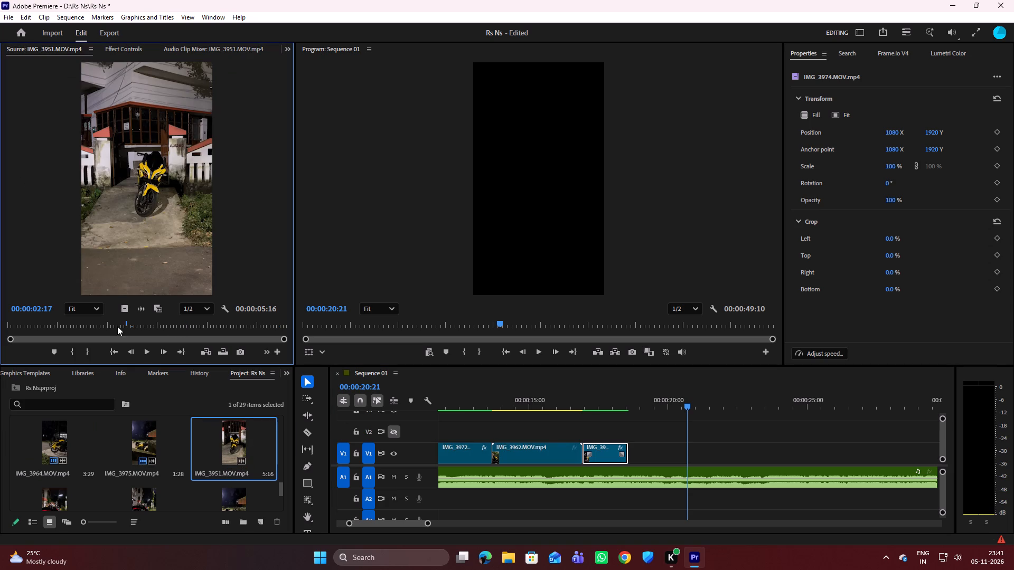
{"action": "left_click_drag", "start_coordinate": [117, 326], "coordinate": [3, 336]}
{"action": "key", "text": "space"}
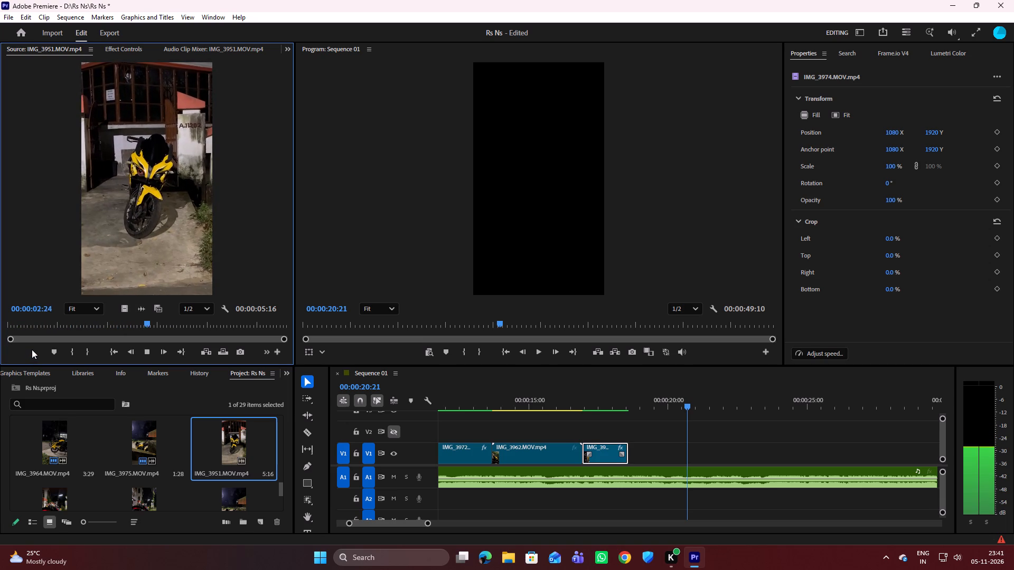
{"action": "key", "text": "space"}
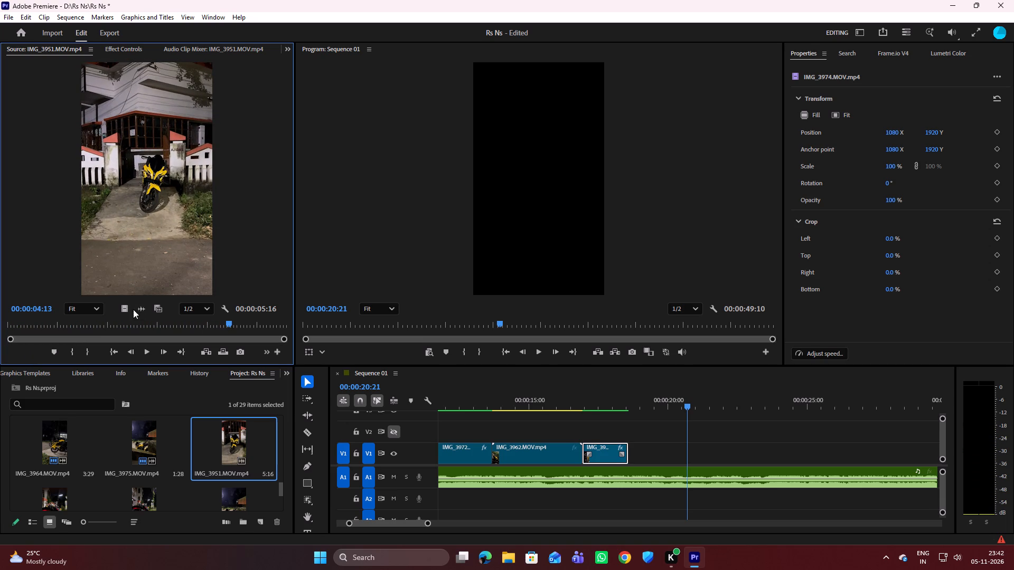
{"action": "left_click_drag", "start_coordinate": [126, 306], "coordinate": [632, 451]}
Play the sequence from about 16 seconds, inside IMG_3962, past the end of IMG_3951.
{"action": "left_click_drag", "start_coordinate": [685, 403], "coordinate": [560, 417]}
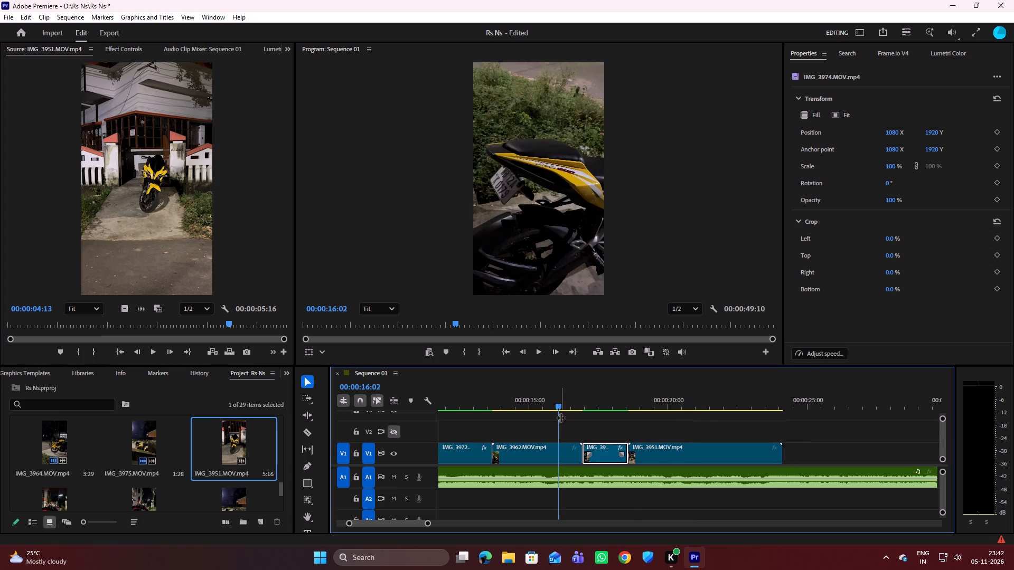
{"action": "key", "text": "space"}
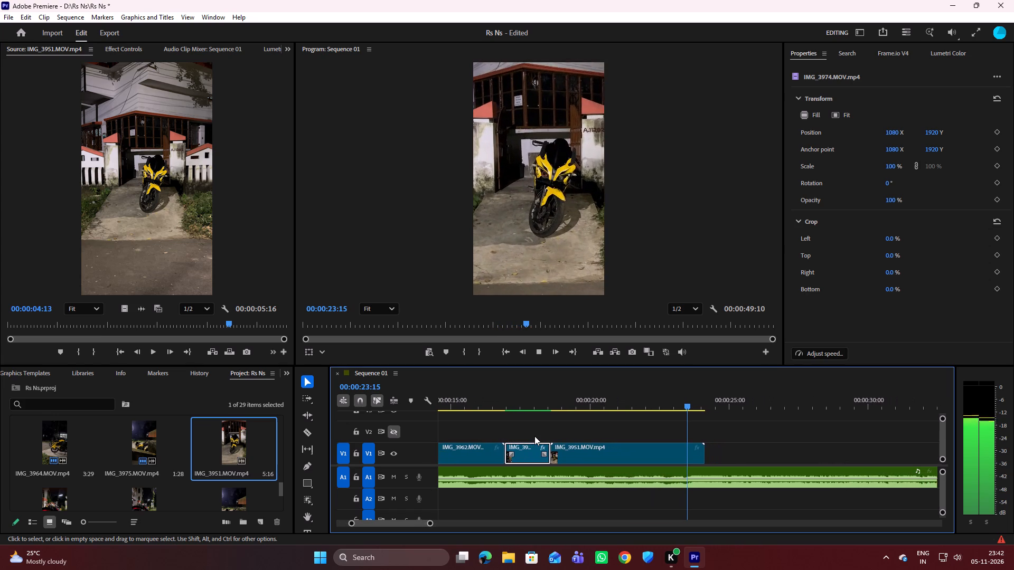
{"action": "key", "text": "space"}
{"action": "key", "text": "space"}
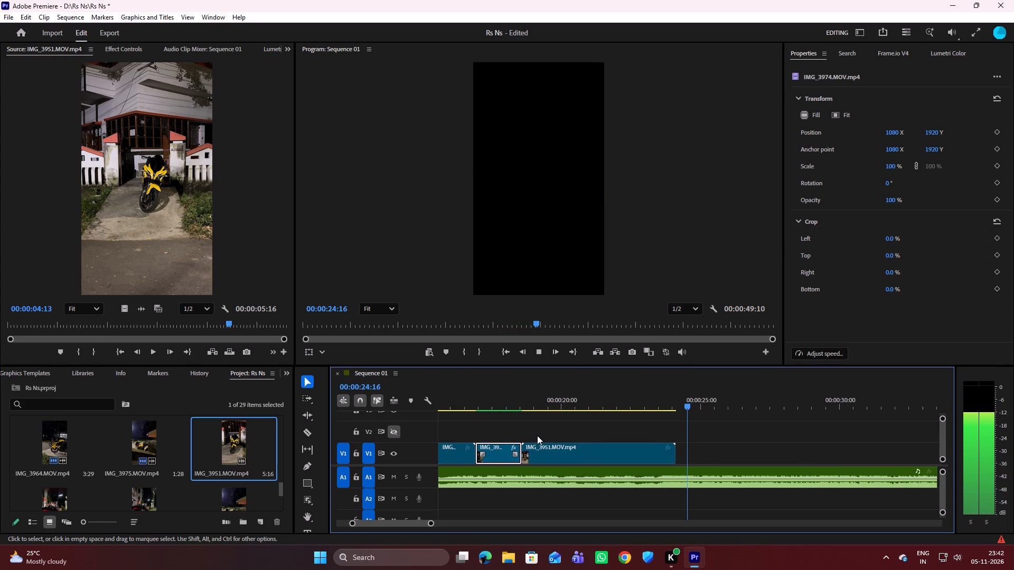
{"action": "key", "text": "space"}
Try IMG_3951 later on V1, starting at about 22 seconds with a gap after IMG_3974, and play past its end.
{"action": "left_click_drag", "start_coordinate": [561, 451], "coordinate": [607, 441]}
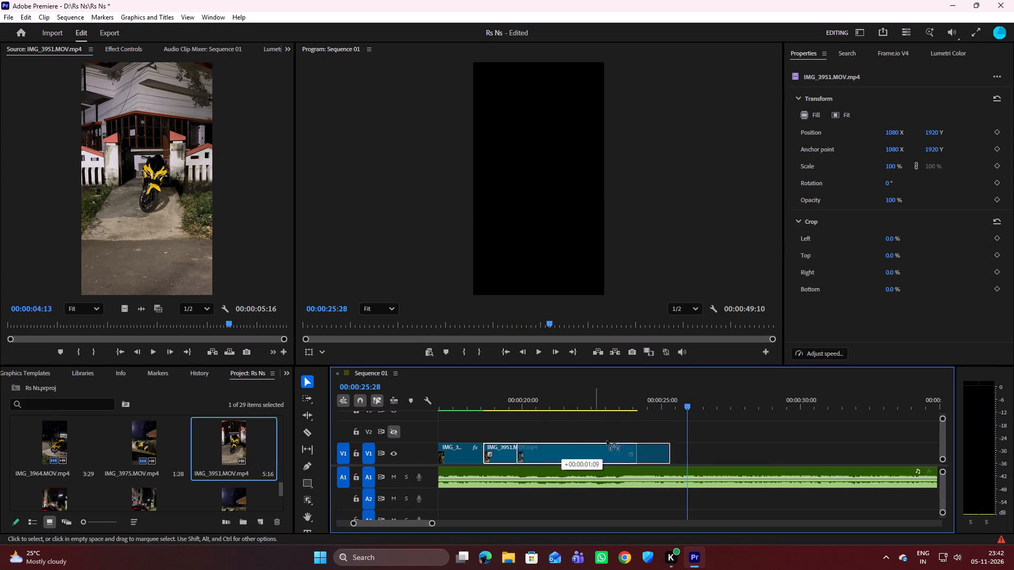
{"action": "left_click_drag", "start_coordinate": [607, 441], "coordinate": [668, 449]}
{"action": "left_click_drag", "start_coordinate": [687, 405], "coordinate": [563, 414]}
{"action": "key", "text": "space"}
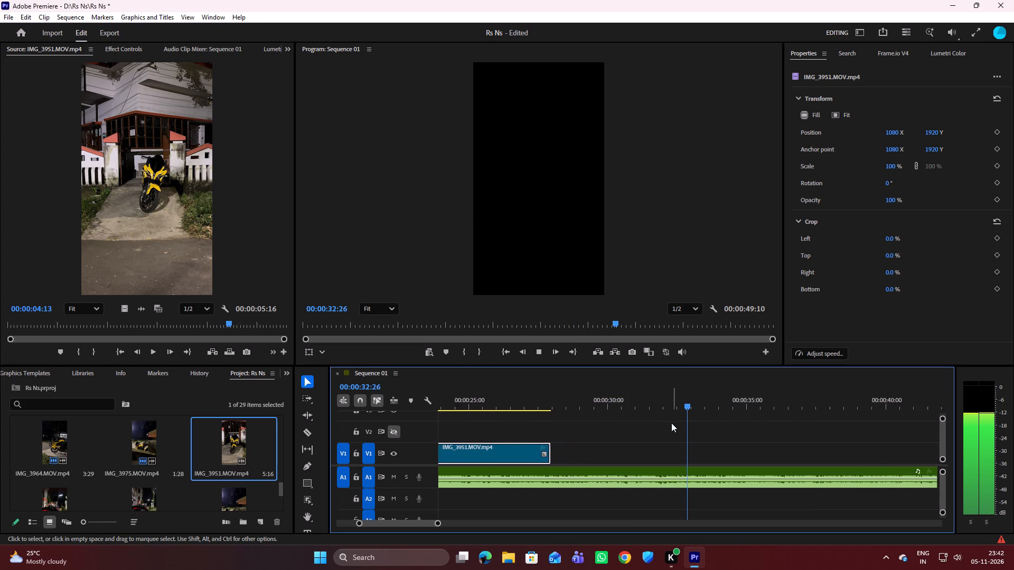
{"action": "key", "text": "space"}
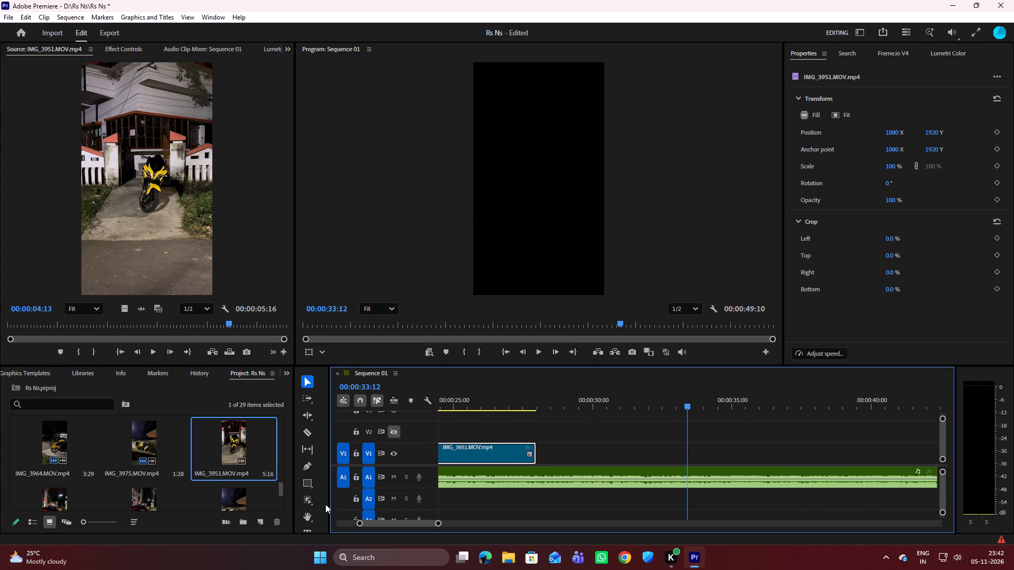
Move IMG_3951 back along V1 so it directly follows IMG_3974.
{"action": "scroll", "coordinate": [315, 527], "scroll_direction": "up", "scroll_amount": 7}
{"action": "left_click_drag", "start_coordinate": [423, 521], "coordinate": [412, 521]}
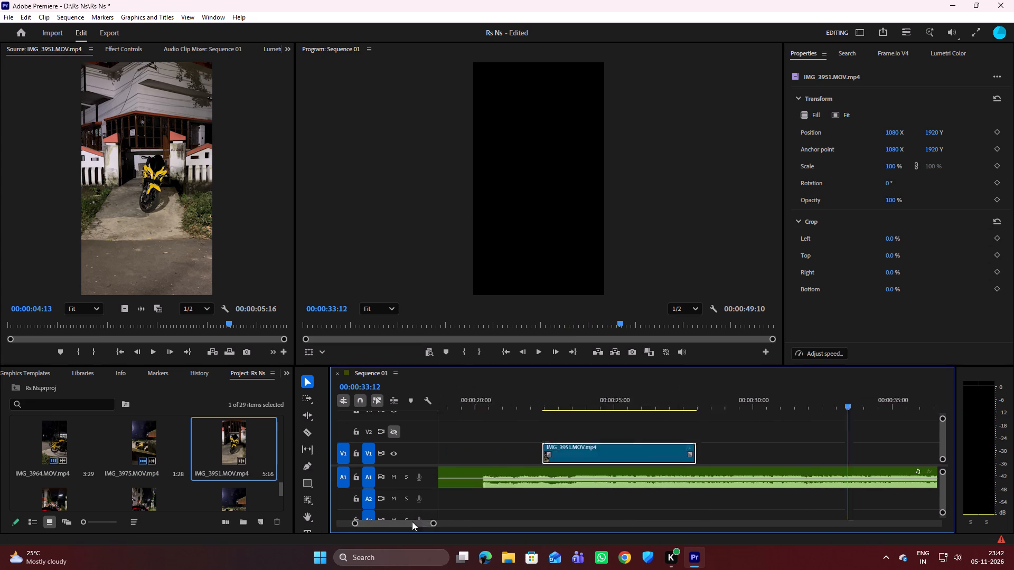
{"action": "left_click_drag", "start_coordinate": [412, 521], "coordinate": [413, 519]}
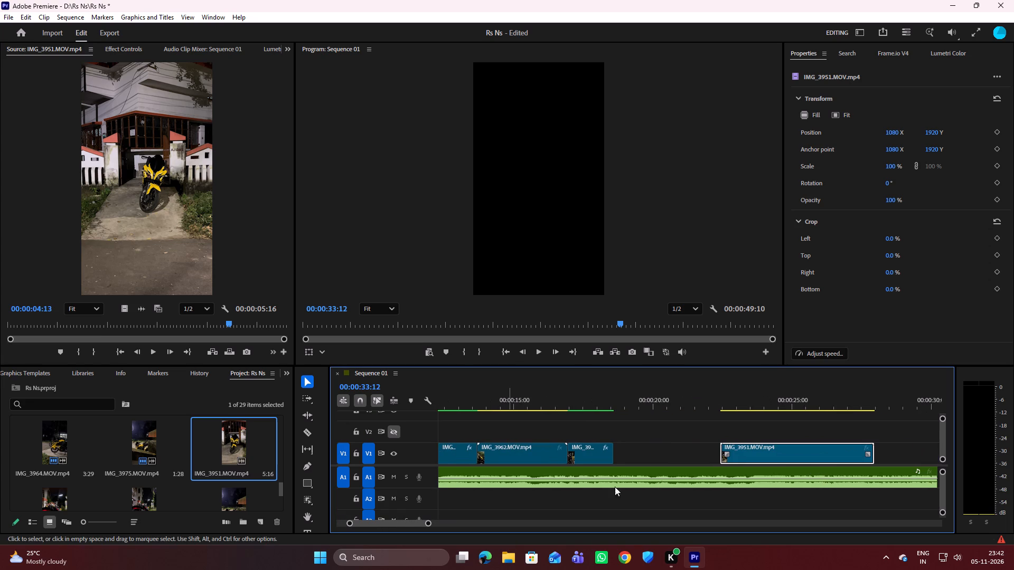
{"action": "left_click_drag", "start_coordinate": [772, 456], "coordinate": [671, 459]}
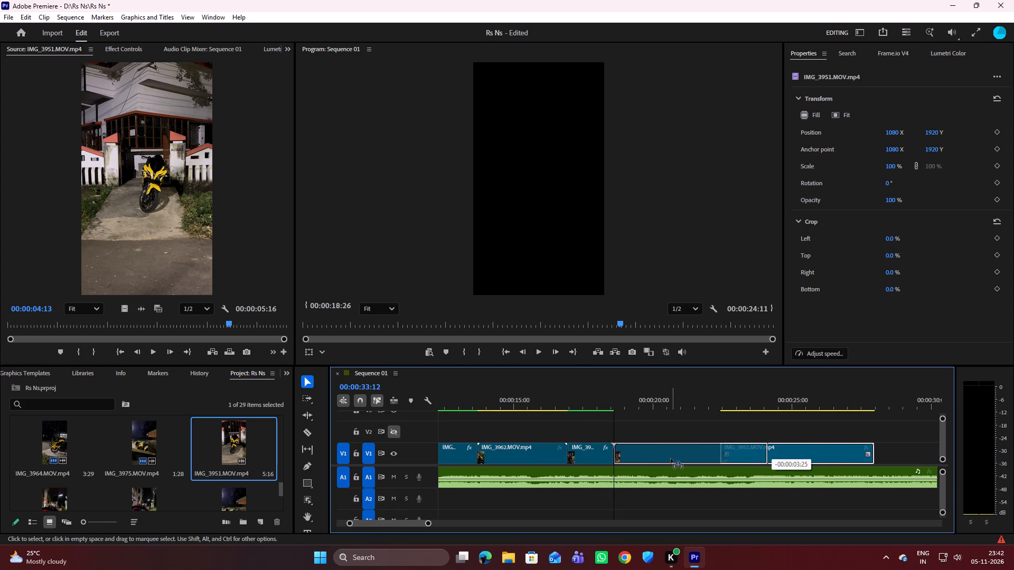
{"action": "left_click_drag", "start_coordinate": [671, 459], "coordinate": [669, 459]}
Select all the video clips on V1 from the start of the sequence through IMG_3951.
{"action": "scroll", "coordinate": [564, 437], "scroll_direction": "up", "scroll_amount": 20}
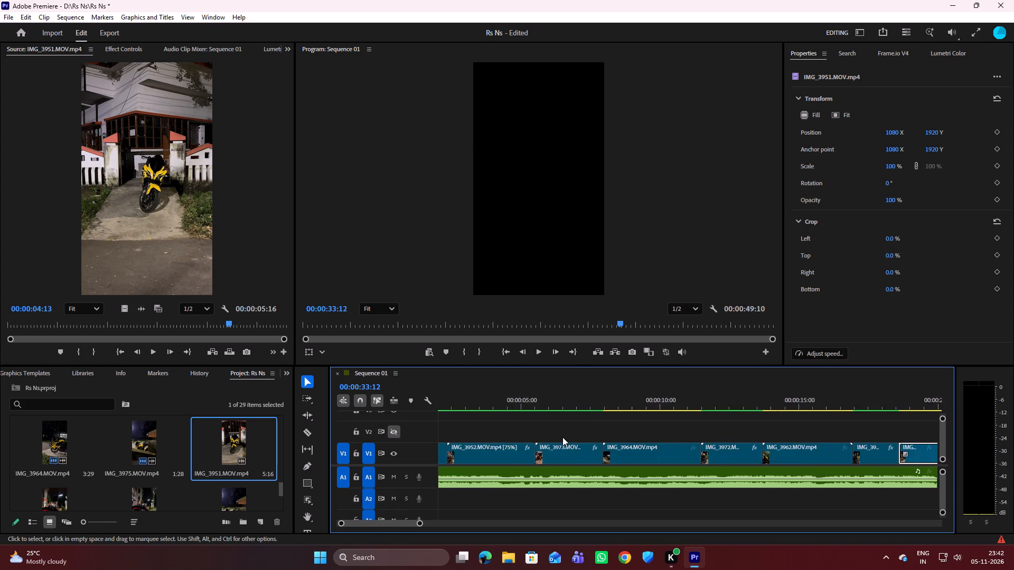
{"action": "scroll", "coordinate": [562, 437], "scroll_direction": "up", "scroll_amount": 11}
{"action": "left_click_drag", "start_coordinate": [465, 414], "coordinate": [764, 441]}
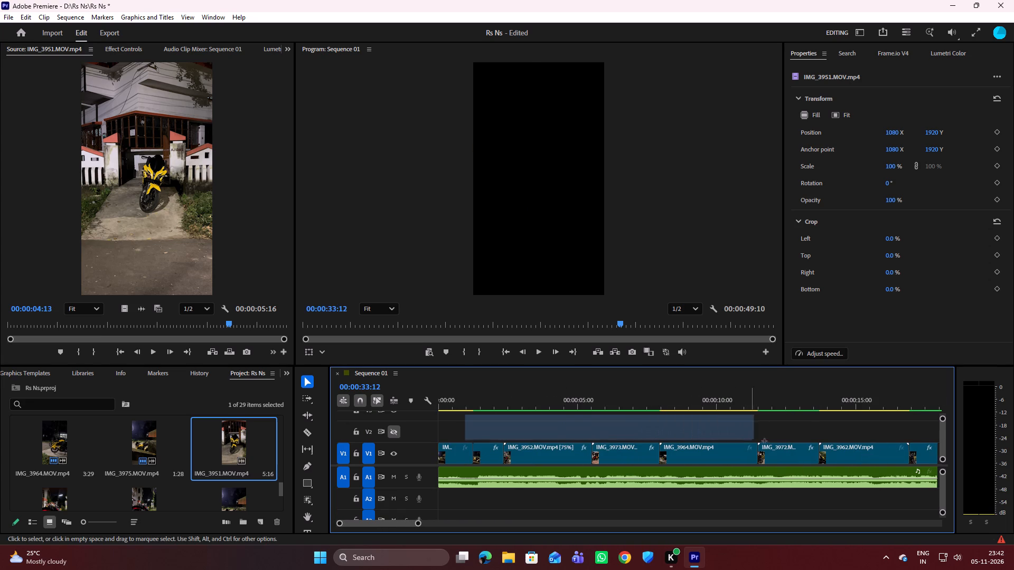
{"action": "left_click_drag", "start_coordinate": [764, 441], "coordinate": [936, 444]}
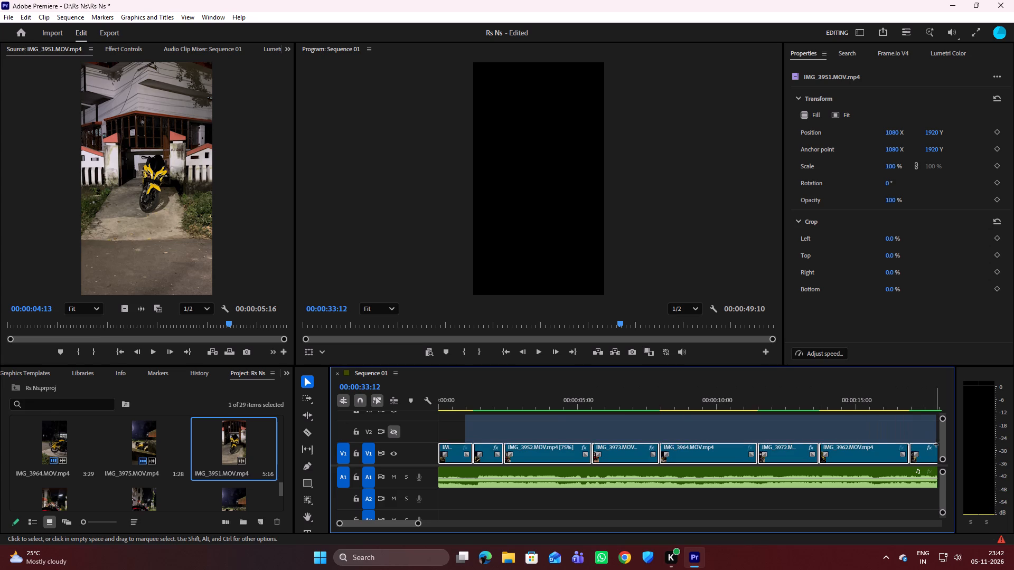
{"action": "left_click_drag", "start_coordinate": [936, 444], "coordinate": [780, 449]}
Play the music beyond the end of IMG_3951, up to about 30 seconds.
{"action": "scroll", "coordinate": [669, 454], "scroll_direction": "up", "scroll_amount": 3}
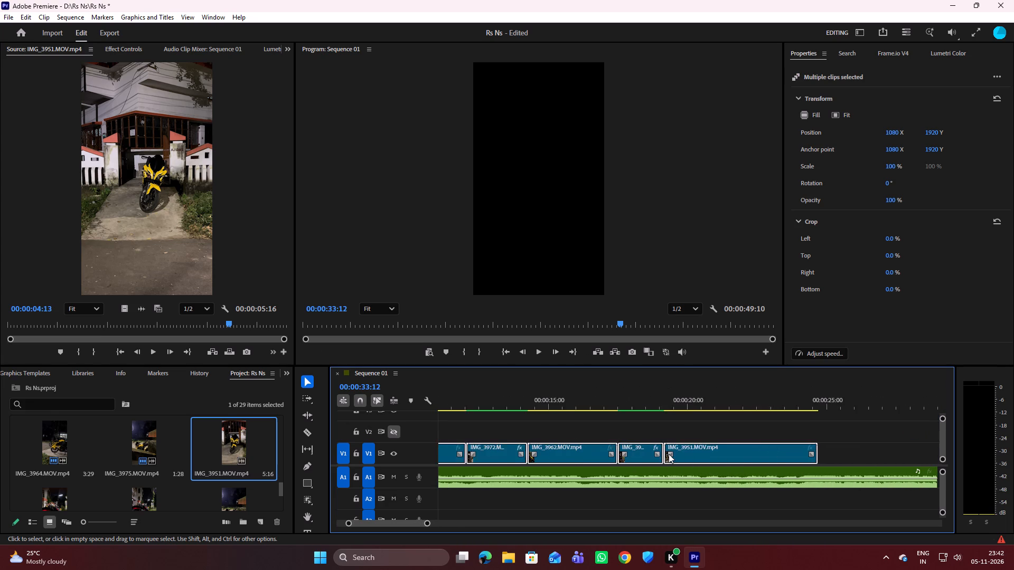
{"action": "scroll", "coordinate": [669, 454], "scroll_direction": "up", "scroll_amount": 2}
{"action": "scroll", "coordinate": [669, 454], "scroll_direction": "down", "scroll_amount": 19}
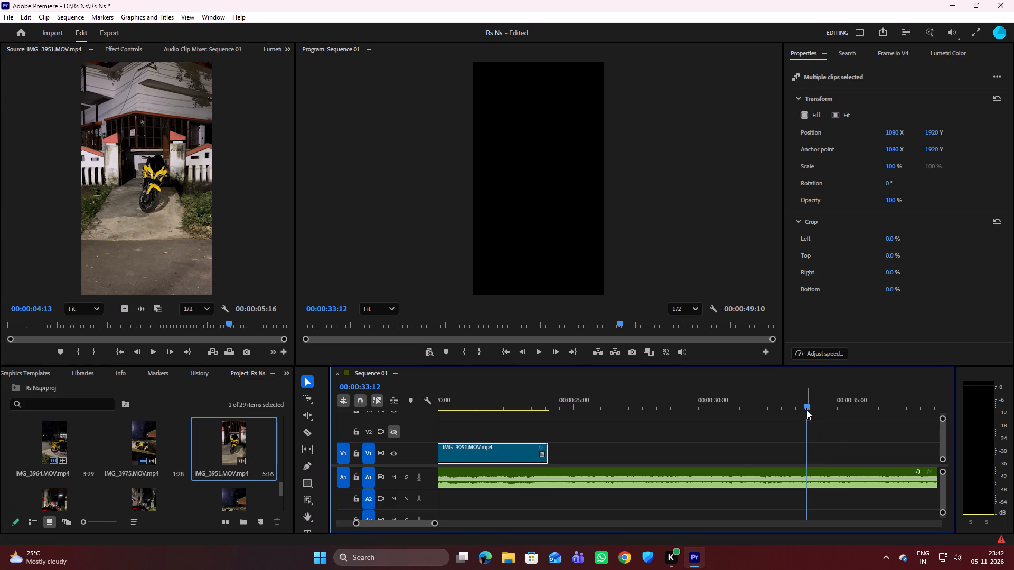
{"action": "left_click_drag", "start_coordinate": [806, 409], "coordinate": [649, 410]}
{"action": "key", "text": "space"}
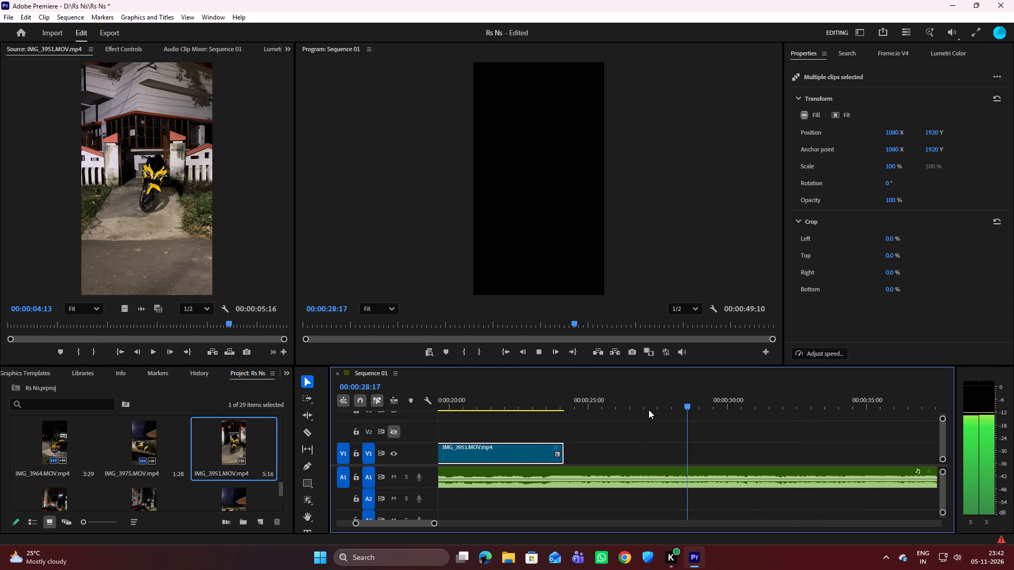
{"action": "key", "text": "space"}
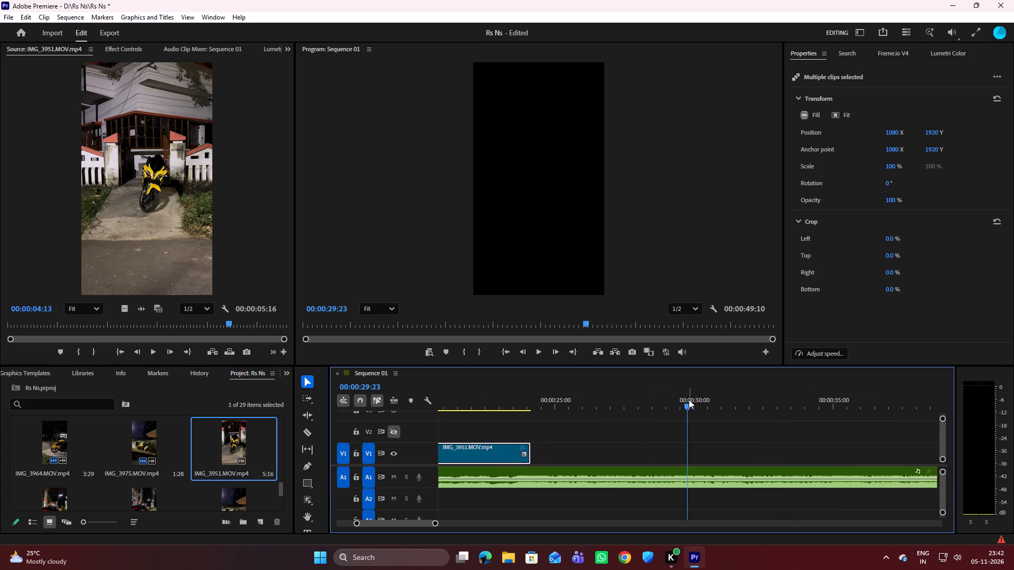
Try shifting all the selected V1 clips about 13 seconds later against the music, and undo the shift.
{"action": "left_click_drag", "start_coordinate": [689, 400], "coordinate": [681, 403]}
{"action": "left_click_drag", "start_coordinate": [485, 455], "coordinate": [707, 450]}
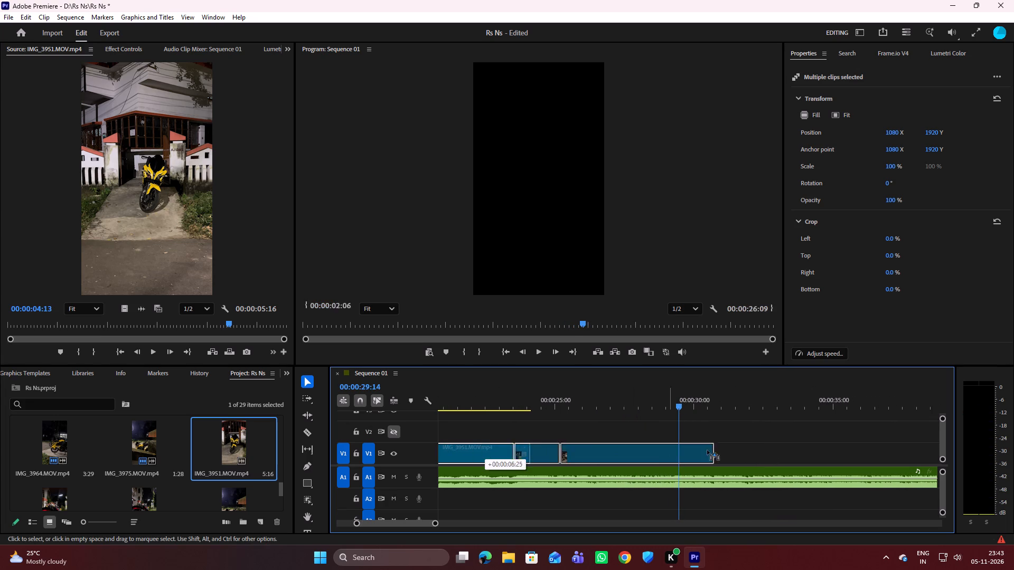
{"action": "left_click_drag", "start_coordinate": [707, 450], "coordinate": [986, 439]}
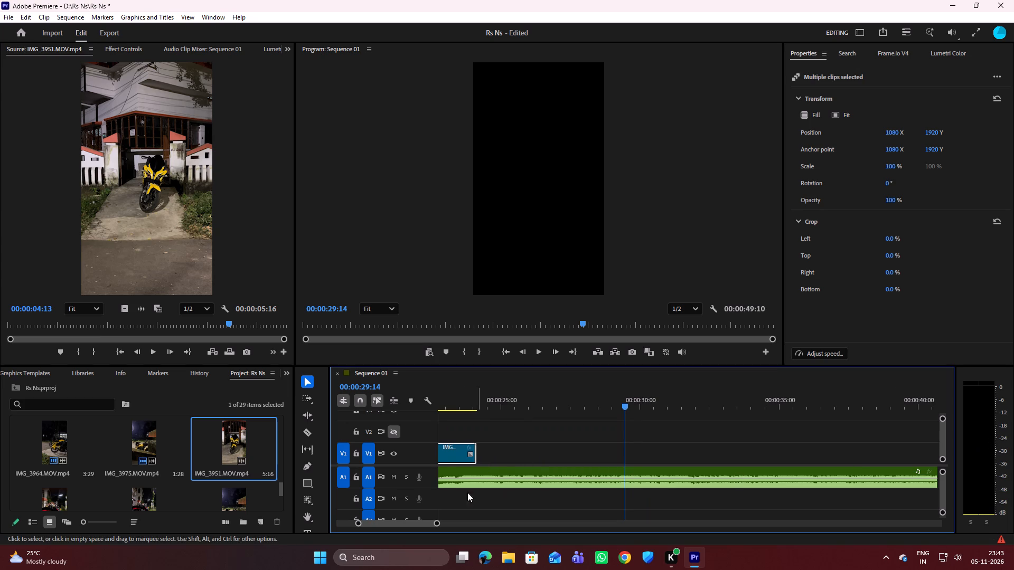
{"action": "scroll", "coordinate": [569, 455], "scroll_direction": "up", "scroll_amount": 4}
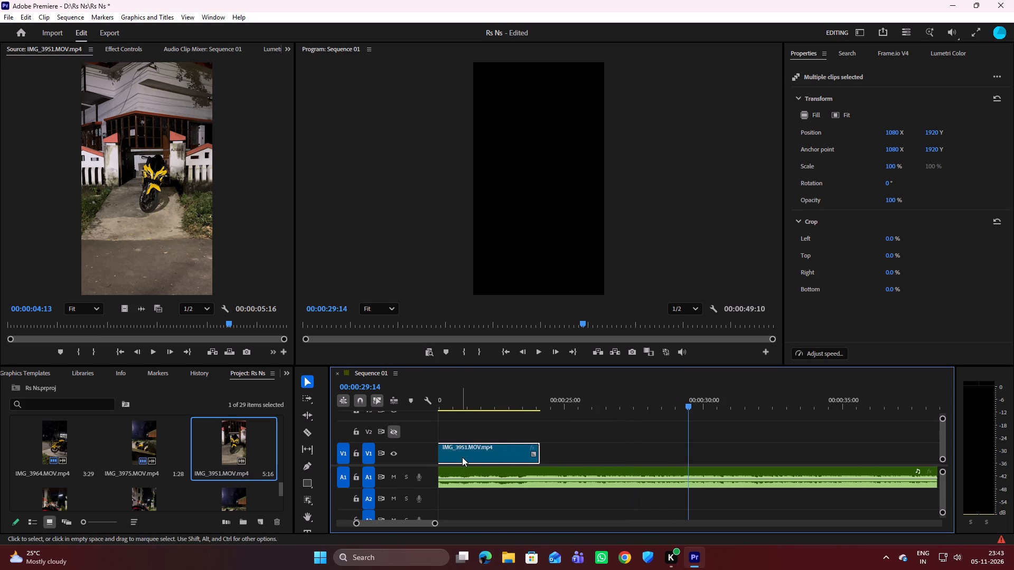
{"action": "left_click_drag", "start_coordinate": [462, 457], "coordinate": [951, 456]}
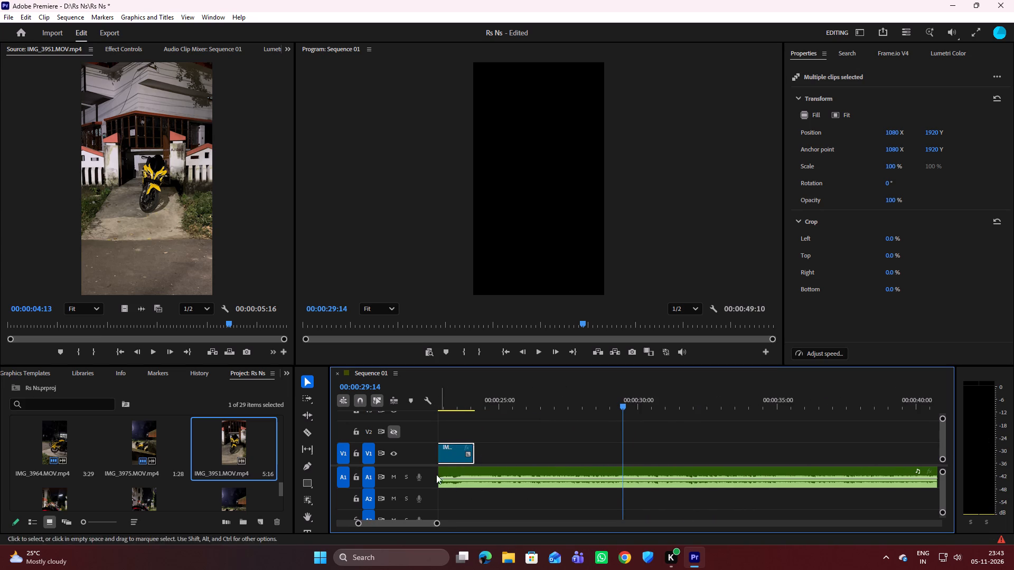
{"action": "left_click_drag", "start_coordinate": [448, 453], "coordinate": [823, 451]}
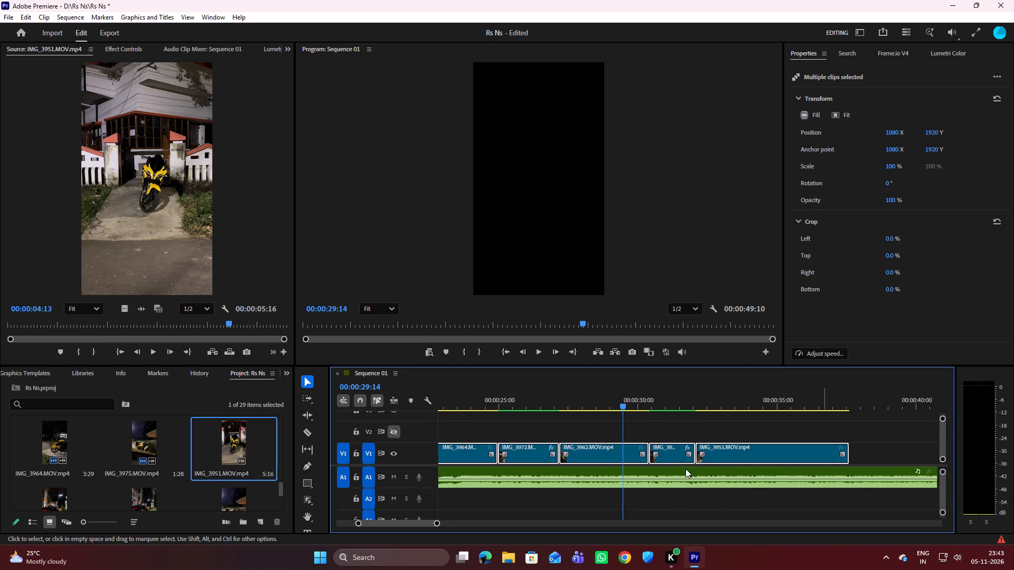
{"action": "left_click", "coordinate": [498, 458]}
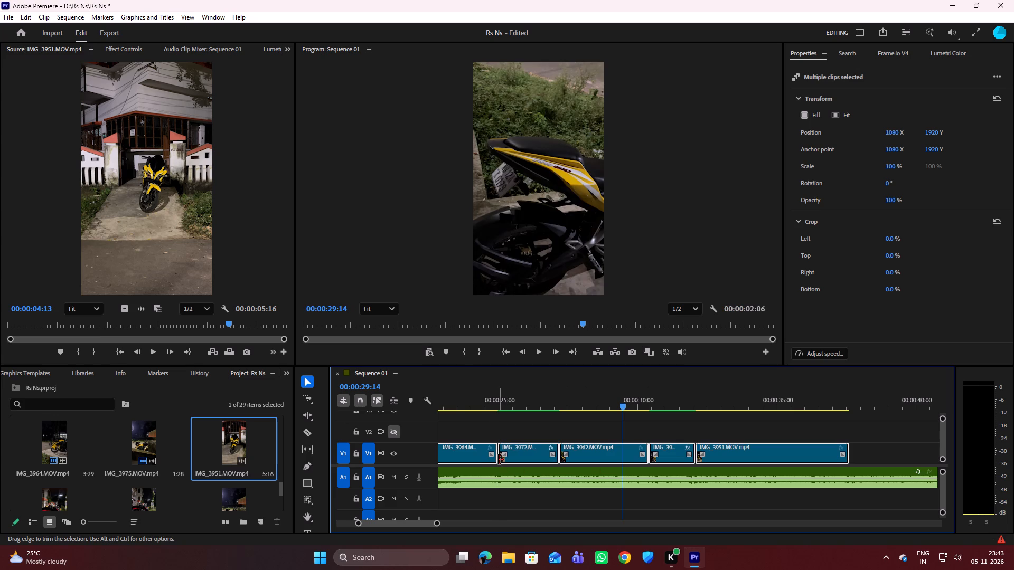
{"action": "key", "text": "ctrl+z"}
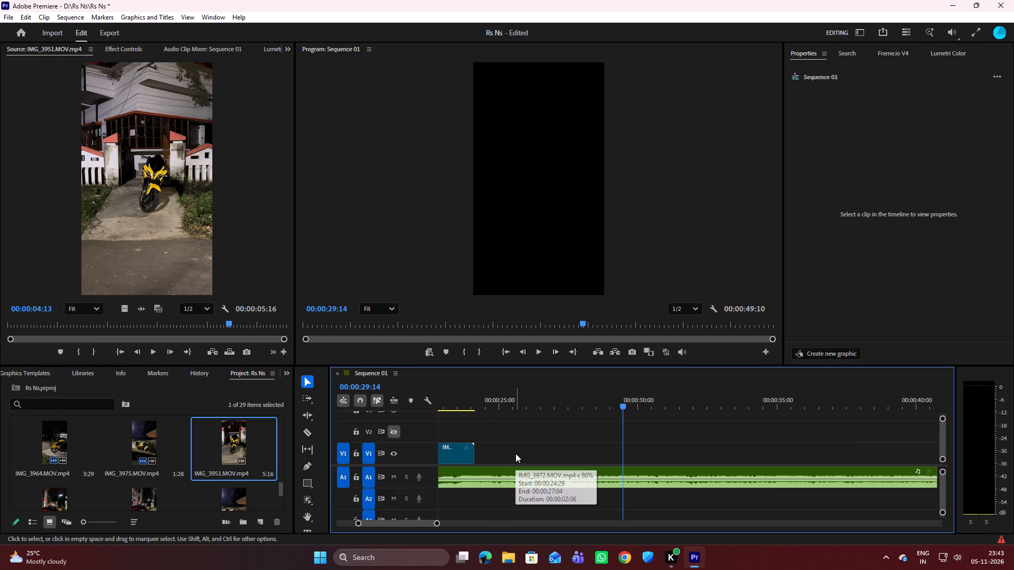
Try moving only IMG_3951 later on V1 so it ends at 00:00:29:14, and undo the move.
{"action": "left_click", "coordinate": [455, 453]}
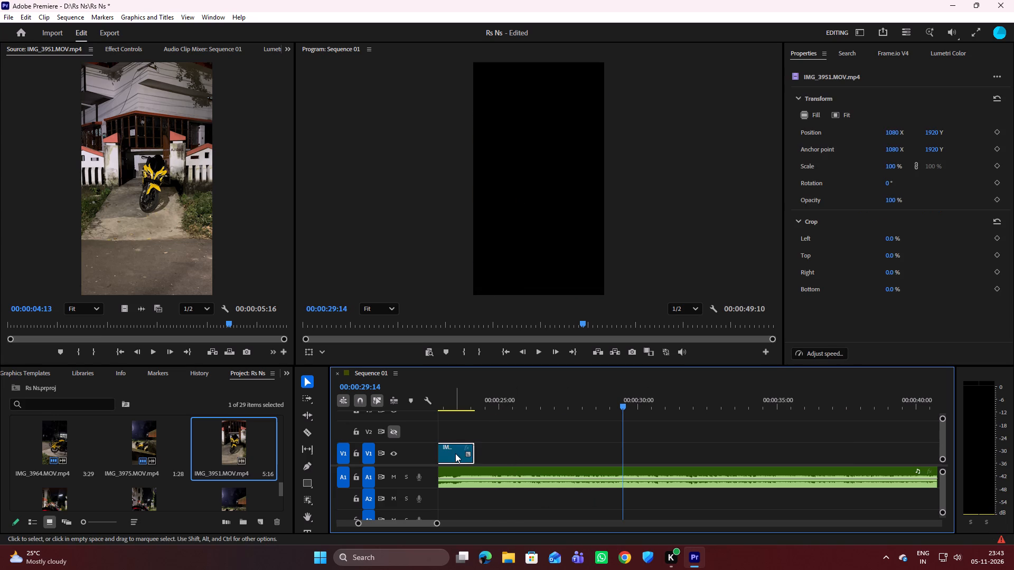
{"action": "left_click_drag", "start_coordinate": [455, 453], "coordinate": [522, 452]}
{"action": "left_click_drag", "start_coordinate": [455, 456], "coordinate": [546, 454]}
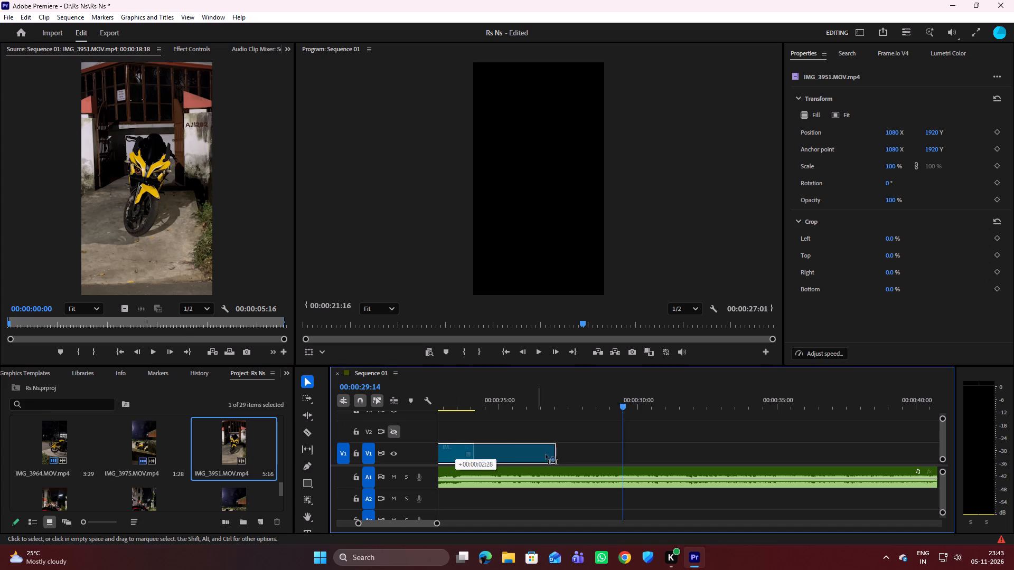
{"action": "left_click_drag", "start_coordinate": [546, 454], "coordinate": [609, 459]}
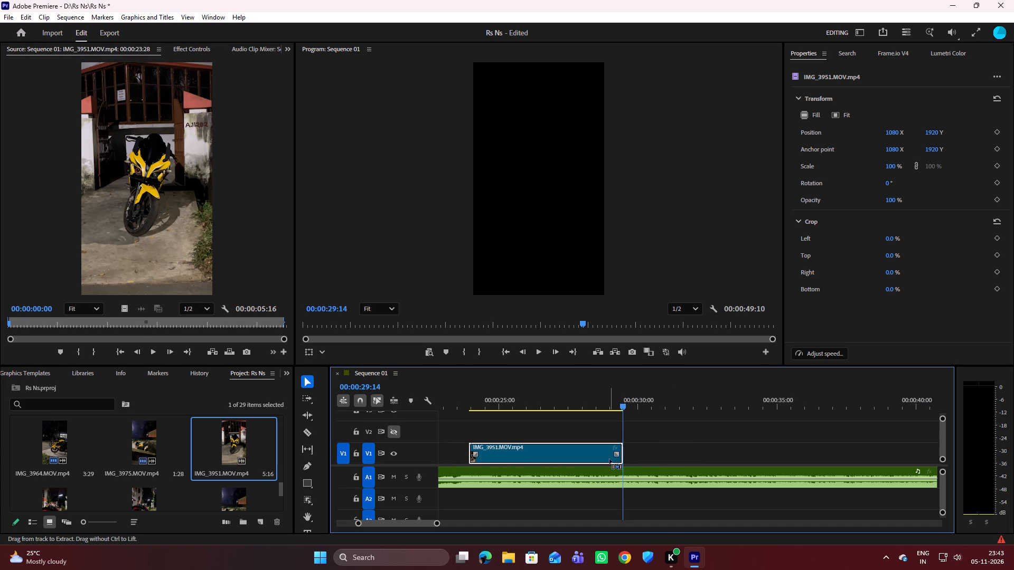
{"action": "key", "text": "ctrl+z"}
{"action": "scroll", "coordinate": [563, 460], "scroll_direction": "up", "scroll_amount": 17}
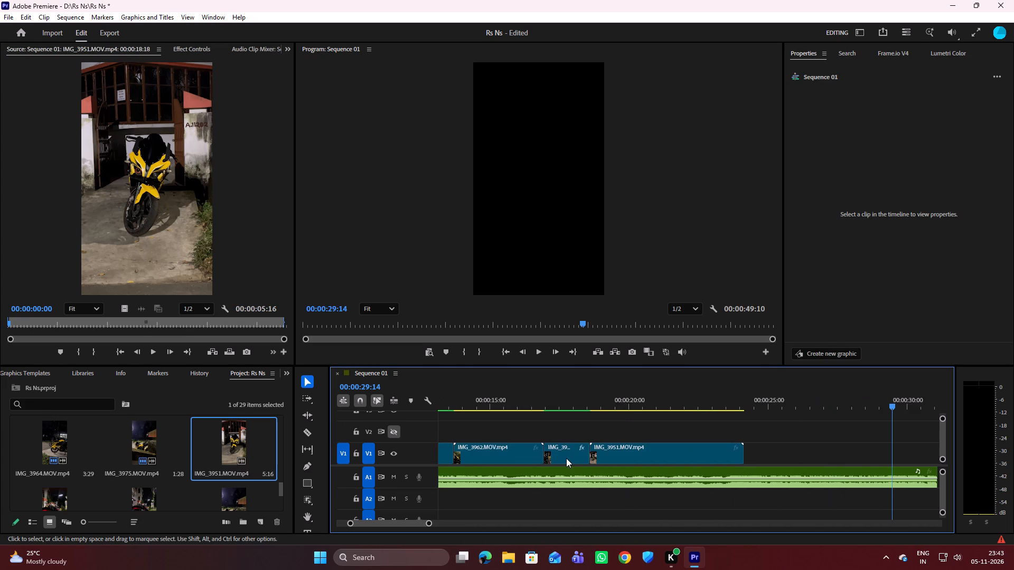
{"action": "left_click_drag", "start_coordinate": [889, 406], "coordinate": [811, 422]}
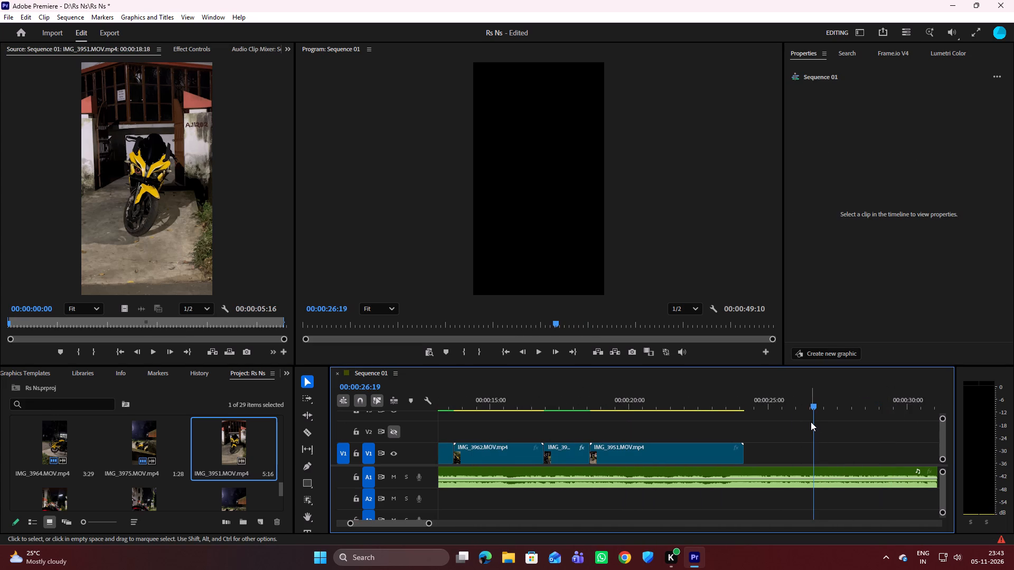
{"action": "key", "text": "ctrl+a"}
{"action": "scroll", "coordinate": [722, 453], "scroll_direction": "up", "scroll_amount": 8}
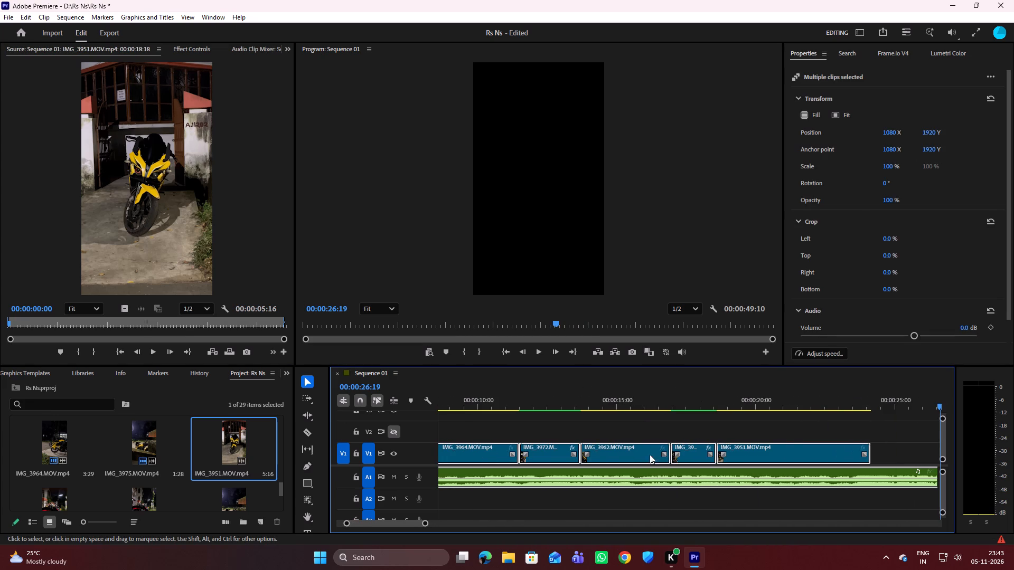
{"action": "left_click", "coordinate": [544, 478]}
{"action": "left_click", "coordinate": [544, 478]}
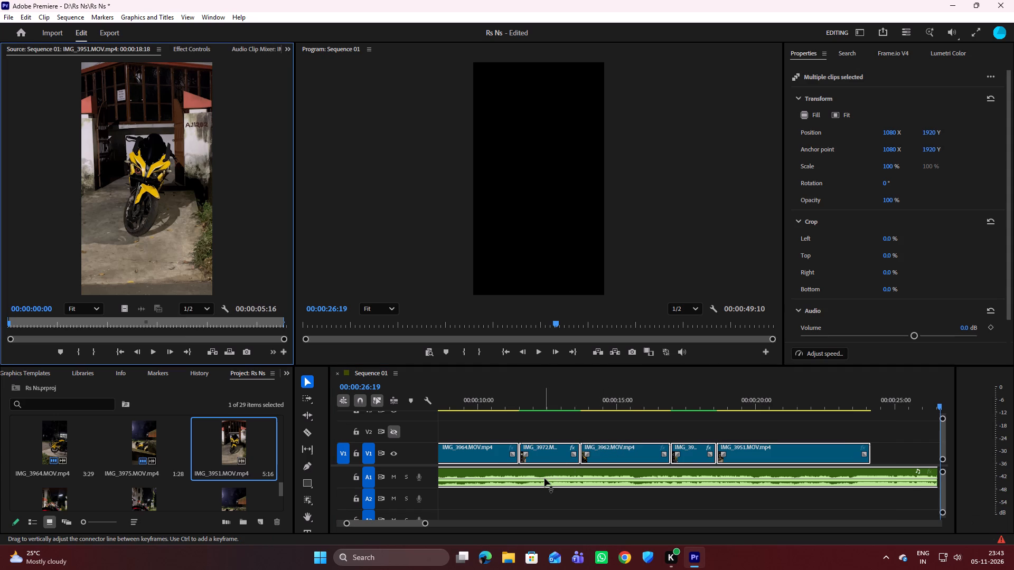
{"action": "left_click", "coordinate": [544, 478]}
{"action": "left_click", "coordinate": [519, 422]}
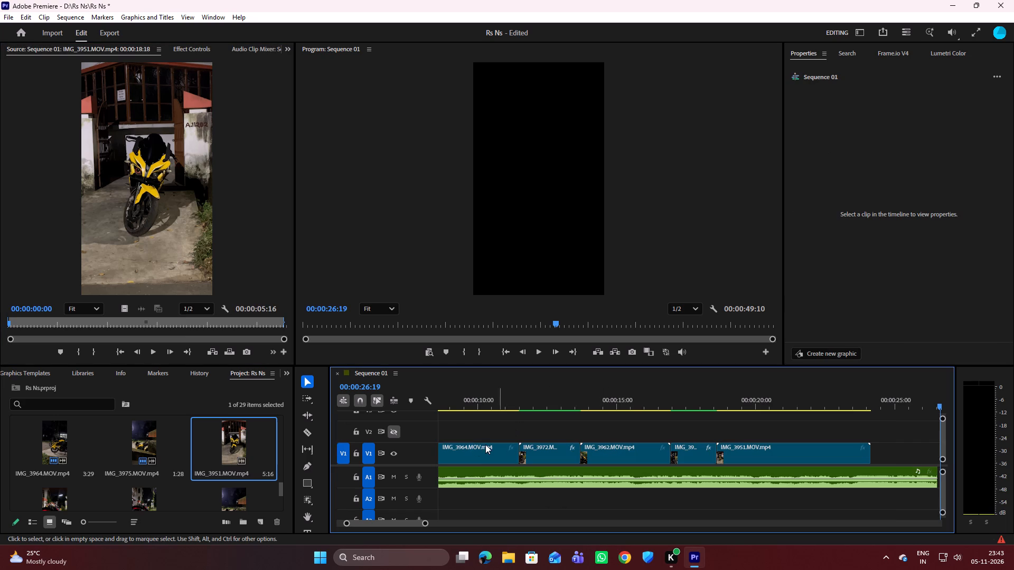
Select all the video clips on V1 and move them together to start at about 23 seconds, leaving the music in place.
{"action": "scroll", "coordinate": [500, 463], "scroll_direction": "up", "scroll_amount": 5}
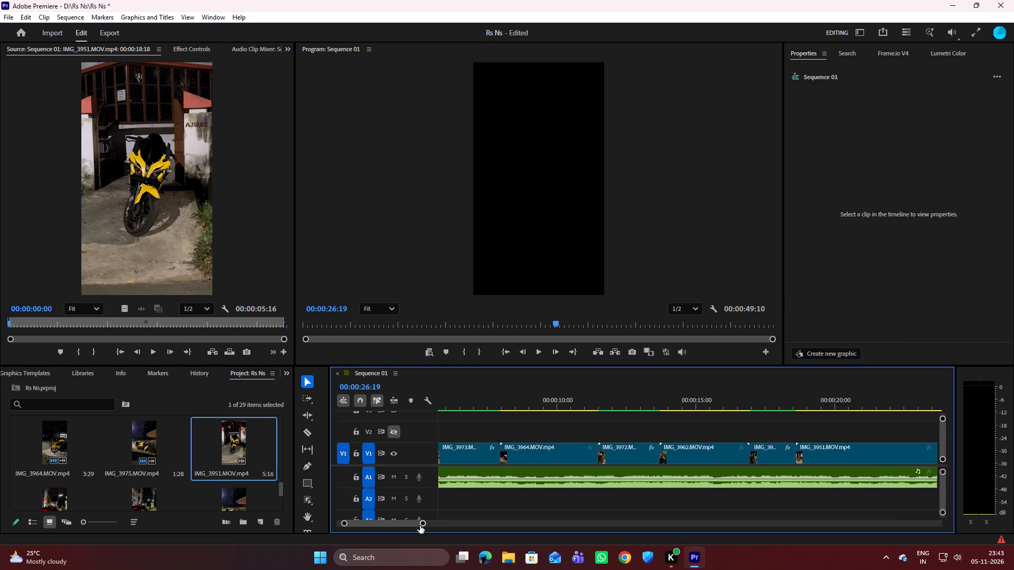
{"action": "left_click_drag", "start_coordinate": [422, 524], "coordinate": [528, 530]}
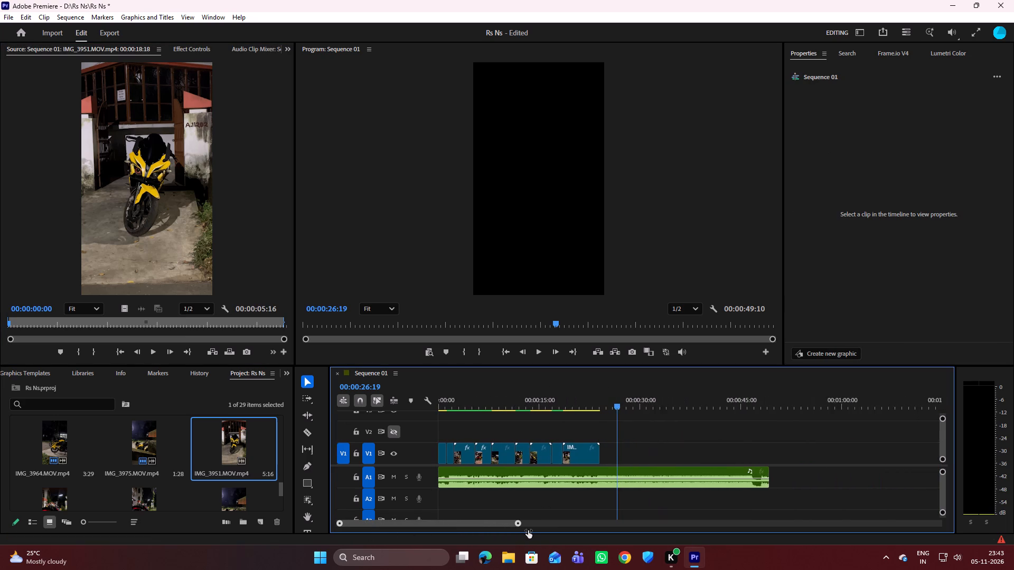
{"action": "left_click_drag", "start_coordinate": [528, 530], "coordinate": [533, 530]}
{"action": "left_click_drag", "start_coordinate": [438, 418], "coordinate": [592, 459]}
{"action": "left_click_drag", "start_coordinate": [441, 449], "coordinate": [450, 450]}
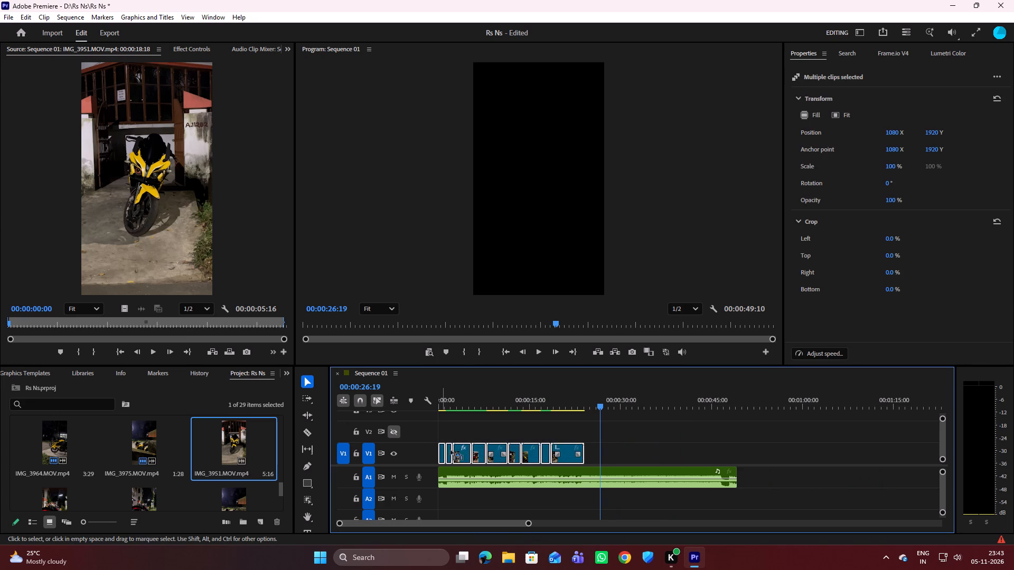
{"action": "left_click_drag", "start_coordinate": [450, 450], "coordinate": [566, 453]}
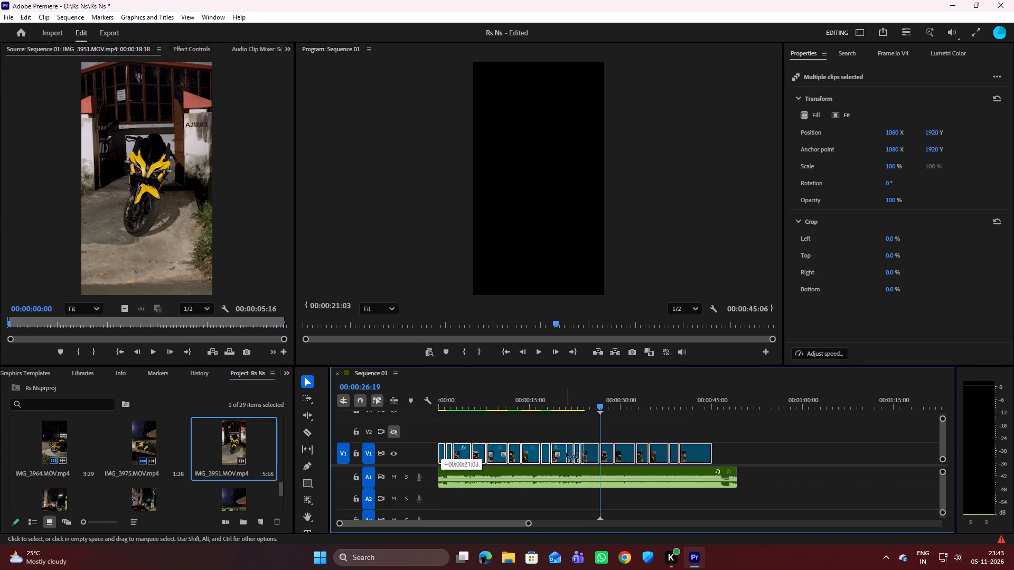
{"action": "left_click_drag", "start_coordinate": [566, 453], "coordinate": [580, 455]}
Play the shifted clips against the second half of the music through to the end, and replay them from their first shot.
{"action": "left_click_drag", "start_coordinate": [601, 411], "coordinate": [589, 413]}
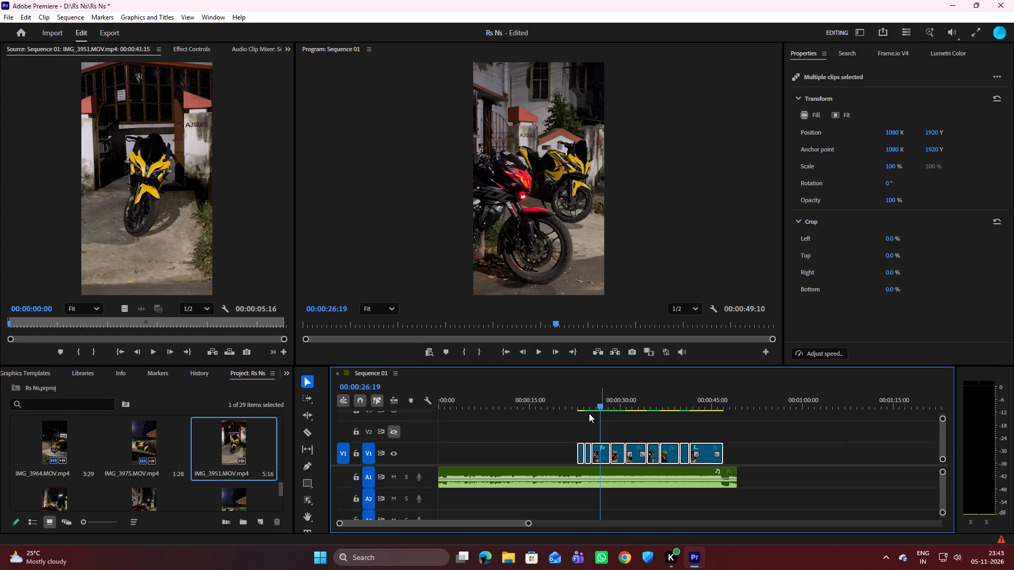
{"action": "left_click_drag", "start_coordinate": [589, 413], "coordinate": [576, 415]}
{"action": "left_click_drag", "start_coordinate": [598, 405], "coordinate": [550, 408]}
{"action": "key", "text": "space"}
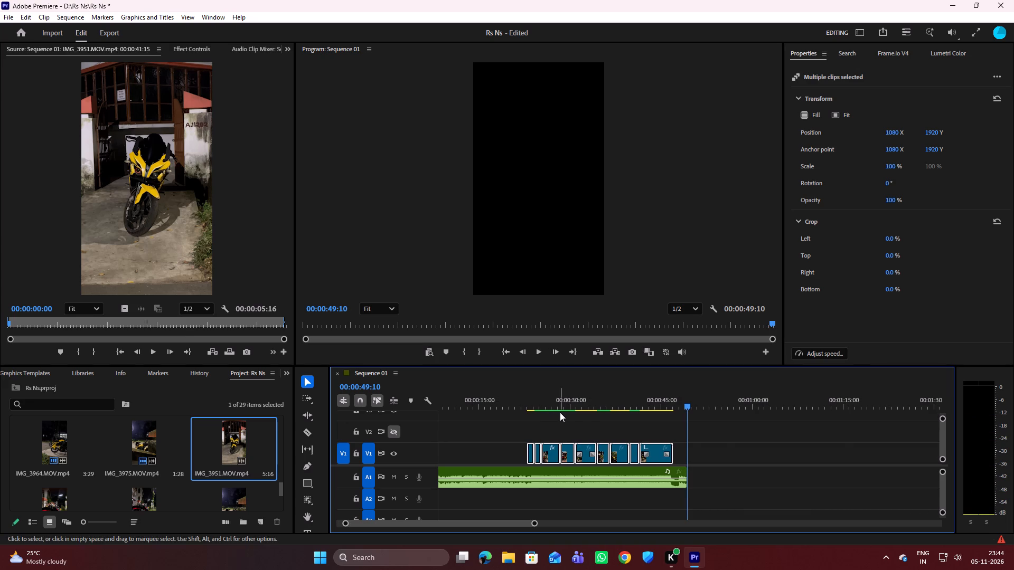
{"action": "left_click_drag", "start_coordinate": [689, 405], "coordinate": [683, 406]}
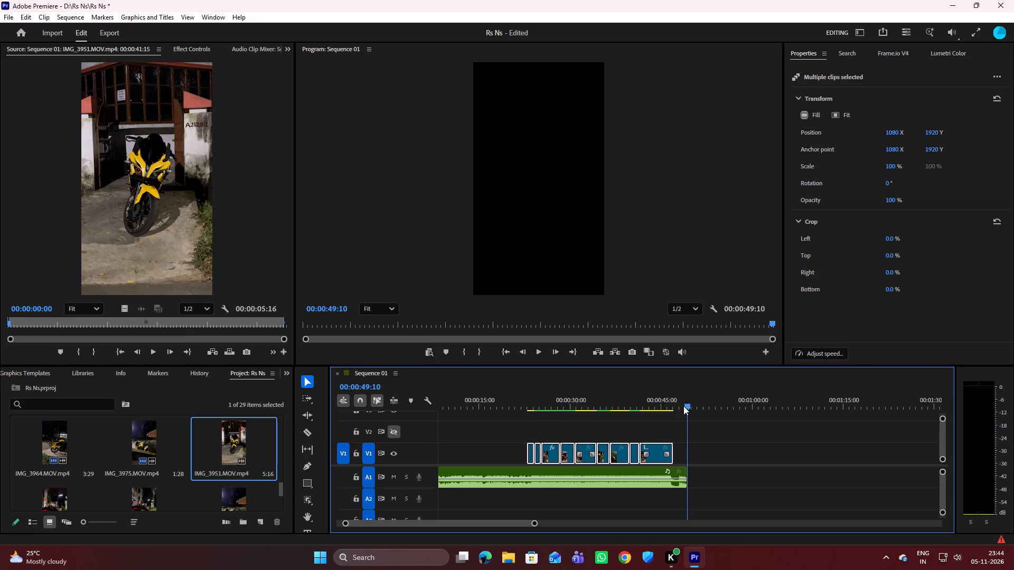
{"action": "left_click_drag", "start_coordinate": [683, 406], "coordinate": [528, 412]}
{"action": "key", "text": "space"}
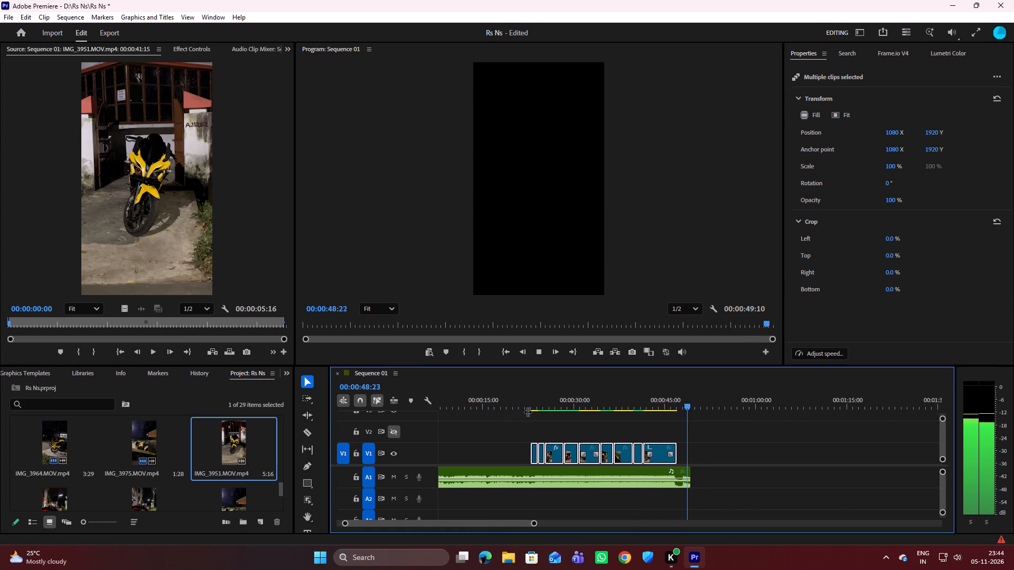
{"action": "key", "text": "space"}
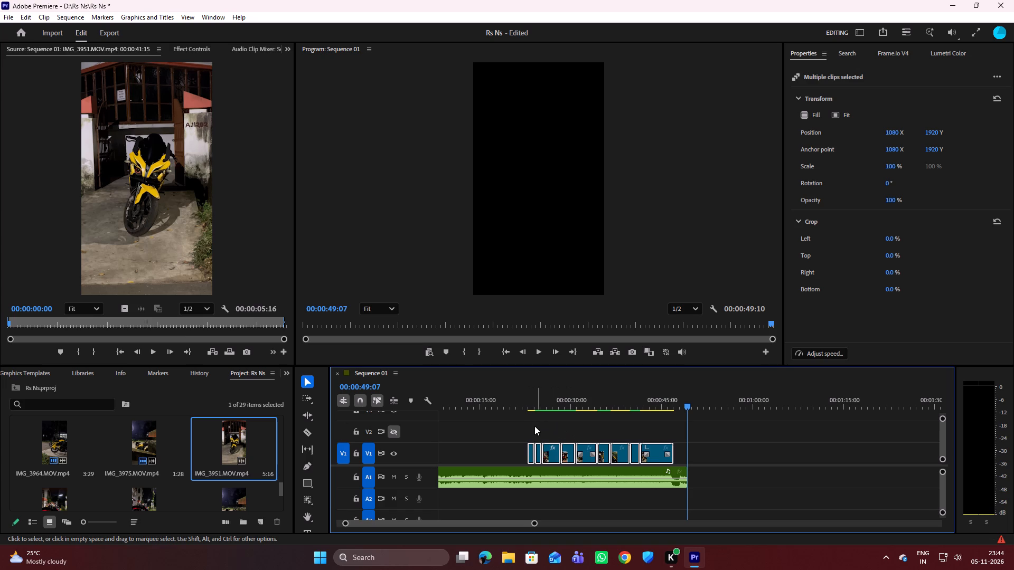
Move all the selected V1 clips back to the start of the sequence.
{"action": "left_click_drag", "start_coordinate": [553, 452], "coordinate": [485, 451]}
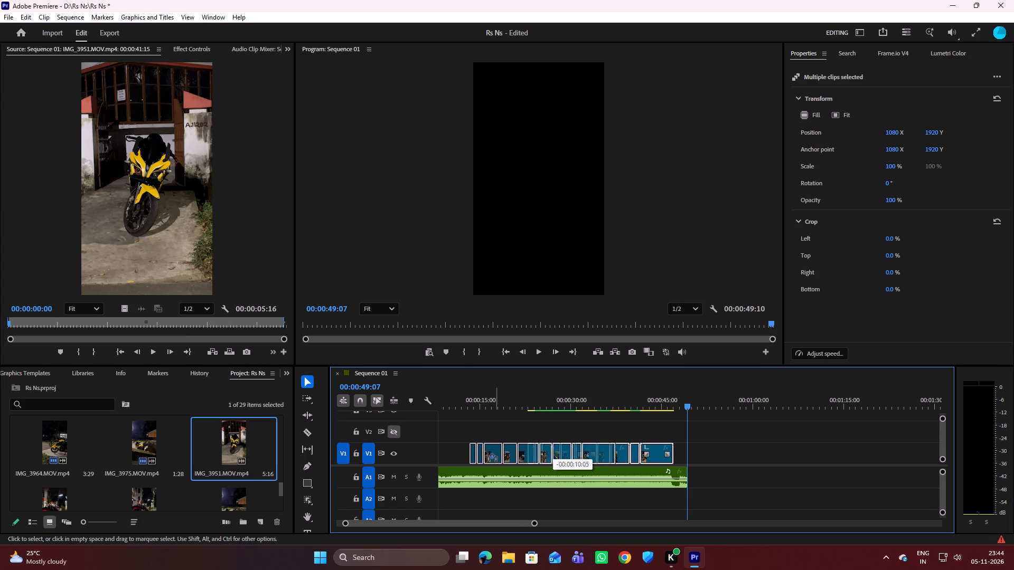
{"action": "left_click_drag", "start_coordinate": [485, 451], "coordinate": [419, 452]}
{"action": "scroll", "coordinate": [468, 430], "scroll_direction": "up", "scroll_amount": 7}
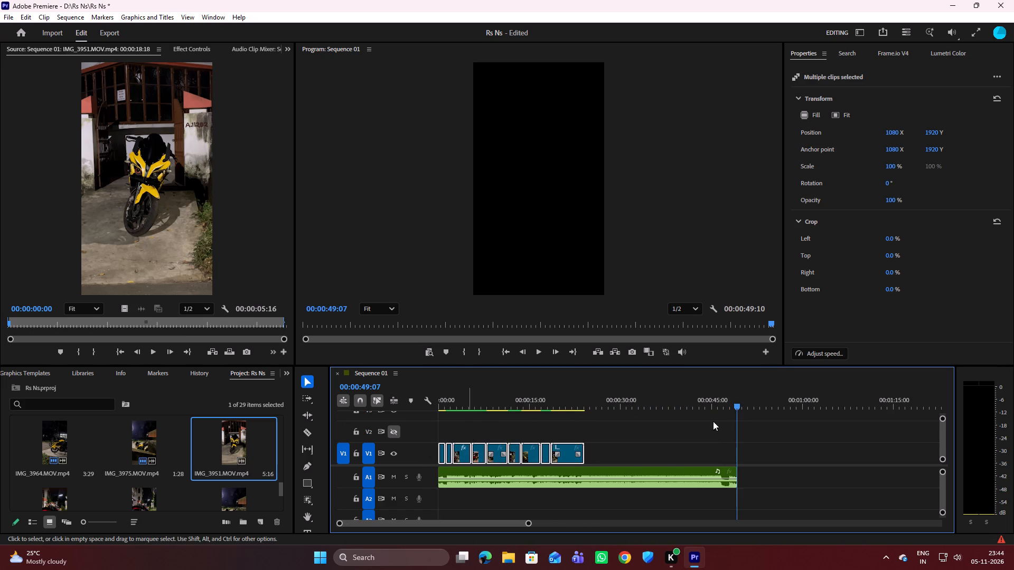
Play the sequence from the beginning with the music and recheck the IMG_3964 shot up to about 11 seconds.
{"action": "left_click_drag", "start_coordinate": [737, 407], "coordinate": [428, 415]}
{"action": "key", "text": "space"}
{"action": "left_click", "coordinate": [461, 420]}
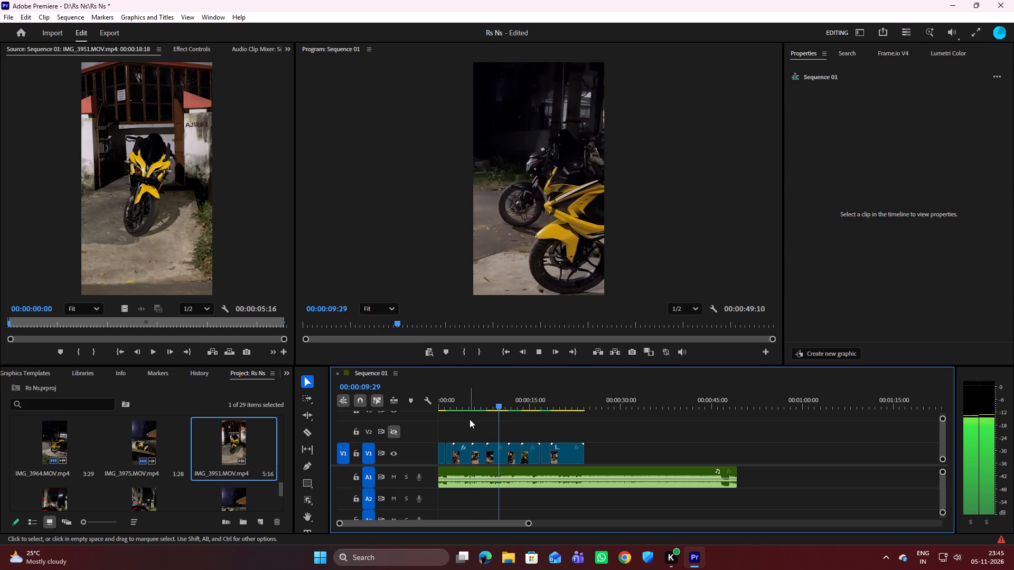
{"action": "key", "text": "space"}
{"action": "left_click_drag", "start_coordinate": [506, 404], "coordinate": [489, 407]}
{"action": "key", "text": "space"}
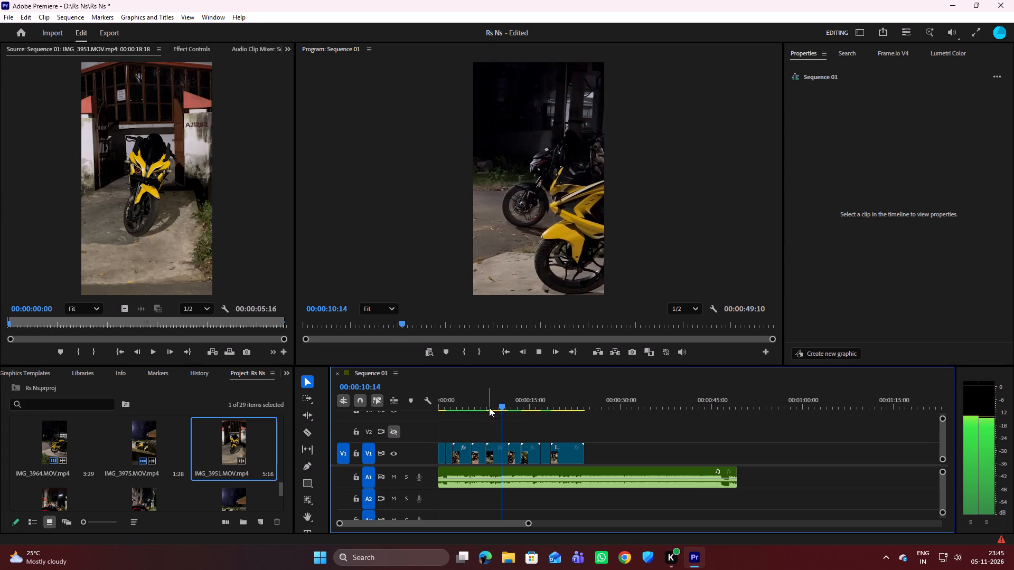
{"action": "key", "text": "space"}
{"action": "key", "text": "space"}
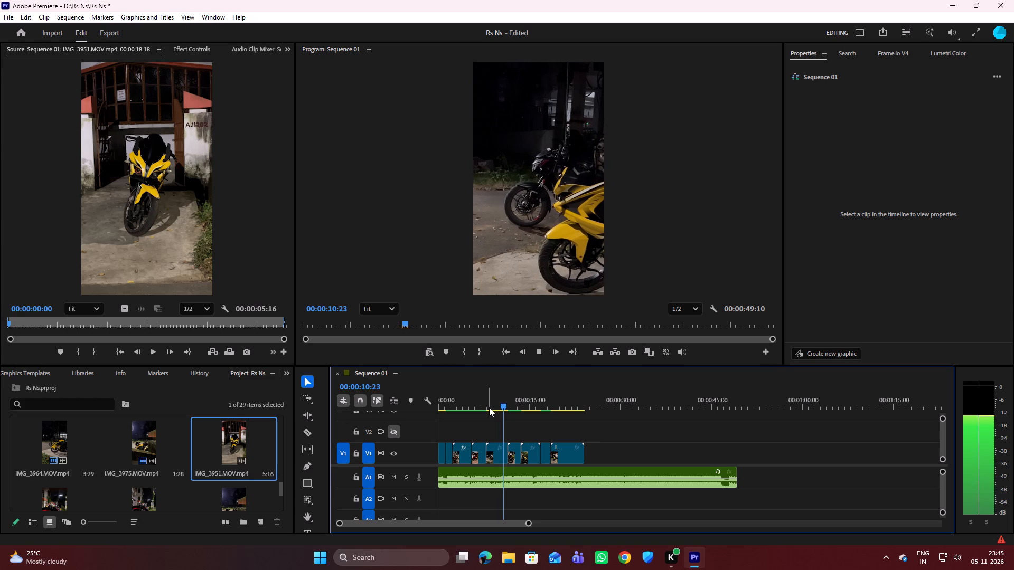
{"action": "key", "text": "space"}
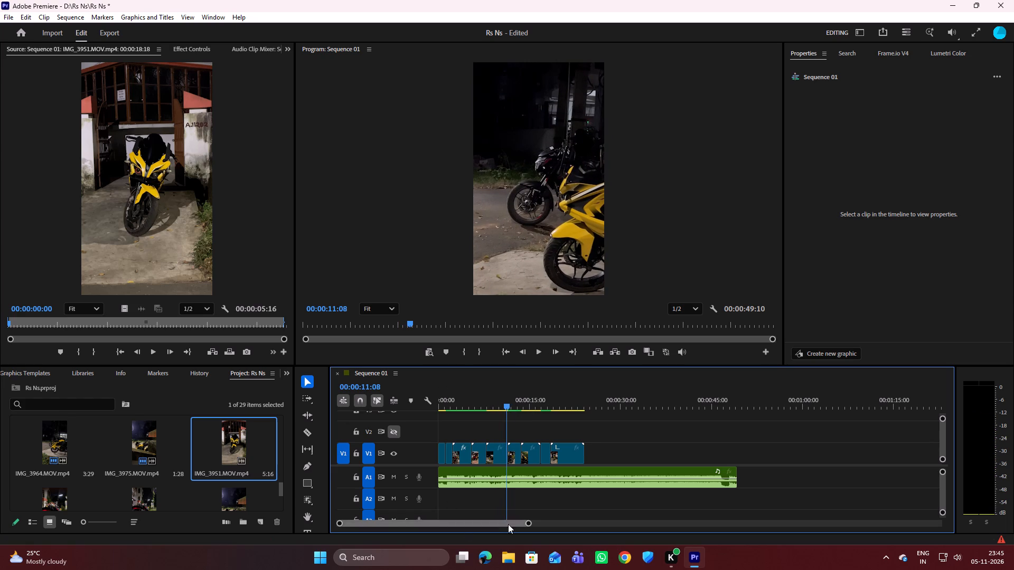
Replay and scrub the IMG_3964 shot up to its cut into IMG_3972, checking the cut's timing against the music.
{"action": "left_click_drag", "start_coordinate": [530, 522], "coordinate": [462, 521]}
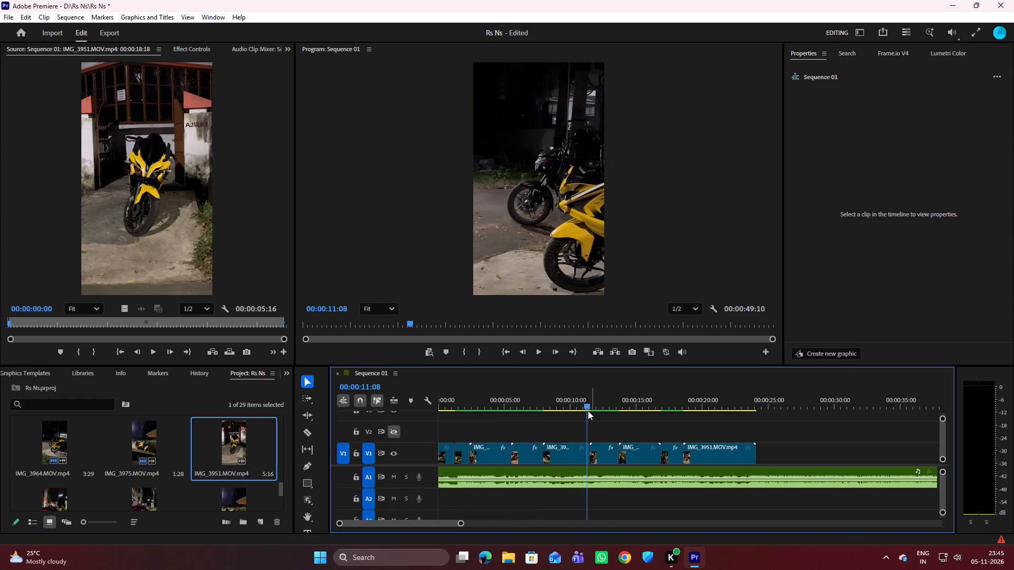
{"action": "left_click_drag", "start_coordinate": [588, 405], "coordinate": [580, 405]}
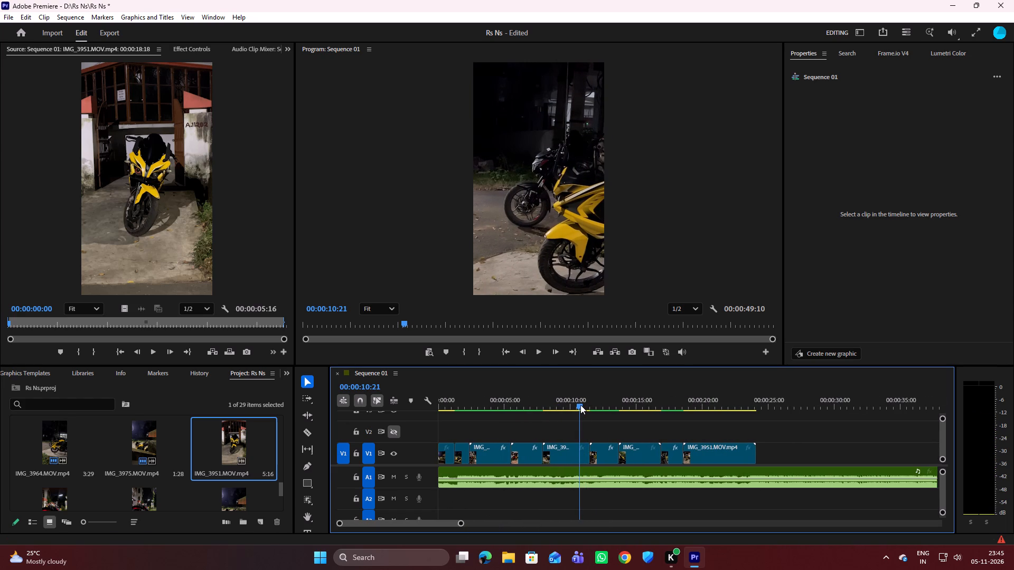
{"action": "left_click_drag", "start_coordinate": [463, 520], "coordinate": [429, 526]}
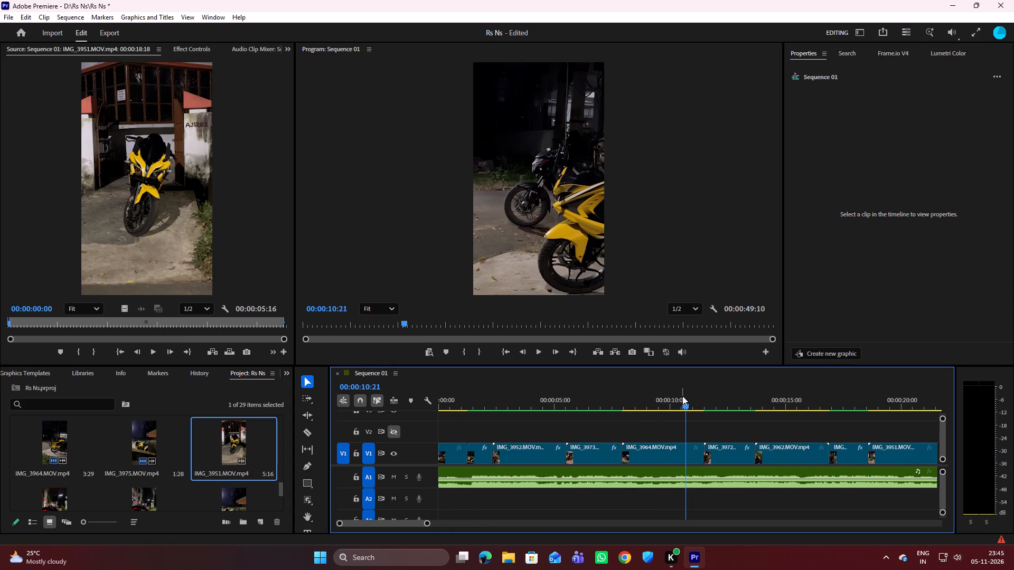
{"action": "left_click_drag", "start_coordinate": [683, 403], "coordinate": [623, 415]}
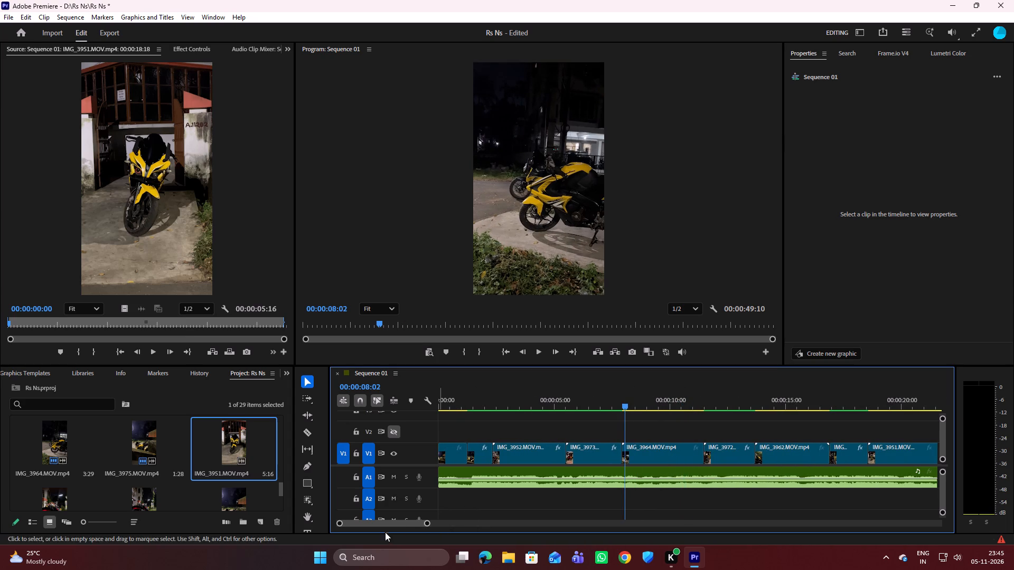
{"action": "left_click_drag", "start_coordinate": [426, 525], "coordinate": [417, 521]}
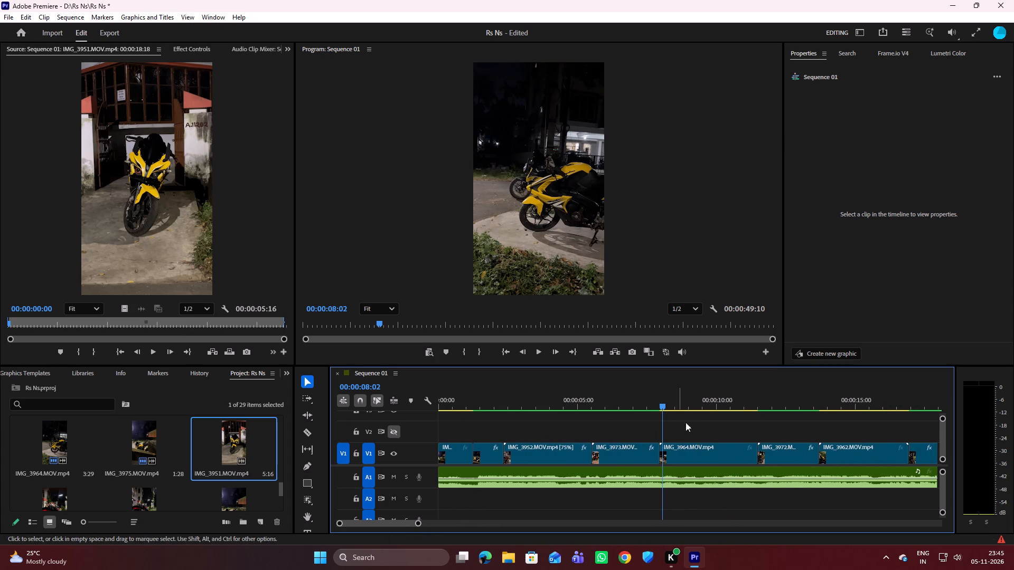
{"action": "key", "text": "space"}
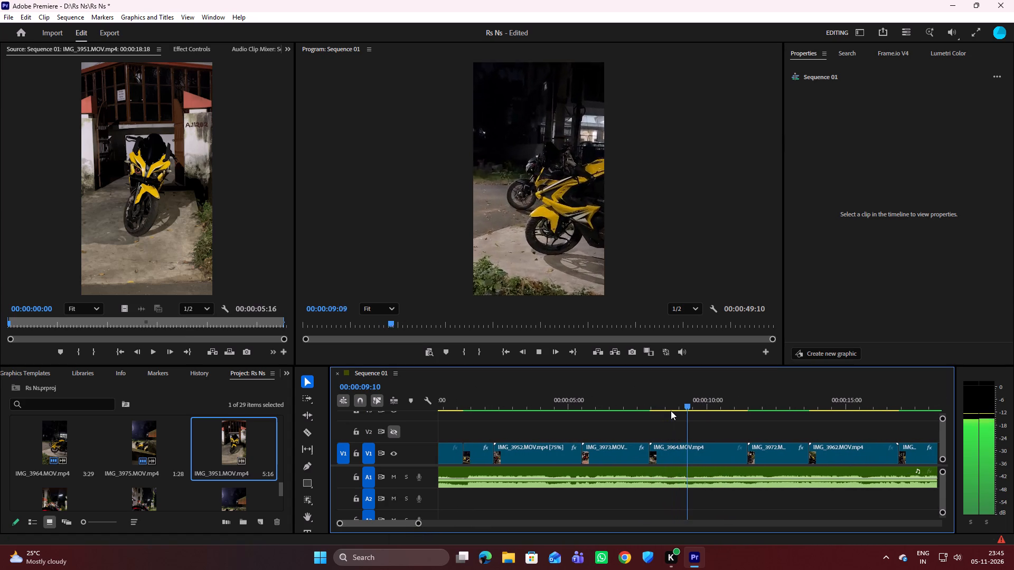
{"action": "key", "text": "space"}
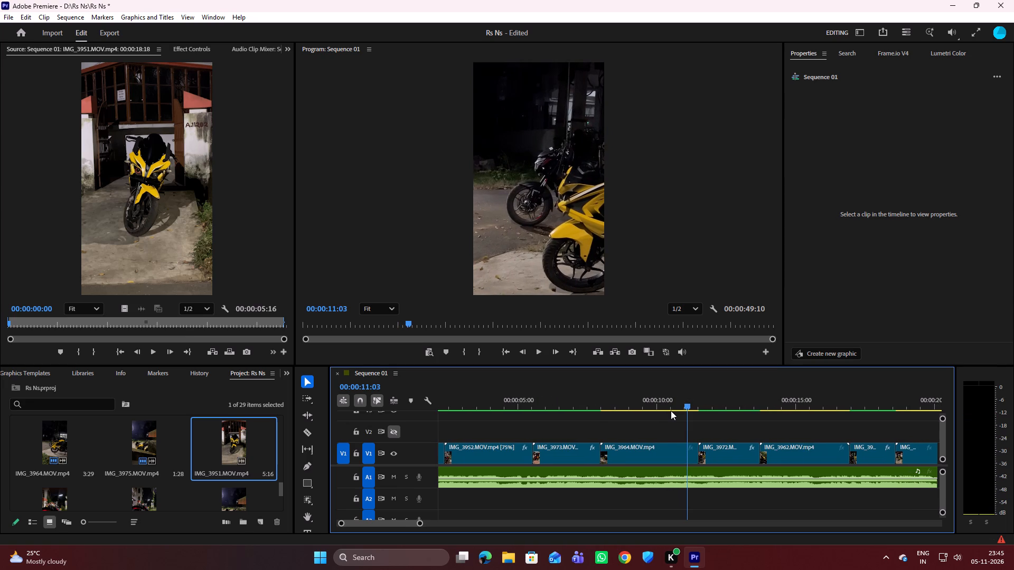
{"action": "key", "text": "space"}
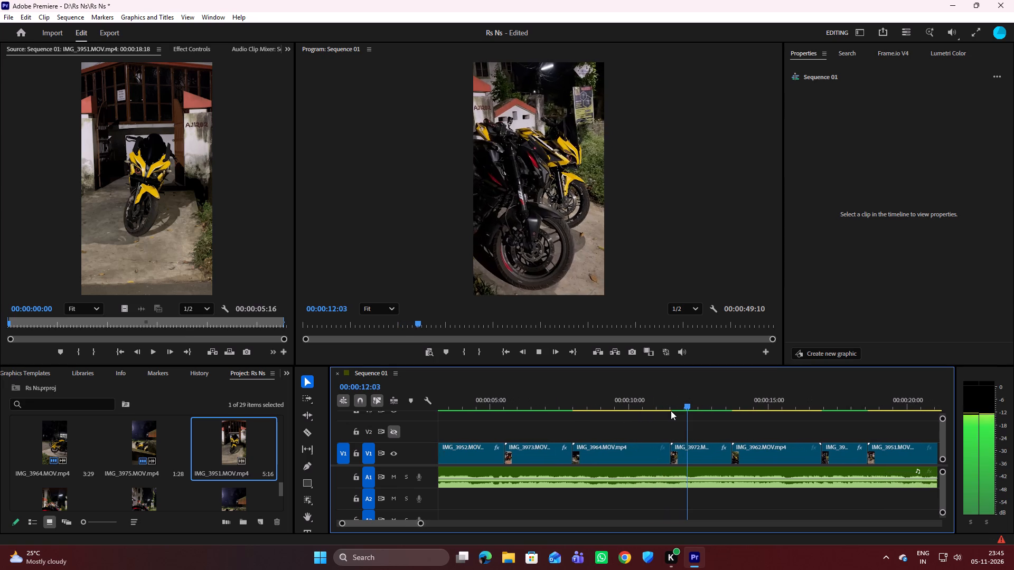
{"action": "key", "text": "space"}
{"action": "left_click_drag", "start_coordinate": [688, 405], "coordinate": [634, 410]}
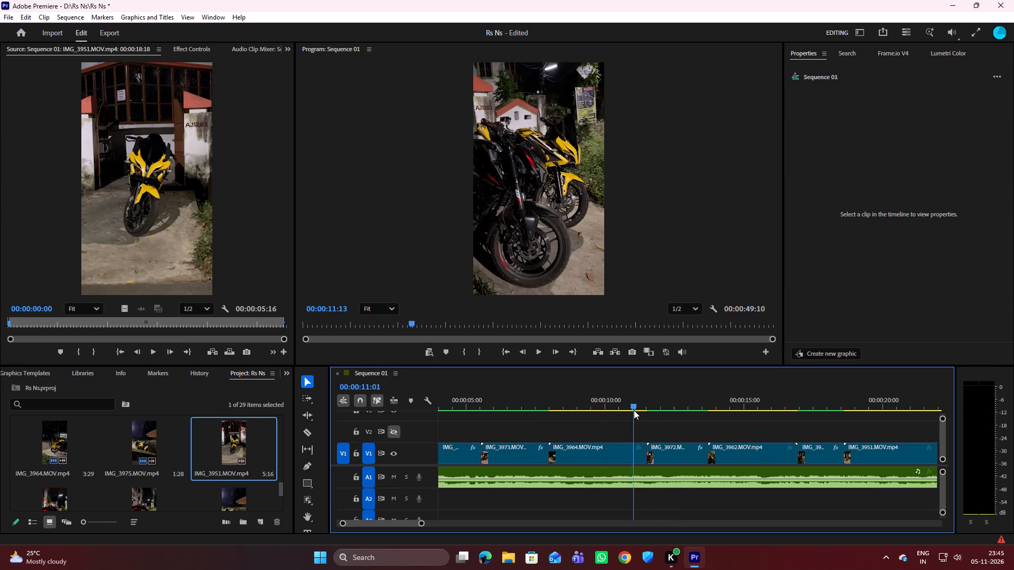
{"action": "left_click_drag", "start_coordinate": [634, 410], "coordinate": [551, 413]}
{"action": "key", "text": "space"}
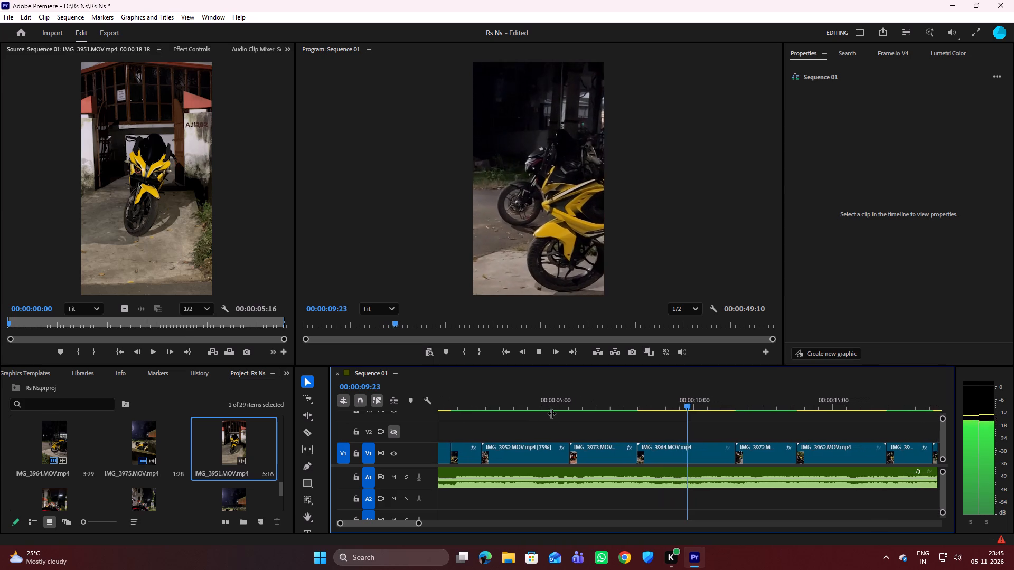
{"action": "key", "text": "space"}
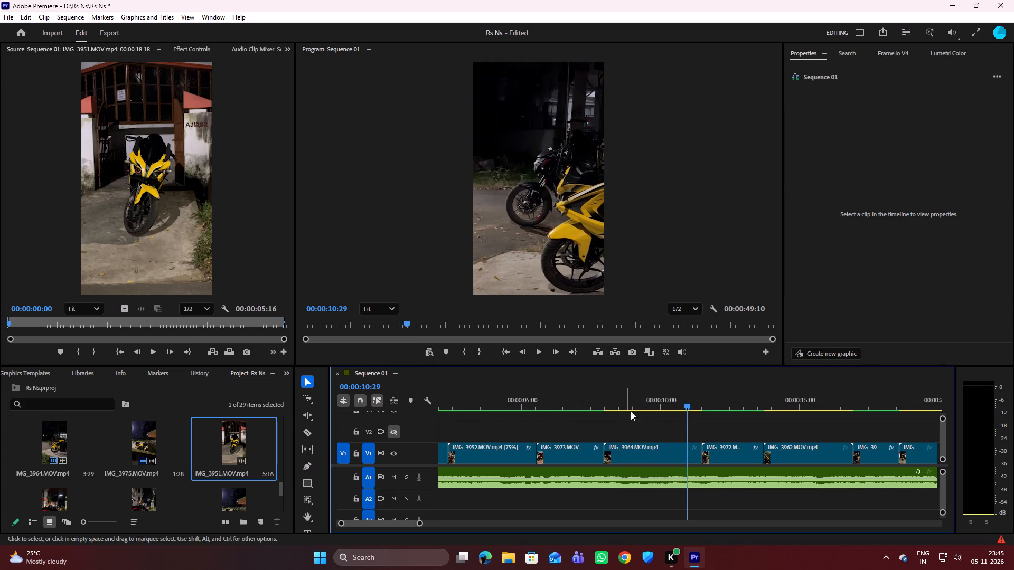
Split IMG_3964 on V1 at 00:00:11:04 and move the short leftover end piece up to V2.
{"action": "left_click", "coordinate": [689, 405]}
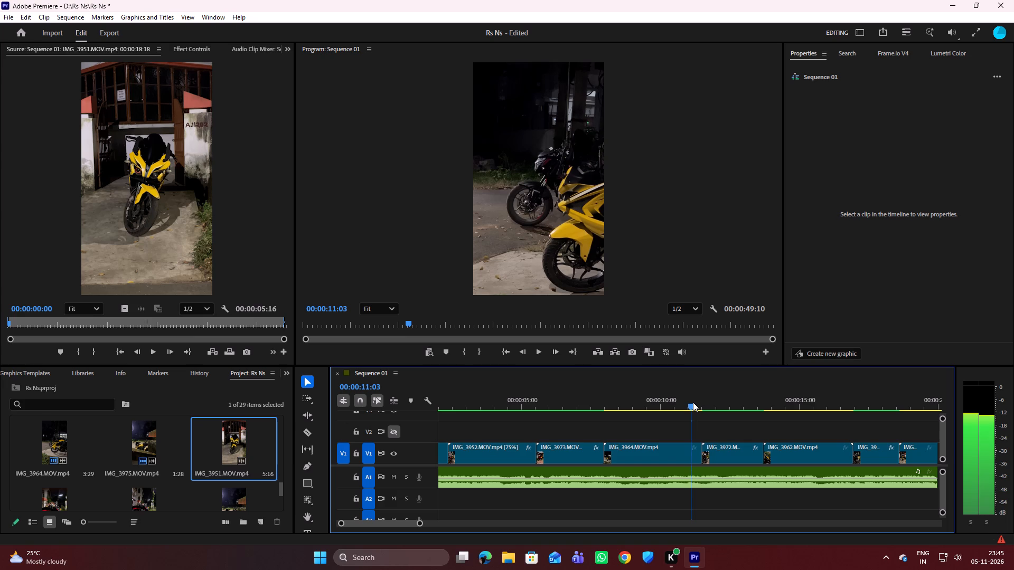
{"action": "left_click", "coordinate": [693, 402]}
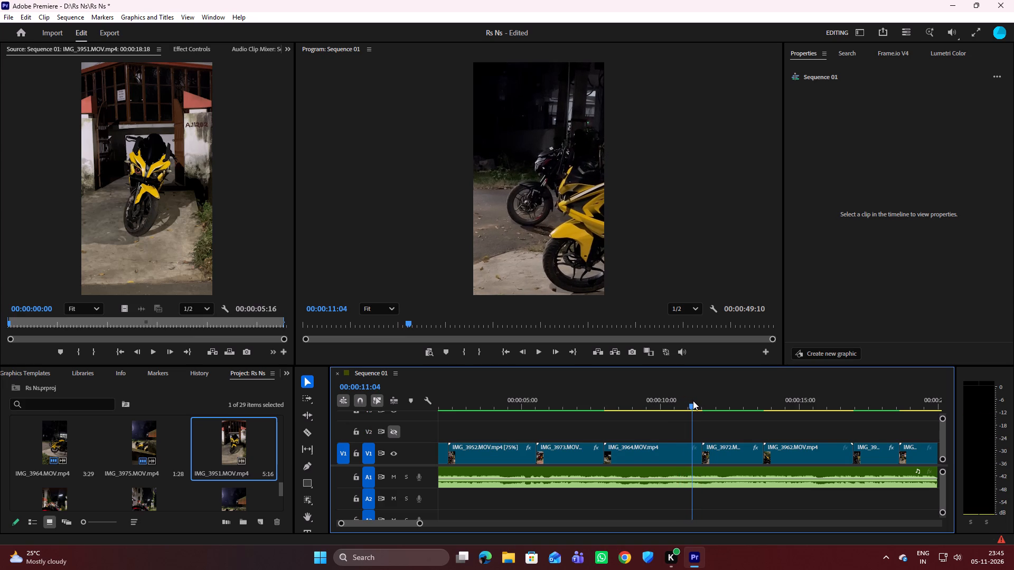
{"action": "key", "text": "c"}
{"action": "left_click", "coordinate": [692, 448]}
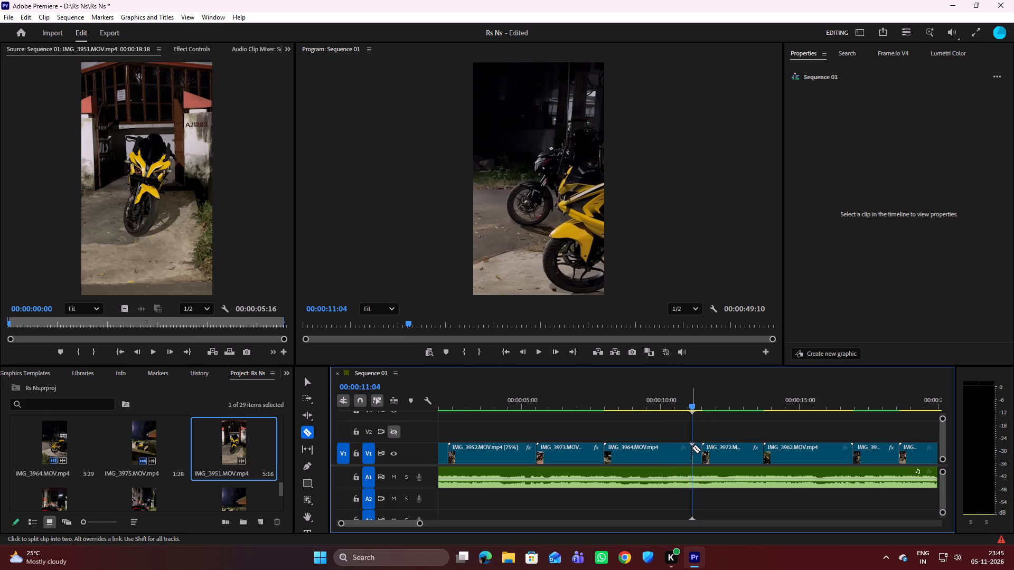
{"action": "key", "text": "v"}
{"action": "left_click_drag", "start_coordinate": [697, 452], "coordinate": [697, 437]}
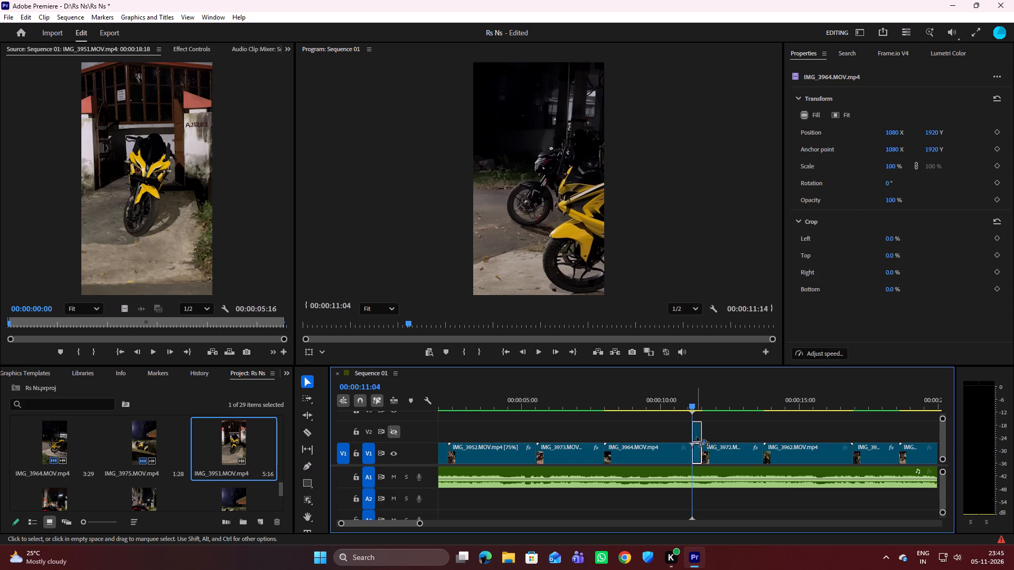
{"action": "left_click_drag", "start_coordinate": [697, 437], "coordinate": [697, 433]}
Close the gap on V1 by moving IMG_3972 and IMG_3962 back to 00:00:11:04 and butting the last two clips against them.
{"action": "left_click_drag", "start_coordinate": [712, 434], "coordinate": [739, 439]}
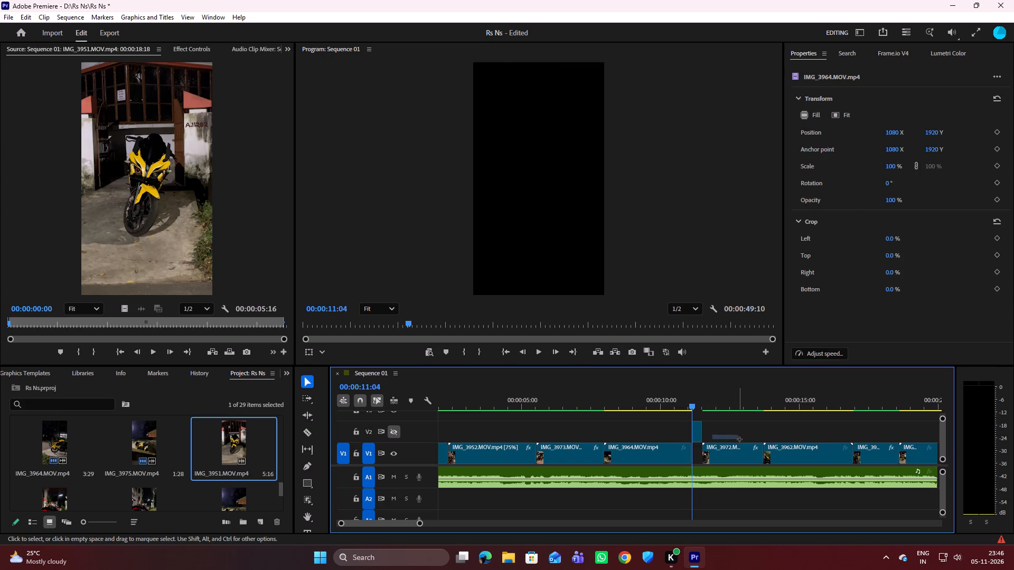
{"action": "left_click_drag", "start_coordinate": [739, 439], "coordinate": [803, 458]}
{"action": "left_click_drag", "start_coordinate": [796, 458], "coordinate": [784, 458]}
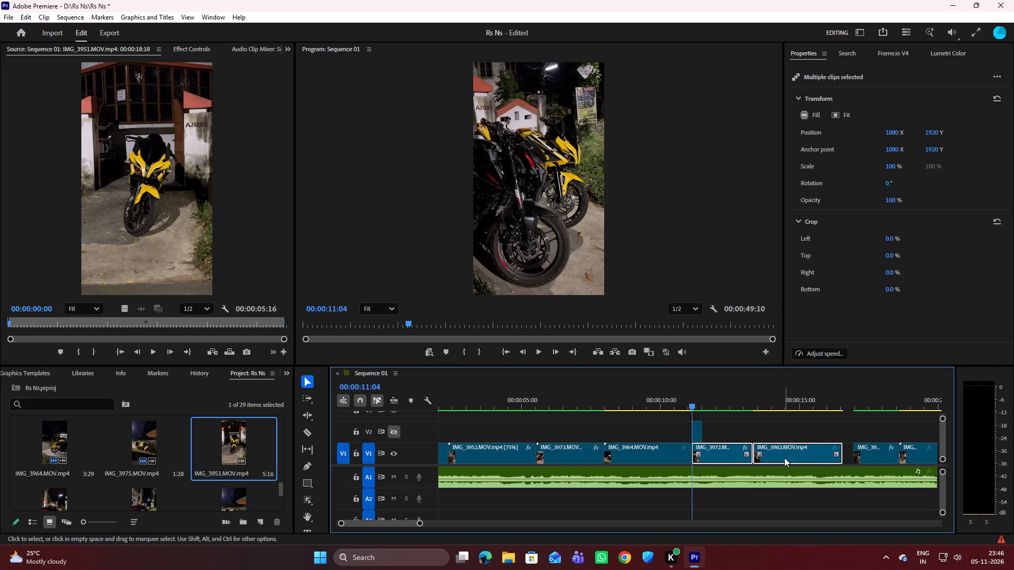
{"action": "scroll", "coordinate": [777, 435], "scroll_direction": "up", "scroll_amount": 3}
{"action": "scroll", "coordinate": [776, 434], "scroll_direction": "down", "scroll_amount": 11}
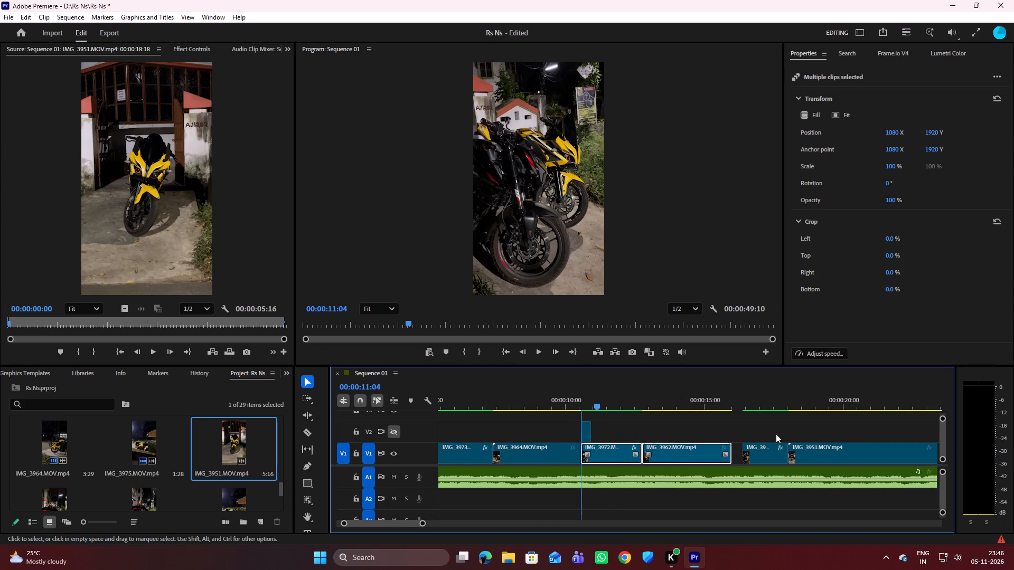
{"action": "scroll", "coordinate": [776, 434], "scroll_direction": "down", "scroll_amount": 2}
{"action": "left_click_drag", "start_coordinate": [702, 425], "coordinate": [803, 455]}
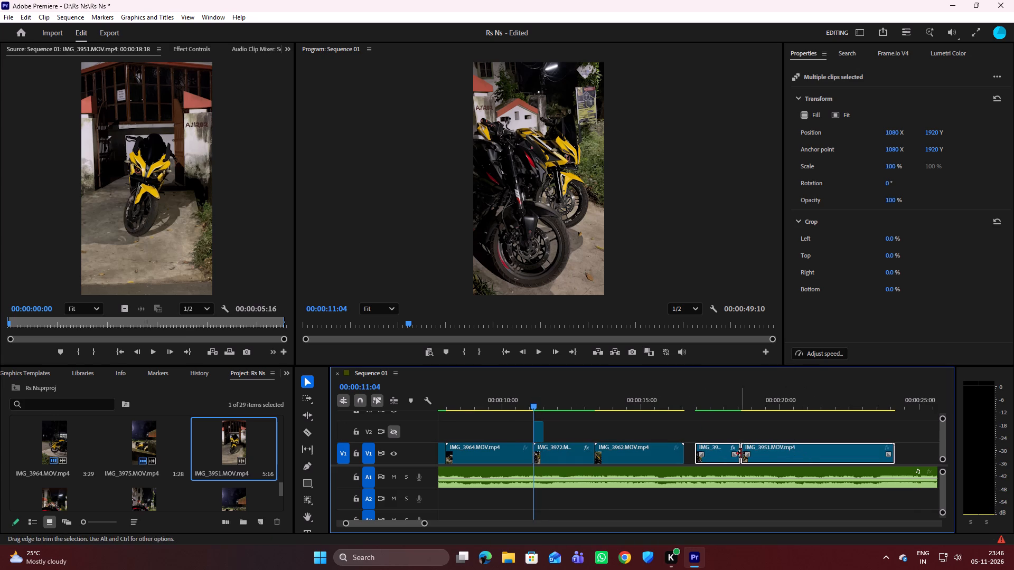
{"action": "left_click_drag", "start_coordinate": [765, 450], "coordinate": [759, 451]}
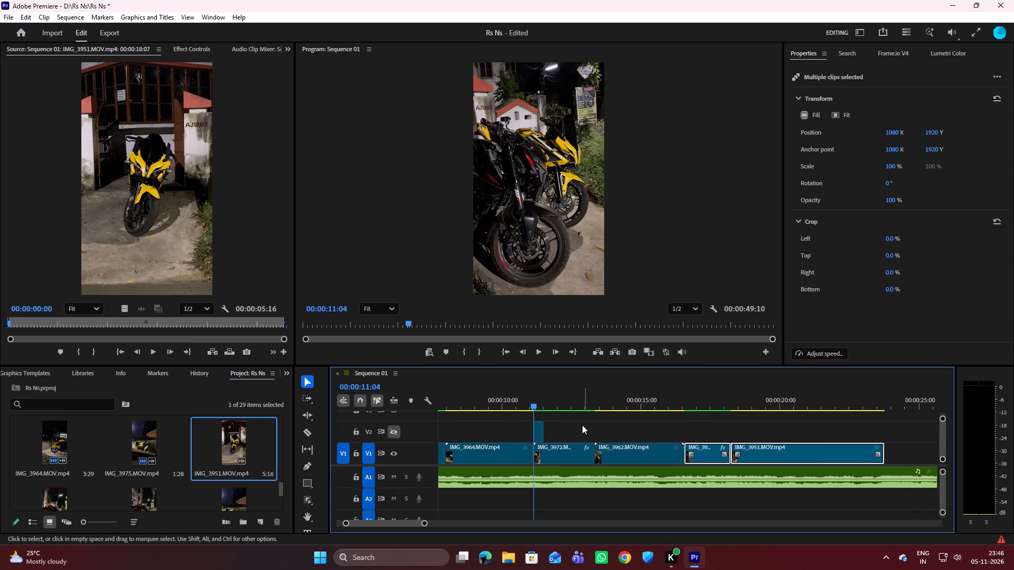
Play the tightened sequence with the music from the start of the IMG_3973 shot to the end of IMG_3951.
{"action": "scroll", "coordinate": [570, 431], "scroll_direction": "up", "scroll_amount": 7}
{"action": "left_click_drag", "start_coordinate": [647, 406], "coordinate": [557, 420]}
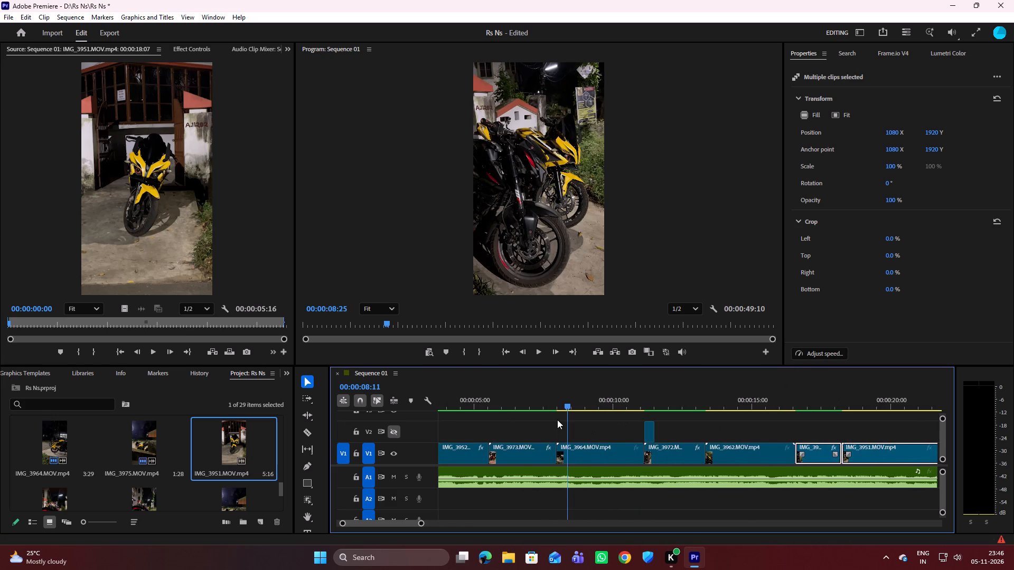
{"action": "left_click_drag", "start_coordinate": [557, 420], "coordinate": [495, 426]}
{"action": "key", "text": "space"}
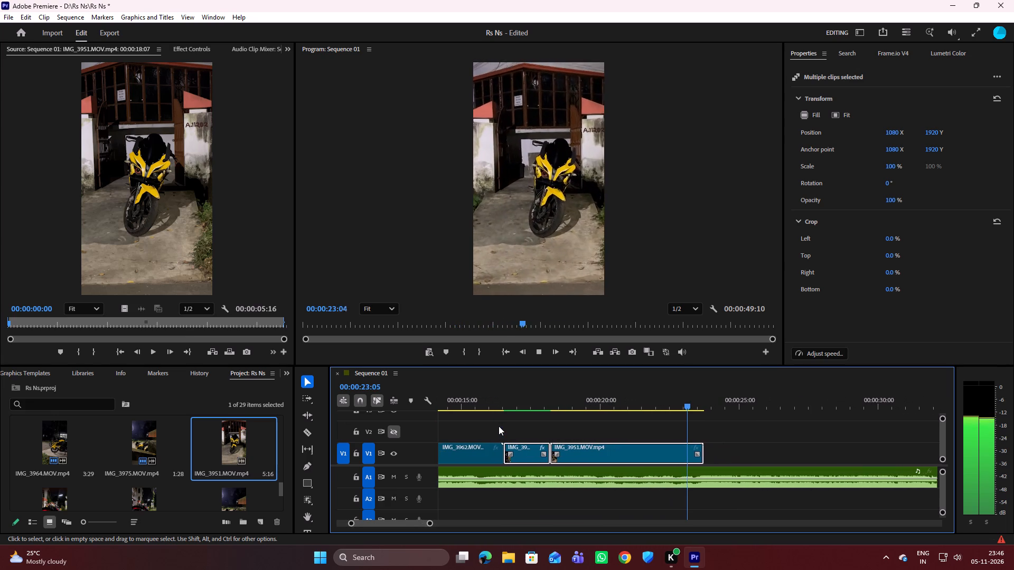
{"action": "key", "text": "space"}
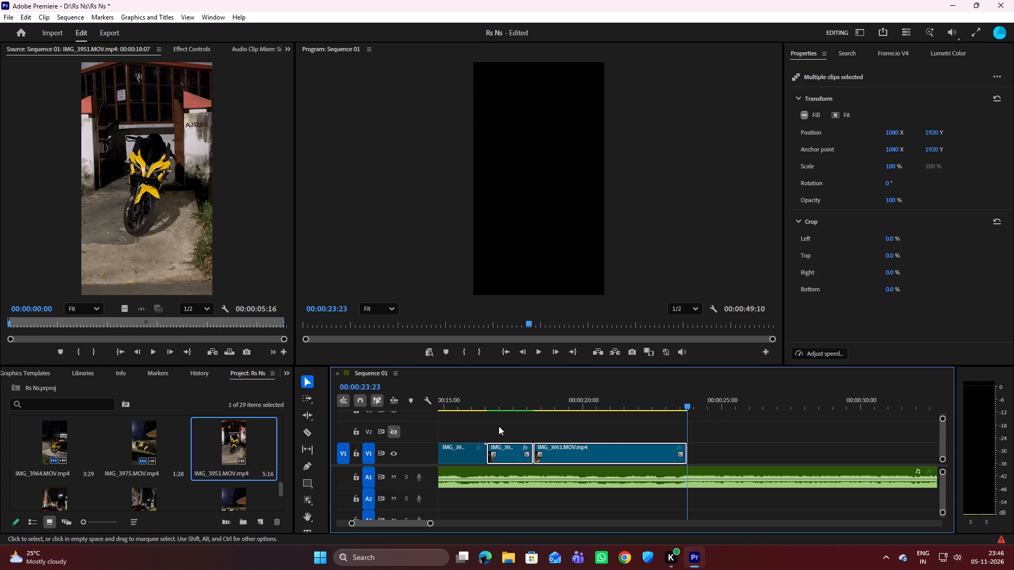
Replay the IMG_3962 shot with the music from its start on V1 to just past its cut into the next clip.
{"action": "scroll", "coordinate": [499, 426], "scroll_direction": "up", "scroll_amount": 4}
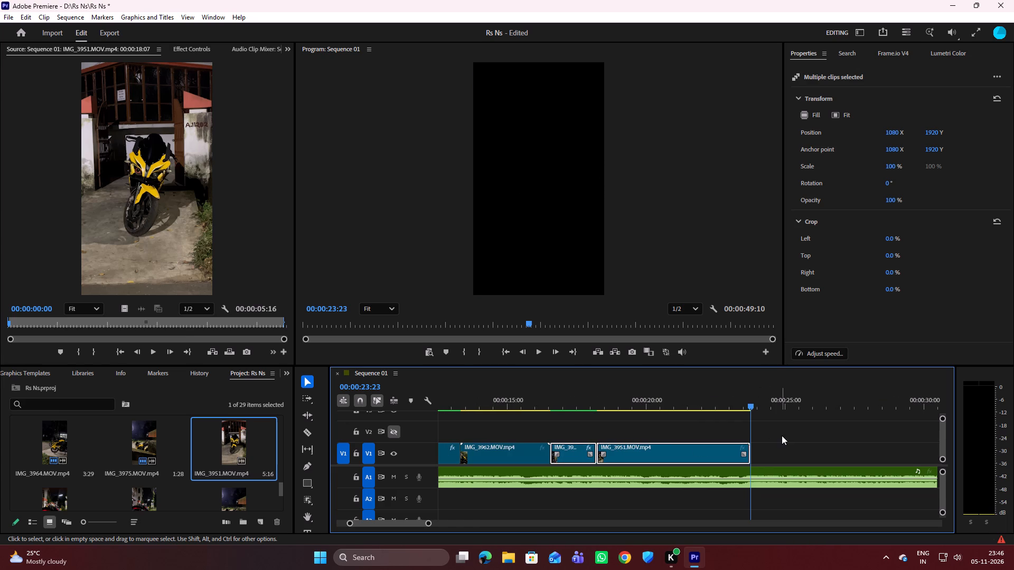
{"action": "left_click", "coordinate": [782, 435]}
{"action": "left_click_drag", "start_coordinate": [752, 403], "coordinate": [514, 410]}
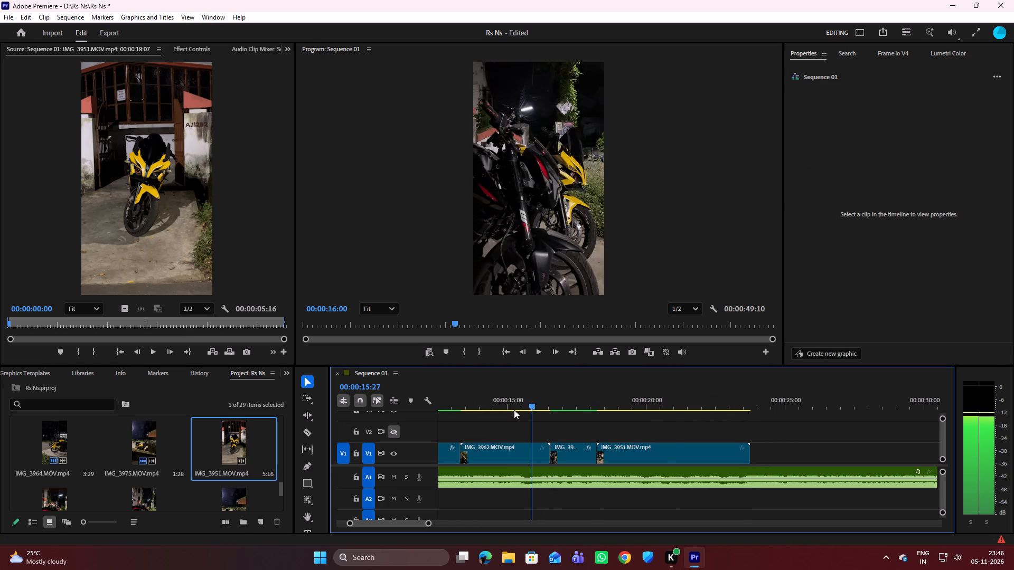
{"action": "left_click_drag", "start_coordinate": [514, 410], "coordinate": [460, 413]}
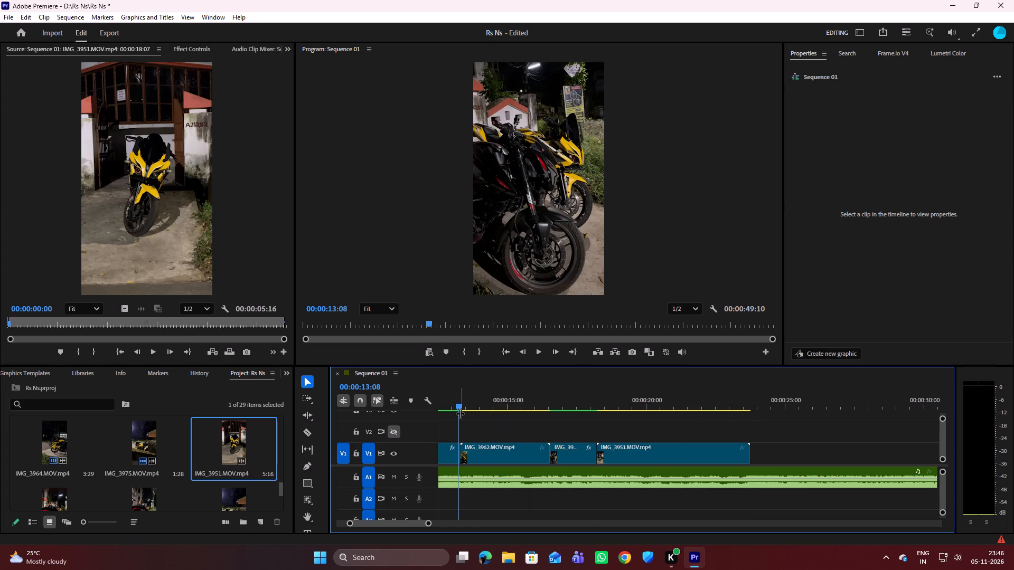
{"action": "key", "text": "space"}
{"action": "key", "text": "space"}
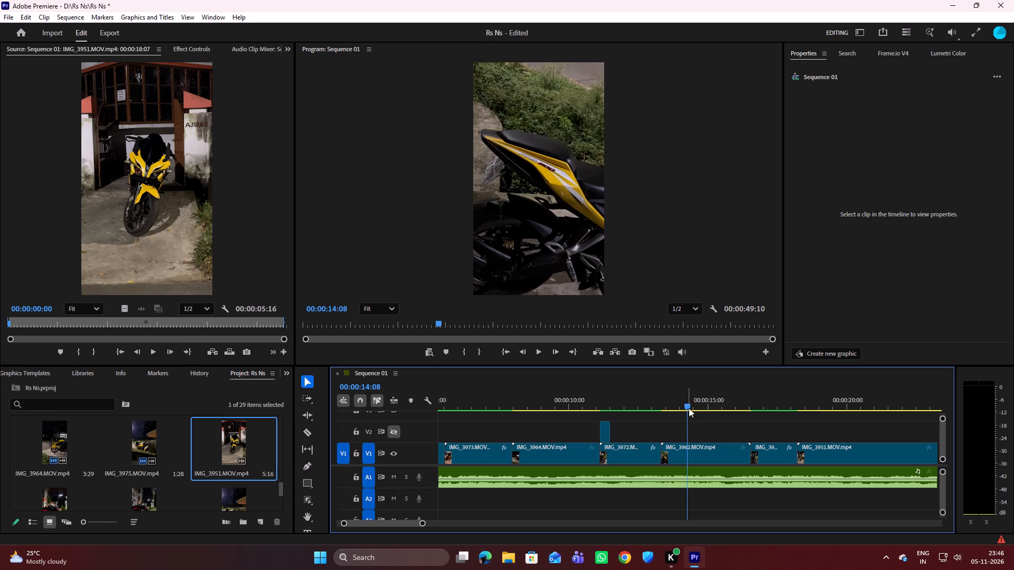
{"action": "left_click_drag", "start_coordinate": [688, 406], "coordinate": [663, 410]}
{"action": "key", "text": "space"}
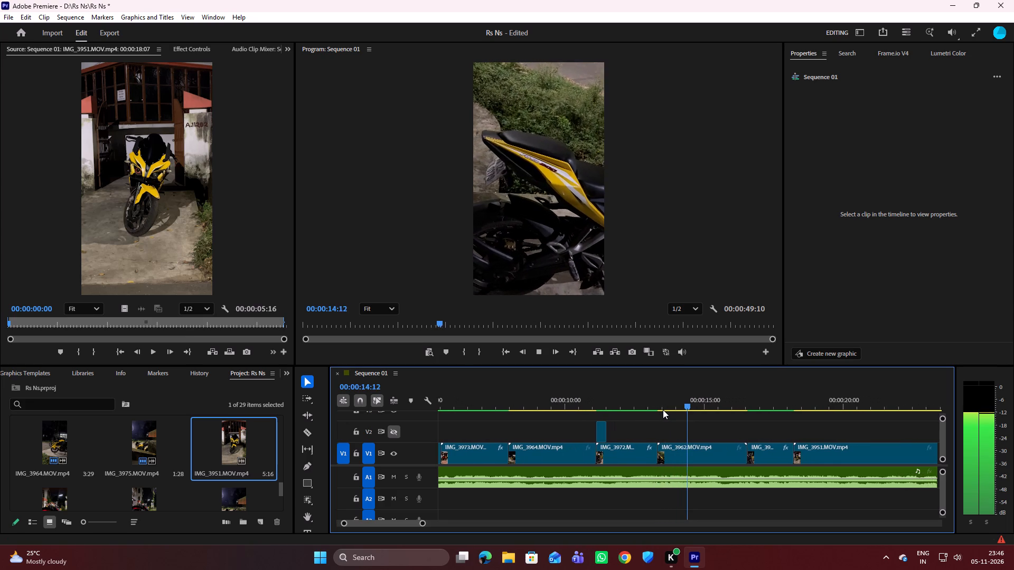
{"action": "key", "text": "space"}
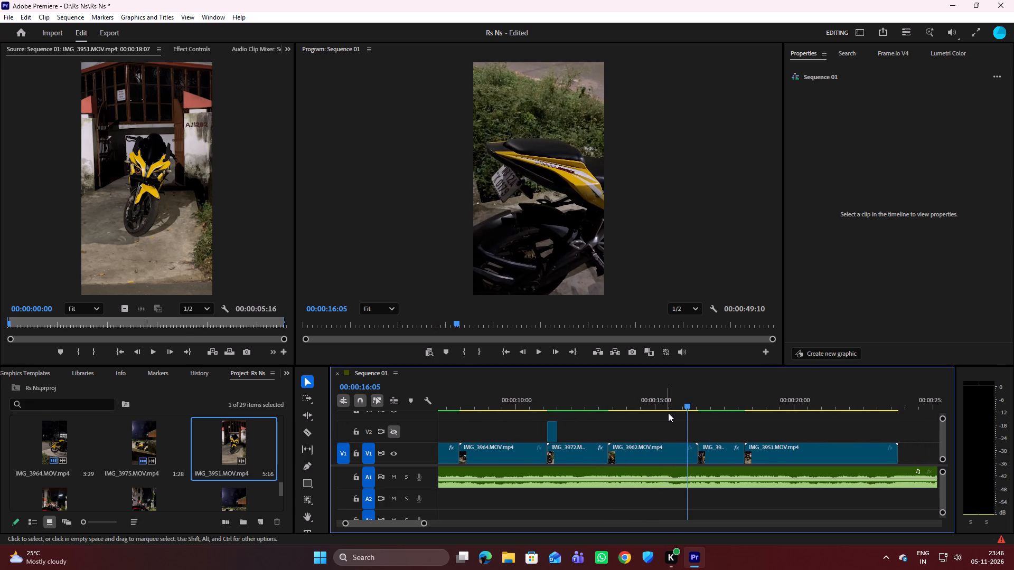
{"action": "key", "text": "space"}
{"action": "key", "text": "space"}
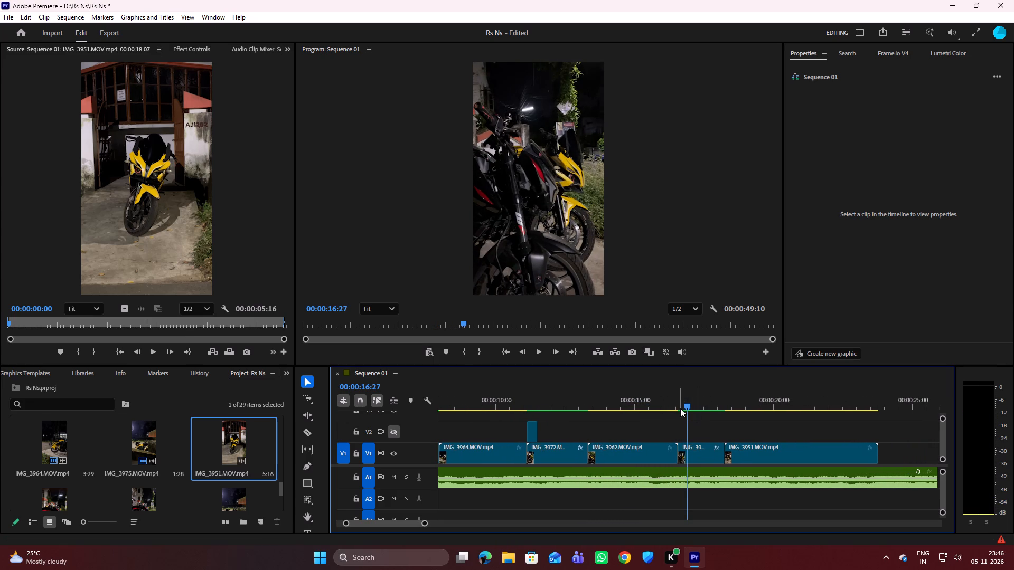
Scrub back and forth through IMG_3962 between its start and end to examine where the bike's movement should begin.
{"action": "left_click_drag", "start_coordinate": [686, 404], "coordinate": [628, 413]}
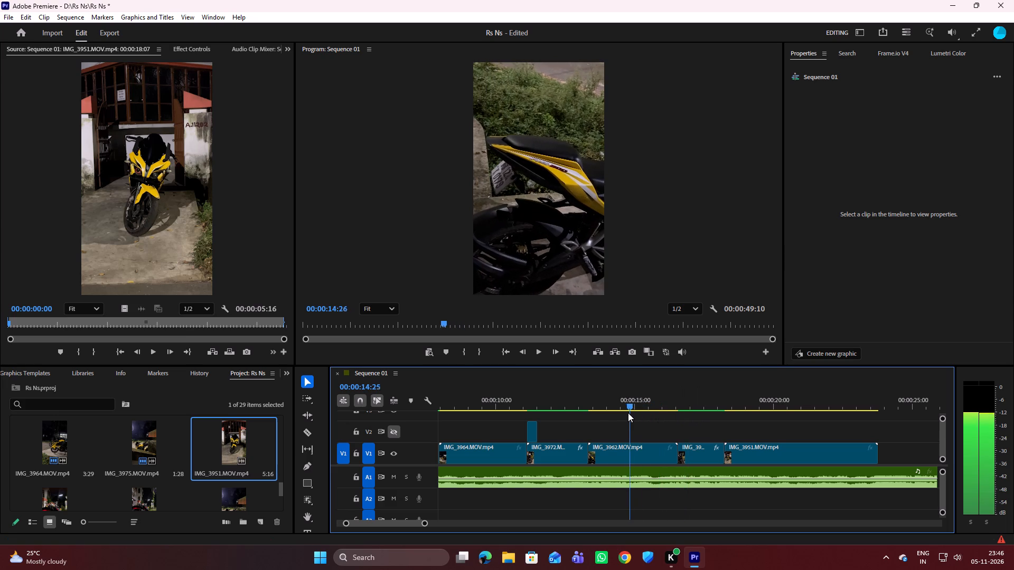
{"action": "left_click_drag", "start_coordinate": [628, 413], "coordinate": [606, 414]}
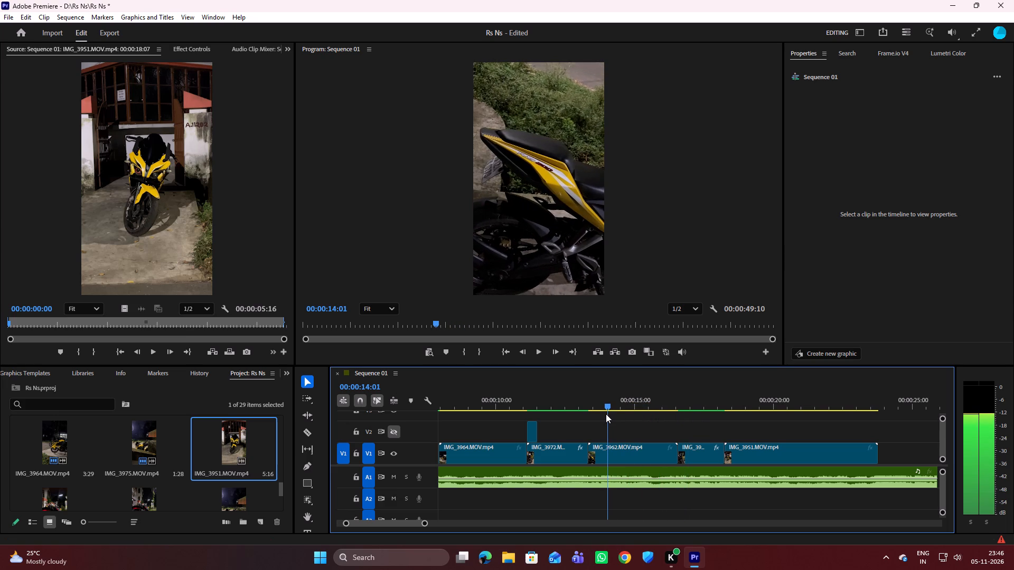
{"action": "left_click_drag", "start_coordinate": [606, 414], "coordinate": [674, 404]}
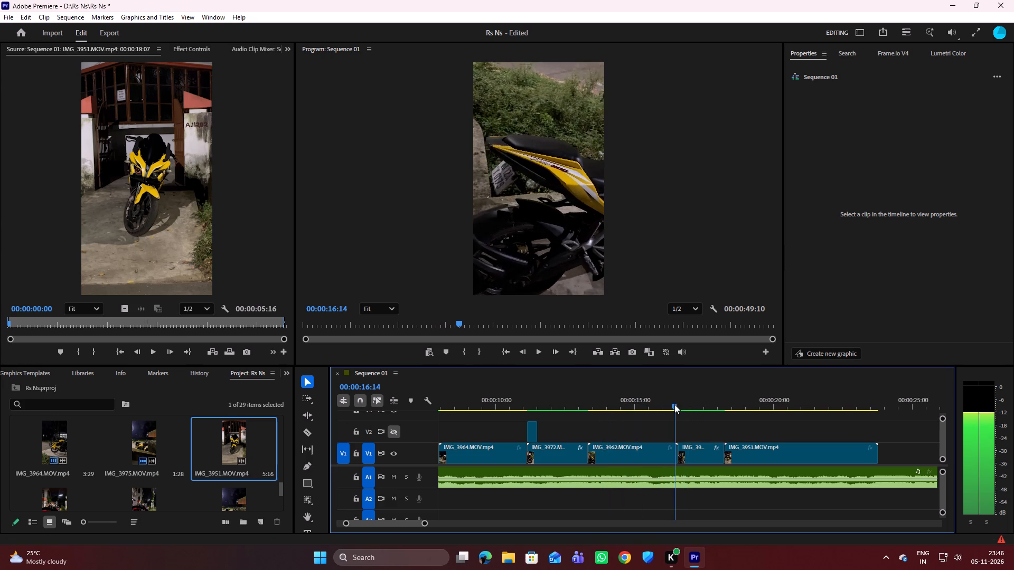
{"action": "left_click_drag", "start_coordinate": [674, 404], "coordinate": [591, 406]}
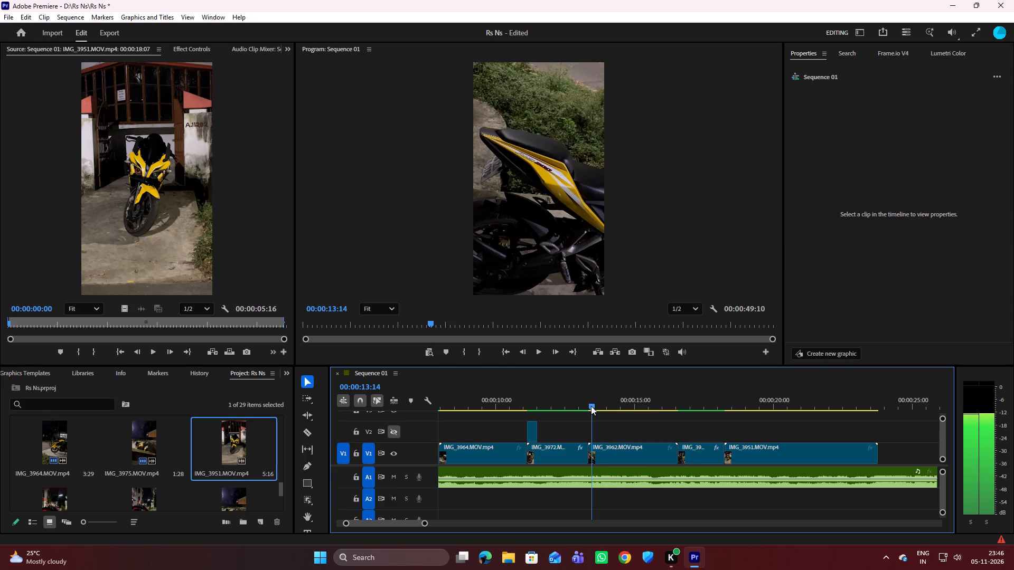
{"action": "left_click_drag", "start_coordinate": [591, 406], "coordinate": [624, 405]}
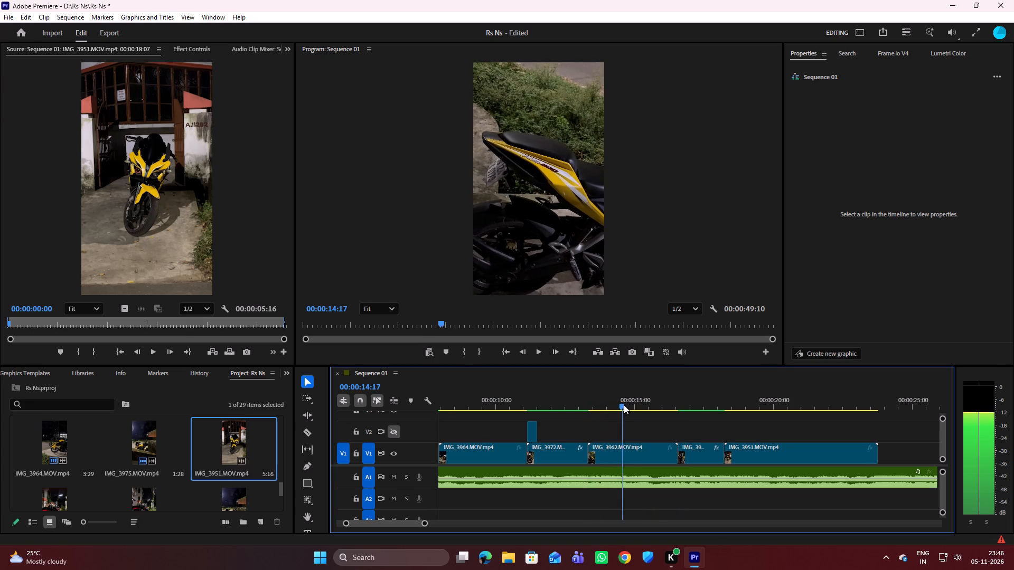
{"action": "left_click_drag", "start_coordinate": [624, 405], "coordinate": [588, 408]}
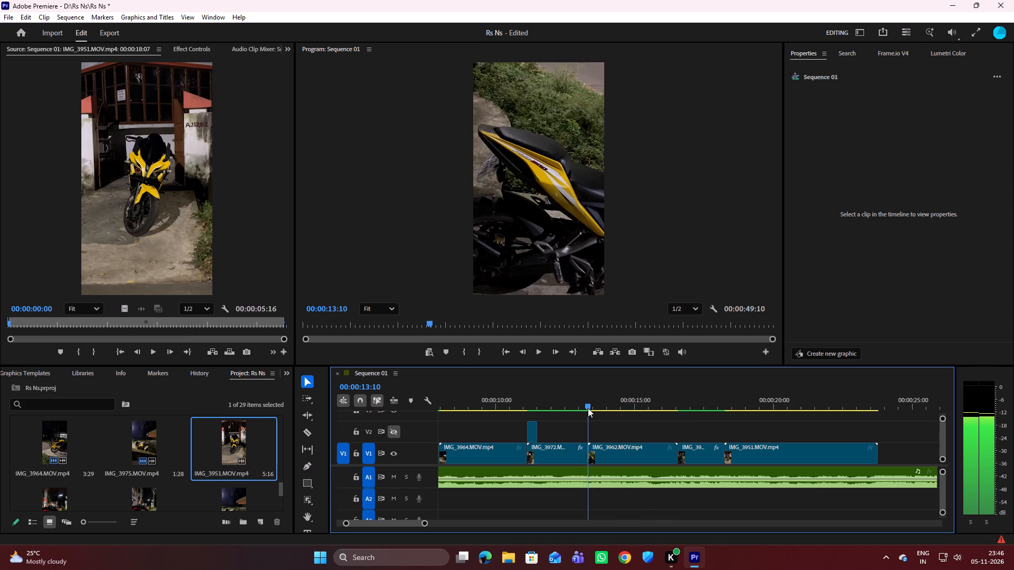
{"action": "left_click_drag", "start_coordinate": [588, 408], "coordinate": [658, 405]}
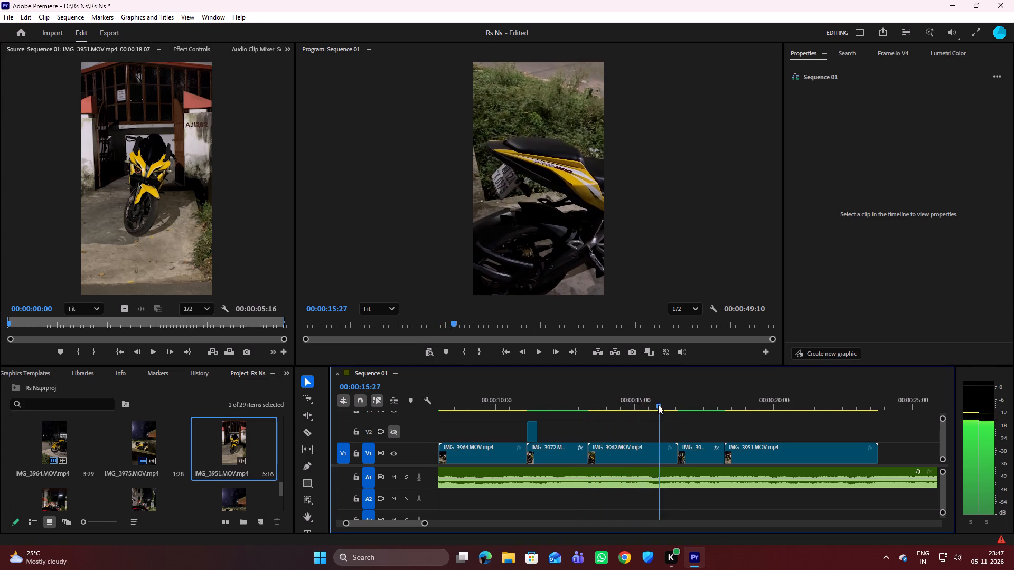
{"action": "left_click_drag", "start_coordinate": [658, 405], "coordinate": [673, 402]}
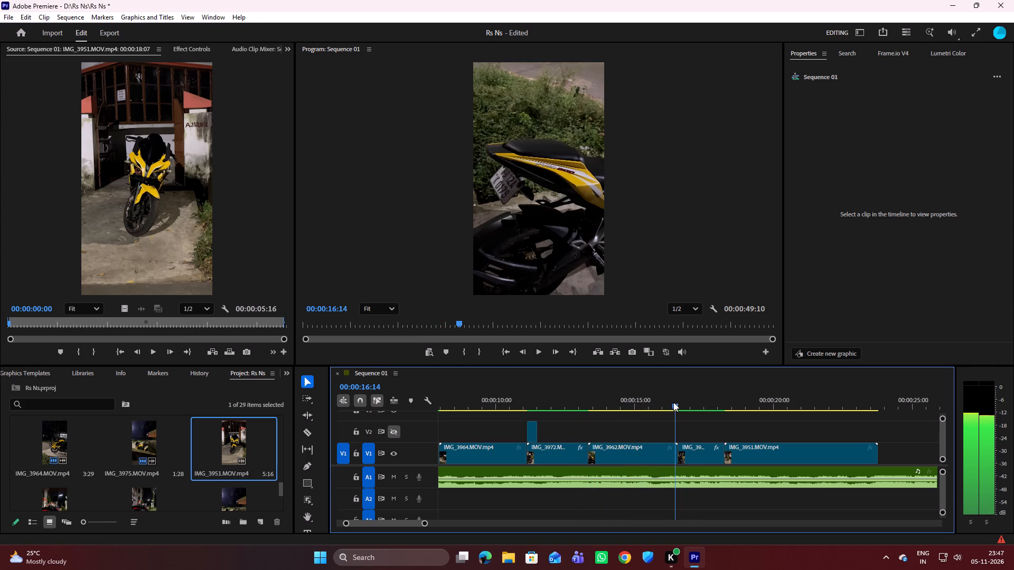
{"action": "left_click_drag", "start_coordinate": [673, 402], "coordinate": [597, 408]}
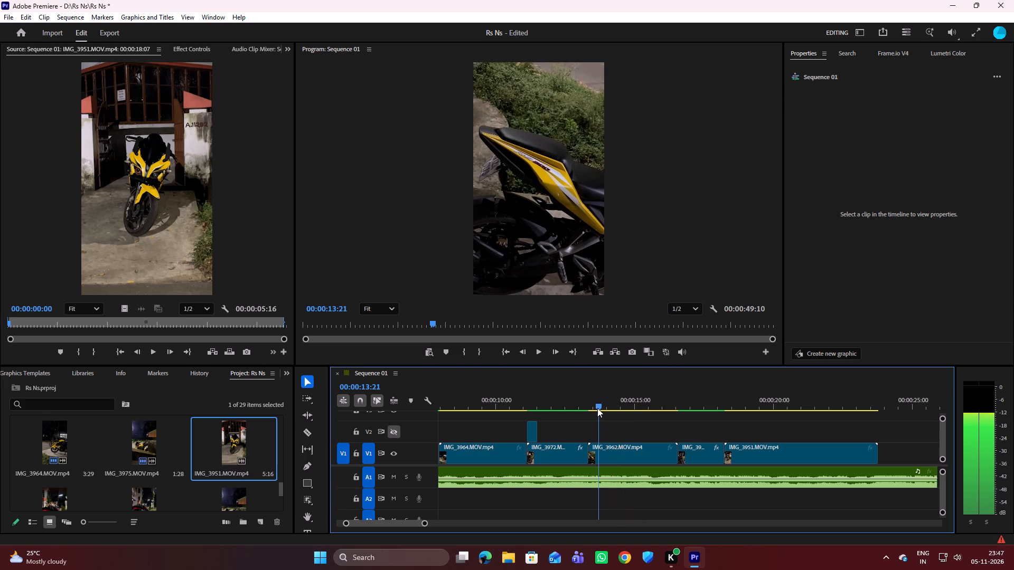
{"action": "left_click_drag", "start_coordinate": [597, 408], "coordinate": [642, 408]}
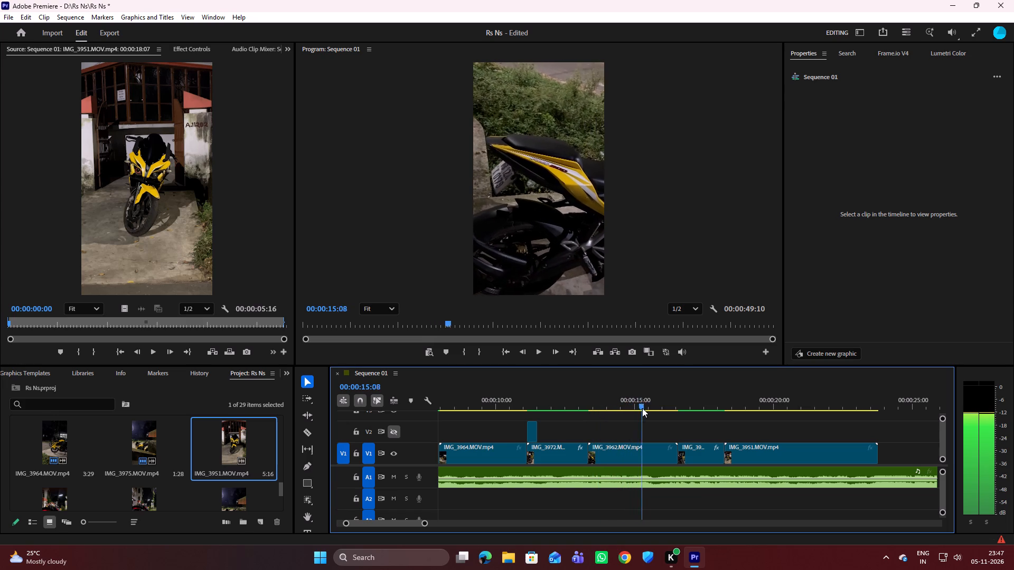
{"action": "left_click_drag", "start_coordinate": [642, 408], "coordinate": [677, 407]}
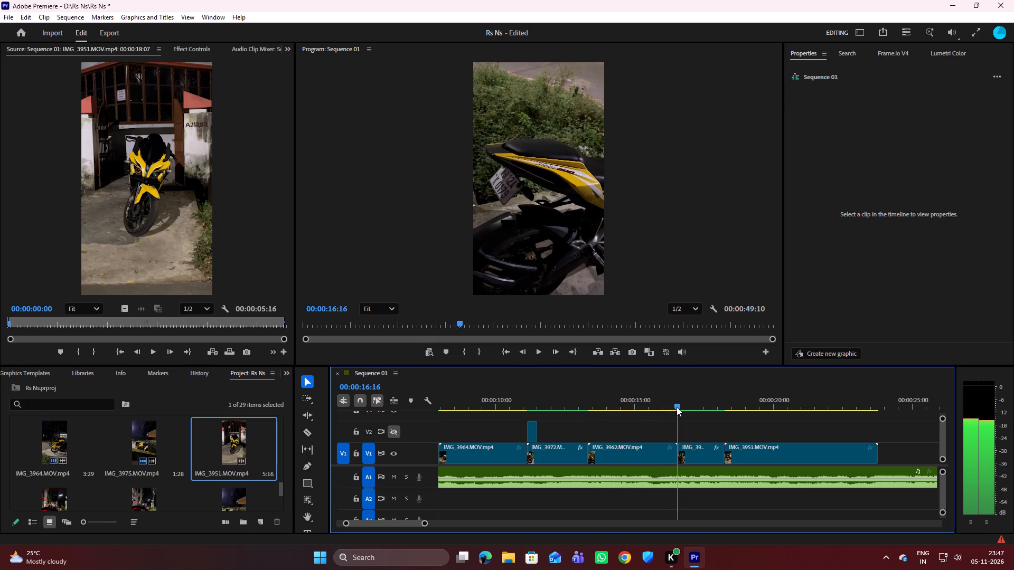
{"action": "left_click_drag", "start_coordinate": [677, 407], "coordinate": [606, 414]}
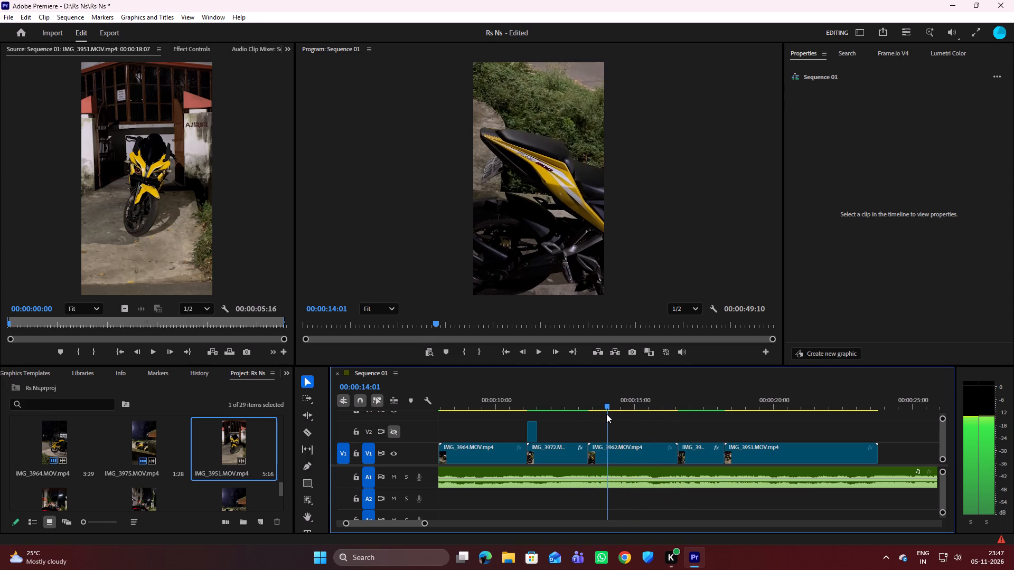
Split IMG_3962 on V1 at 00:00:13:27 and move its short opening piece up to V2.
{"action": "left_click_drag", "start_coordinate": [606, 414], "coordinate": [603, 414]}
{"action": "key", "text": "c"}
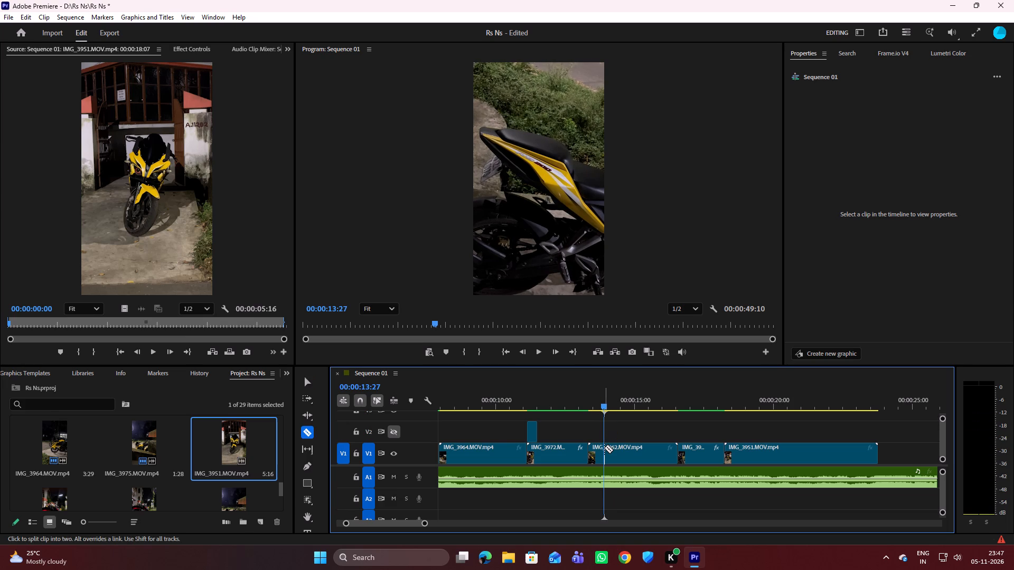
{"action": "left_click", "coordinate": [604, 448]}
{"action": "key", "text": "v"}
{"action": "left_click_drag", "start_coordinate": [594, 454], "coordinate": [596, 432]}
Close the gap on V1 by moving the rest of IMG_3962 and the two clips after it back against IMG_3972.
{"action": "left_click_drag", "start_coordinate": [621, 434], "coordinate": [773, 449]}
{"action": "left_click_drag", "start_coordinate": [656, 453], "coordinate": [645, 454]}
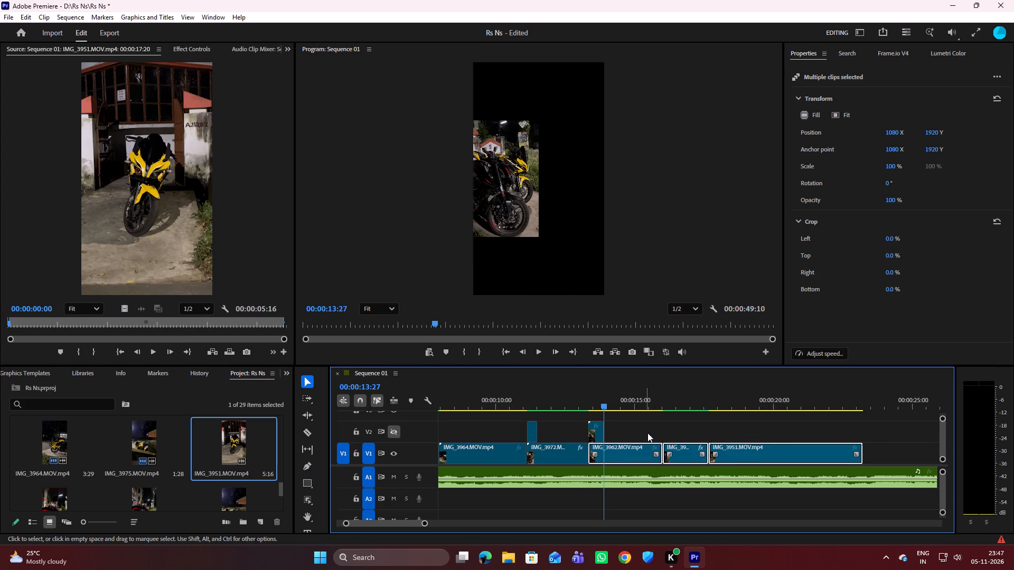
{"action": "left_click", "coordinate": [647, 426]}
Play the tightened cuts with the music from the start of IMG_3972 into the IMG_3951 shot.
{"action": "left_click_drag", "start_coordinate": [604, 403], "coordinate": [534, 406]}
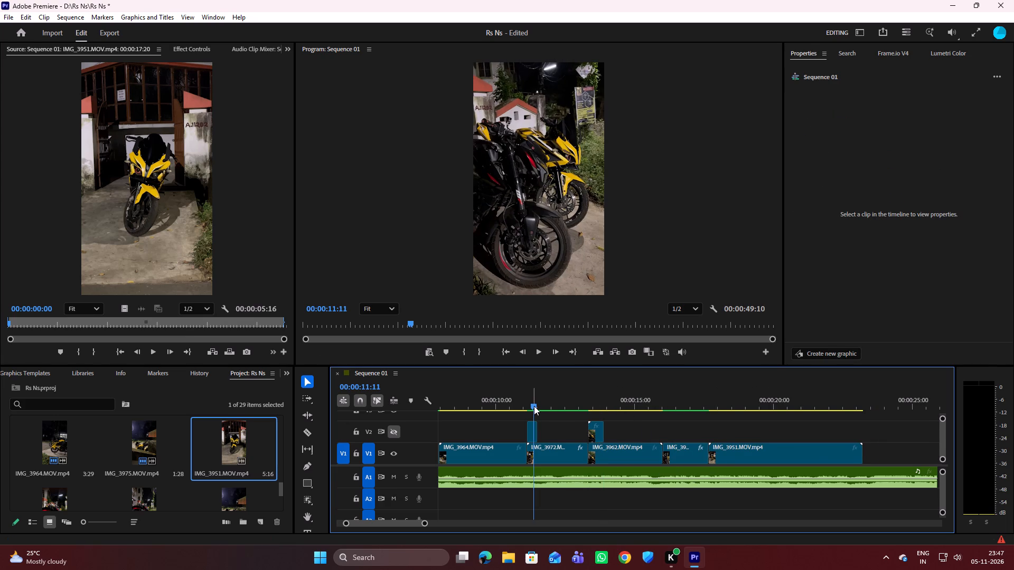
{"action": "key", "text": "space"}
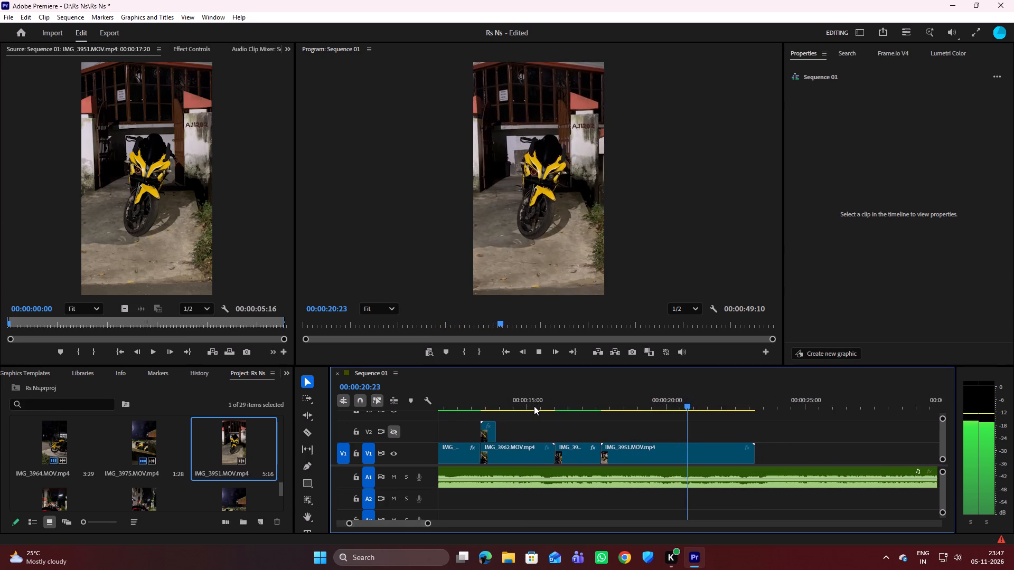
{"action": "key", "text": "space"}
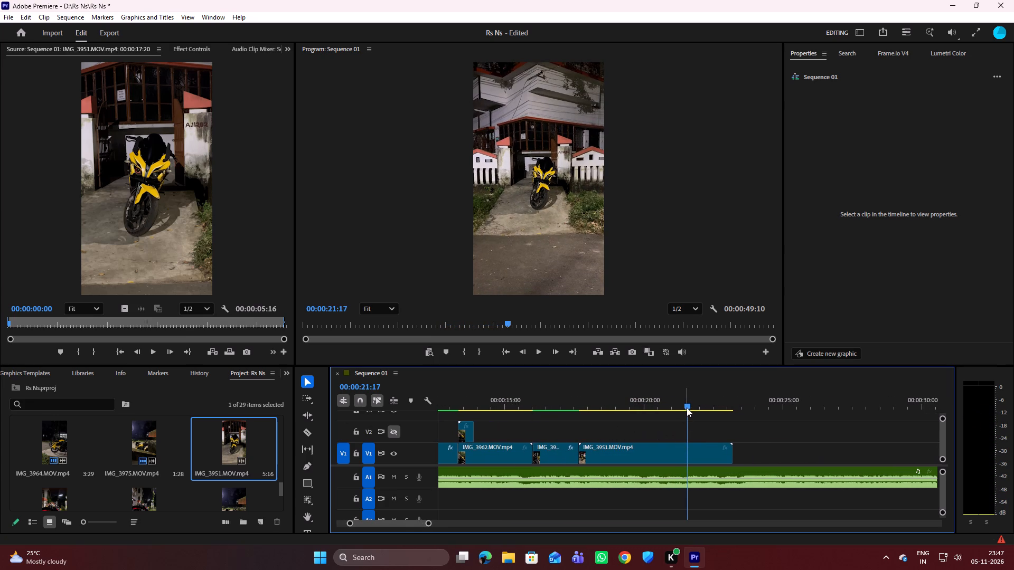
Play and scrub through IMG_3951 on V1 to examine its camera movement and where the shot should be divided.
{"action": "left_click_drag", "start_coordinate": [687, 407], "coordinate": [674, 408]}
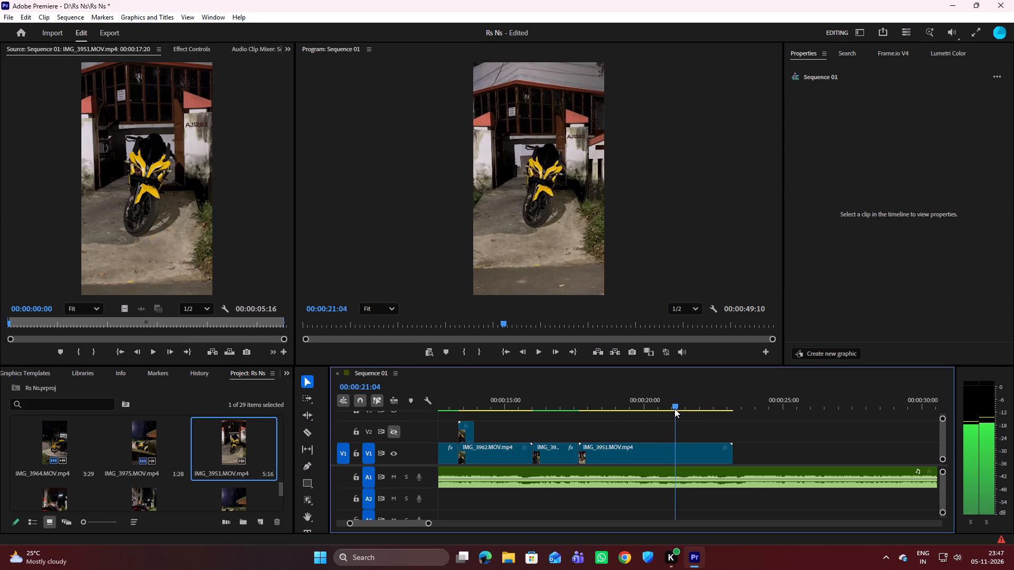
{"action": "left_click_drag", "start_coordinate": [674, 408], "coordinate": [657, 407]}
{"action": "key", "text": "space"}
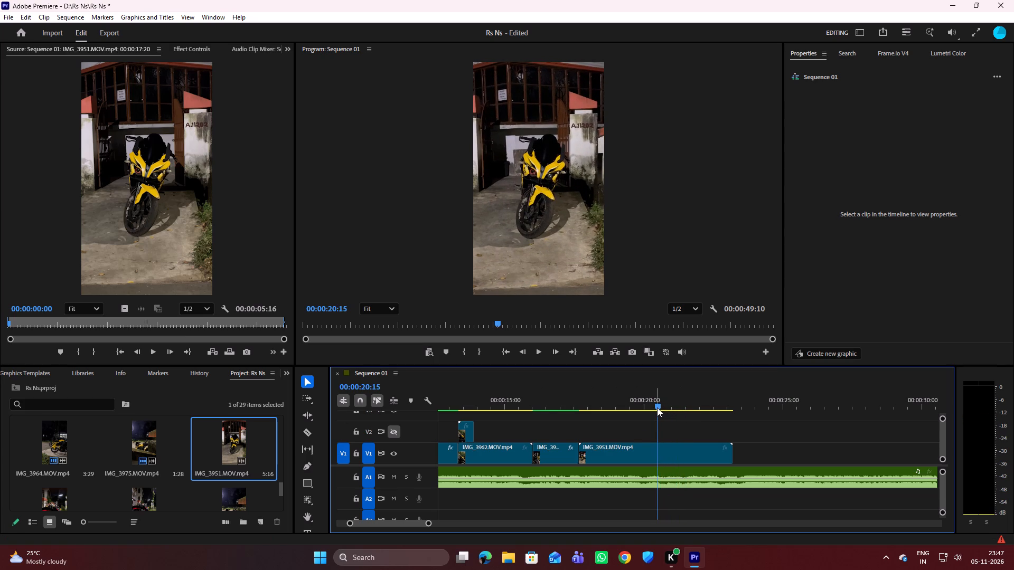
{"action": "key", "text": "space"}
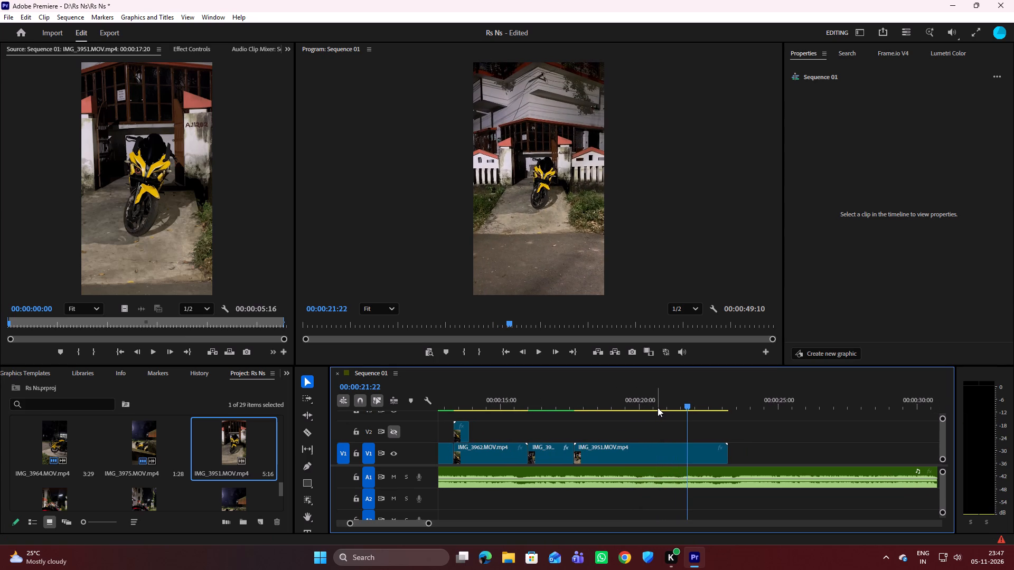
{"action": "key", "text": "space"}
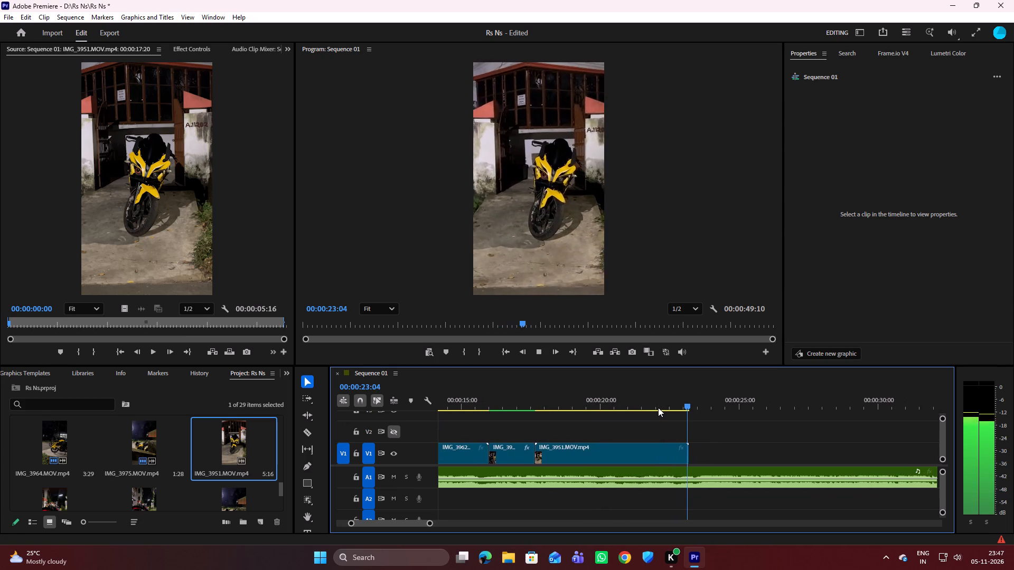
{"action": "key", "text": "space"}
{"action": "left_click_drag", "start_coordinate": [686, 405], "coordinate": [655, 407]}
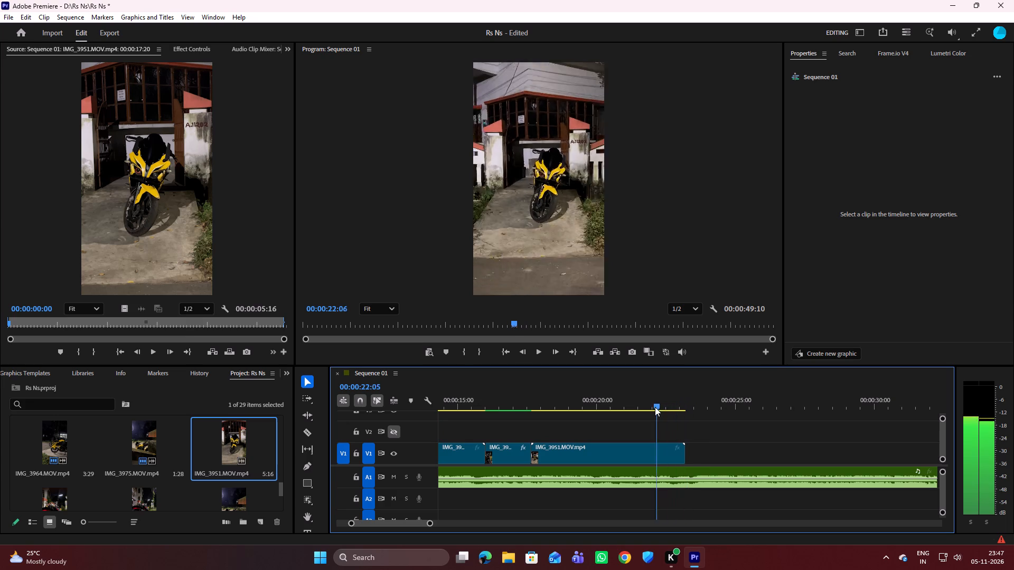
{"action": "left_click_drag", "start_coordinate": [655, 407], "coordinate": [623, 412]}
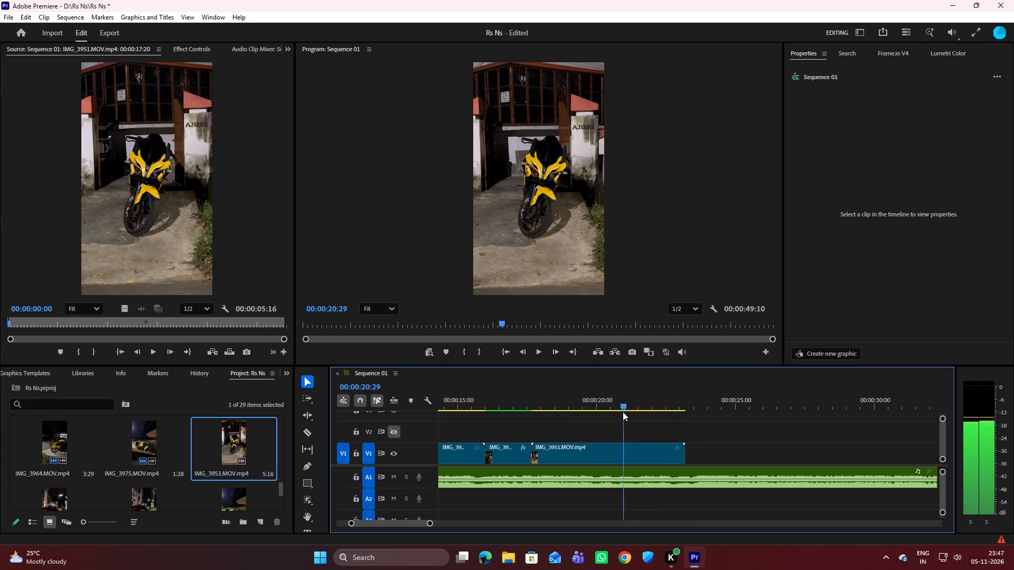
{"action": "left_click_drag", "start_coordinate": [623, 412], "coordinate": [623, 411]}
{"action": "left_click_drag", "start_coordinate": [623, 411], "coordinate": [637, 405]}
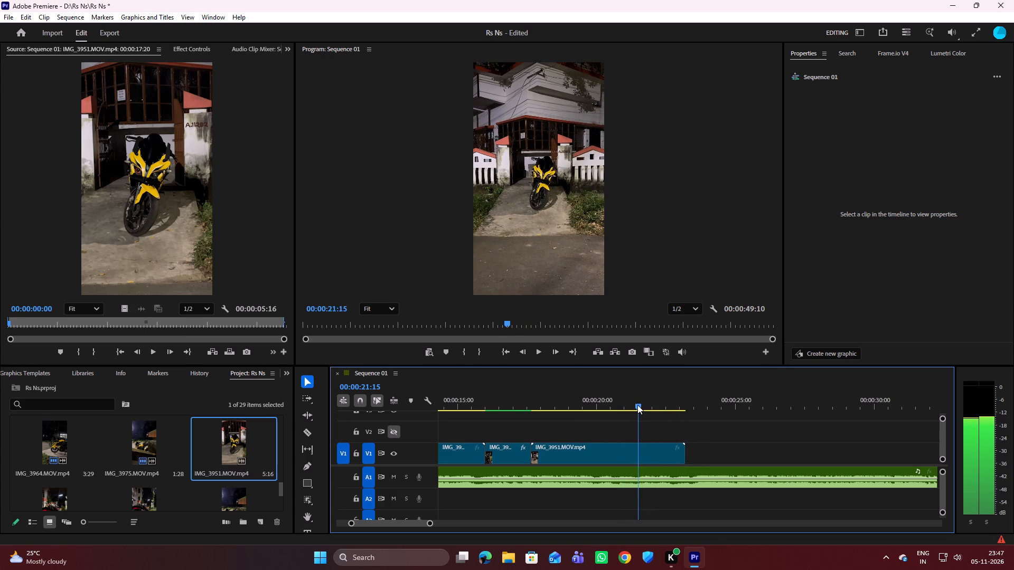
{"action": "left_click_drag", "start_coordinate": [637, 405], "coordinate": [603, 417]}
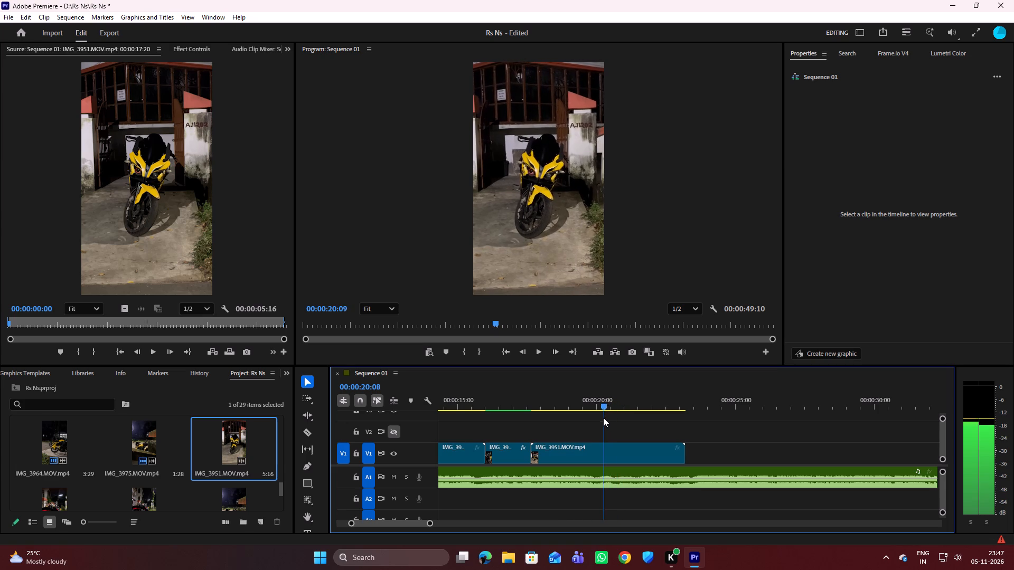
{"action": "left_click_drag", "start_coordinate": [603, 417], "coordinate": [599, 418]}
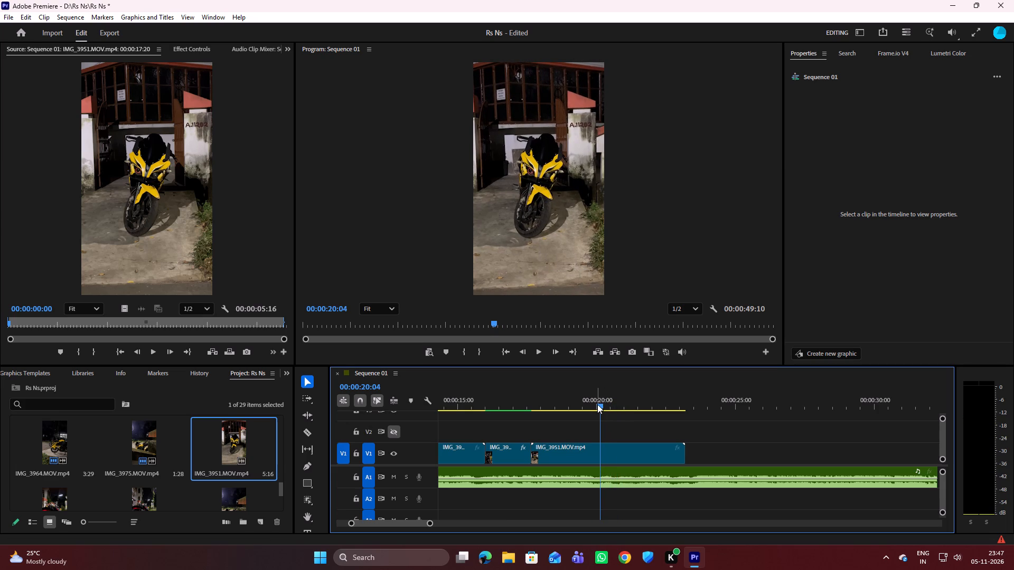
Split IMG_3951 on V1 at 00:00:20:26.
{"action": "left_click_drag", "start_coordinate": [597, 404], "coordinate": [589, 401]}
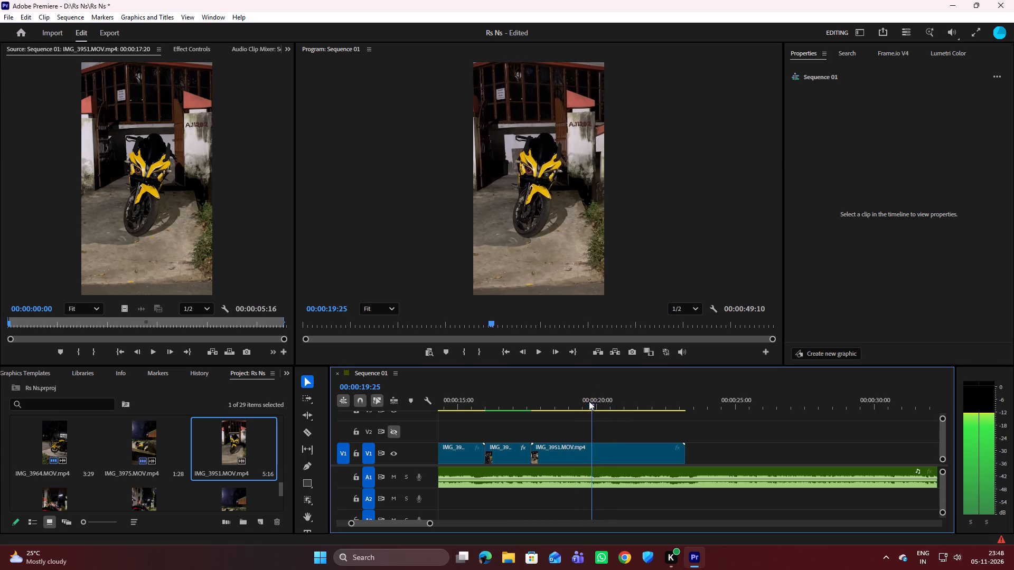
{"action": "left_click_drag", "start_coordinate": [589, 401], "coordinate": [612, 401]}
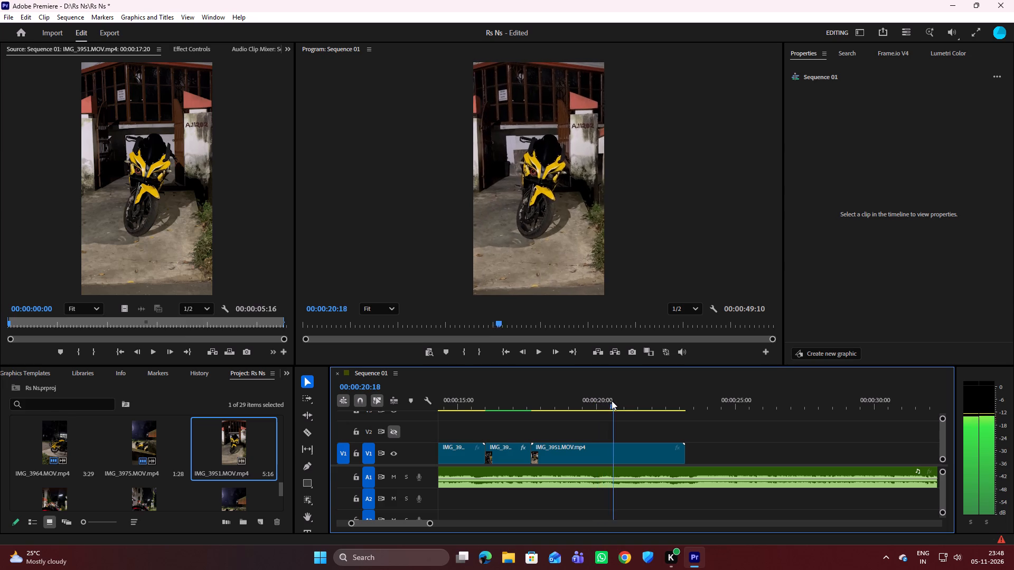
{"action": "left_click_drag", "start_coordinate": [612, 401], "coordinate": [621, 401]}
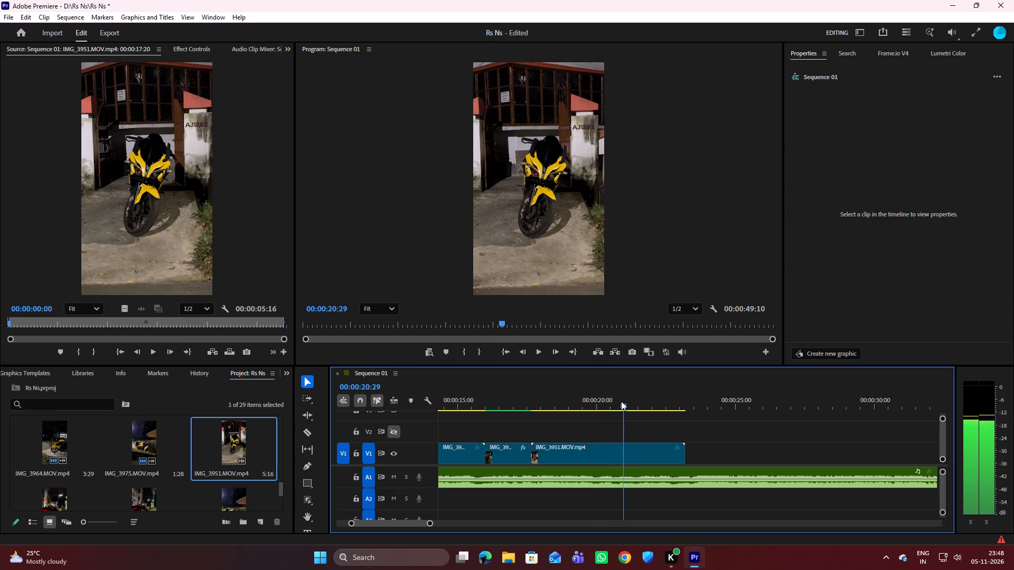
{"action": "left_click_drag", "start_coordinate": [621, 401], "coordinate": [618, 402]}
{"action": "key", "text": "c"}
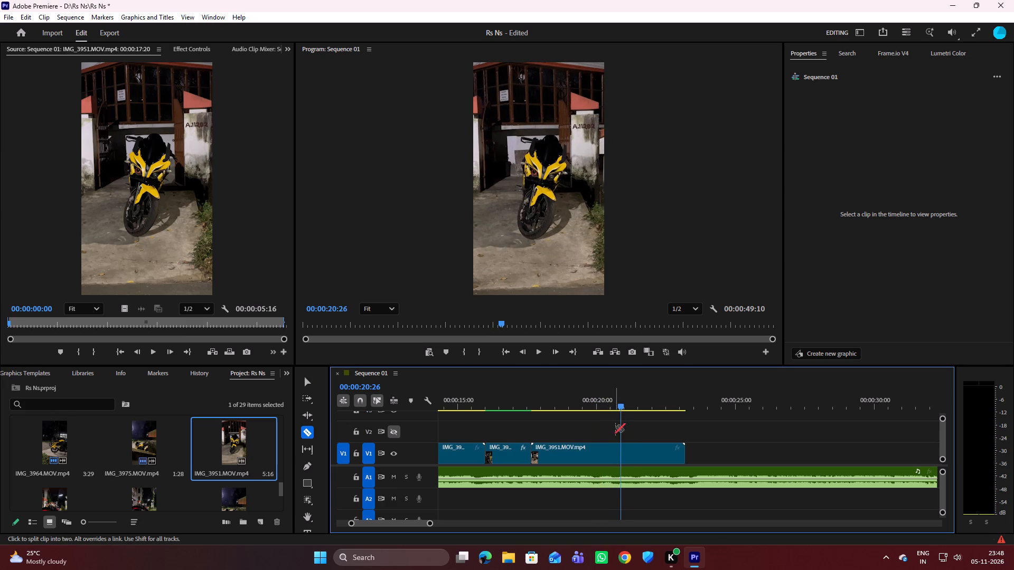
{"action": "left_click", "coordinate": [621, 447]}
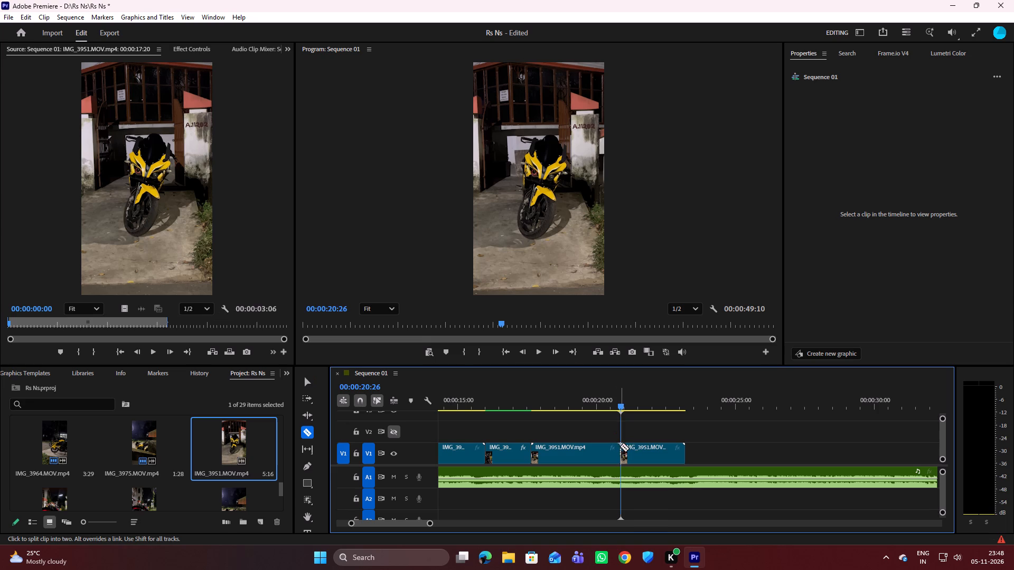
Swap the two IMG_3951 pieces on V1, placing the later piece against the preceding clip and the opening piece directly after it.
{"action": "key", "text": "v"}
{"action": "left_click_drag", "start_coordinate": [635, 449], "coordinate": [634, 433]}
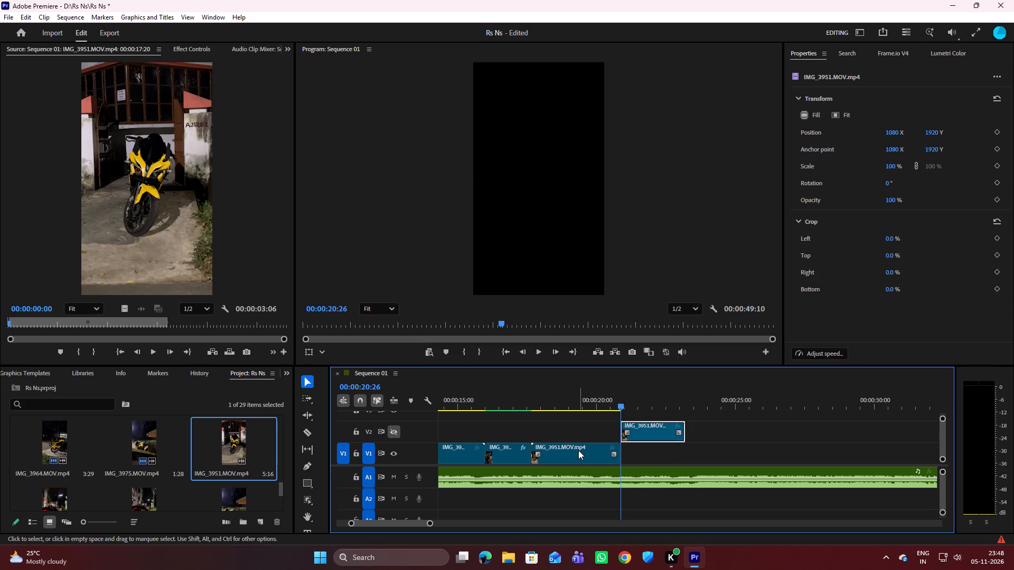
{"action": "left_click_drag", "start_coordinate": [578, 450], "coordinate": [687, 449]}
{"action": "left_click_drag", "start_coordinate": [640, 433], "coordinate": [555, 443]}
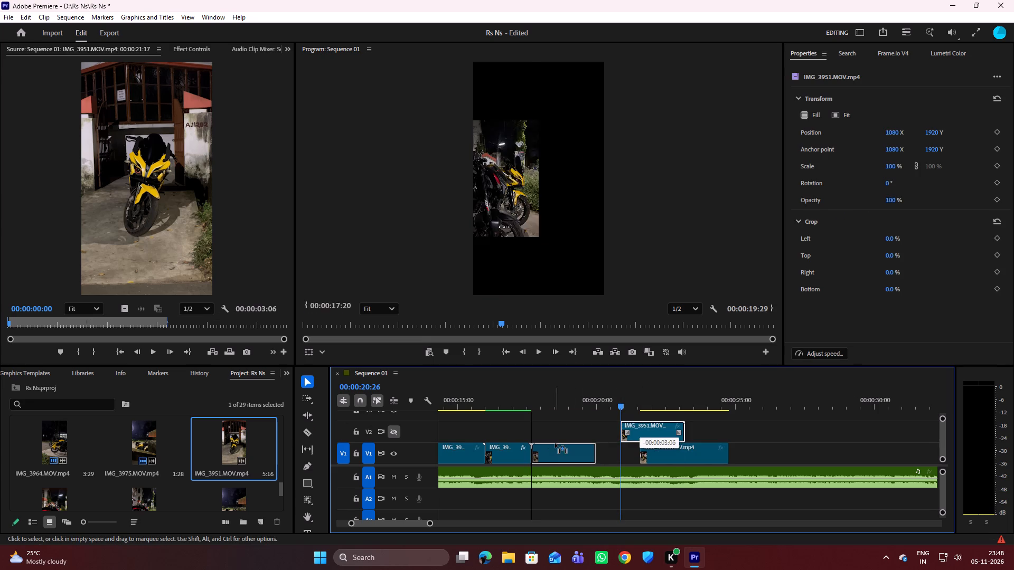
{"action": "left_click_drag", "start_coordinate": [555, 443], "coordinate": [555, 444]}
{"action": "left_click_drag", "start_coordinate": [665, 453], "coordinate": [625, 457]}
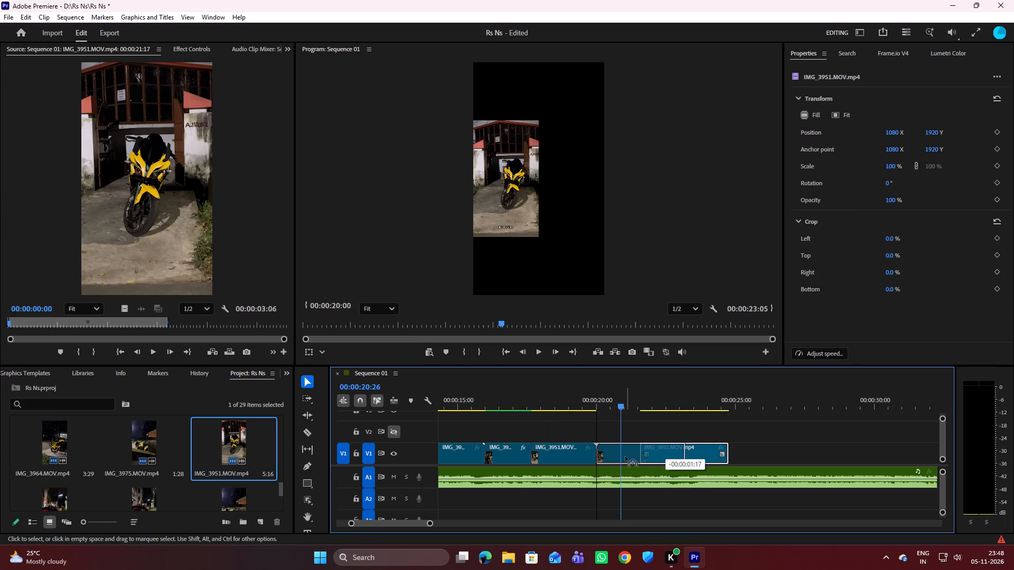
{"action": "left_click_drag", "start_coordinate": [625, 457], "coordinate": [624, 456]}
Play the cuts with the music from IMG_3972 and IMG_3962 into the rearranged IMG_3951 to check their timing.
{"action": "left_click_drag", "start_coordinate": [619, 405], "coordinate": [448, 434]}
{"action": "key", "text": "space"}
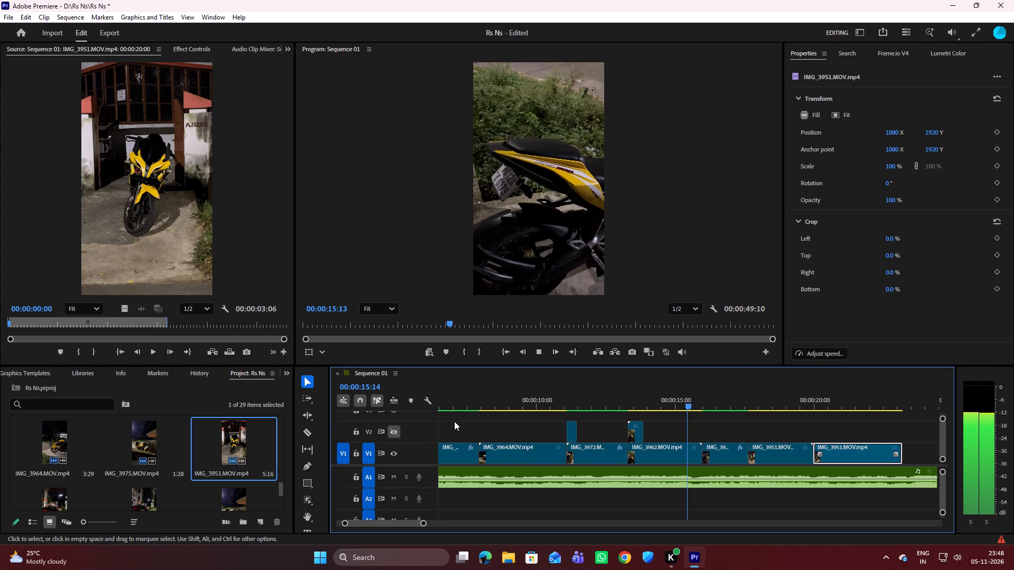
{"action": "key", "text": "space"}
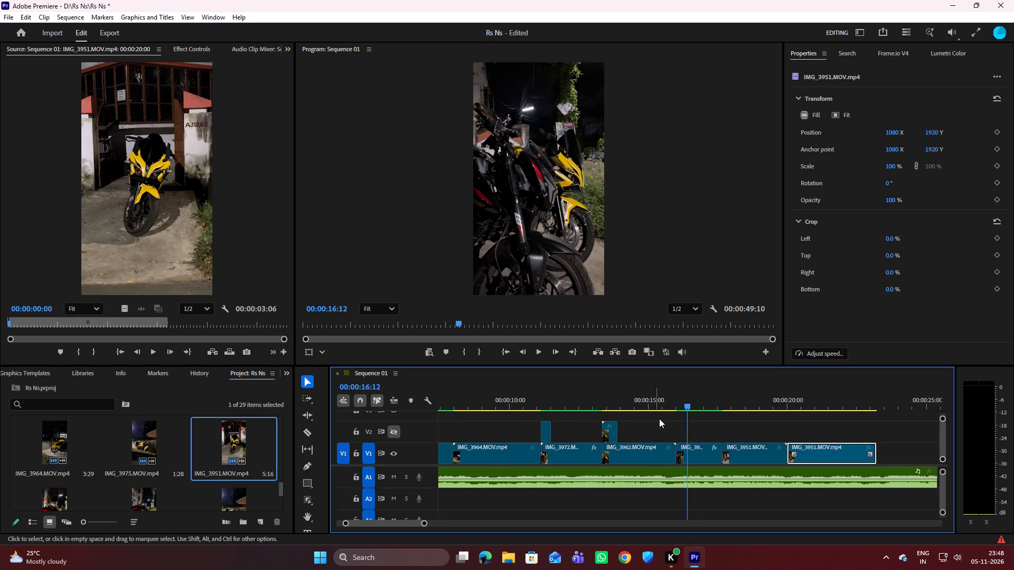
{"action": "left_click_drag", "start_coordinate": [687, 404], "coordinate": [618, 413]}
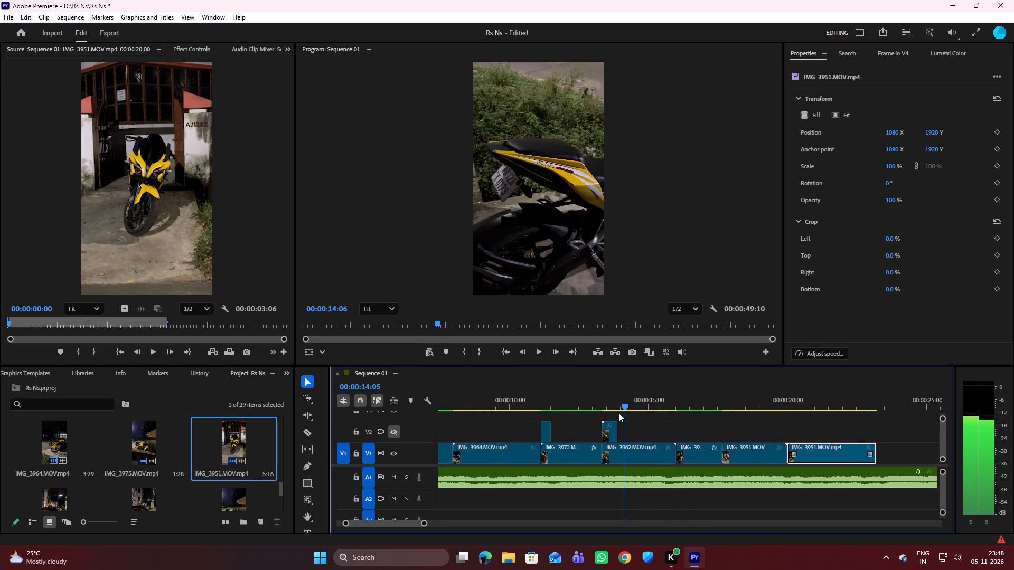
{"action": "left_click_drag", "start_coordinate": [618, 413], "coordinate": [575, 416]}
{"action": "key", "text": "space"}
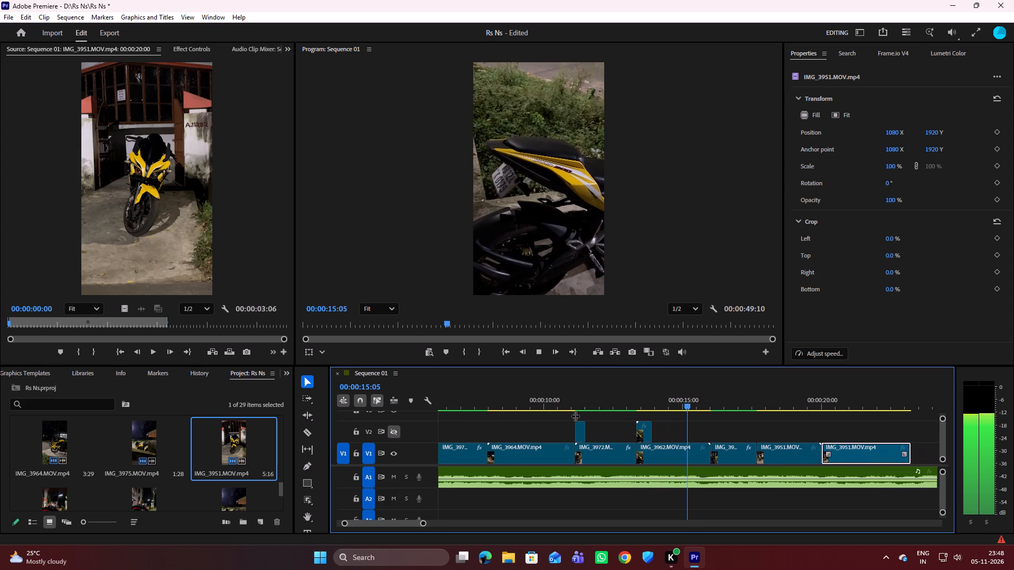
{"action": "key", "text": "space"}
{"action": "key", "text": "space"}
{"action": "key", "text": "space"}
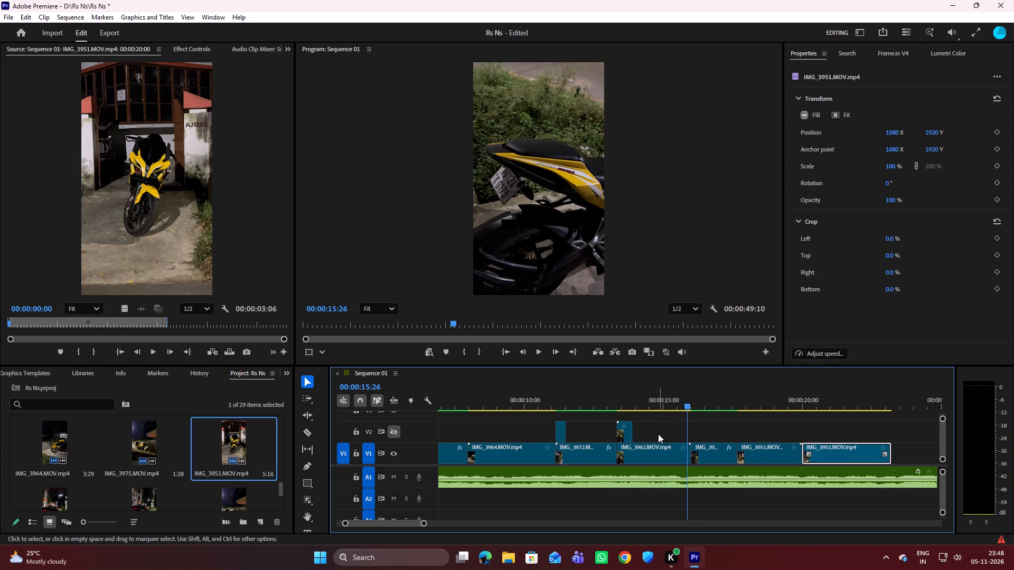
{"action": "left_click_drag", "start_coordinate": [687, 407], "coordinate": [680, 409]}
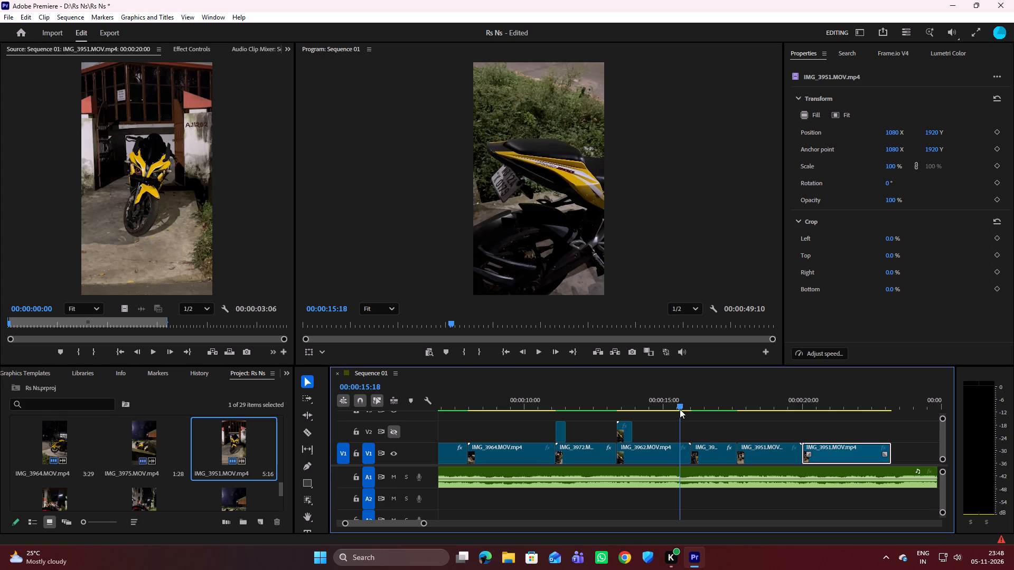
{"action": "left_click_drag", "start_coordinate": [680, 409], "coordinate": [661, 410]}
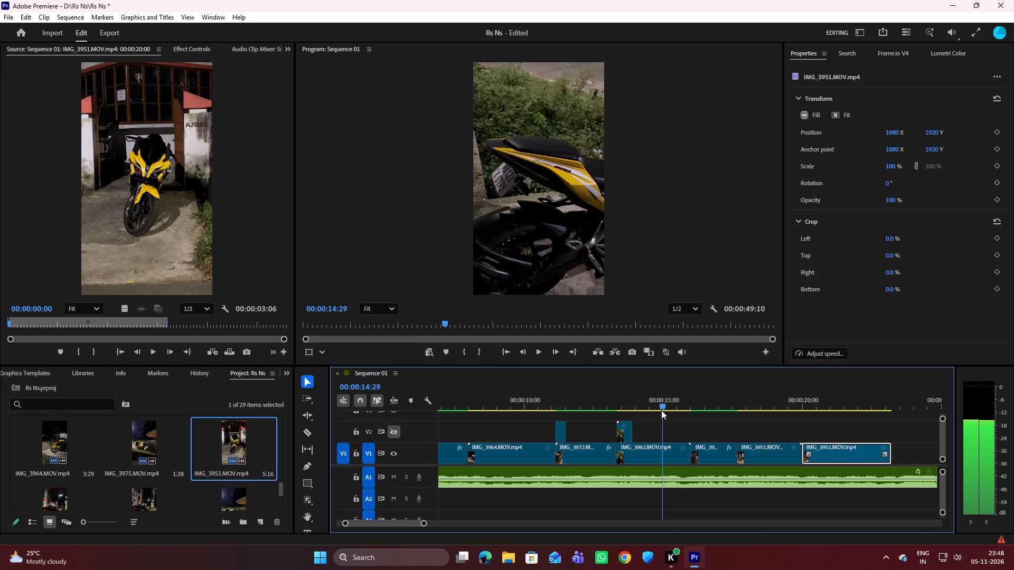
{"action": "left_click_drag", "start_coordinate": [661, 410], "coordinate": [614, 421]}
{"action": "key", "text": "space"}
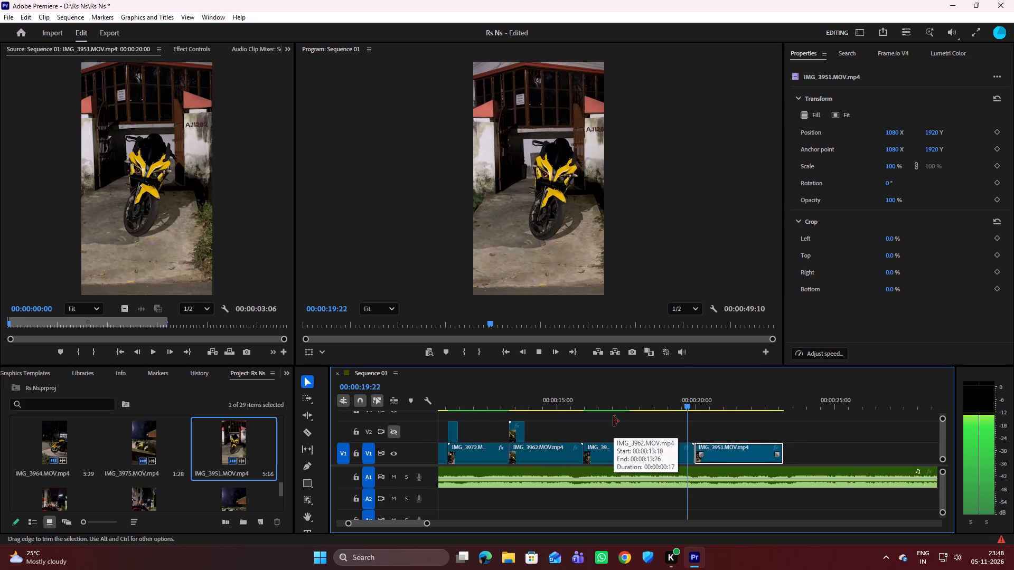
{"action": "key", "text": "space"}
Play and scrub the two IMG_3951 pieces on V1 to examine the camera movement at the first piece's opening and their join.
{"action": "left_click_drag", "start_coordinate": [688, 403], "coordinate": [667, 403]}
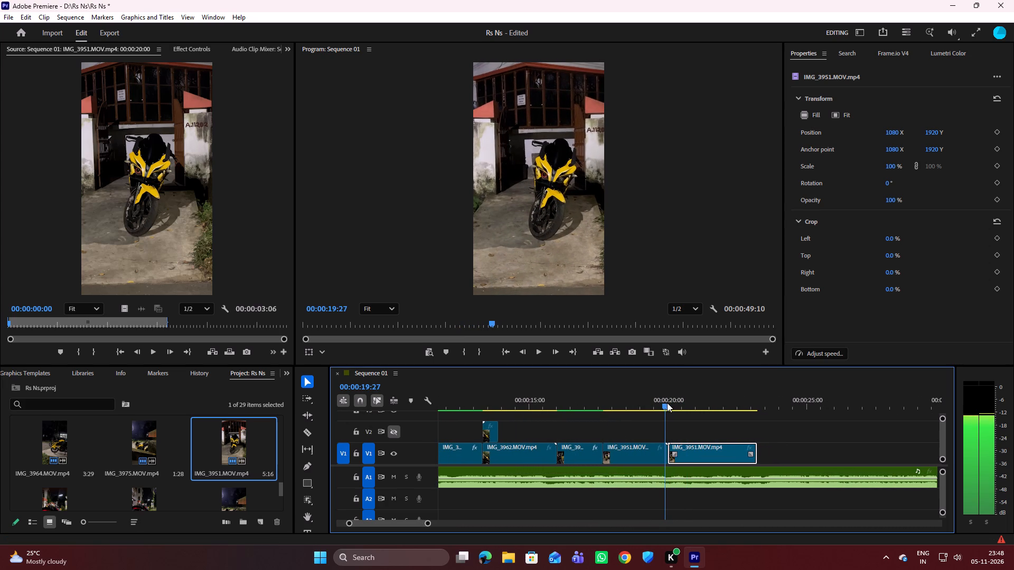
{"action": "left_click_drag", "start_coordinate": [667, 403], "coordinate": [668, 403]}
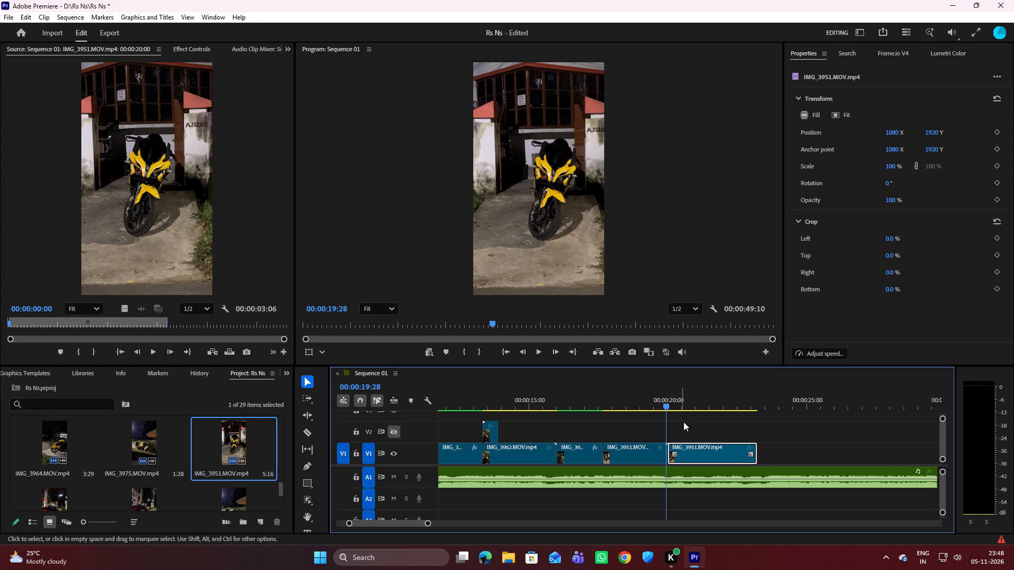
{"action": "left_click_drag", "start_coordinate": [666, 402], "coordinate": [607, 420]}
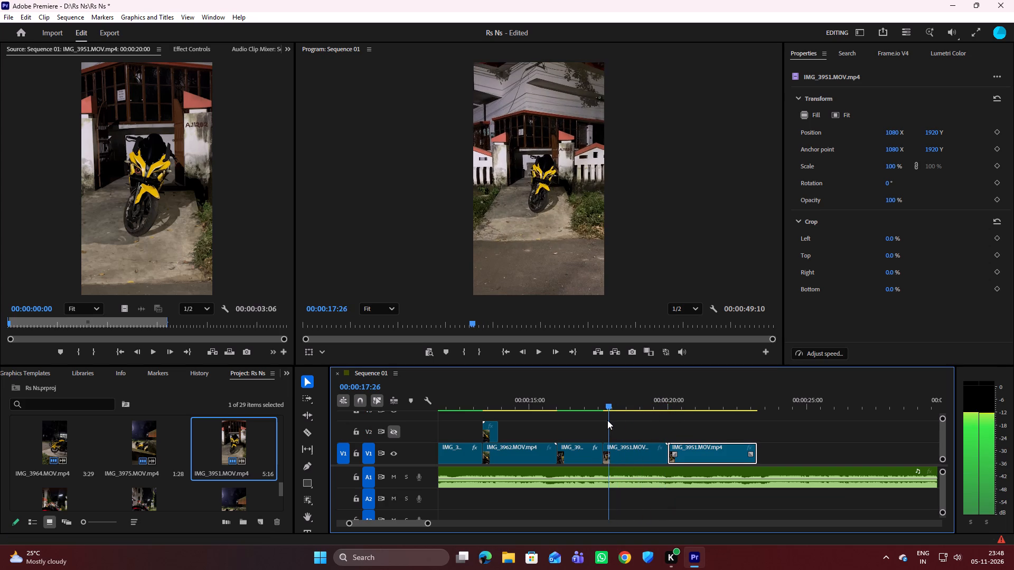
{"action": "left_click_drag", "start_coordinate": [607, 420], "coordinate": [605, 420]}
{"action": "key", "text": "space"}
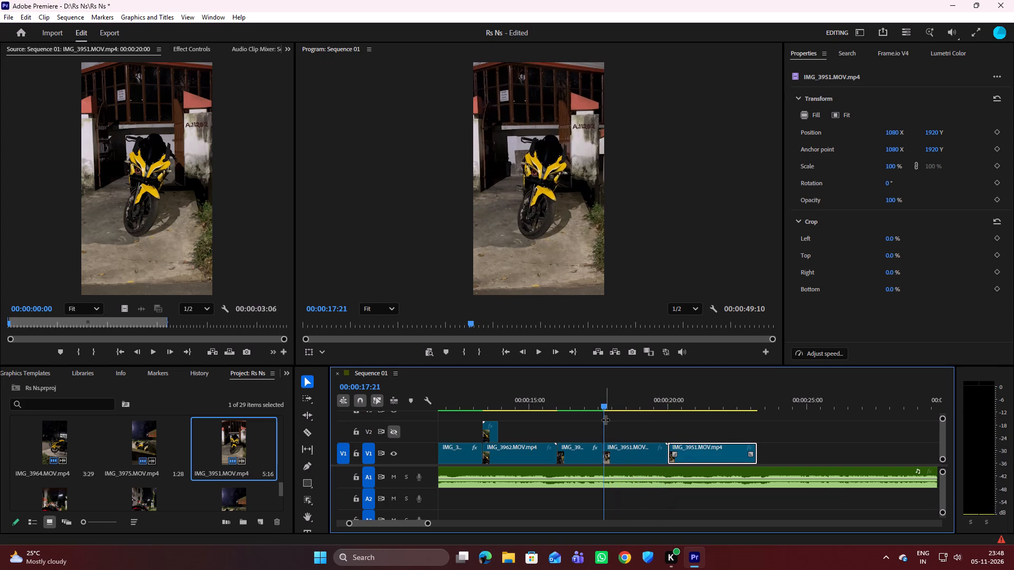
{"action": "key", "text": "space"}
{"action": "left_click_drag", "start_coordinate": [688, 406], "coordinate": [641, 417]}
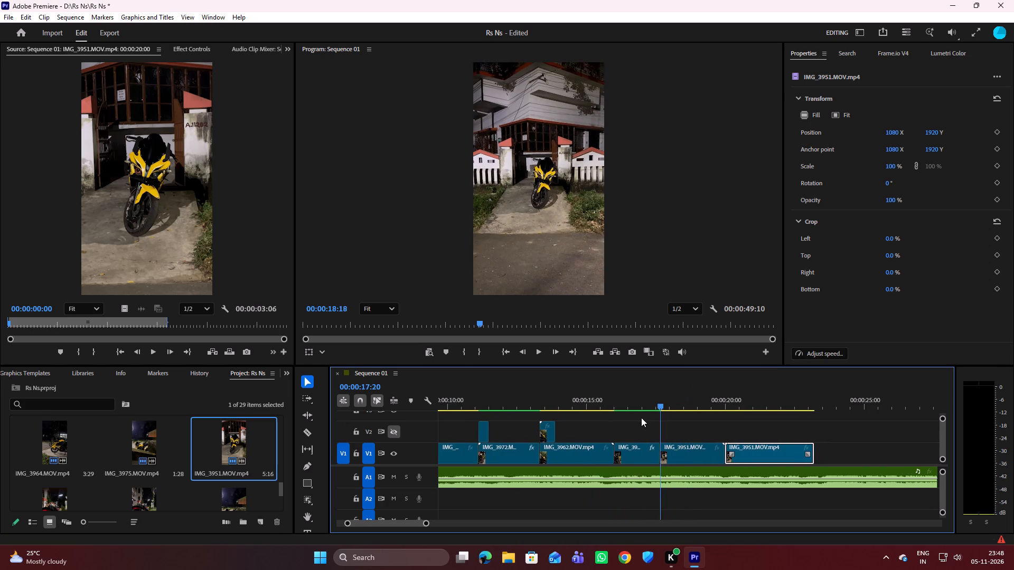
{"action": "left_click_drag", "start_coordinate": [641, 417], "coordinate": [636, 417]}
{"action": "key", "text": "space"}
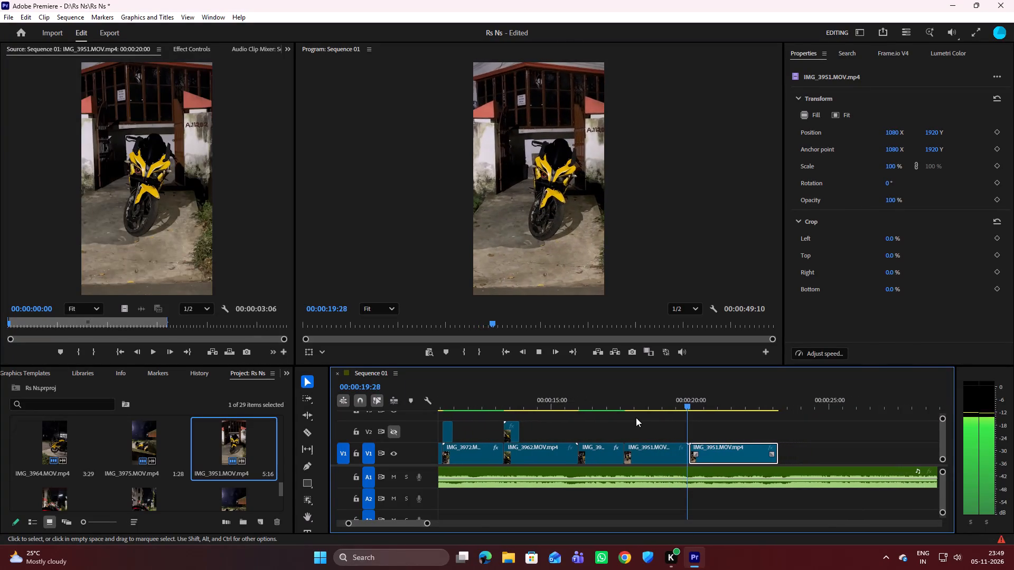
{"action": "key", "text": "space"}
{"action": "left_click_drag", "start_coordinate": [684, 403], "coordinate": [653, 412]}
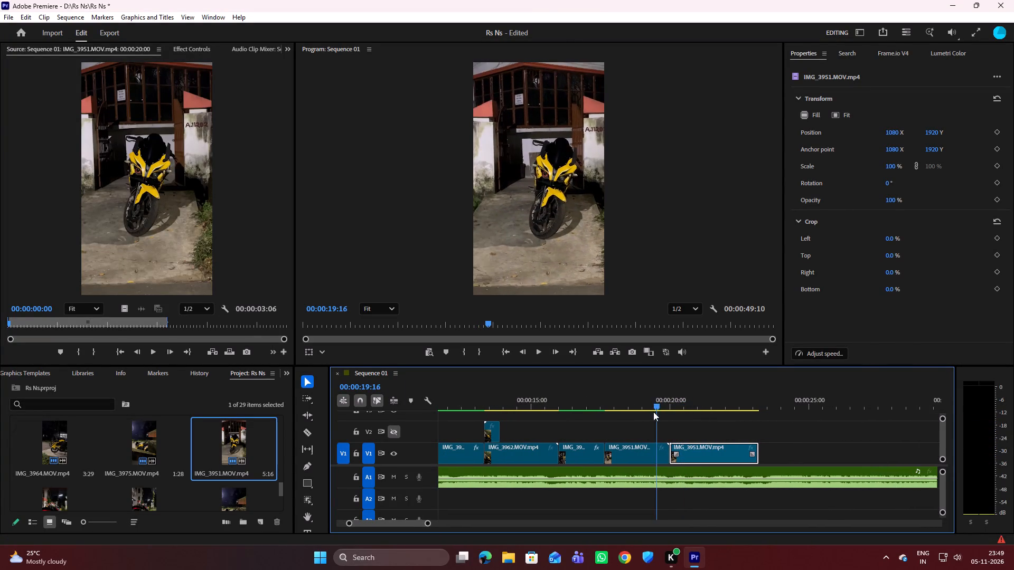
{"action": "left_click_drag", "start_coordinate": [653, 412], "coordinate": [612, 416]}
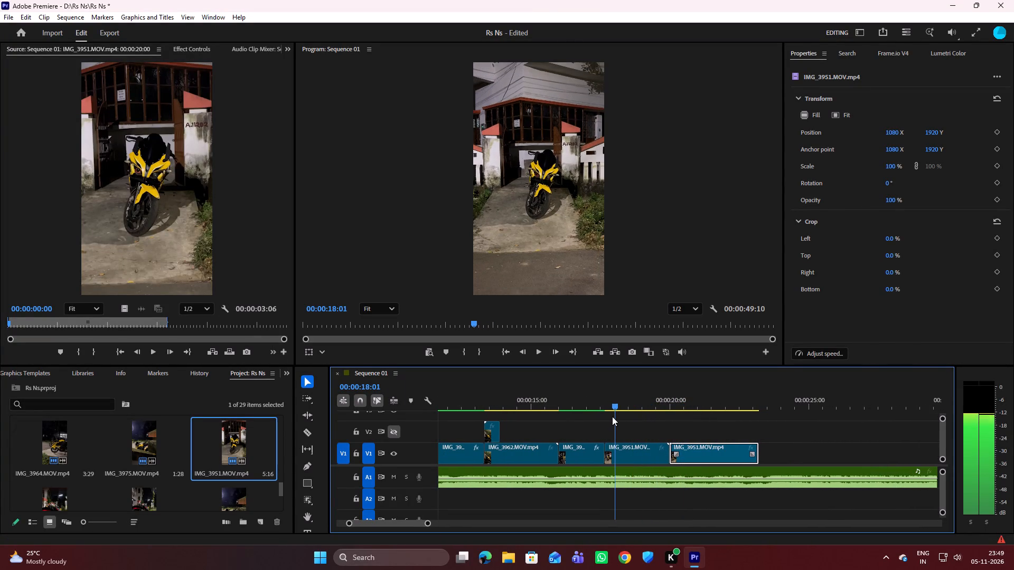
{"action": "left_click_drag", "start_coordinate": [612, 416], "coordinate": [611, 417]}
{"action": "right_click", "coordinate": [611, 417]}
{"action": "right_click", "coordinate": [611, 417]}
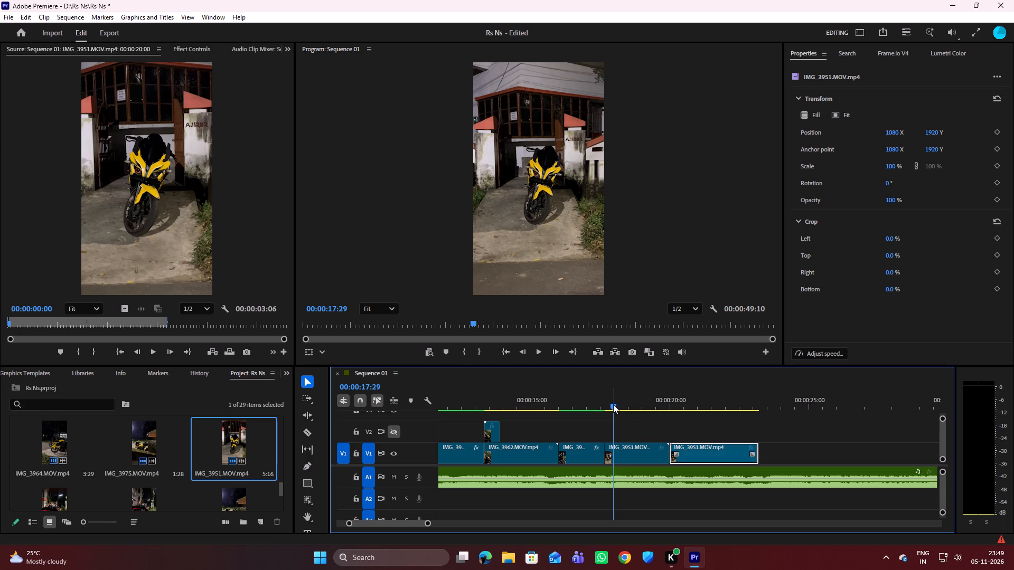
Split the first IMG_3951 piece on V1 at 00:00:17:28, near its opening.
{"action": "left_click_drag", "start_coordinate": [613, 404], "coordinate": [623, 405]}
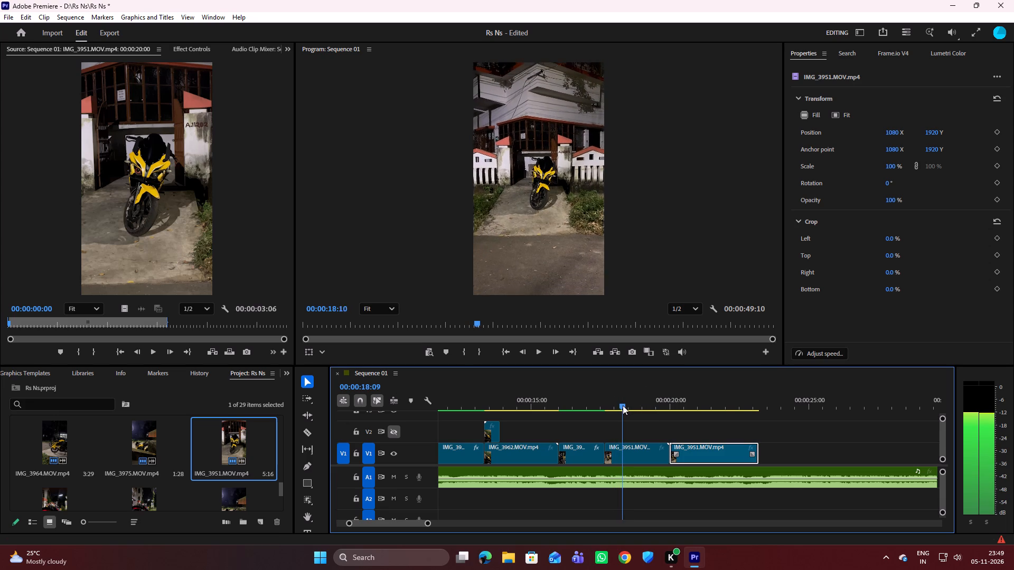
{"action": "left_click_drag", "start_coordinate": [623, 405], "coordinate": [614, 407]}
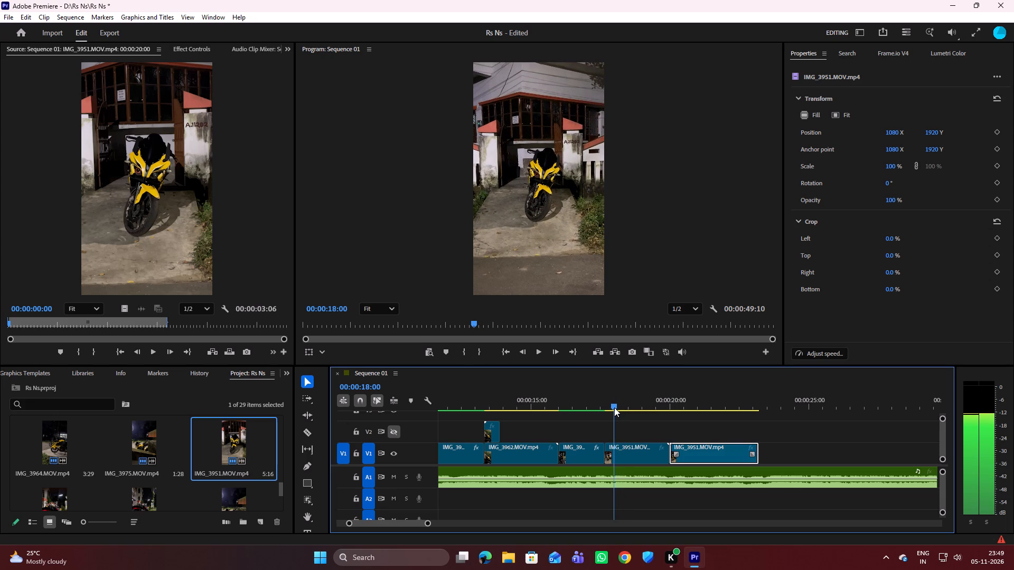
{"action": "left_click_drag", "start_coordinate": [614, 407], "coordinate": [608, 411]}
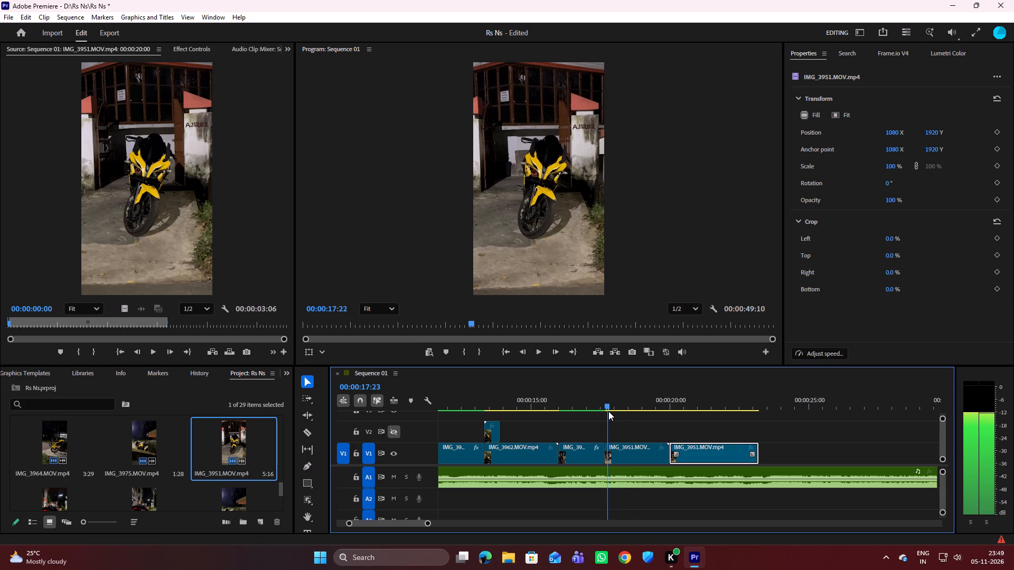
{"action": "left_click_drag", "start_coordinate": [608, 411], "coordinate": [612, 411]}
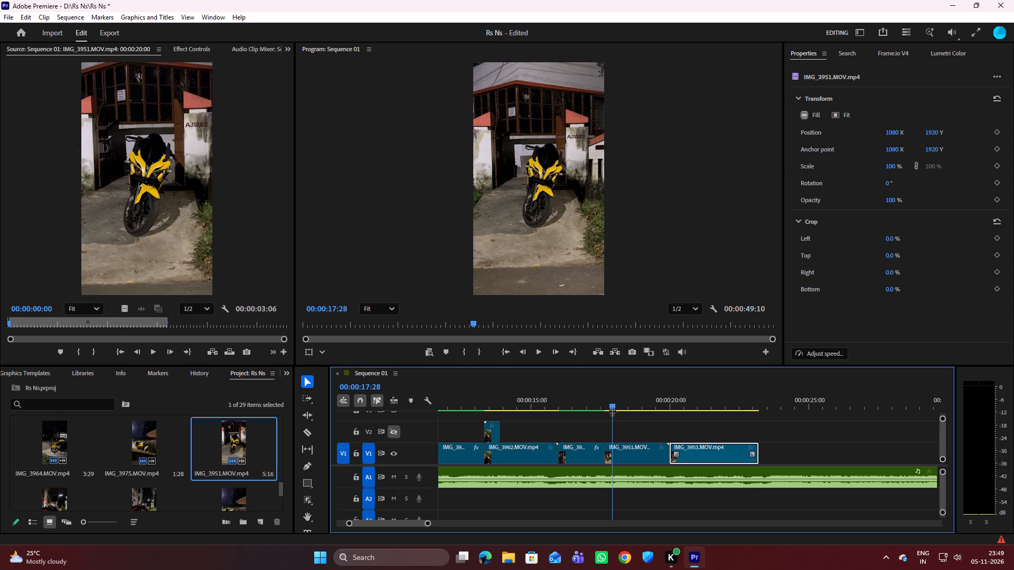
{"action": "key", "text": "c"}
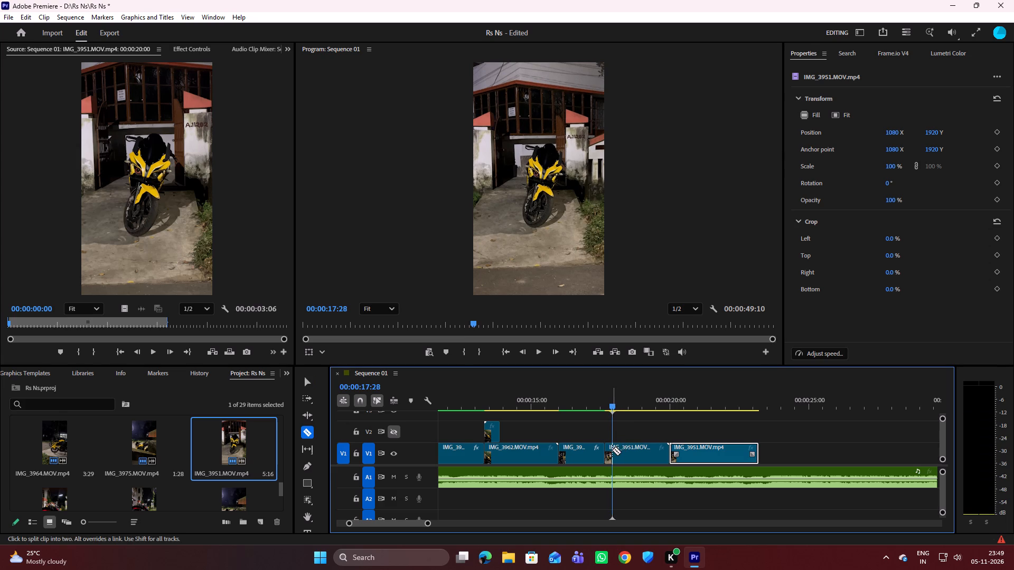
{"action": "left_click", "coordinate": [612, 450]}
{"action": "key", "text": "v"}
Move the short opening fragment of IMG_3951 from V1 straight up to V2.
{"action": "left_click", "coordinate": [607, 451]}
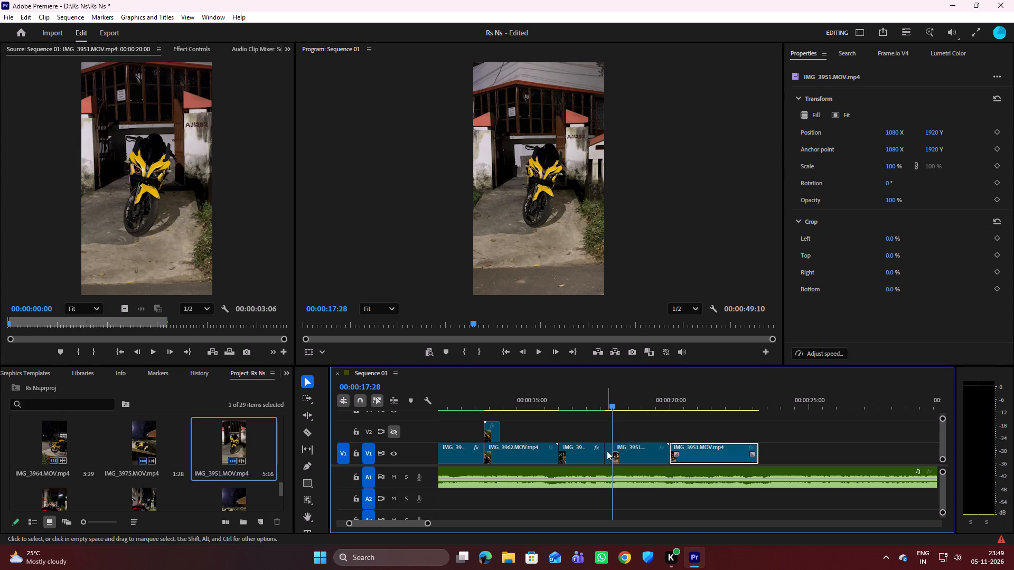
{"action": "left_click_drag", "start_coordinate": [607, 451], "coordinate": [607, 433]}
{"action": "left_click_drag", "start_coordinate": [608, 445], "coordinate": [608, 440]}
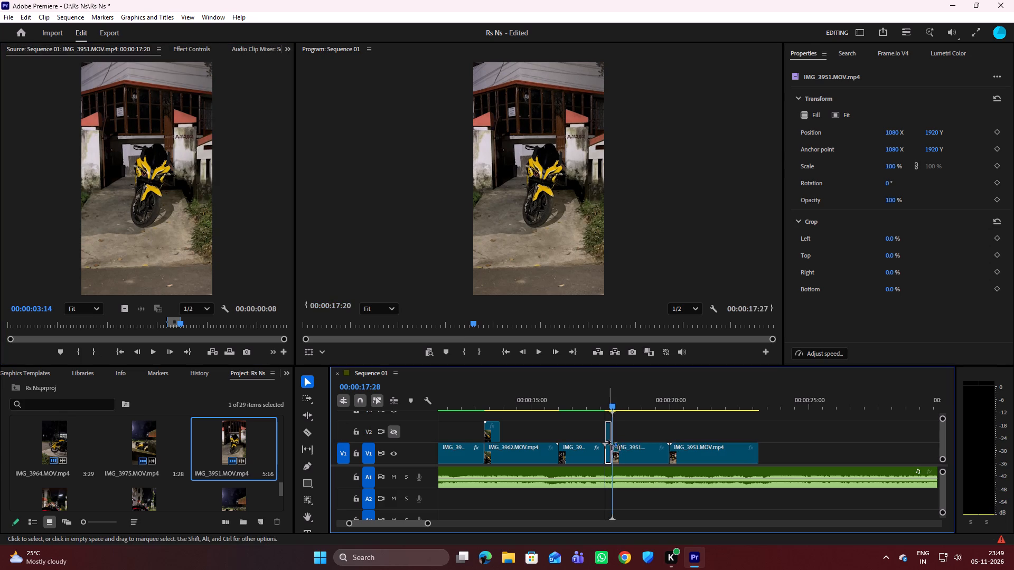
{"action": "left_click_drag", "start_coordinate": [608, 440], "coordinate": [608, 433]}
Shift the two remaining IMG_3951 pieces on V1 earlier together to close the gap after the preceding clip.
{"action": "left_click", "coordinate": [618, 432]}
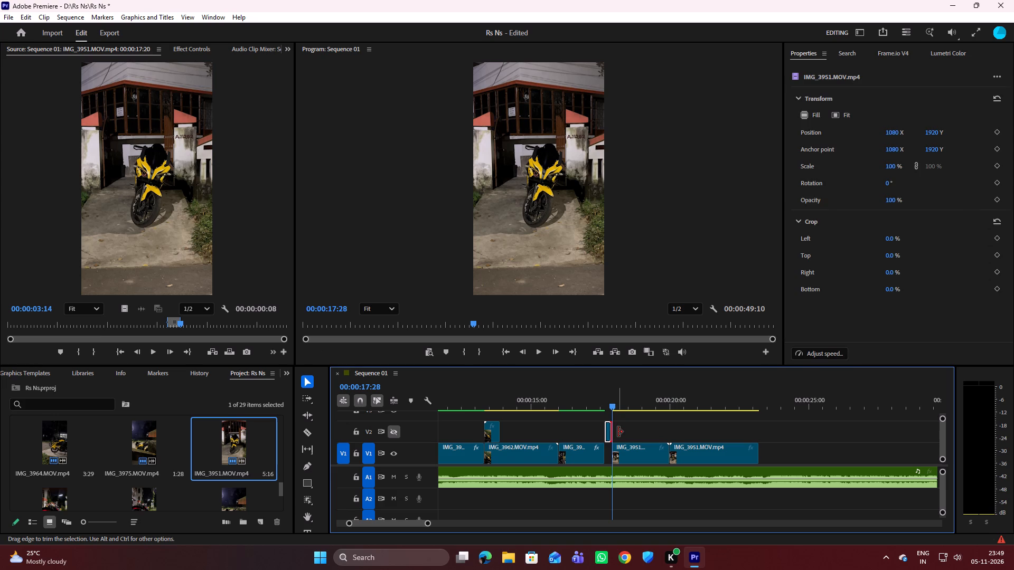
{"action": "left_click", "coordinate": [621, 431]}
{"action": "left_click_drag", "start_coordinate": [621, 431], "coordinate": [705, 450]}
{"action": "left_click_drag", "start_coordinate": [705, 451], "coordinate": [700, 452]}
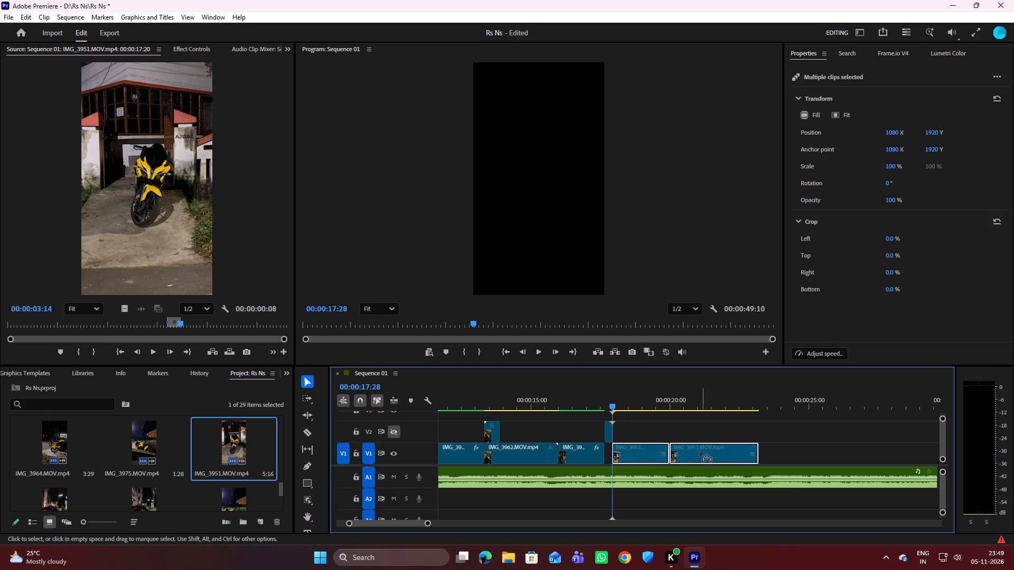
{"action": "left_click_drag", "start_coordinate": [700, 452], "coordinate": [693, 453]}
{"action": "left_click", "coordinate": [686, 428]}
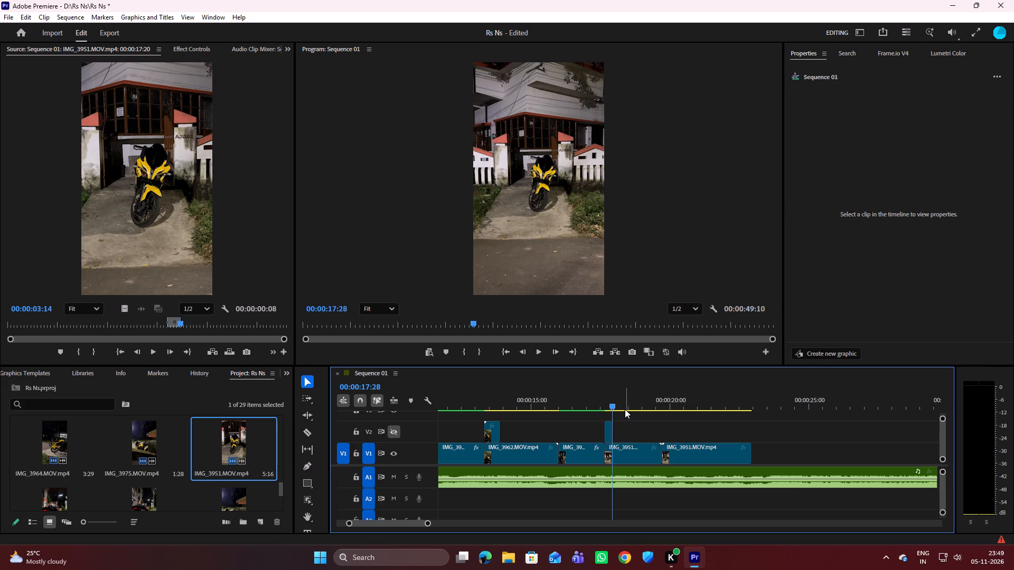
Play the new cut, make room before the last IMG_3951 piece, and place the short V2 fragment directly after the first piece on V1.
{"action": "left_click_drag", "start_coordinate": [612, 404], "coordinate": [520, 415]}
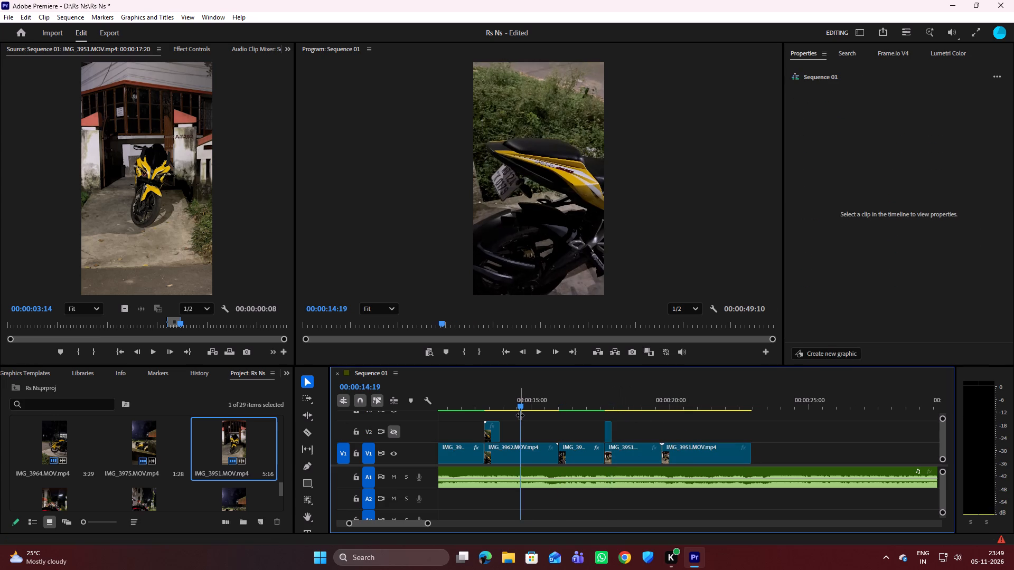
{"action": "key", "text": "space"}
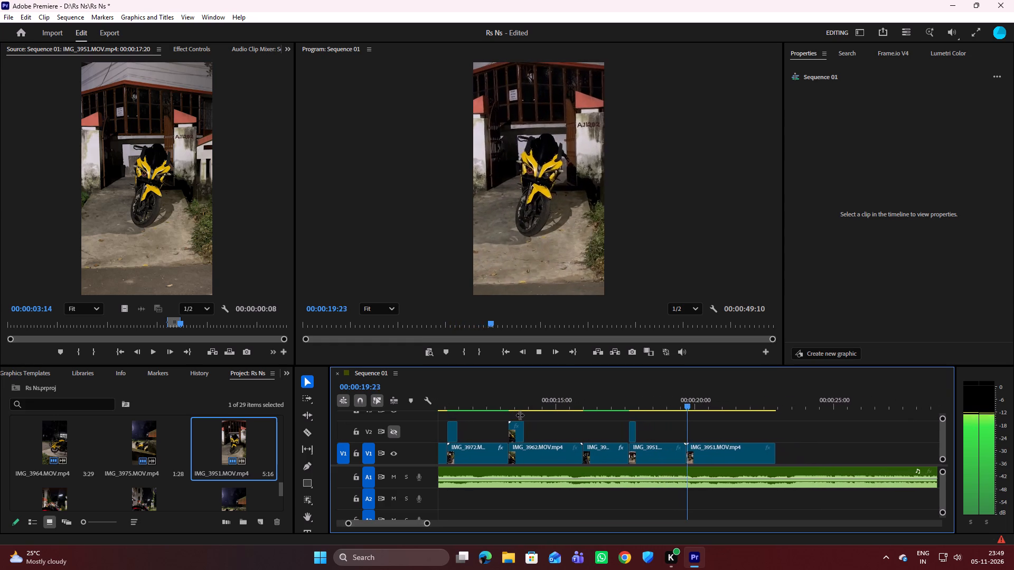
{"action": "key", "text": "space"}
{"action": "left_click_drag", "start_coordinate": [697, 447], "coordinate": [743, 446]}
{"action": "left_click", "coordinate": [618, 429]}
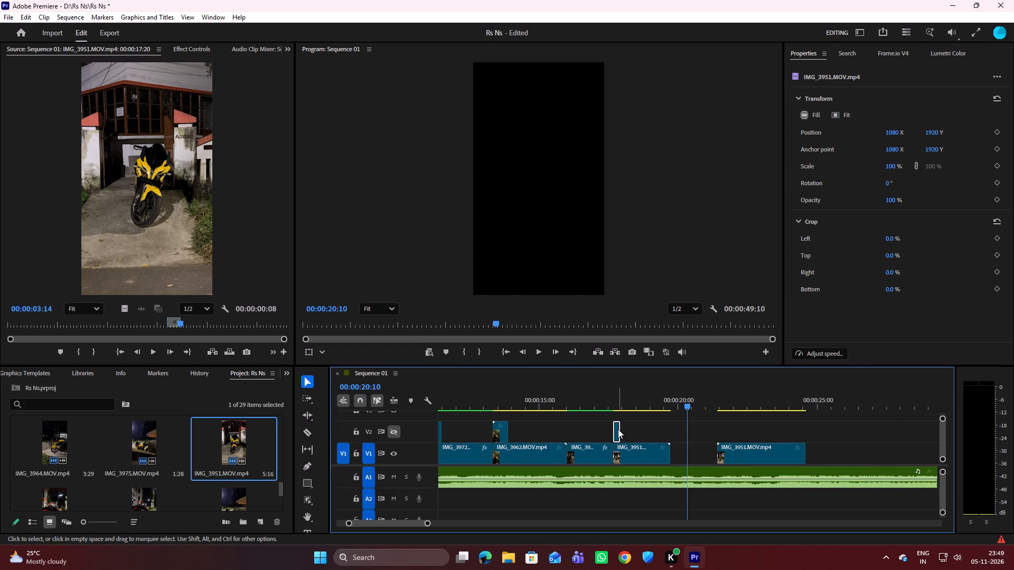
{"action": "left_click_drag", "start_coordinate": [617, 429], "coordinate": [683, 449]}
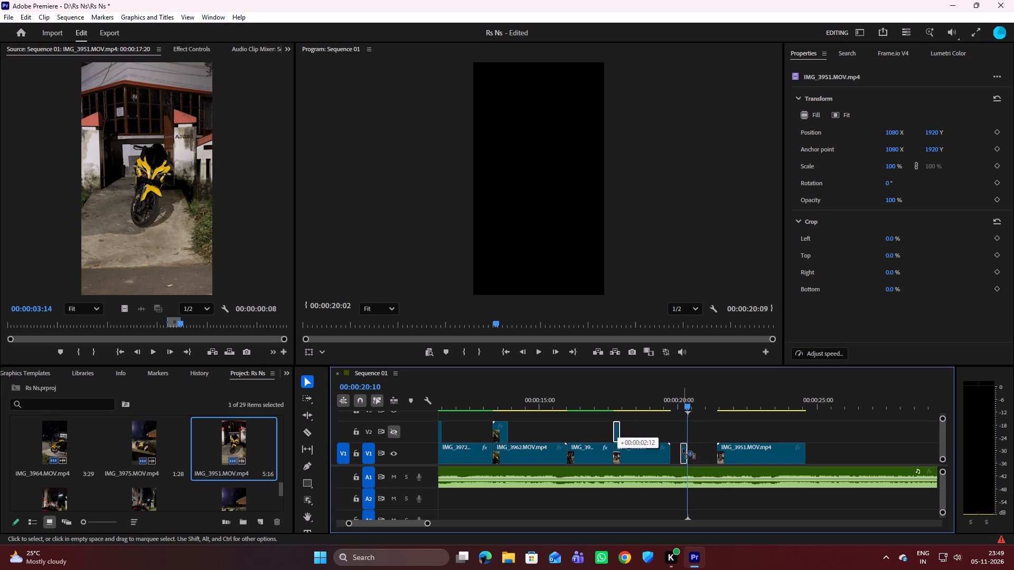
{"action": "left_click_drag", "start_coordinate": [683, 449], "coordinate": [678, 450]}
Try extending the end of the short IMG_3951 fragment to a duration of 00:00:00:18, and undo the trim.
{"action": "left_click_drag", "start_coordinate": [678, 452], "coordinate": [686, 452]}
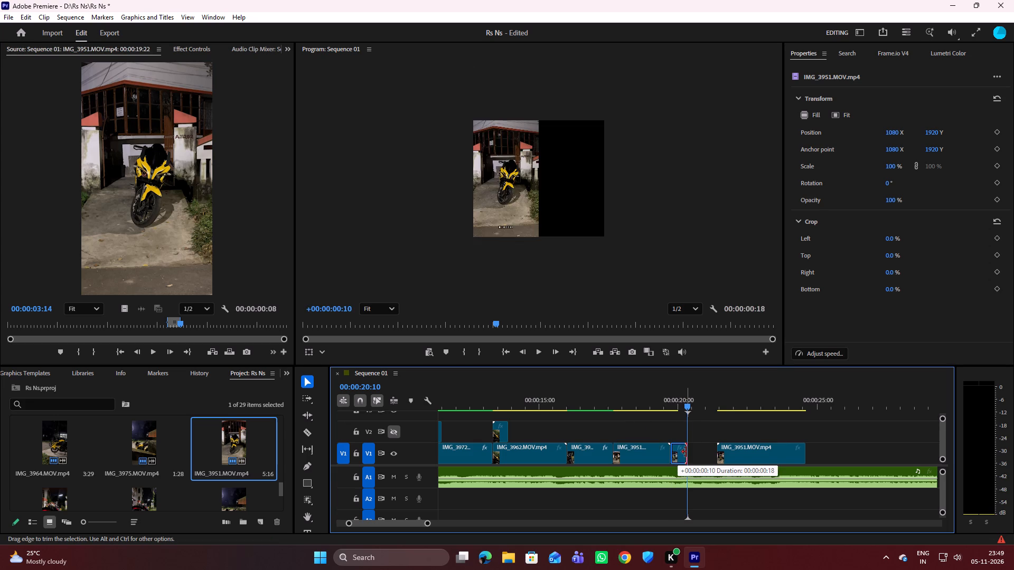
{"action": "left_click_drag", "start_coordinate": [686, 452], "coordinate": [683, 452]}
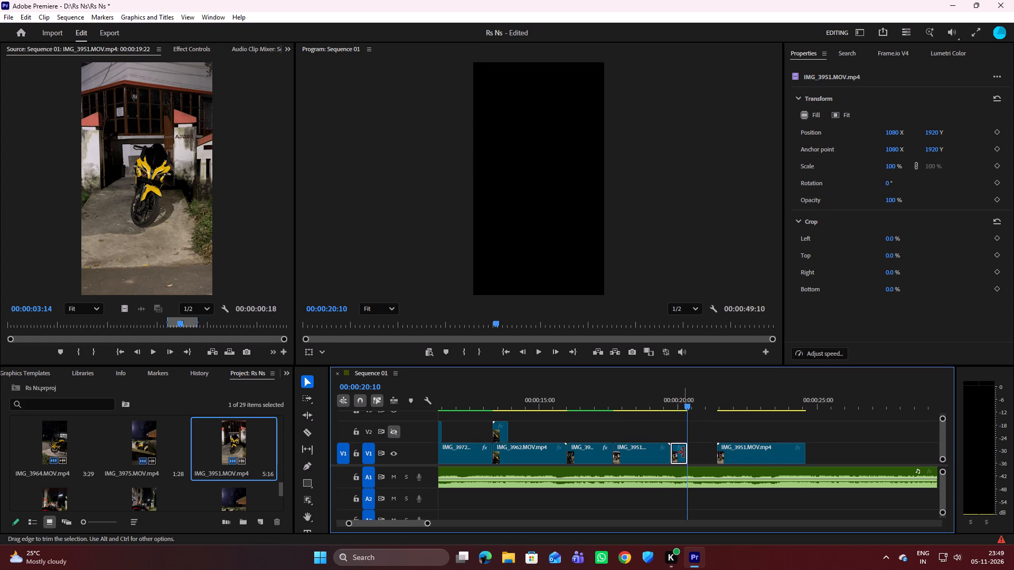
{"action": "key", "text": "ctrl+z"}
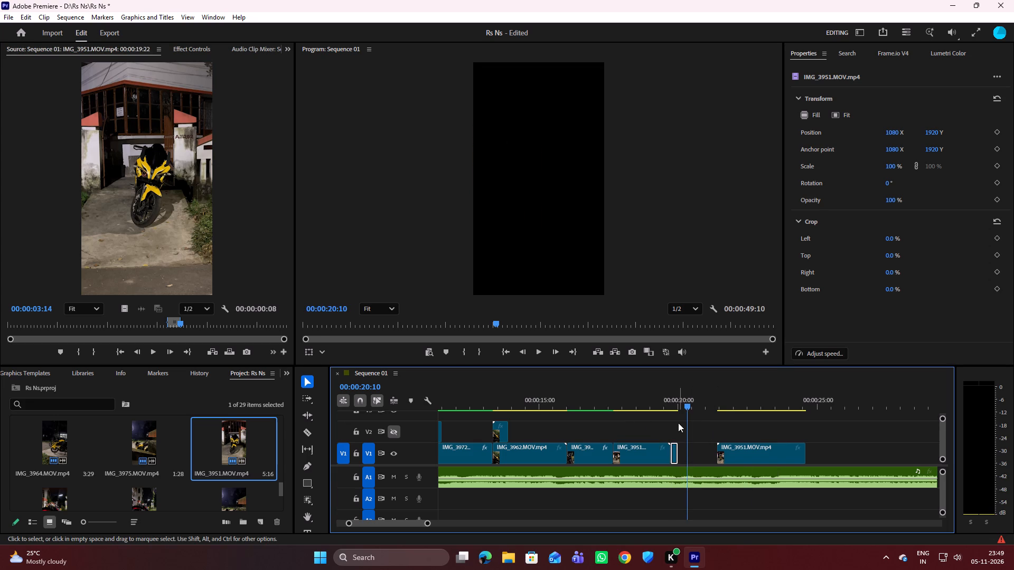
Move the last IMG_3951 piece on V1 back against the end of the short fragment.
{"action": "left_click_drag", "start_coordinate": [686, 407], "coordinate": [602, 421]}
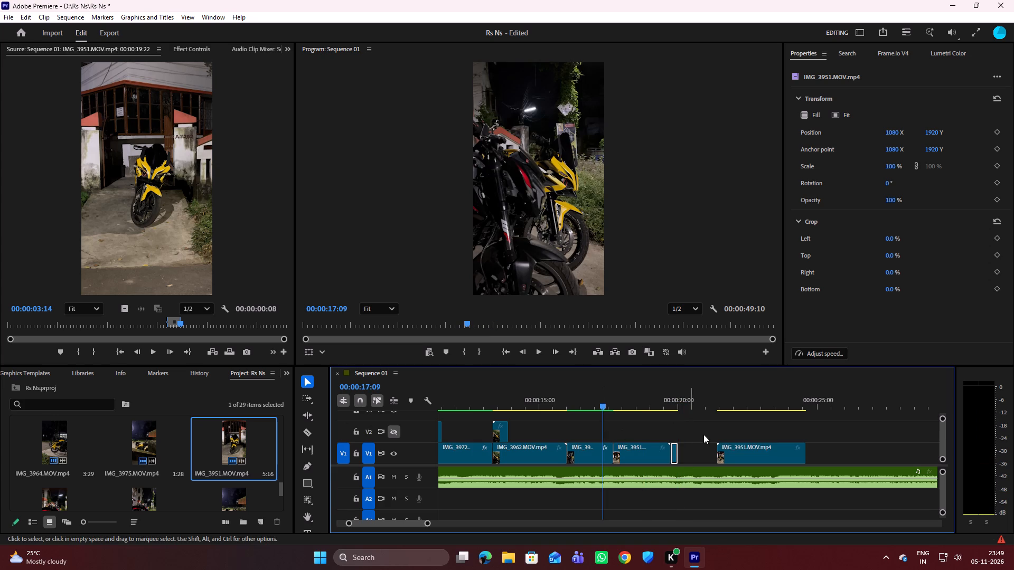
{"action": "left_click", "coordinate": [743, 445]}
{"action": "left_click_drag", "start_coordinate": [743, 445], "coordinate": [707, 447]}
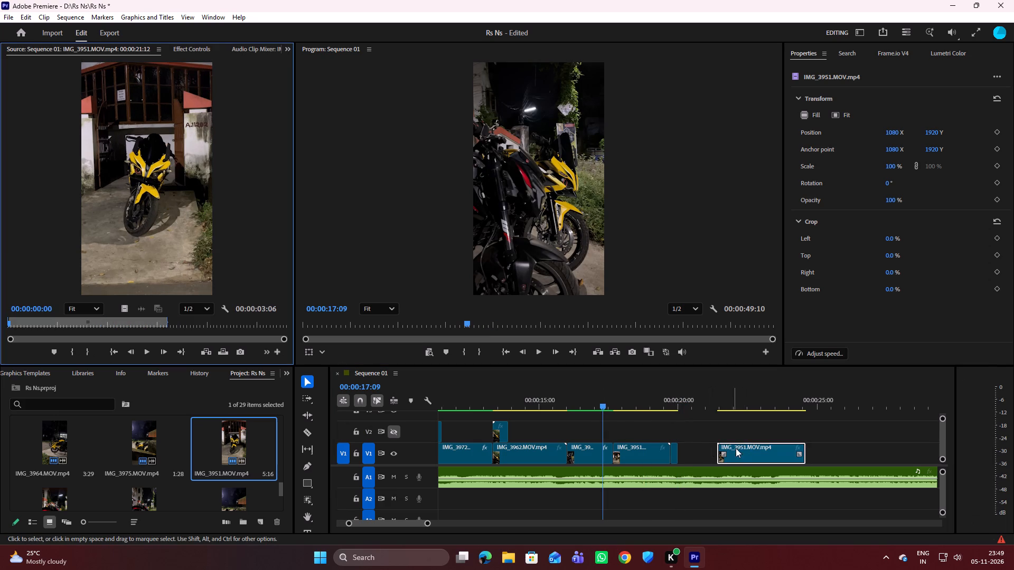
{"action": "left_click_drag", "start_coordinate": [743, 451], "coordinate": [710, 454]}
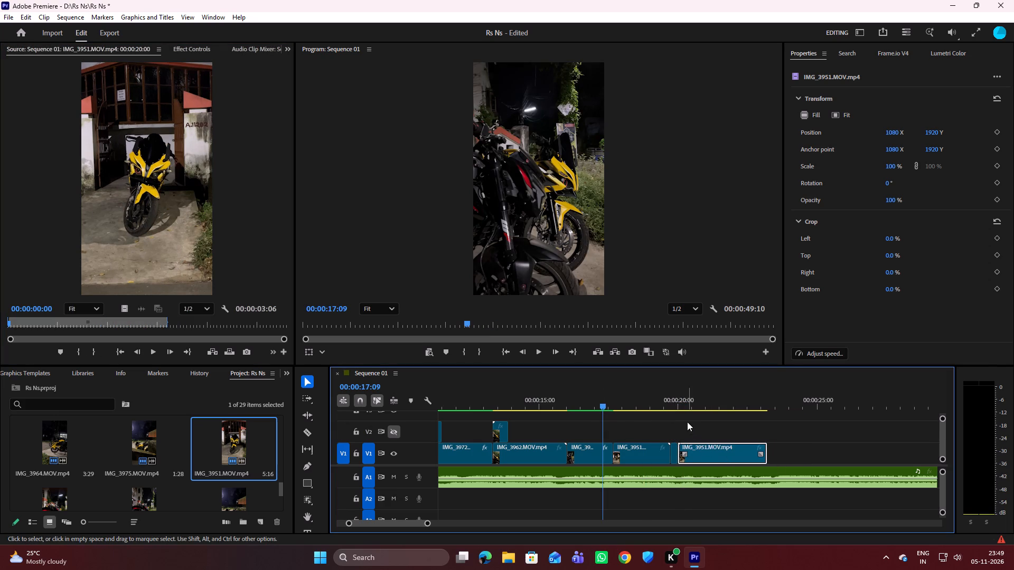
Play the IMG_3951 sequence with the music, and move its last piece later on V1 to start at 00:00:21:28.
{"action": "left_click_drag", "start_coordinate": [601, 404], "coordinate": [584, 411]}
{"action": "key", "text": "space"}
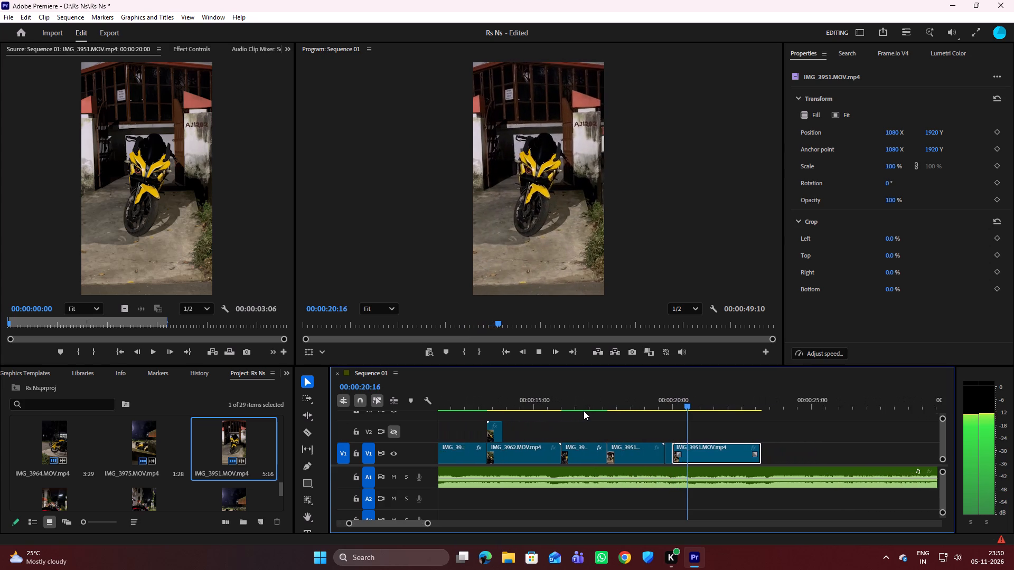
{"action": "key", "text": "space"}
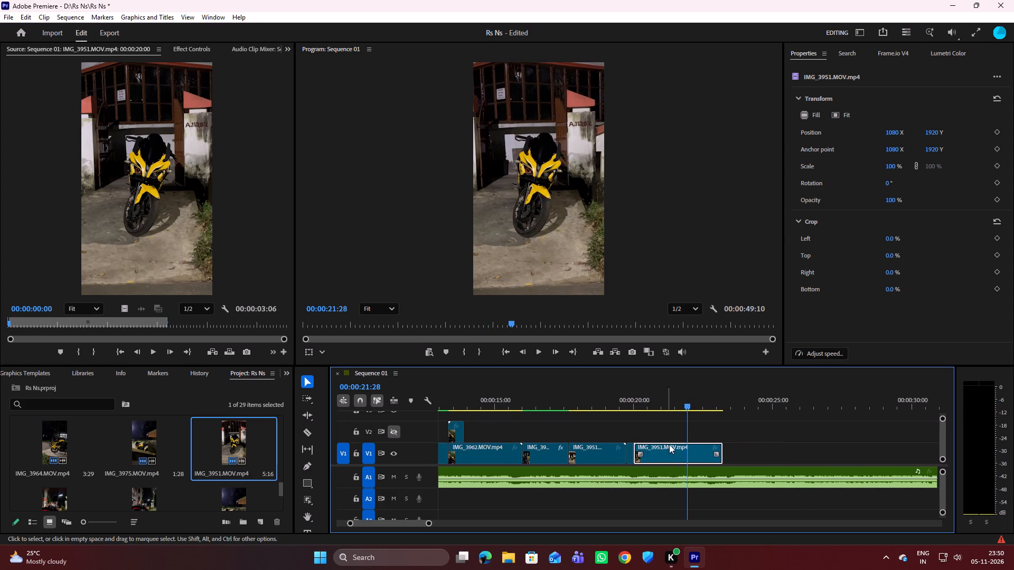
{"action": "left_click_drag", "start_coordinate": [670, 444], "coordinate": [728, 444]}
Replay the end of the first IMG_3951 piece and delete the short fragment that follows it on V1.
{"action": "left_click_drag", "start_coordinate": [686, 405], "coordinate": [543, 432]}
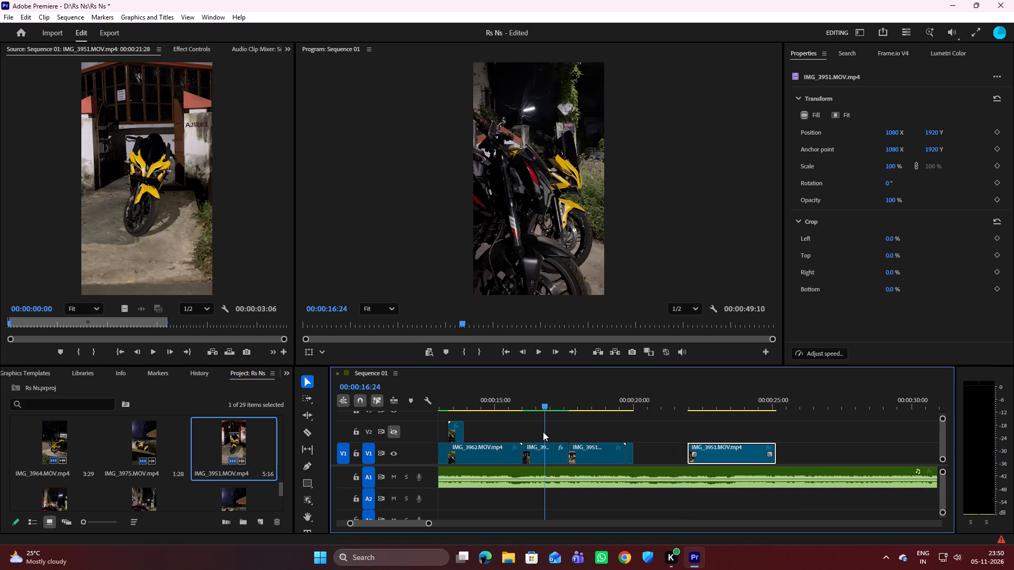
{"action": "left_click_drag", "start_coordinate": [543, 432], "coordinate": [560, 427]}
{"action": "key", "text": "space"}
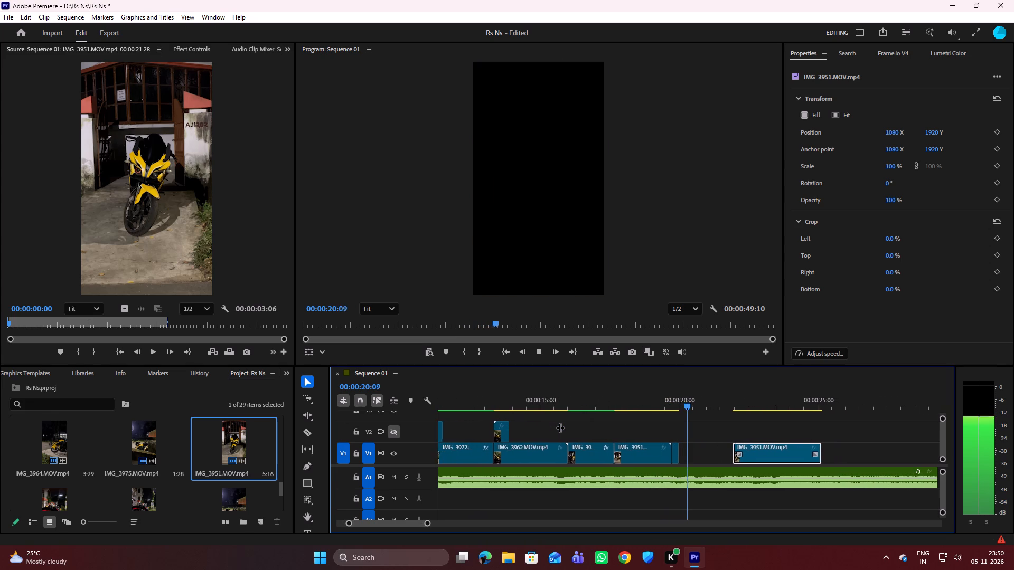
{"action": "key", "text": "space"}
{"action": "left_click", "coordinate": [664, 451]}
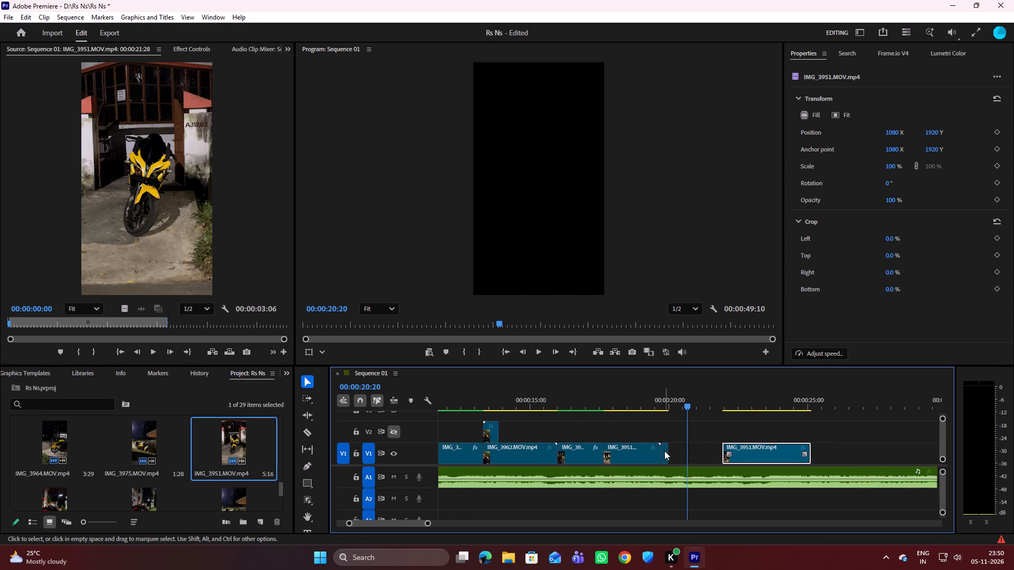
{"action": "key", "text": "Delete"}
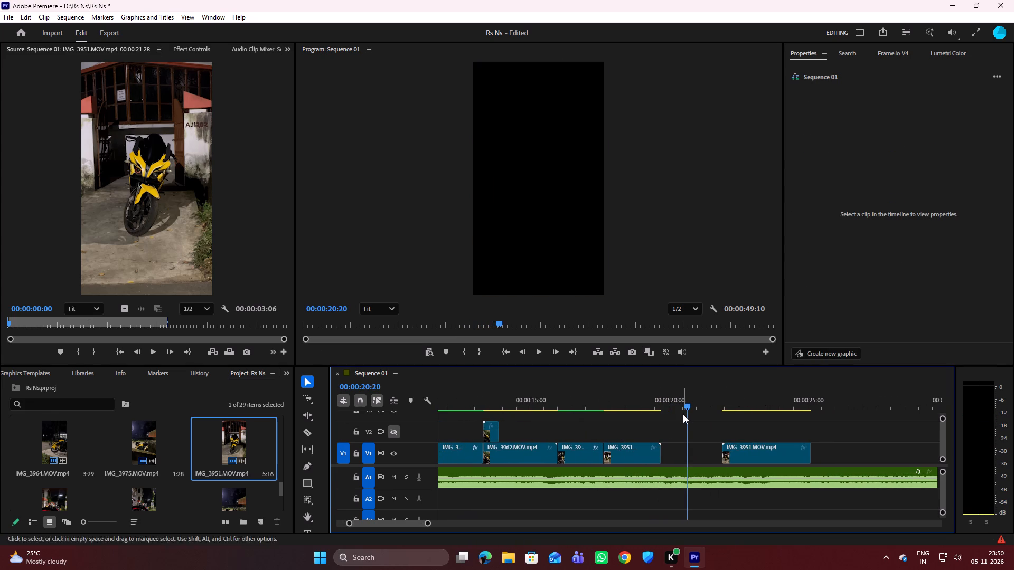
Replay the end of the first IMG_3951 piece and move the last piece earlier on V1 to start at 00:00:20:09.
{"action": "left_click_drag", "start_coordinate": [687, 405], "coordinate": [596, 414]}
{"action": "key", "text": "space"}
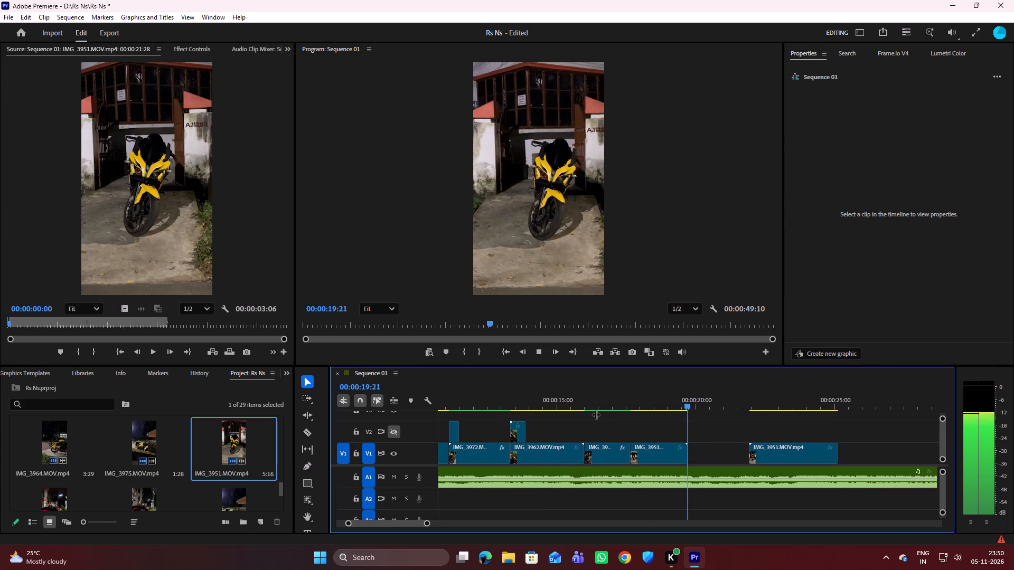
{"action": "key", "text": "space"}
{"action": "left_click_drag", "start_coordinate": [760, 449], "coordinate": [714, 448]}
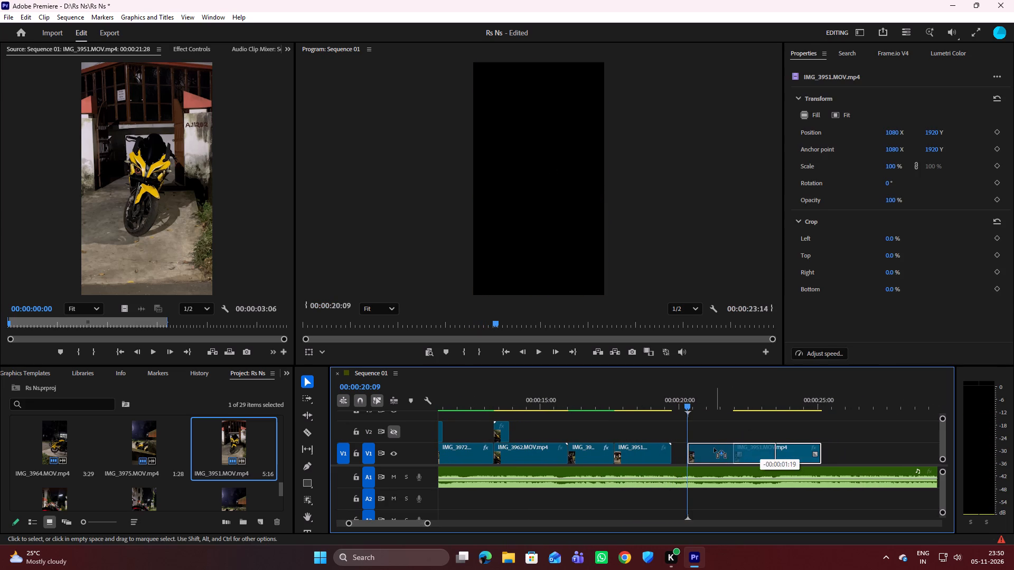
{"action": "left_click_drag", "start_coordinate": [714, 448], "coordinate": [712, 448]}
Play and scrub through the last IMG_3951 piece with the music, and inspect its speed and duration settings.
{"action": "key", "text": "space"}
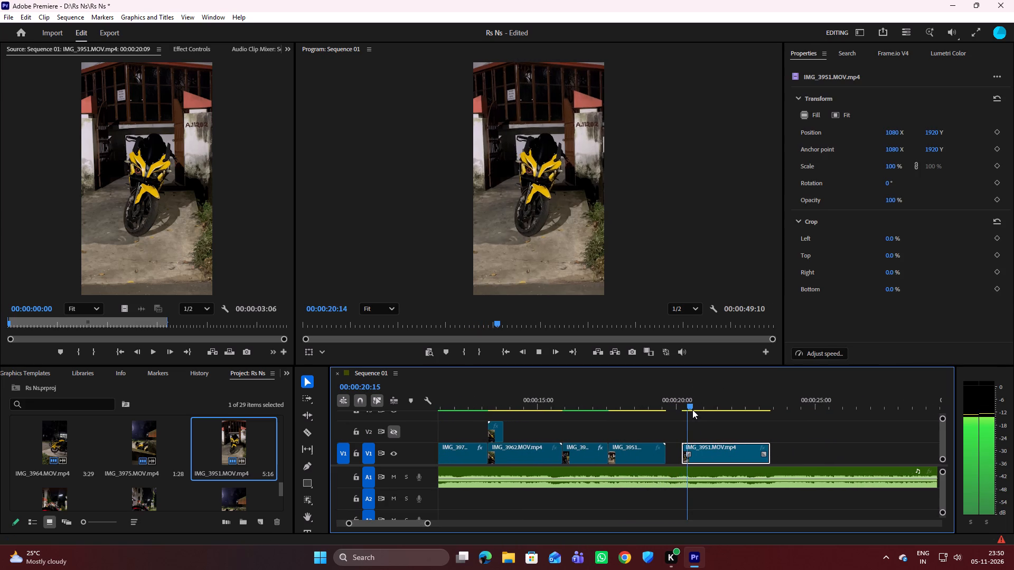
{"action": "key", "text": "space"}
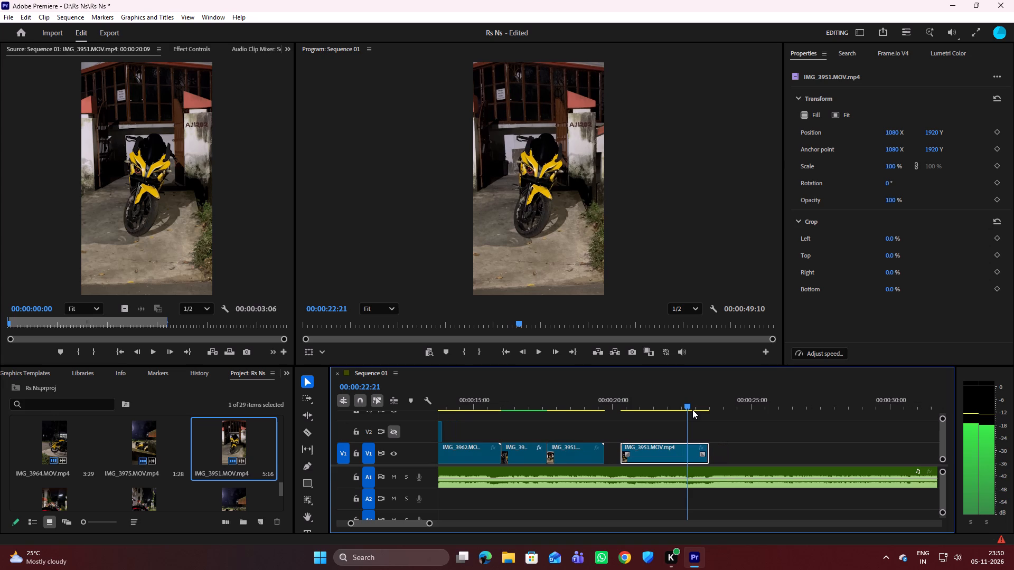
{"action": "key", "text": "space"}
{"action": "key", "text": "space"}
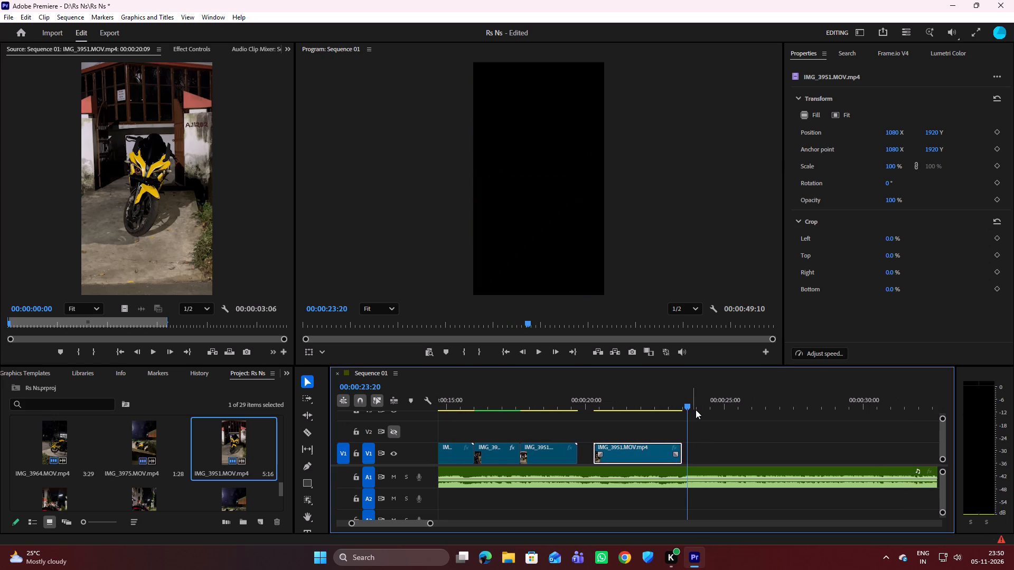
{"action": "left_click_drag", "start_coordinate": [689, 408], "coordinate": [682, 410]}
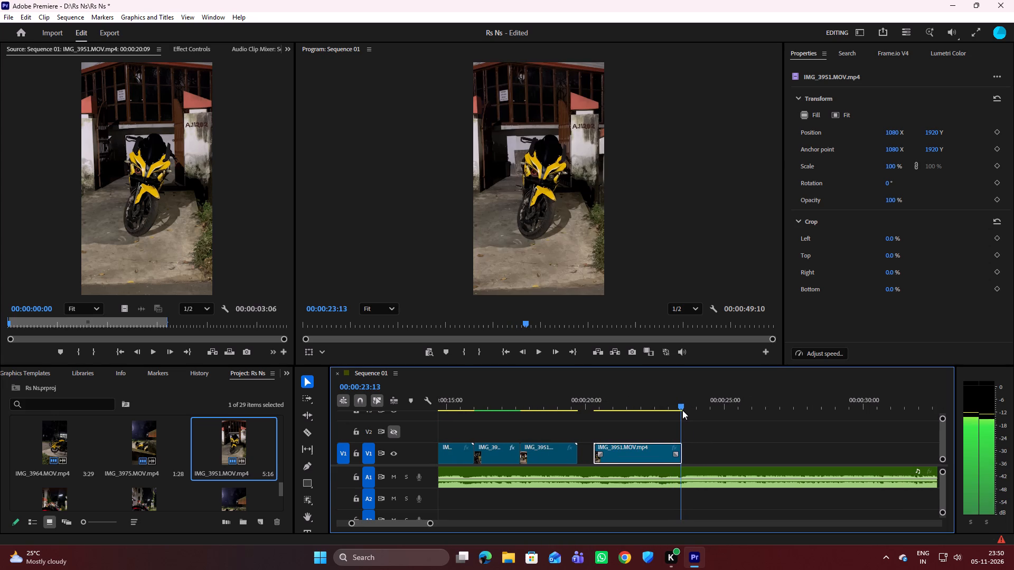
{"action": "left_click_drag", "start_coordinate": [682, 410], "coordinate": [667, 412]}
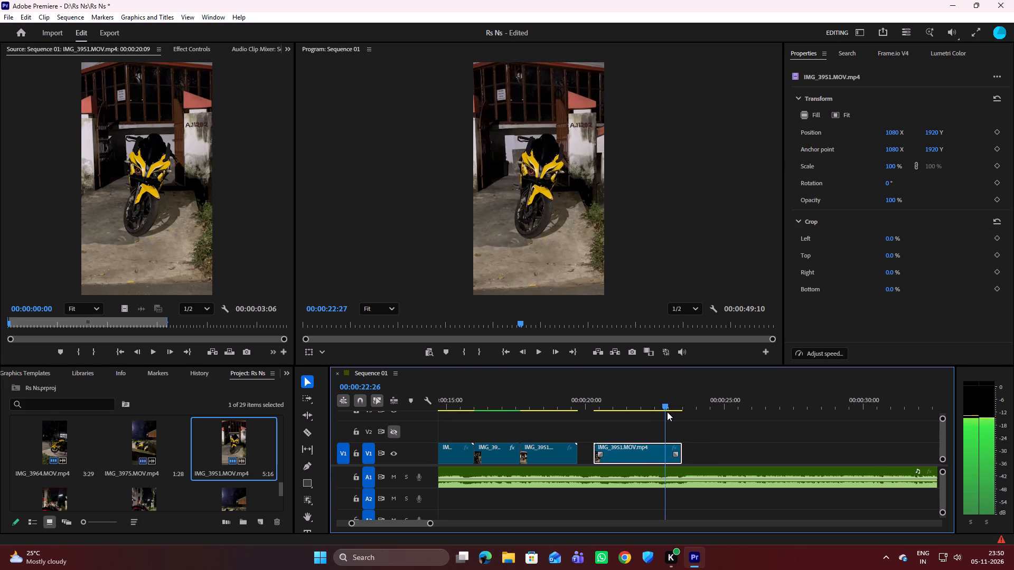
{"action": "left_click_drag", "start_coordinate": [667, 412], "coordinate": [654, 409]}
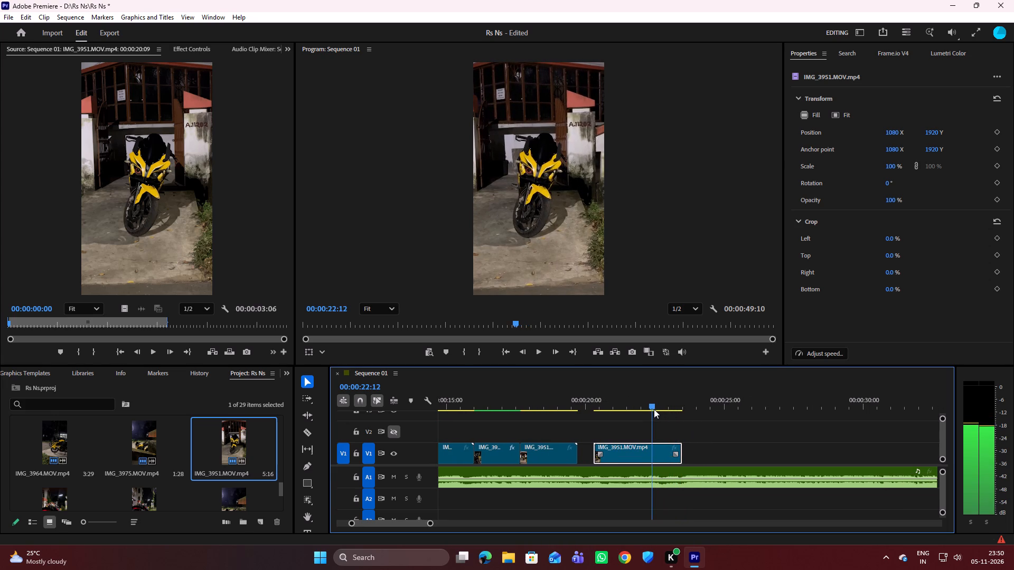
{"action": "left_click_drag", "start_coordinate": [654, 409], "coordinate": [615, 415]}
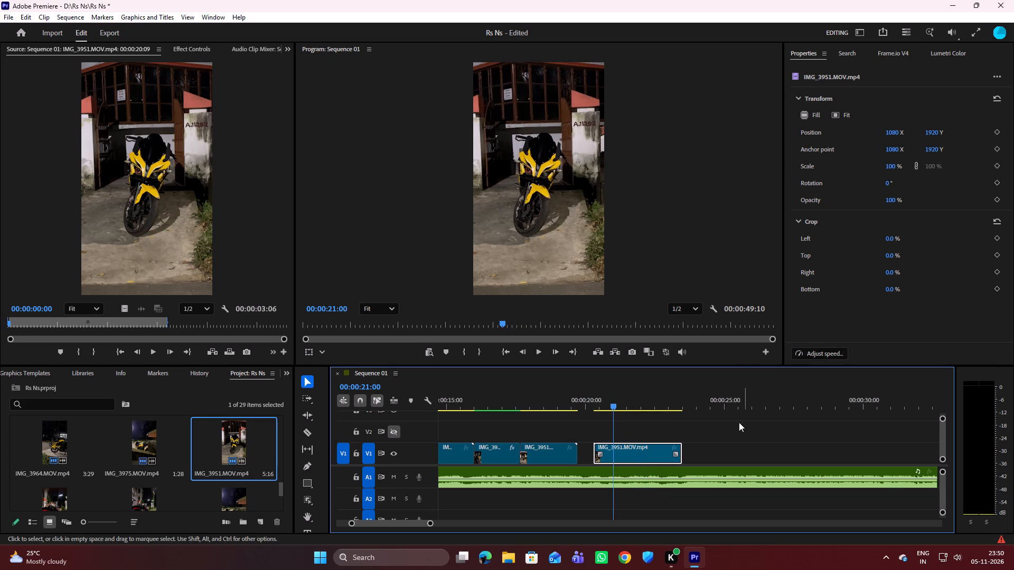
{"action": "left_click", "coordinate": [809, 354]}
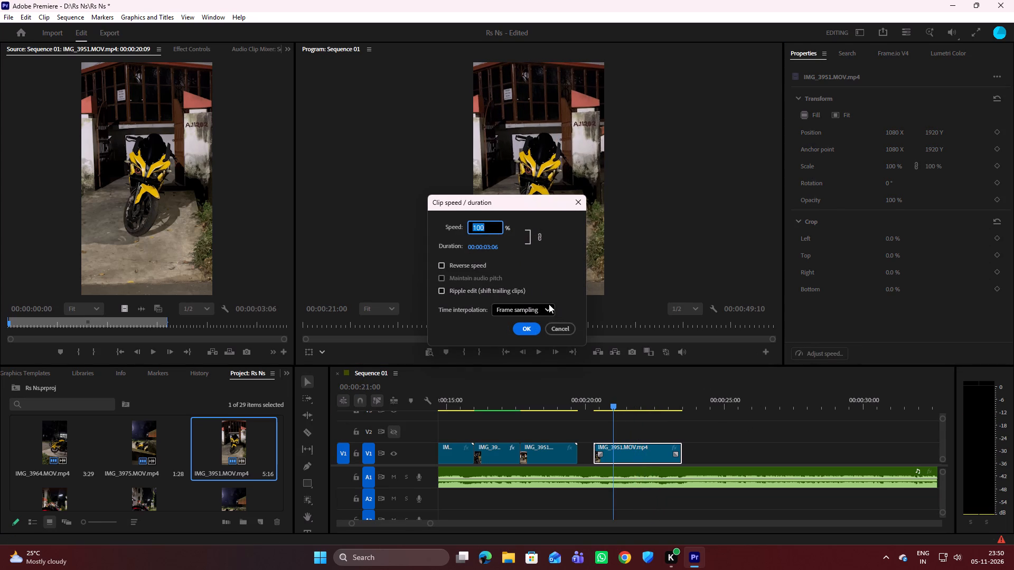
{"action": "left_click", "coordinate": [575, 198]}
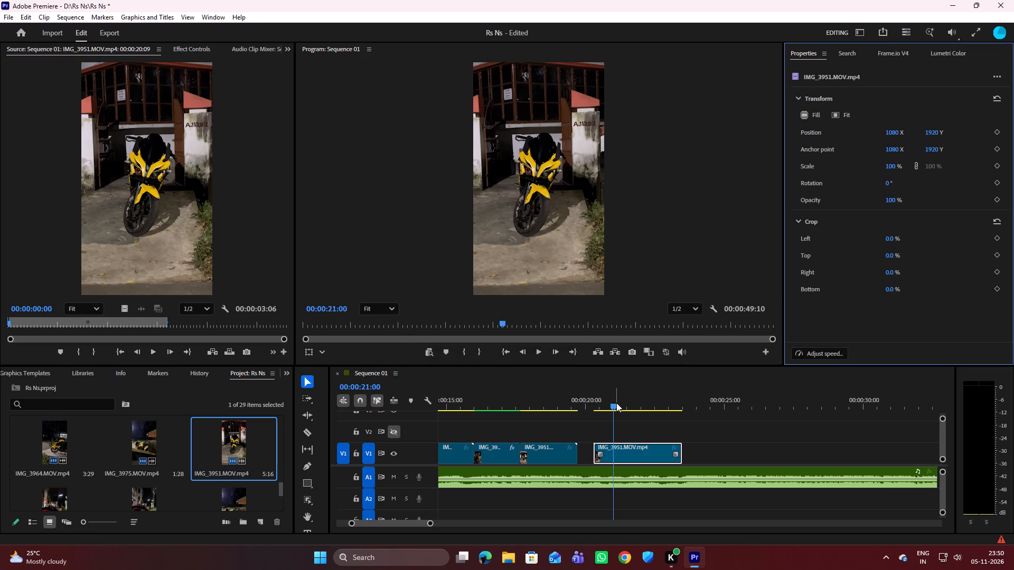
{"action": "left_click_drag", "start_coordinate": [610, 406], "coordinate": [589, 399]}
{"action": "key", "text": "space"}
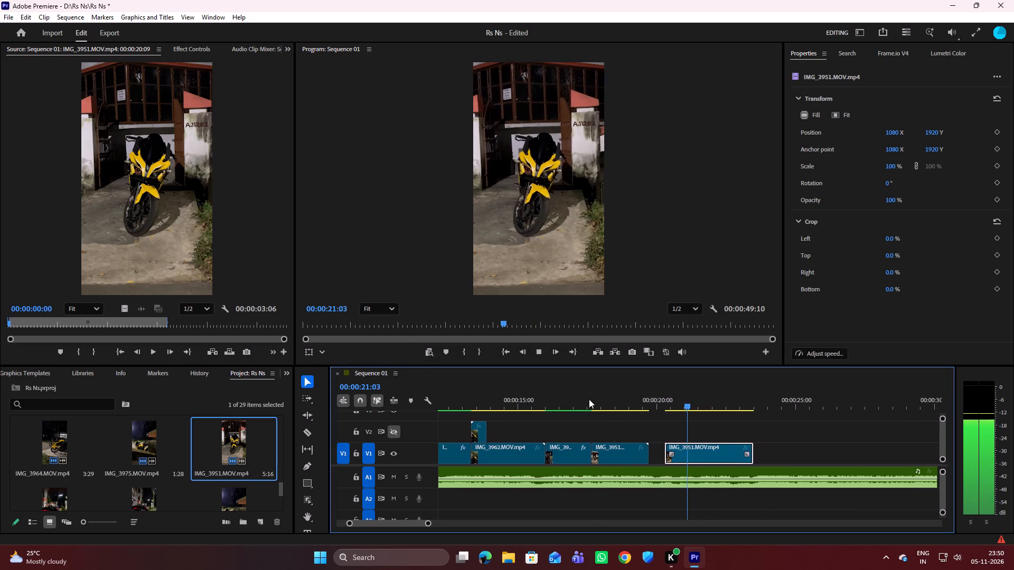
{"action": "key", "text": "space"}
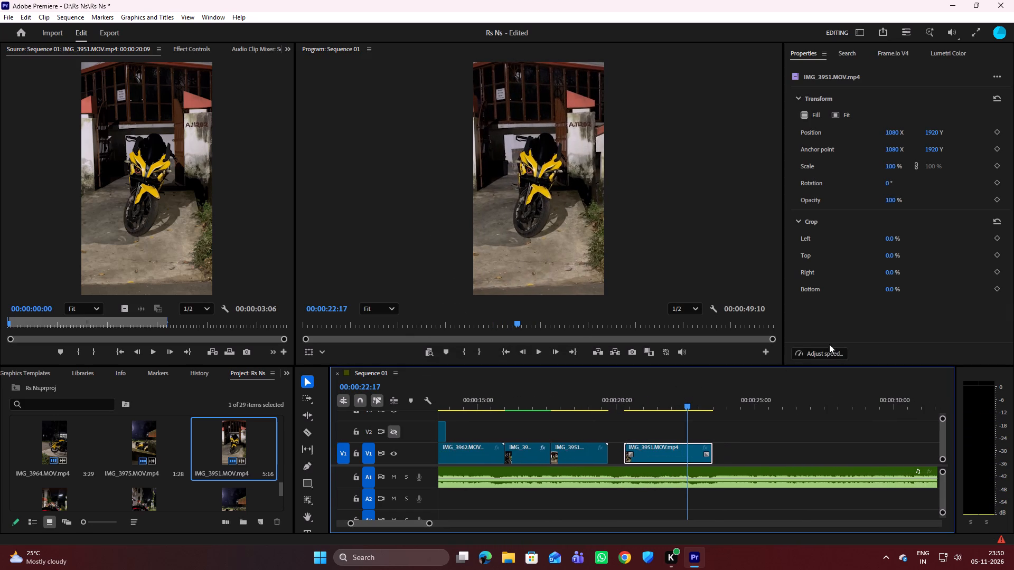
Reverse the speed of the last IMG_3951 piece on V1 with time interpolation set to Optical flow.
{"action": "left_click", "coordinate": [808, 348]}
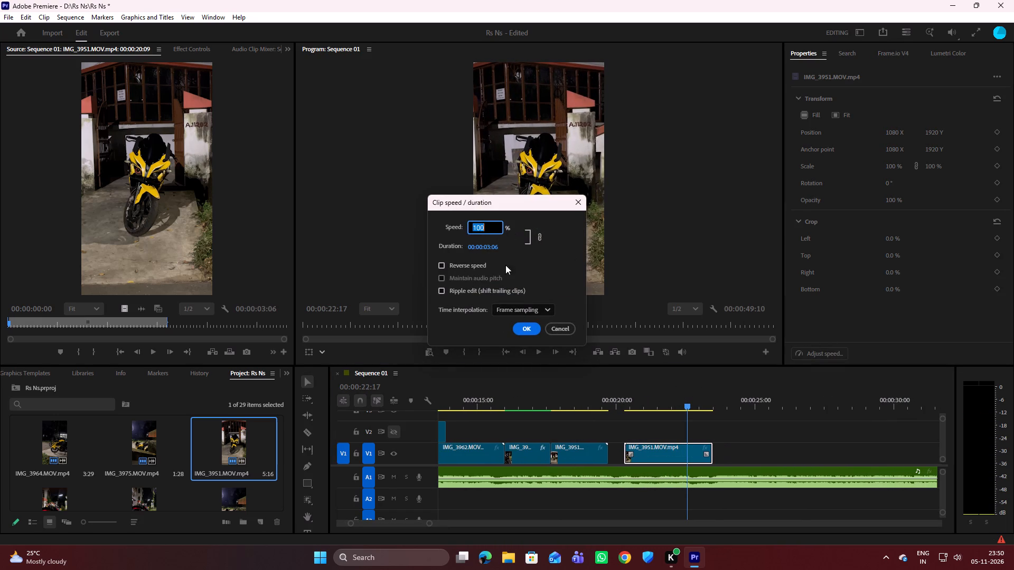
{"action": "left_click", "coordinate": [542, 308]}
{"action": "left_click", "coordinate": [533, 353]}
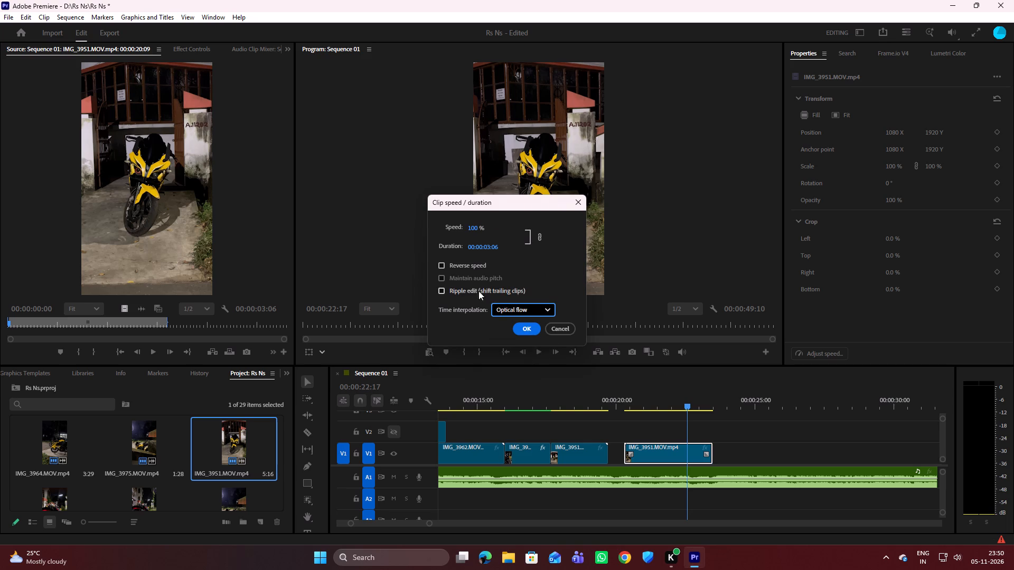
{"action": "left_click", "coordinate": [444, 262]}
{"action": "left_click", "coordinate": [524, 324]}
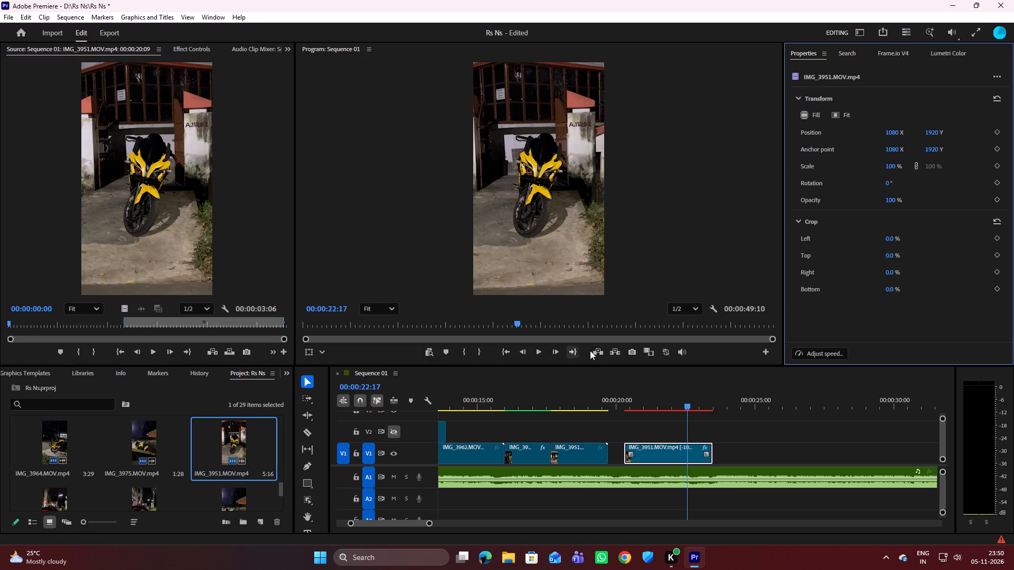
Move the reversed IMG_3951 piece back against the end of the preceding piece at 00:00:19:22 and play the join.
{"action": "left_click_drag", "start_coordinate": [662, 450], "coordinate": [649, 445]}
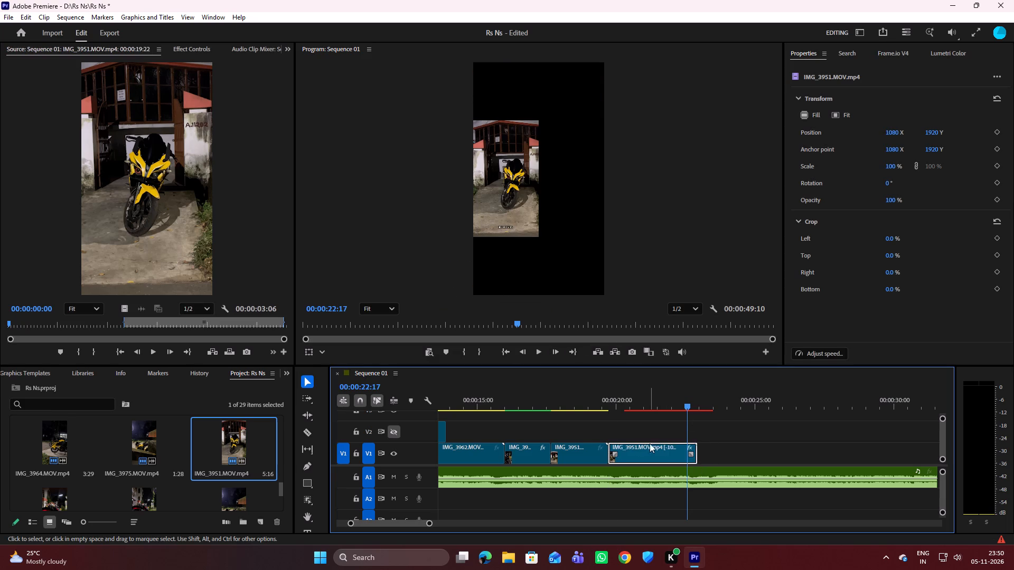
{"action": "left_click_drag", "start_coordinate": [687, 404], "coordinate": [550, 391]}
{"action": "key", "text": "space"}
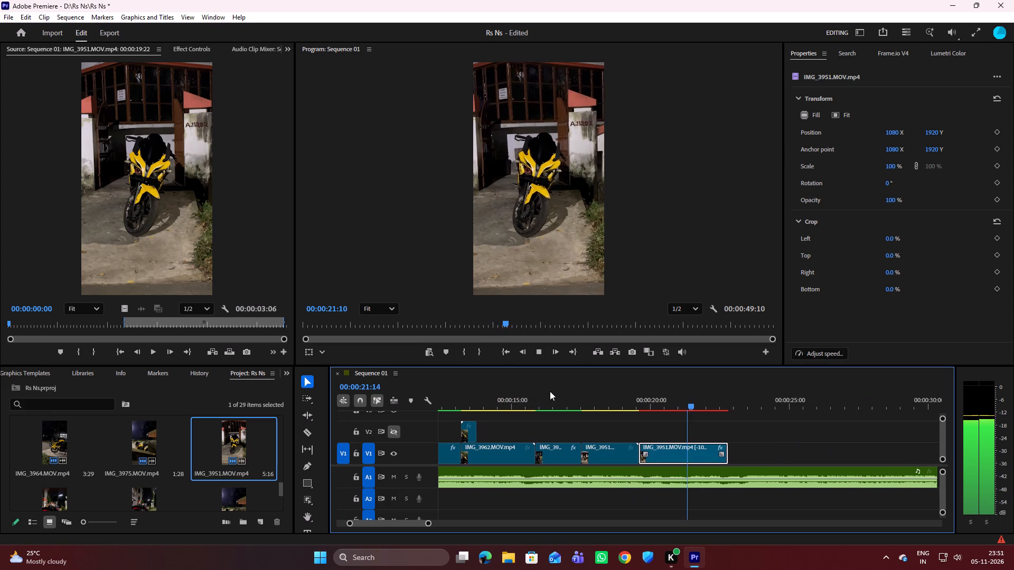
{"action": "key", "text": "space"}
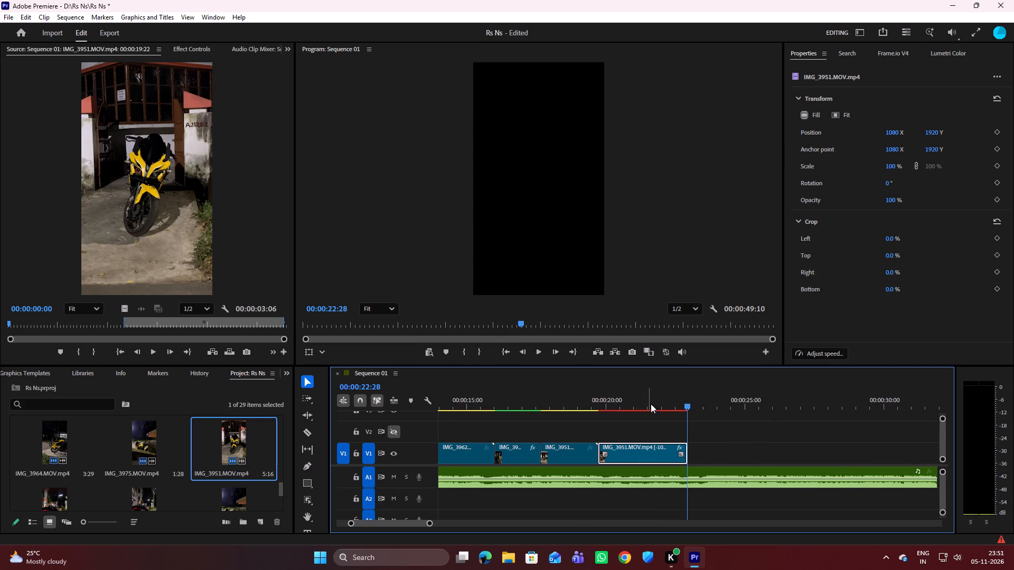
Scrub back through the reversed IMG_3951 piece and split it at 00:00:21:21.
{"action": "left_click_drag", "start_coordinate": [685, 406], "coordinate": [664, 402]}
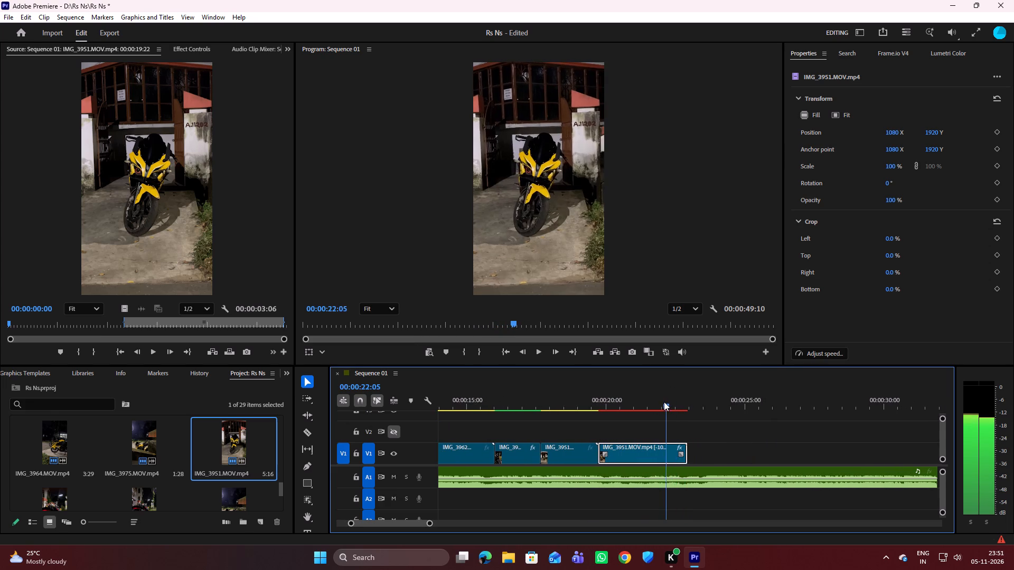
{"action": "left_click_drag", "start_coordinate": [664, 402], "coordinate": [651, 398]}
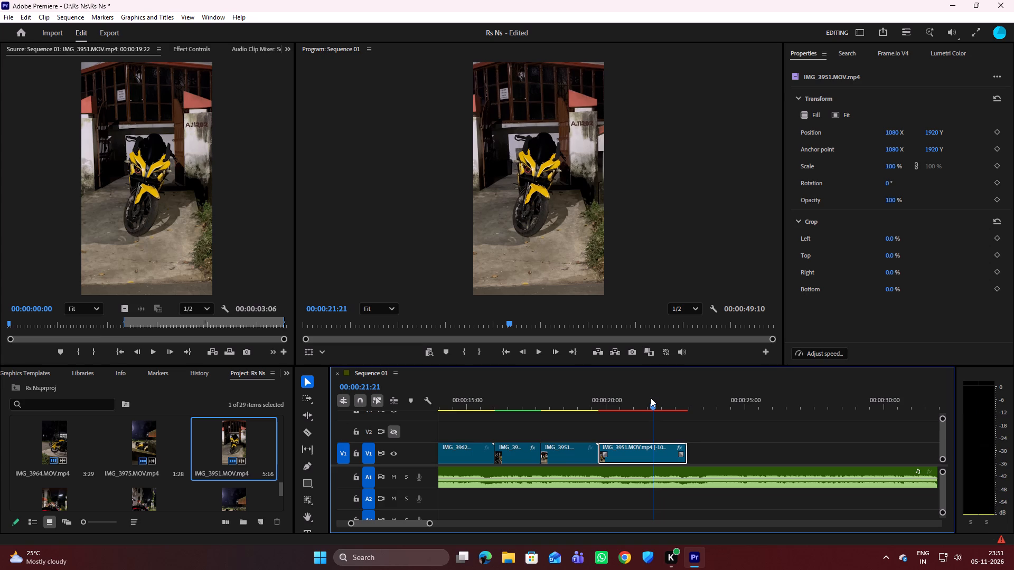
{"action": "key", "text": "c"}
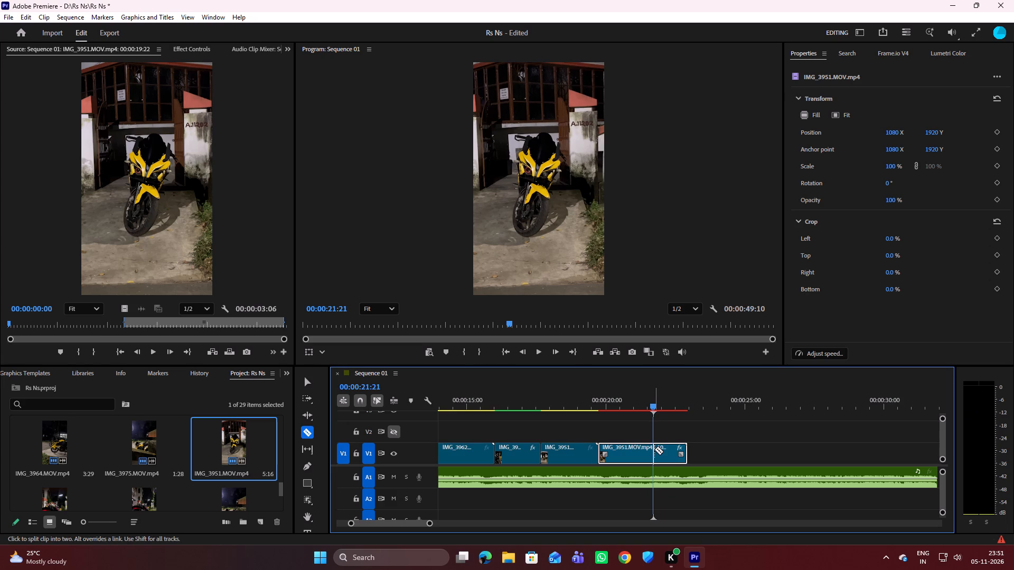
{"action": "left_click", "coordinate": [654, 449]}
{"action": "key", "text": "v"}
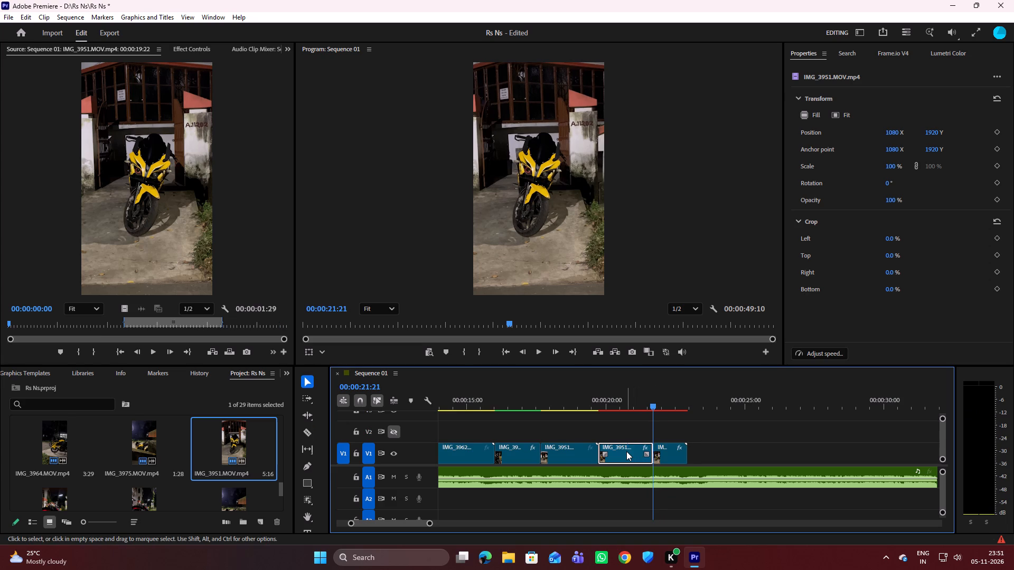
Move the first reversed part to V2 starting at 00:00:21:21, and shift the second part back to 00:00:19:22 on V1.
{"action": "left_click_drag", "start_coordinate": [625, 451], "coordinate": [681, 422]}
{"action": "left_click_drag", "start_coordinate": [664, 452], "coordinate": [611, 445]}
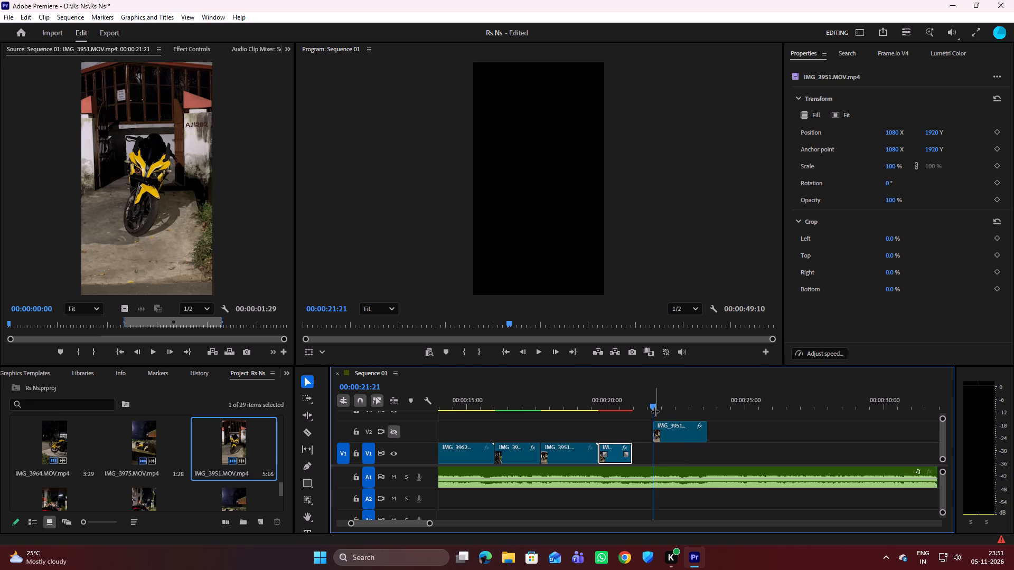
Play and scrub back and forth over the join between the two IMG_3951 pieces at 00:00:19:22 on V1.
{"action": "left_click_drag", "start_coordinate": [655, 409], "coordinate": [568, 406]}
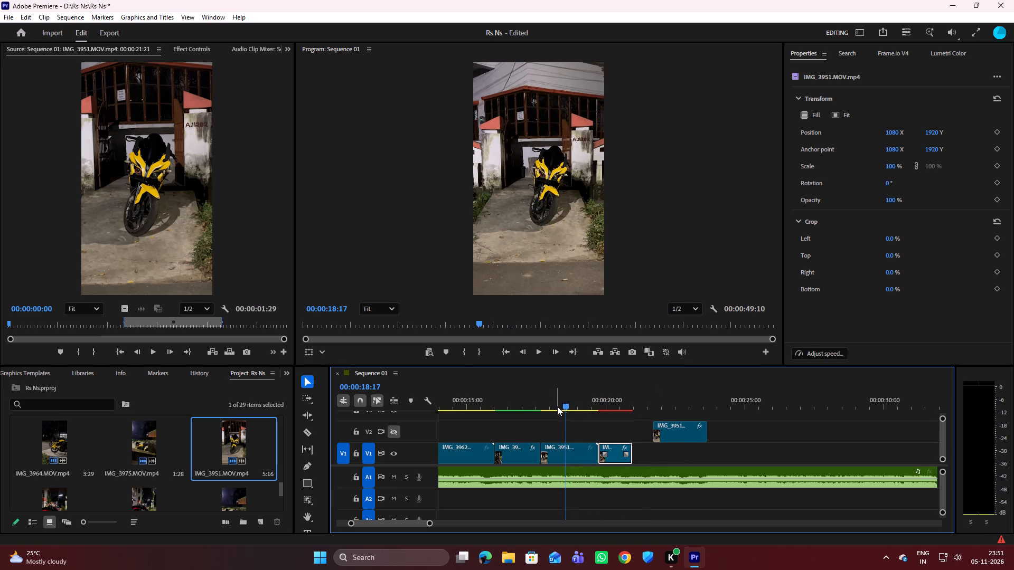
{"action": "key", "text": "space"}
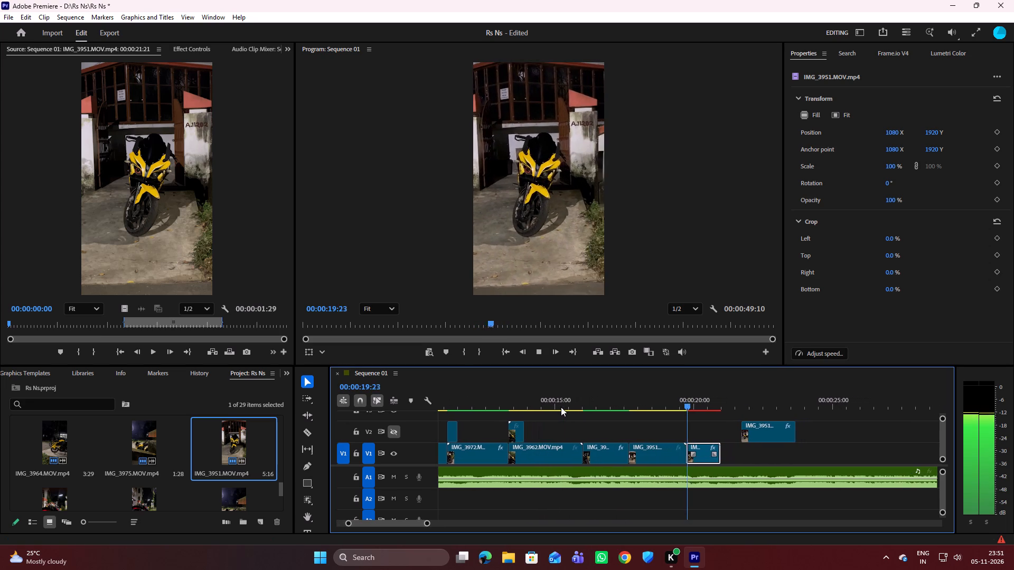
{"action": "key", "text": "space"}
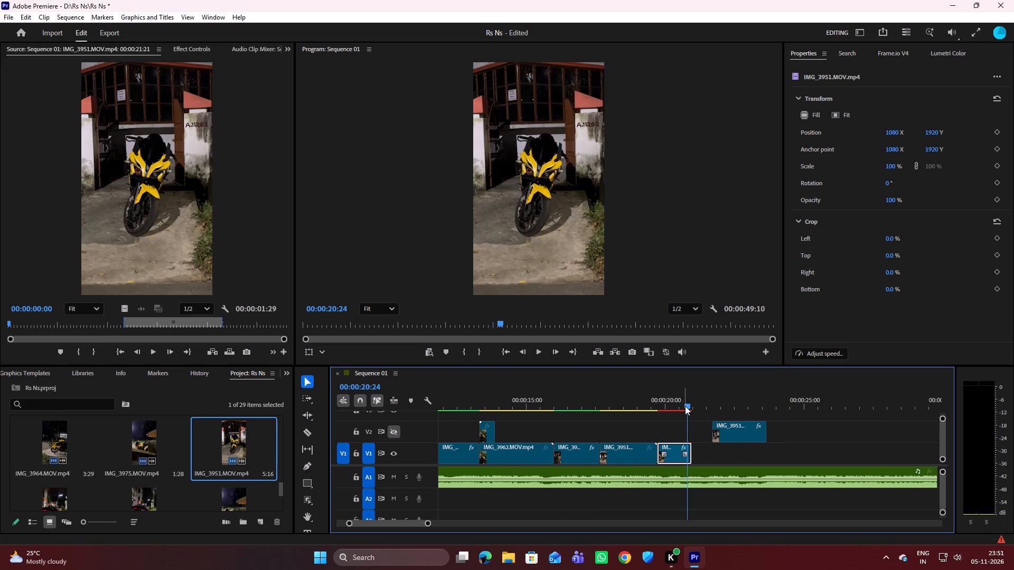
{"action": "left_click_drag", "start_coordinate": [686, 405], "coordinate": [655, 396]}
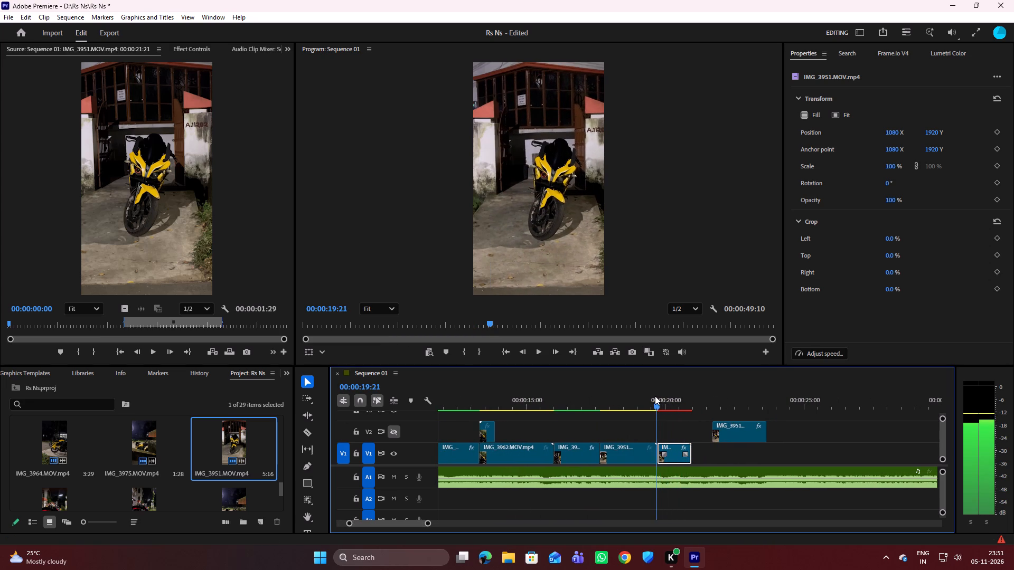
{"action": "left_click_drag", "start_coordinate": [655, 396], "coordinate": [645, 393]}
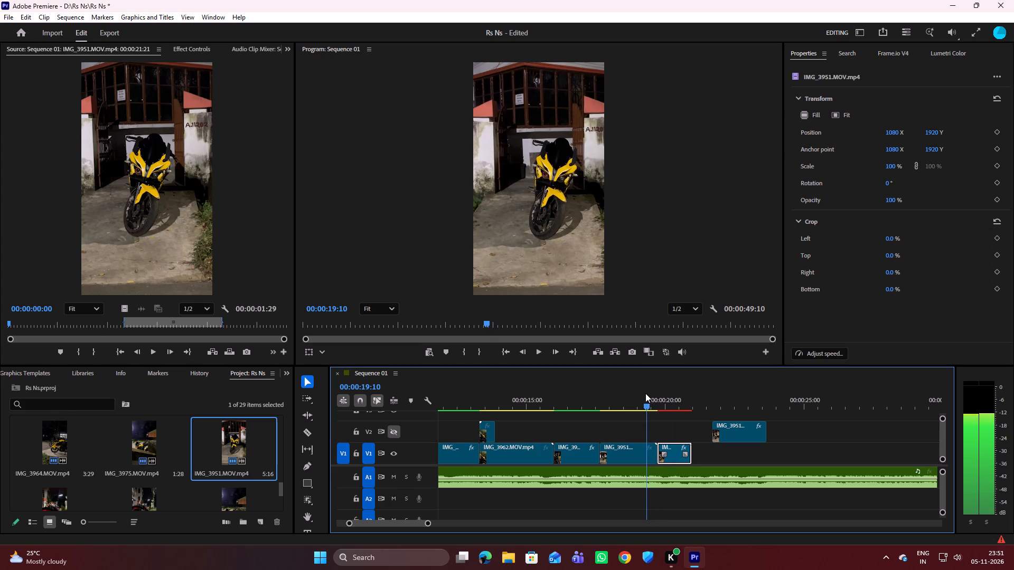
{"action": "left_click_drag", "start_coordinate": [645, 393], "coordinate": [656, 392]}
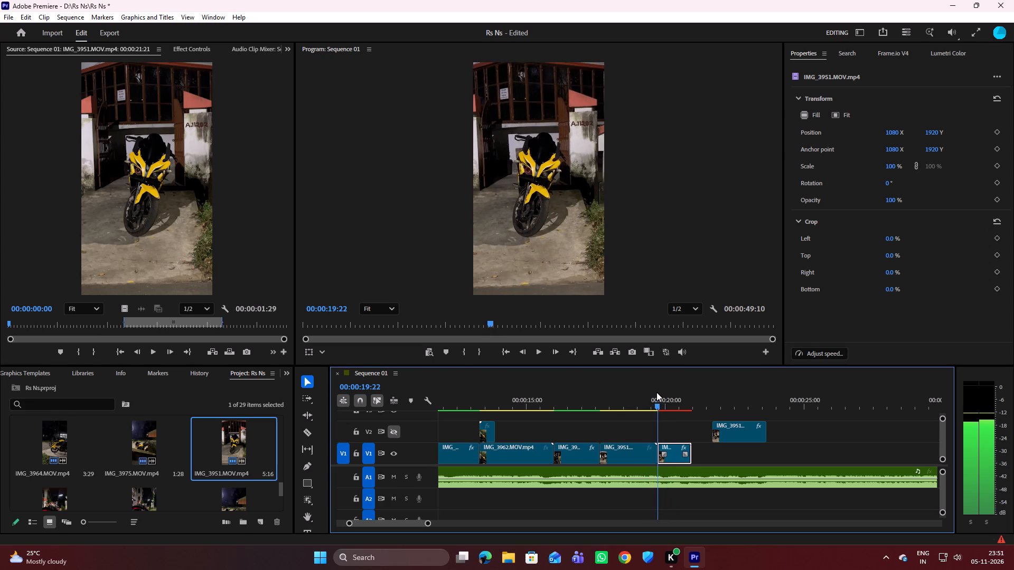
{"action": "left_click_drag", "start_coordinate": [656, 392], "coordinate": [660, 390]}
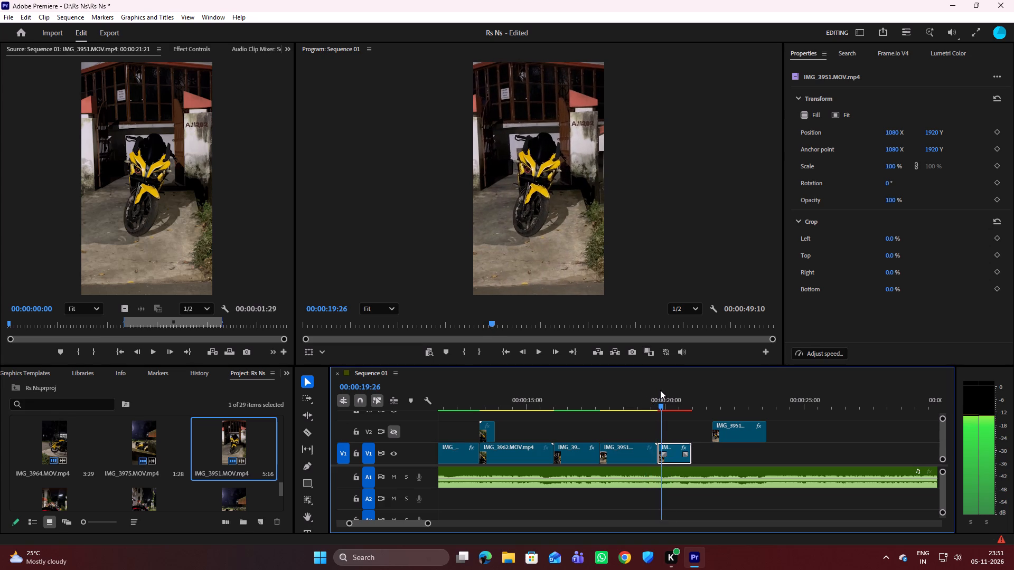
{"action": "left_click_drag", "start_coordinate": [660, 390], "coordinate": [660, 389]}
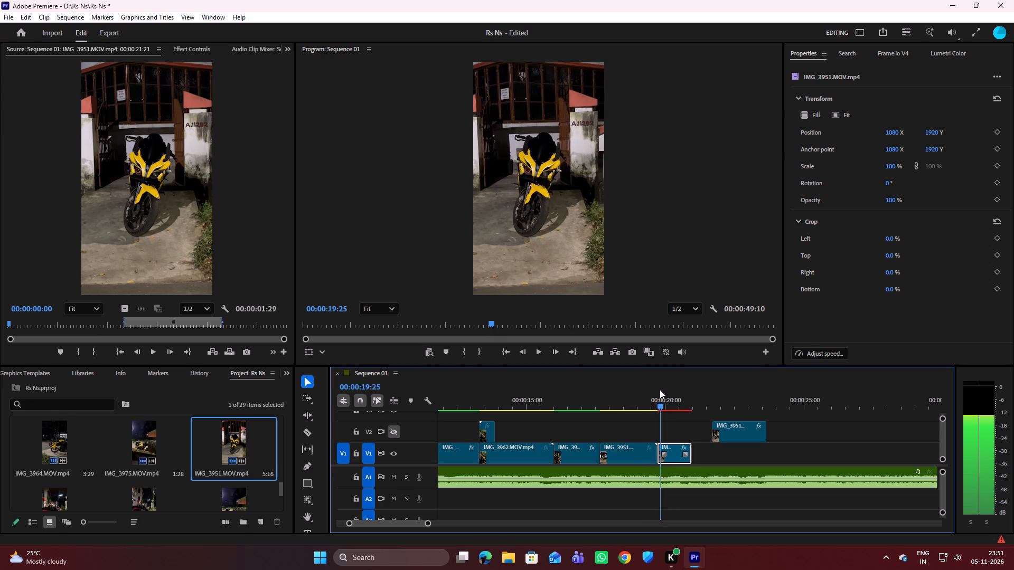
{"action": "left_click_drag", "start_coordinate": [660, 389], "coordinate": [669, 388]}
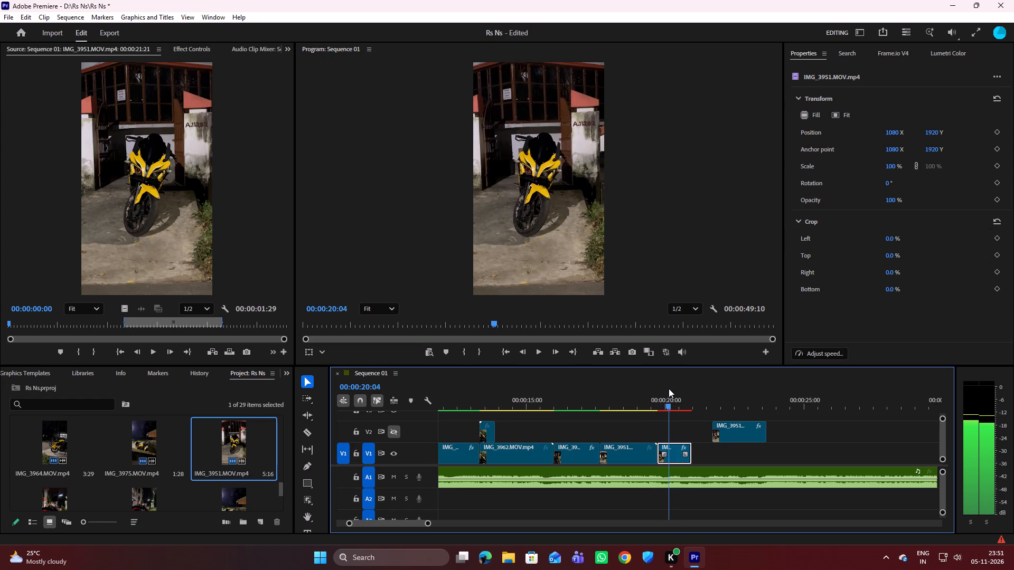
{"action": "left_click_drag", "start_coordinate": [669, 388], "coordinate": [666, 379]}
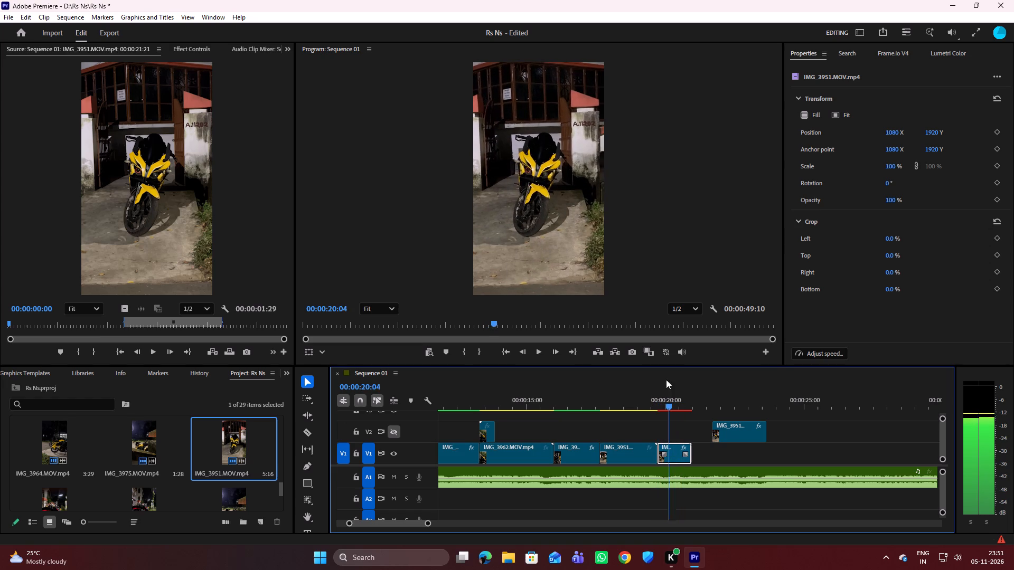
{"action": "left_click_drag", "start_coordinate": [666, 379], "coordinate": [658, 376]}
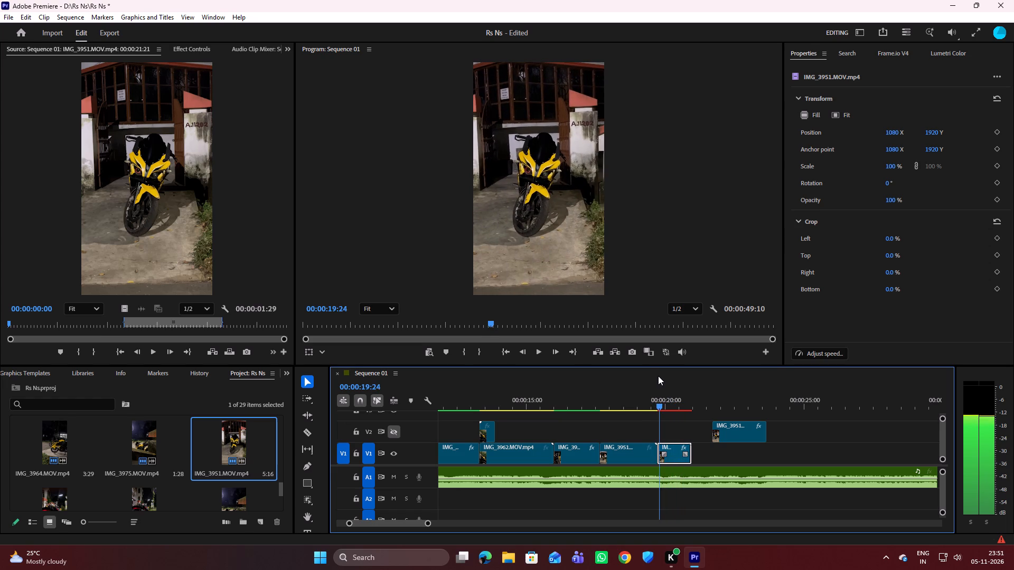
{"action": "left_click_drag", "start_coordinate": [658, 376], "coordinate": [655, 374]}
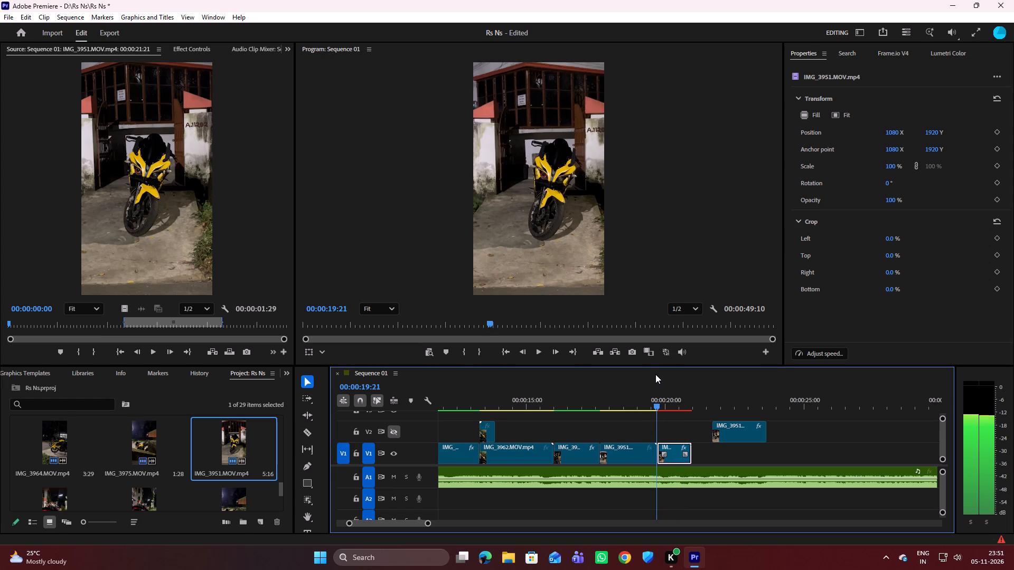
{"action": "left_click_drag", "start_coordinate": [655, 374], "coordinate": [659, 374]}
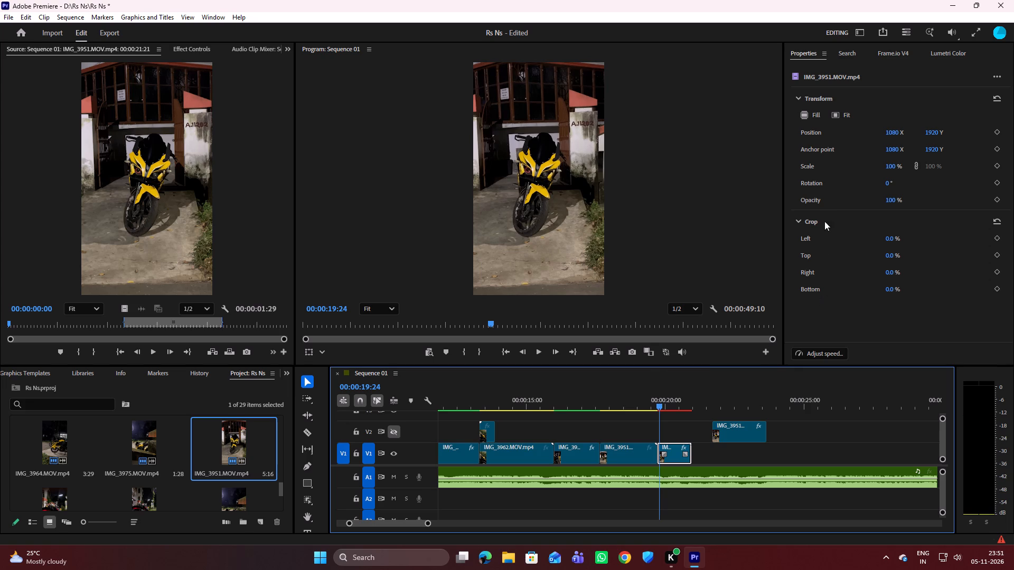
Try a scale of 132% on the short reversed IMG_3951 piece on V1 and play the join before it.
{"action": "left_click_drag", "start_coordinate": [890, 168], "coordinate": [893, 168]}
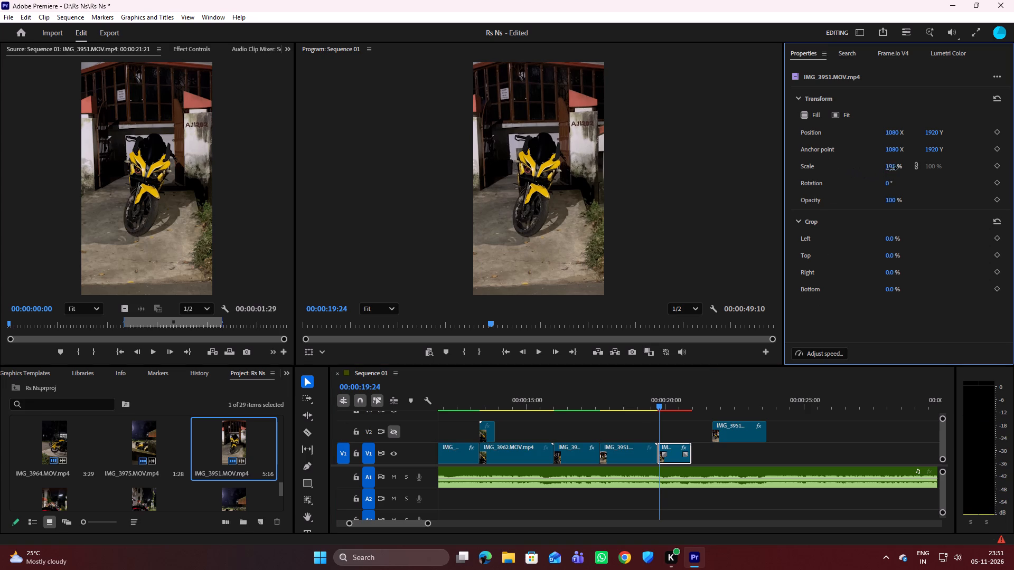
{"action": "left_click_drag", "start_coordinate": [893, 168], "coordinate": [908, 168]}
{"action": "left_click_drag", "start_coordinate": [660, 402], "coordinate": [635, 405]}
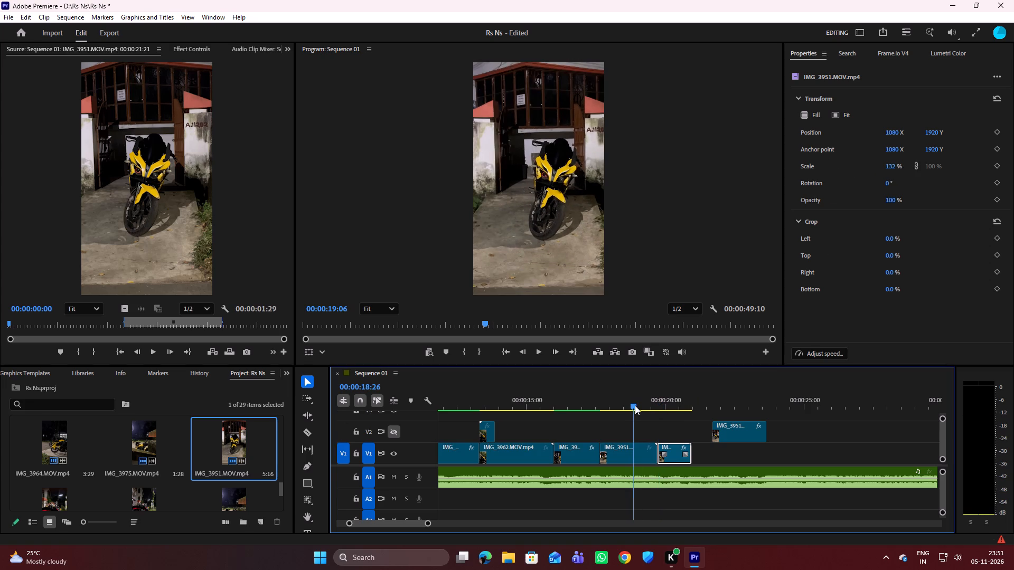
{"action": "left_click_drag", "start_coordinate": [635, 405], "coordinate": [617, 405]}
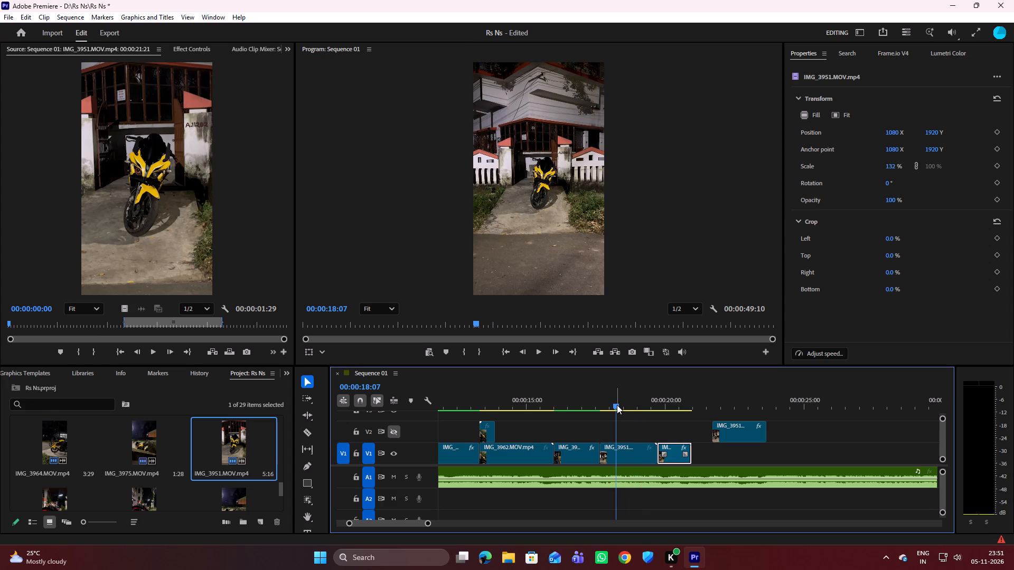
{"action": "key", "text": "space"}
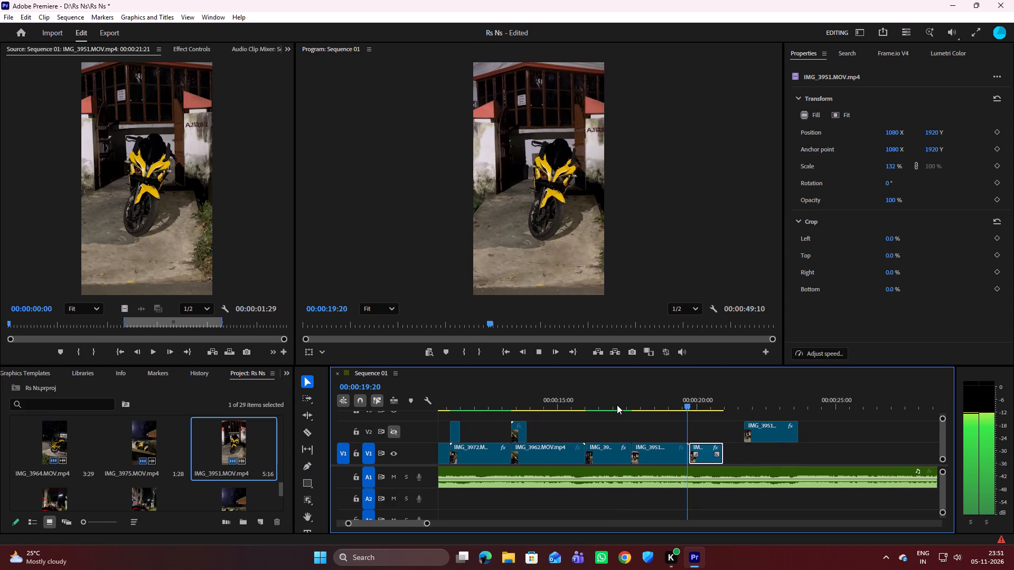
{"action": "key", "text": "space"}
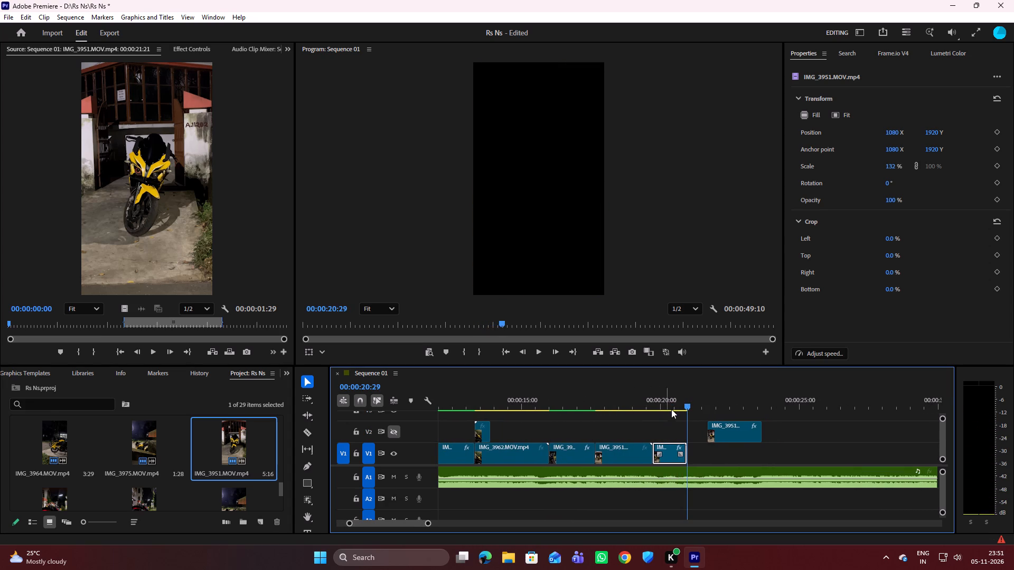
Set the scale of the short reversed IMG_3951 piece on V1 to 111%, checking the framing at 00:00:19:24.
{"action": "left_click_drag", "start_coordinate": [685, 405], "coordinate": [651, 396]}
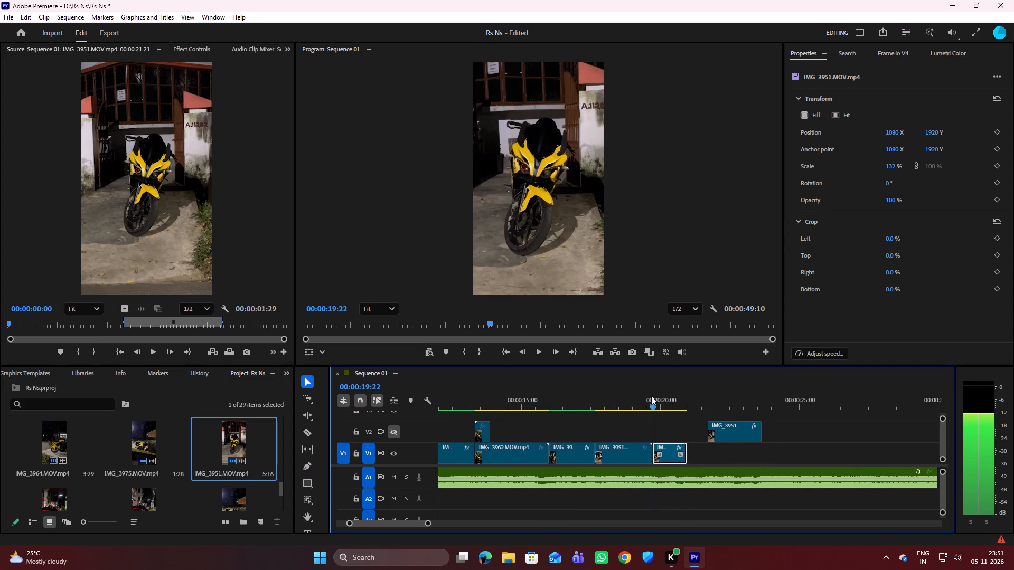
{"action": "left_click_drag", "start_coordinate": [651, 396], "coordinate": [653, 396]}
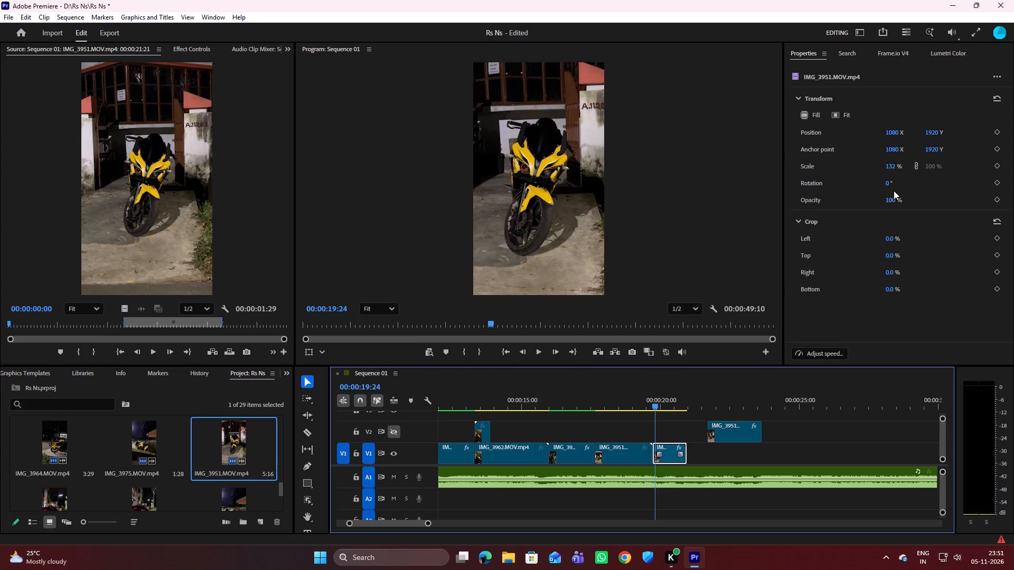
{"action": "left_click_drag", "start_coordinate": [890, 172], "coordinate": [882, 174]}
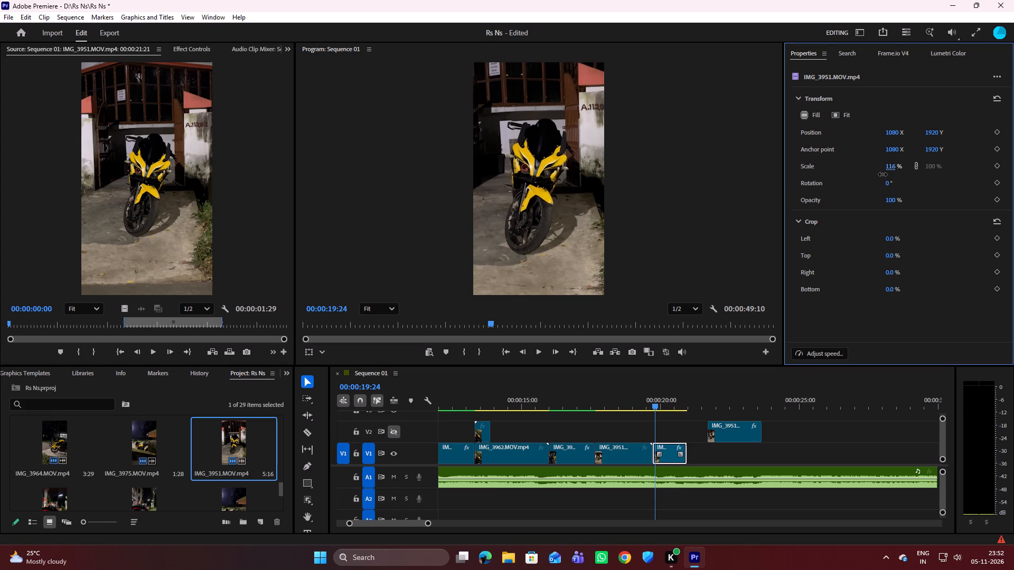
{"action": "left_click_drag", "start_coordinate": [882, 174], "coordinate": [880, 175]}
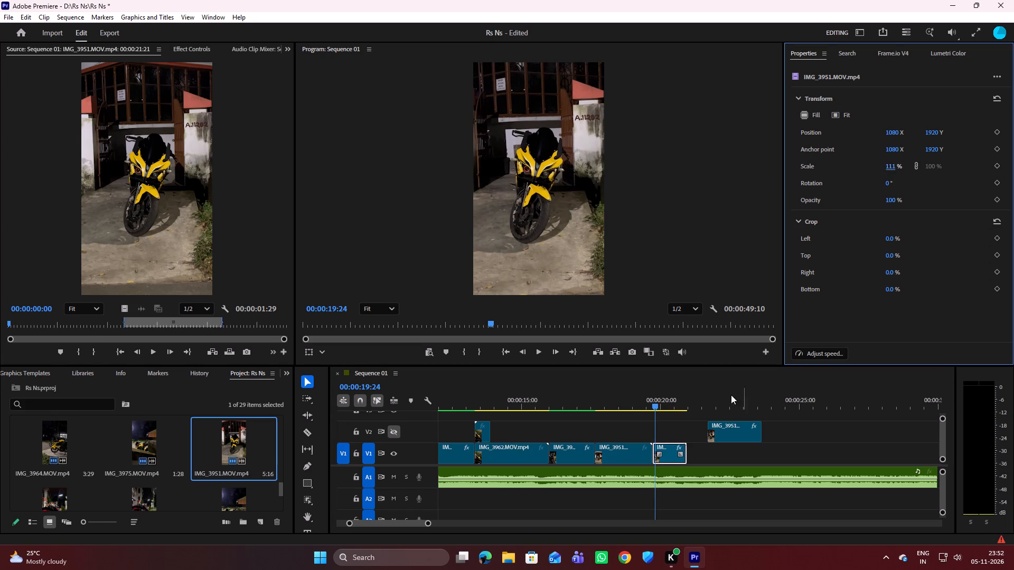
Play and scrub the join at 00:00:19:22 to check how the rescaled piece matches the preceding shot.
{"action": "left_click", "coordinate": [656, 405]}
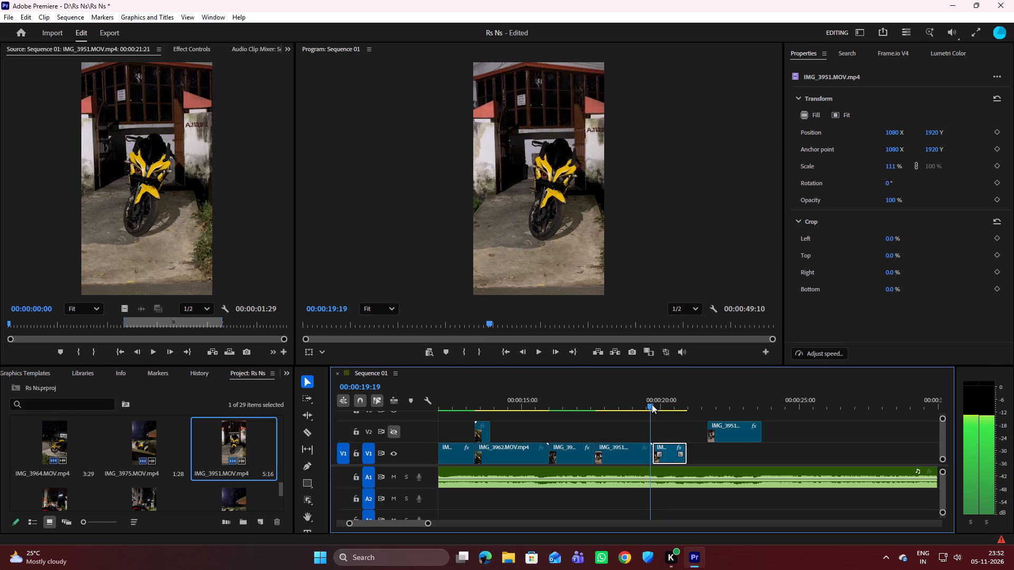
{"action": "key", "text": "space"}
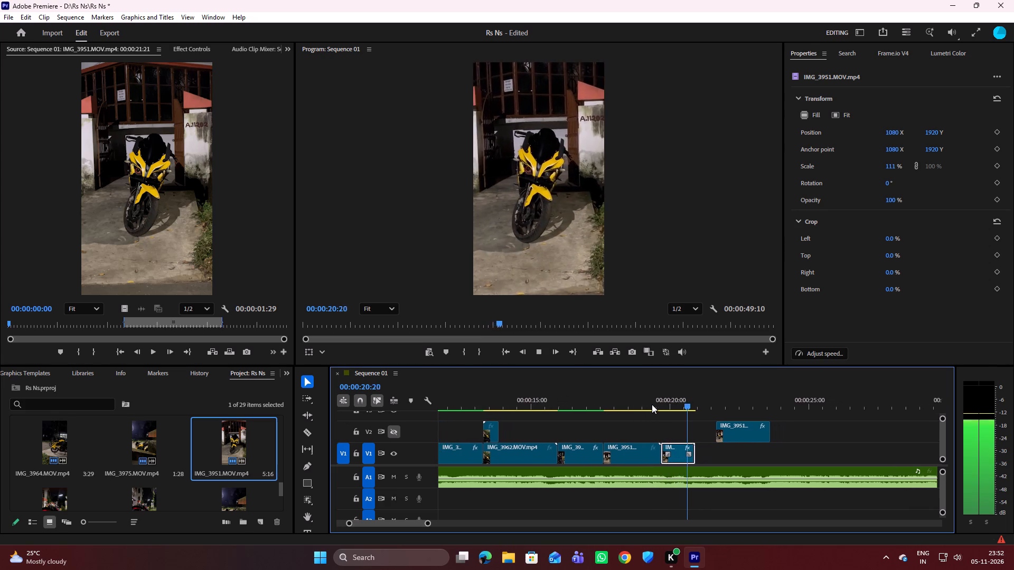
{"action": "key", "text": "space"}
{"action": "left_click_drag", "start_coordinate": [684, 404], "coordinate": [607, 410]}
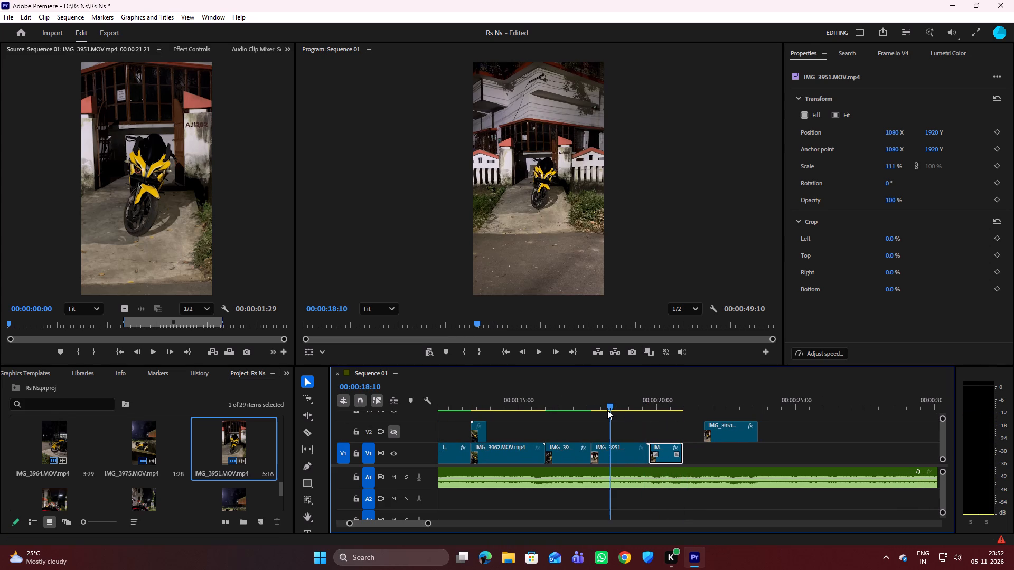
{"action": "key", "text": "space"}
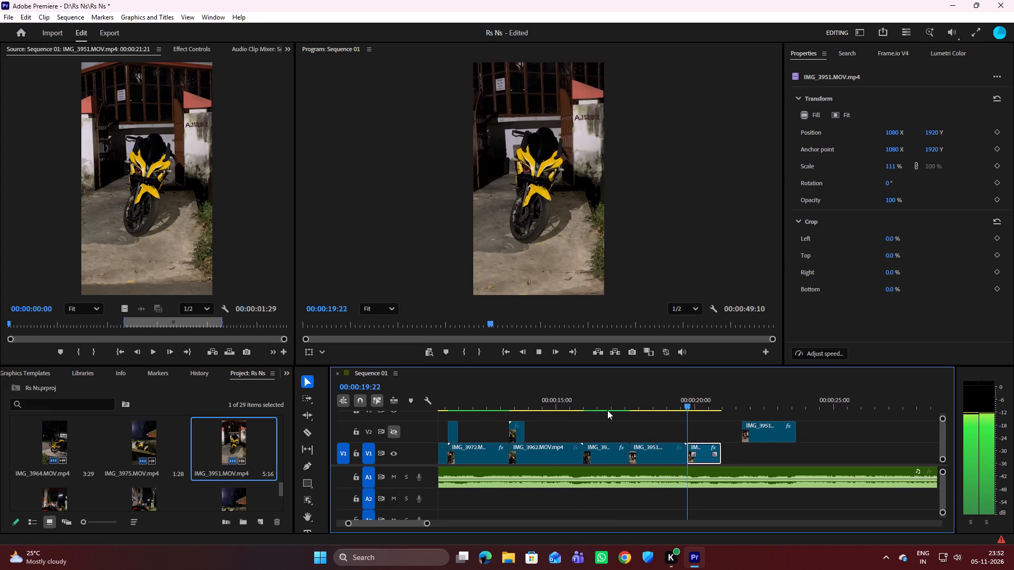
{"action": "key", "text": "space"}
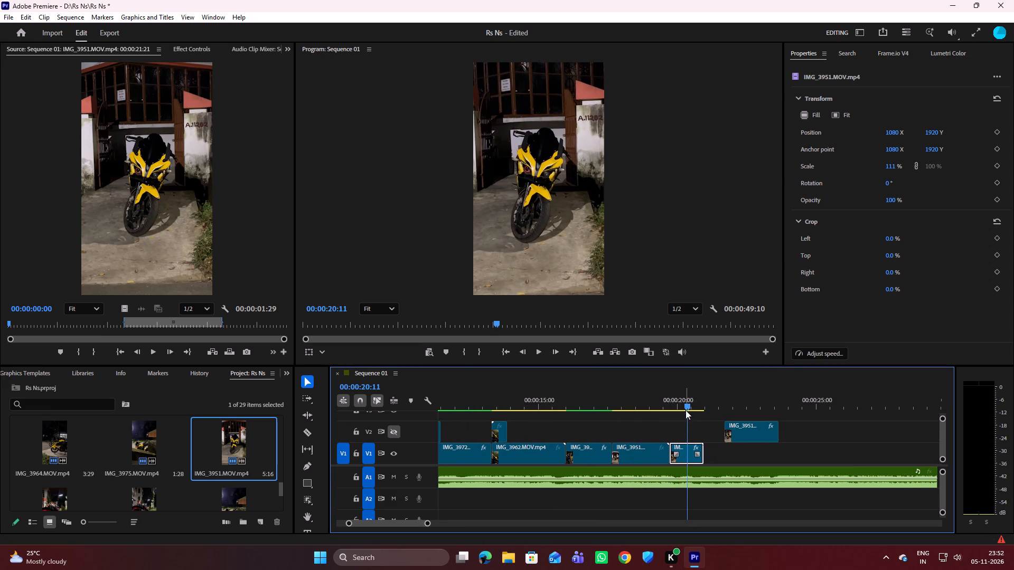
{"action": "left_click_drag", "start_coordinate": [688, 407], "coordinate": [672, 411]}
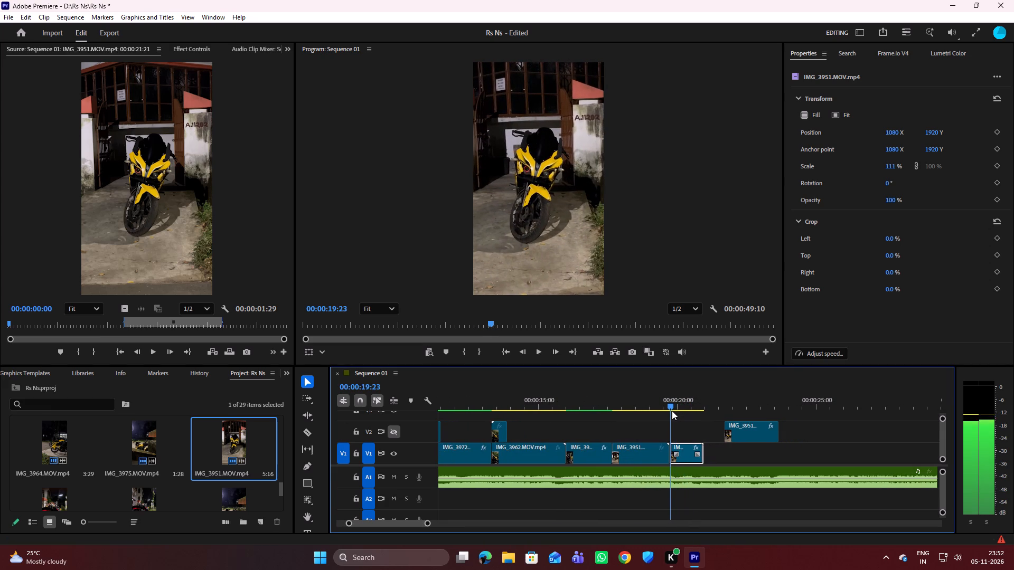
{"action": "left_click_drag", "start_coordinate": [672, 411], "coordinate": [691, 409]}
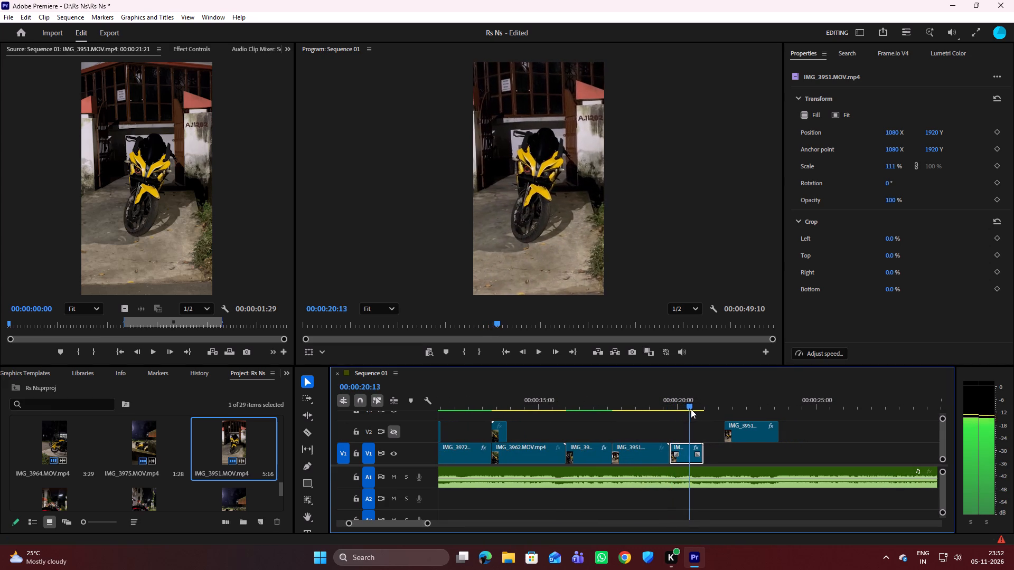
{"action": "left_click_drag", "start_coordinate": [691, 409], "coordinate": [684, 413]}
Shift the short IMG_3951 piece later on V1 and bring the longer V2 piece down to V1 at 00:00:19:22.
{"action": "left_click_drag", "start_coordinate": [683, 452], "coordinate": [731, 459]}
{"action": "left_click_drag", "start_coordinate": [738, 429], "coordinate": [688, 439]}
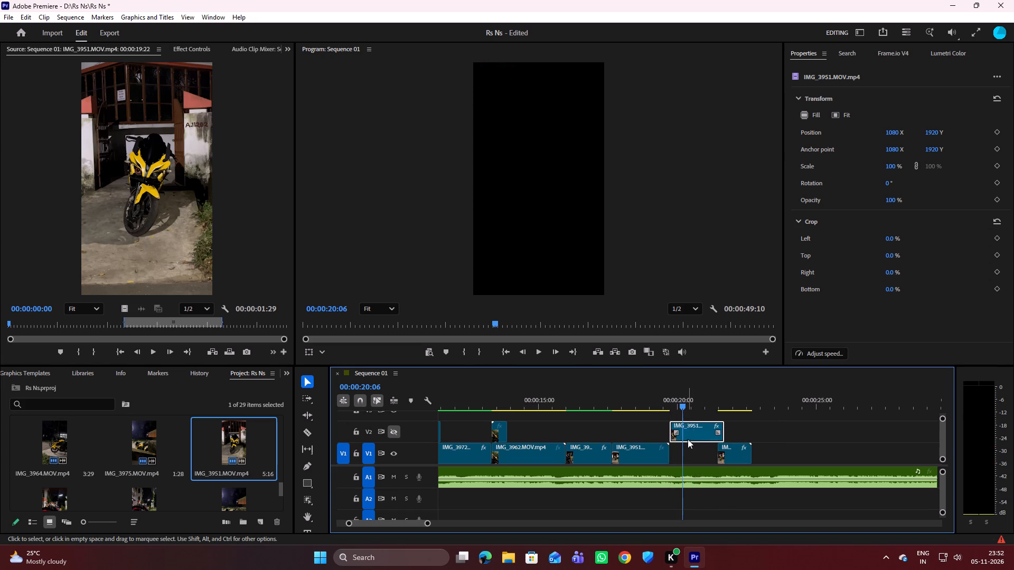
{"action": "left_click_drag", "start_coordinate": [687, 406], "coordinate": [671, 410]}
{"action": "left_click_drag", "start_coordinate": [686, 436], "coordinate": [690, 451]}
Move the remaining short IMG_3951 piece up to V2 from the longer piece's end, and play from 00:00:19:22.
{"action": "left_click", "coordinate": [733, 452]}
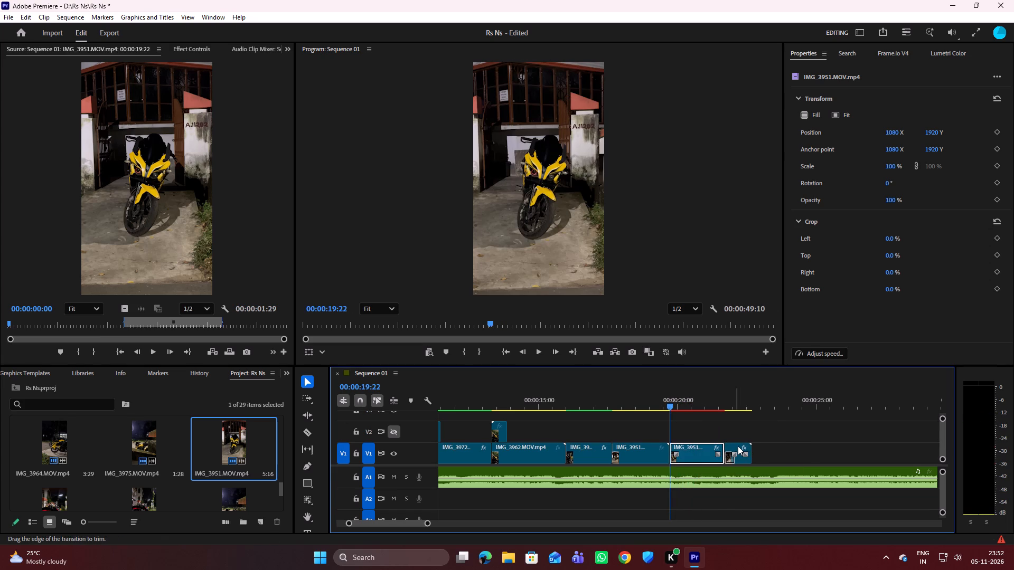
{"action": "left_click_drag", "start_coordinate": [738, 446], "coordinate": [752, 442]}
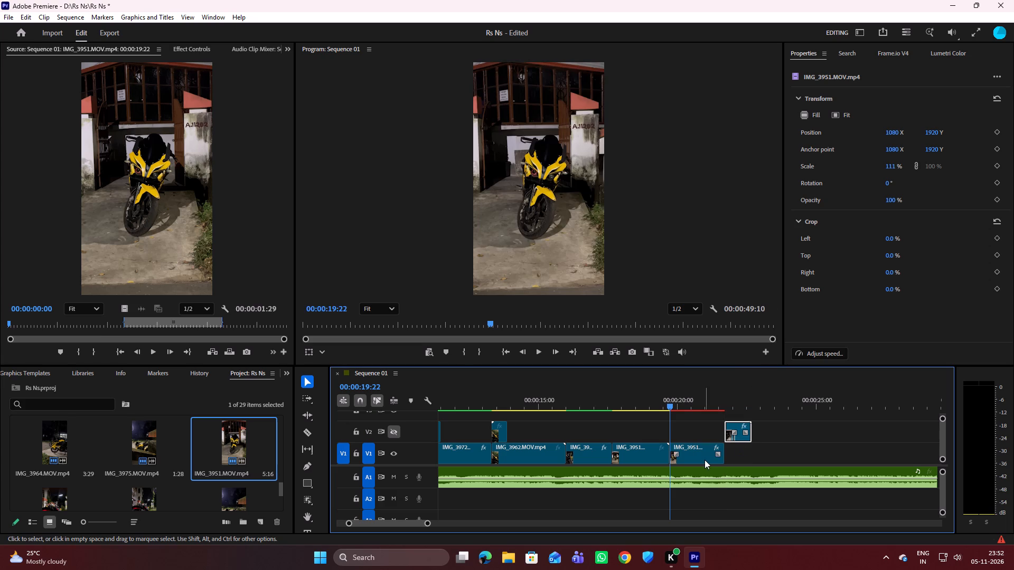
{"action": "key", "text": "space"}
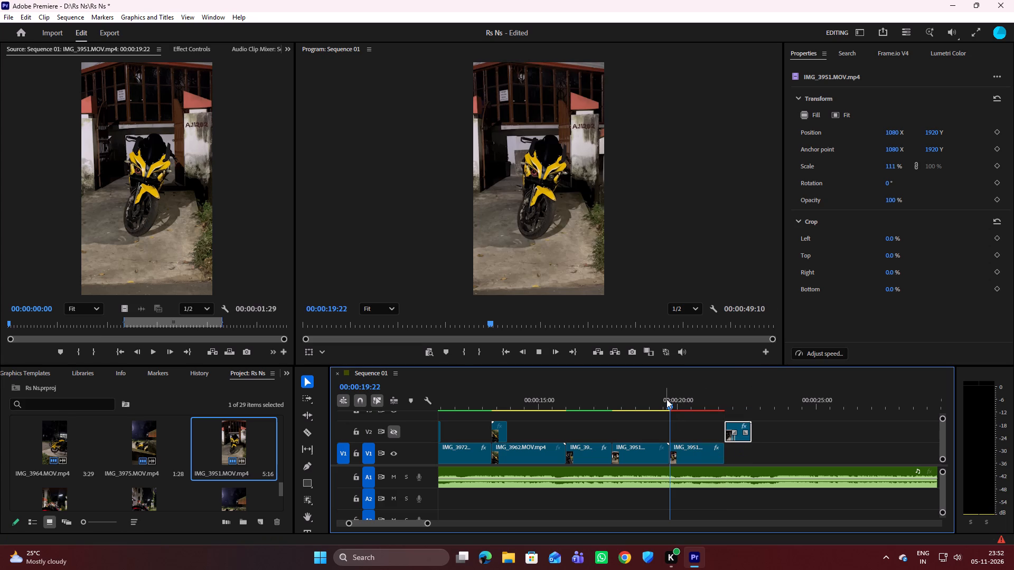
{"action": "key", "text": "space"}
{"action": "key", "text": "space"}
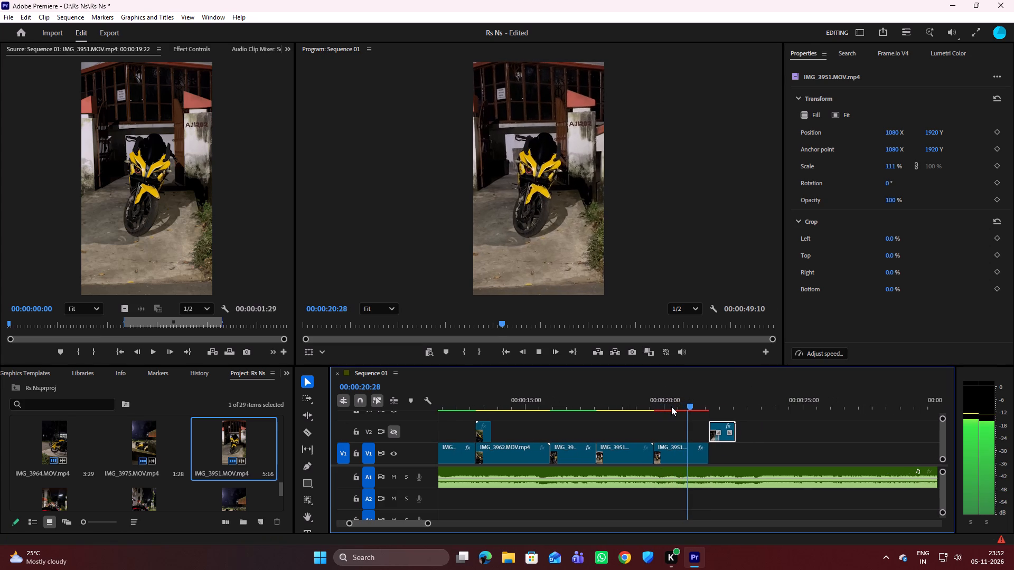
Turn off reverse speed for the longer IMG_3951 piece at 00:00:19:22 on V1, keeping its speed at 100%.
{"action": "key", "text": "space"}
{"action": "left_click_drag", "start_coordinate": [687, 408], "coordinate": [671, 411]}
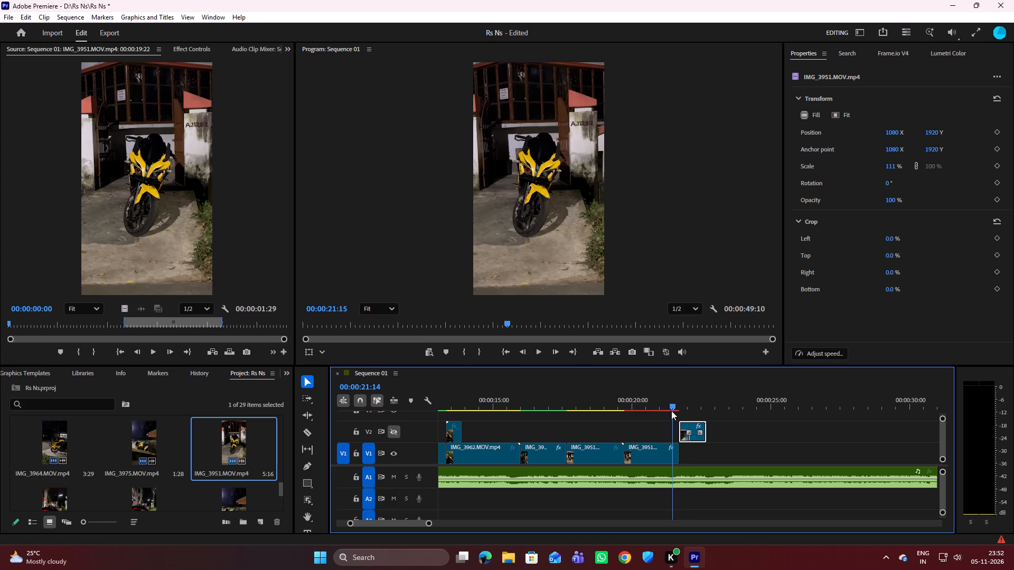
{"action": "left_click_drag", "start_coordinate": [671, 411], "coordinate": [649, 405]}
{"action": "left_click", "coordinate": [652, 451]}
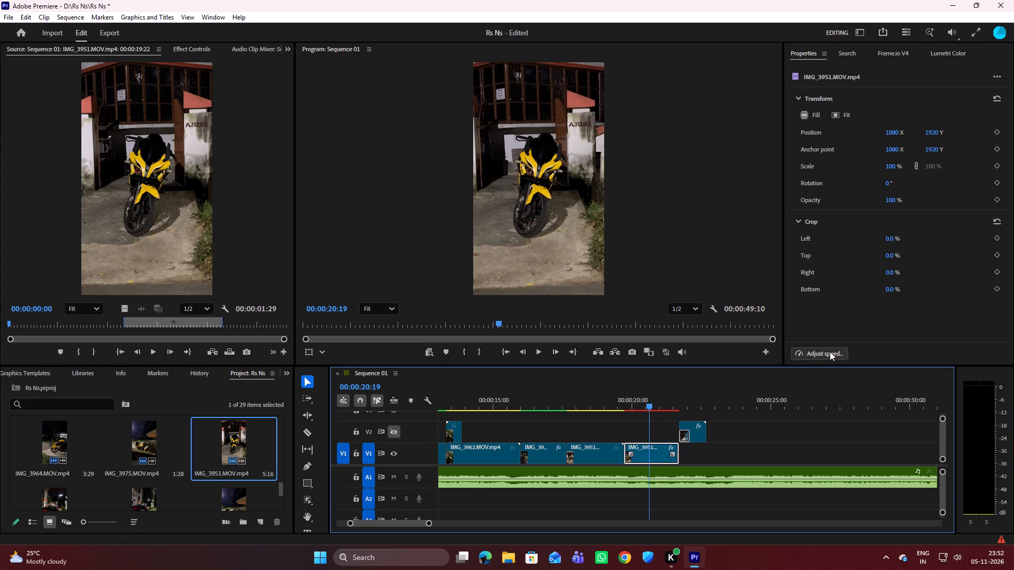
{"action": "left_click", "coordinate": [830, 351]}
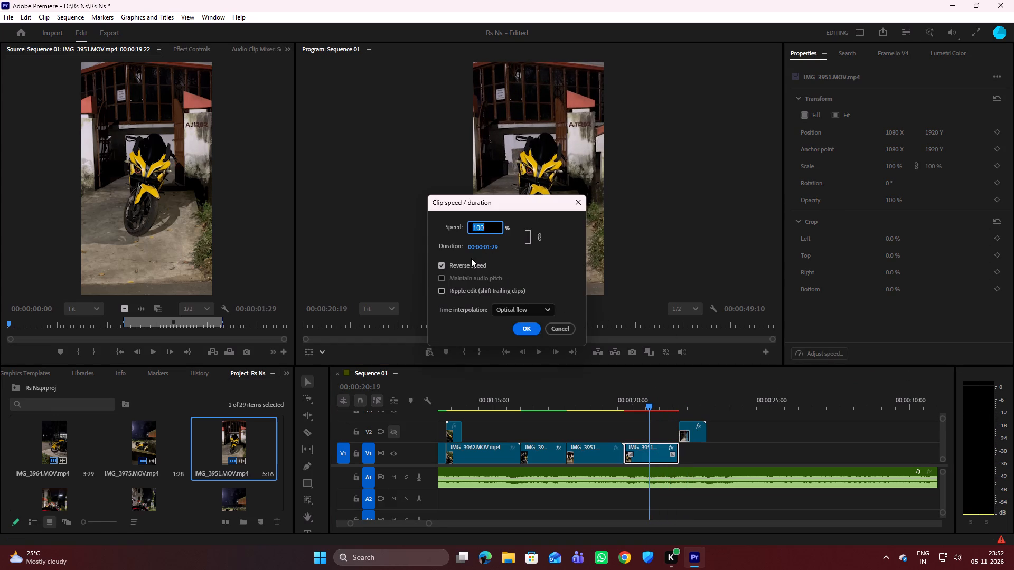
{"action": "left_click", "coordinate": [444, 263]}
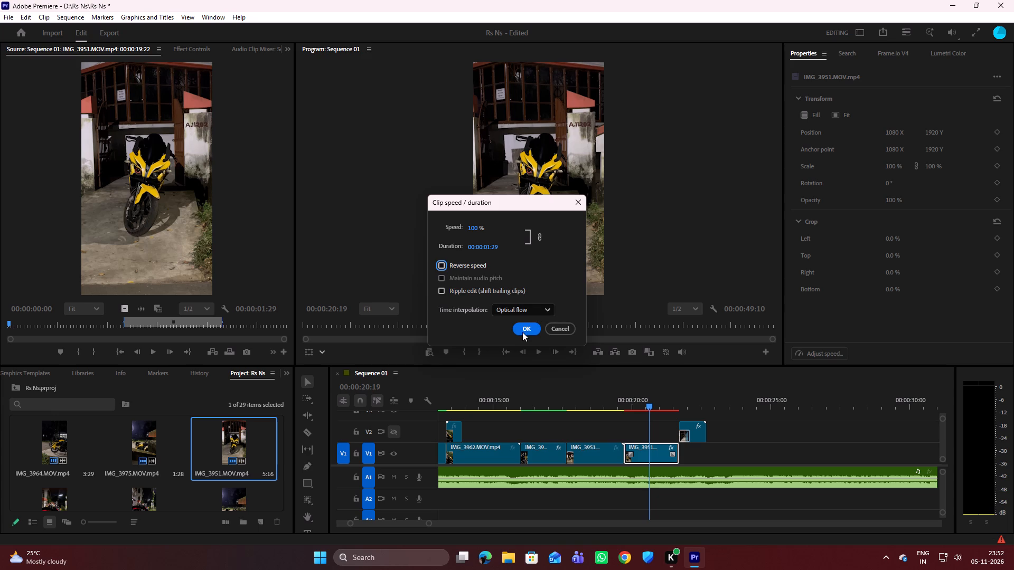
{"action": "left_click", "coordinate": [522, 332]}
Play the join at 00:00:19:22 to check how the forward-playing IMG_3951 piece follows the preceding shot.
{"action": "left_click_drag", "start_coordinate": [648, 407], "coordinate": [606, 402]}
{"action": "key", "text": "space"}
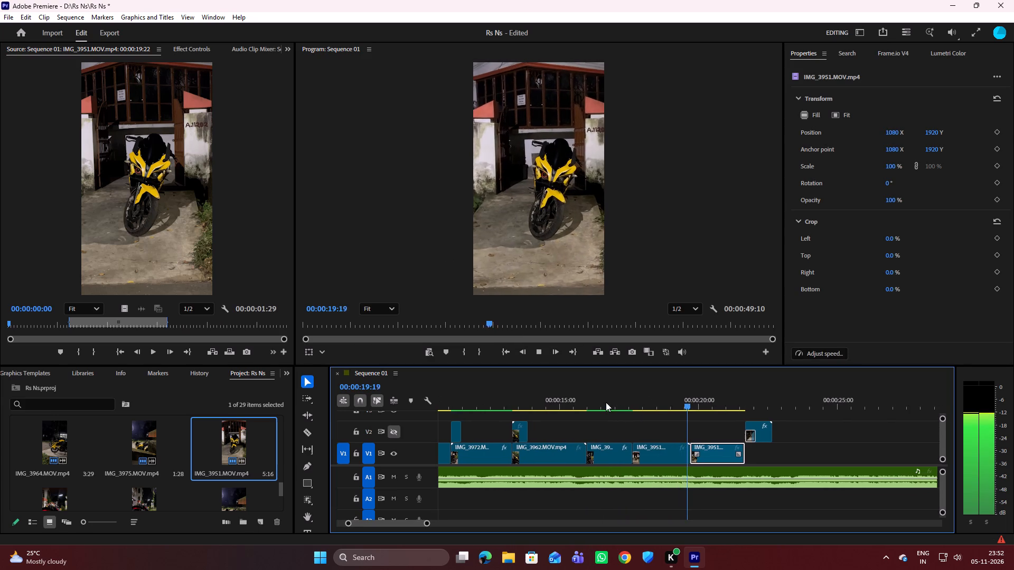
{"action": "key", "text": "space"}
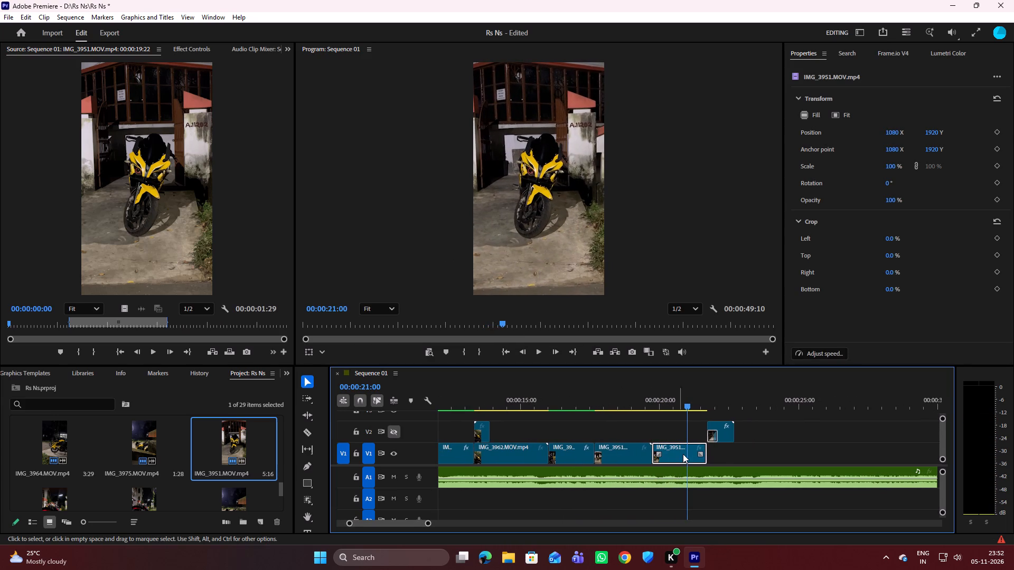
{"action": "left_click_drag", "start_coordinate": [688, 406], "coordinate": [578, 425]}
{"action": "key", "text": "space"}
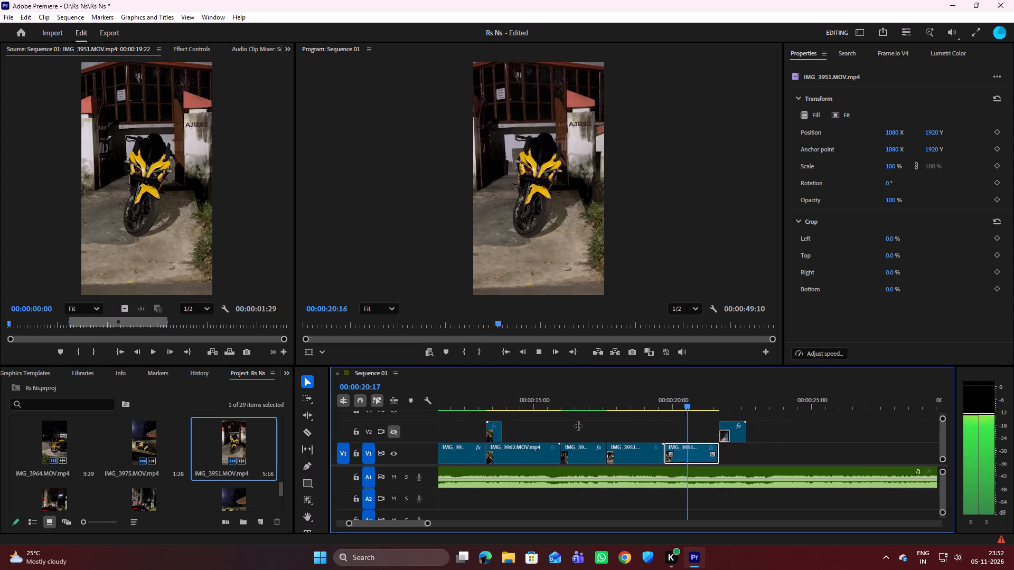
{"action": "key", "text": "space"}
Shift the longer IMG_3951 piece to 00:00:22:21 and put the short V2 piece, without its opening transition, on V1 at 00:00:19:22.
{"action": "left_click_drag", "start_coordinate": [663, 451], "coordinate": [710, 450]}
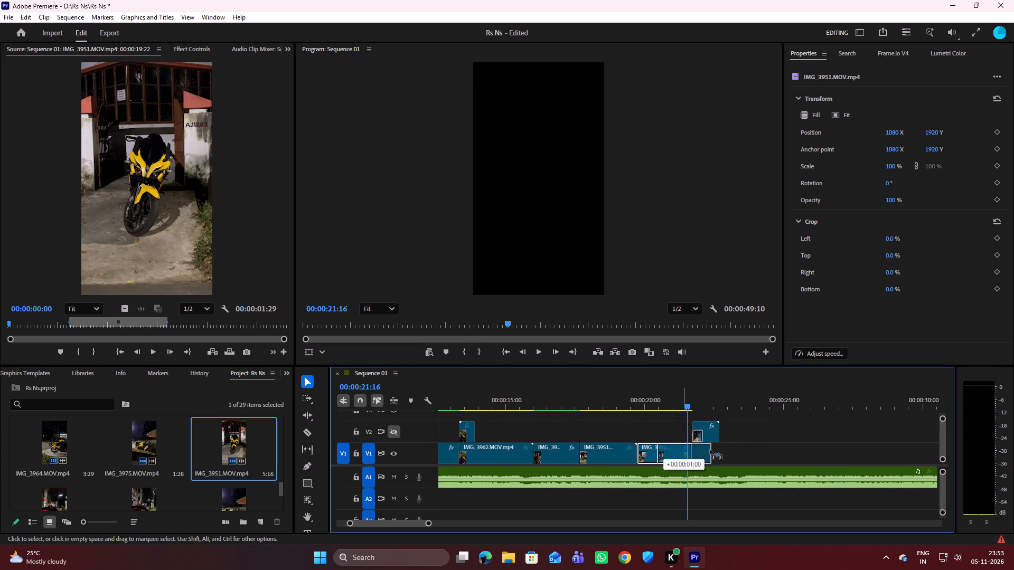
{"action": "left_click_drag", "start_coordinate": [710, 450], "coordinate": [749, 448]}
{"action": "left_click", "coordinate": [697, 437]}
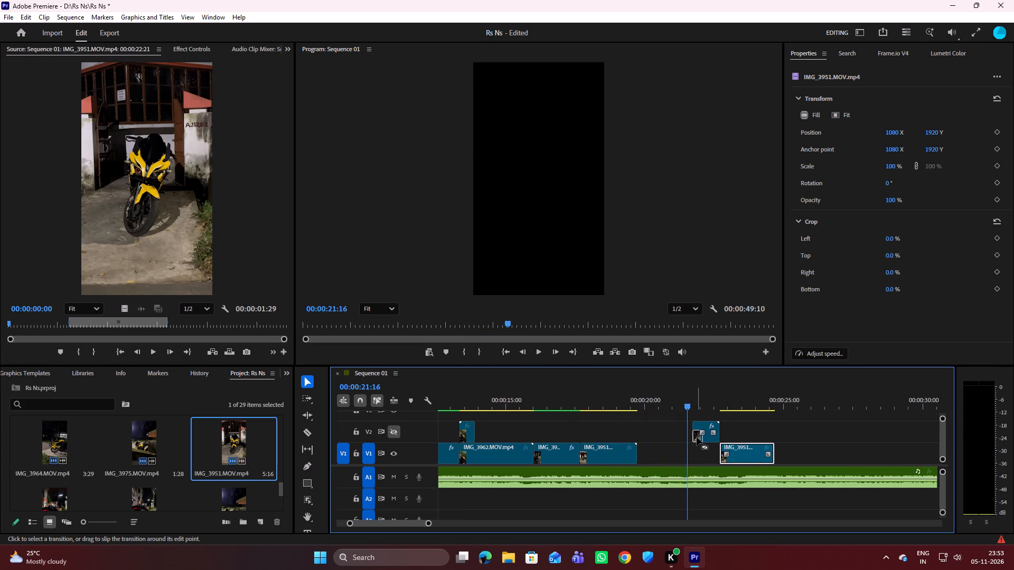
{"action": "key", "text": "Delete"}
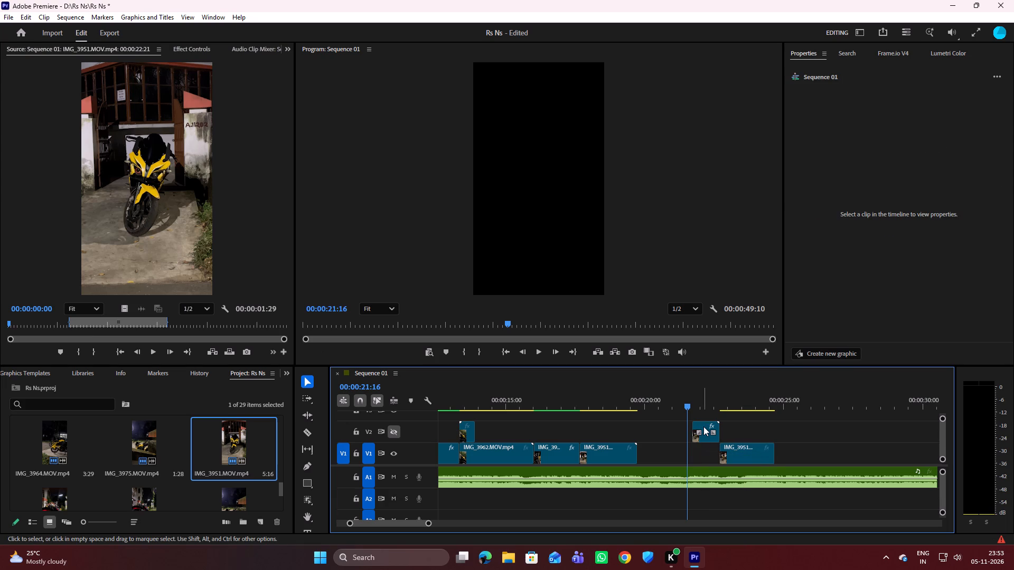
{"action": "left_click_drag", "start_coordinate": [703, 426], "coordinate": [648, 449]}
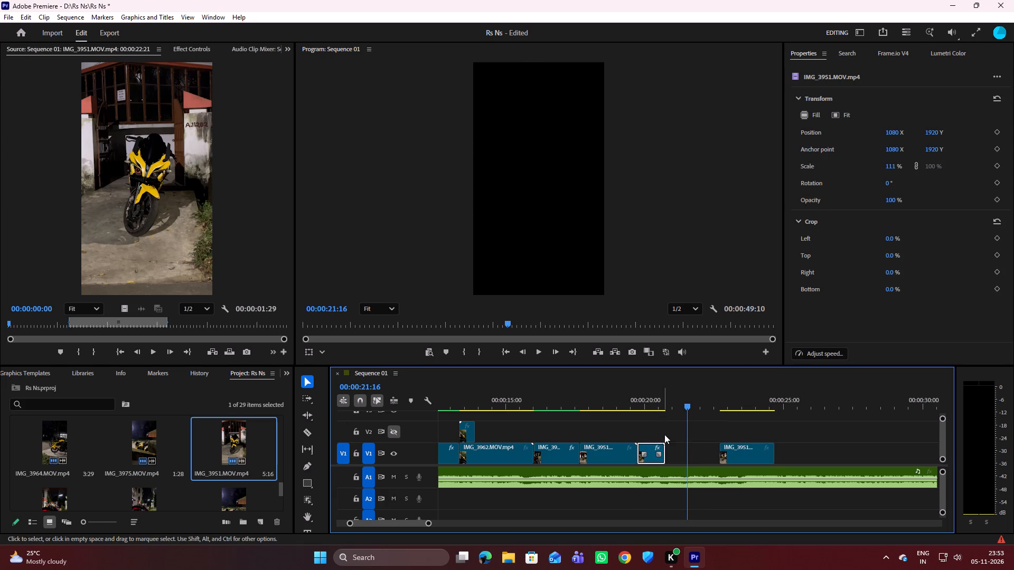
Play the join into the short IMG_3951 piece, and the longer piece after the gap, to compare them.
{"action": "left_click_drag", "start_coordinate": [684, 404], "coordinate": [587, 416]}
{"action": "key", "text": "space"}
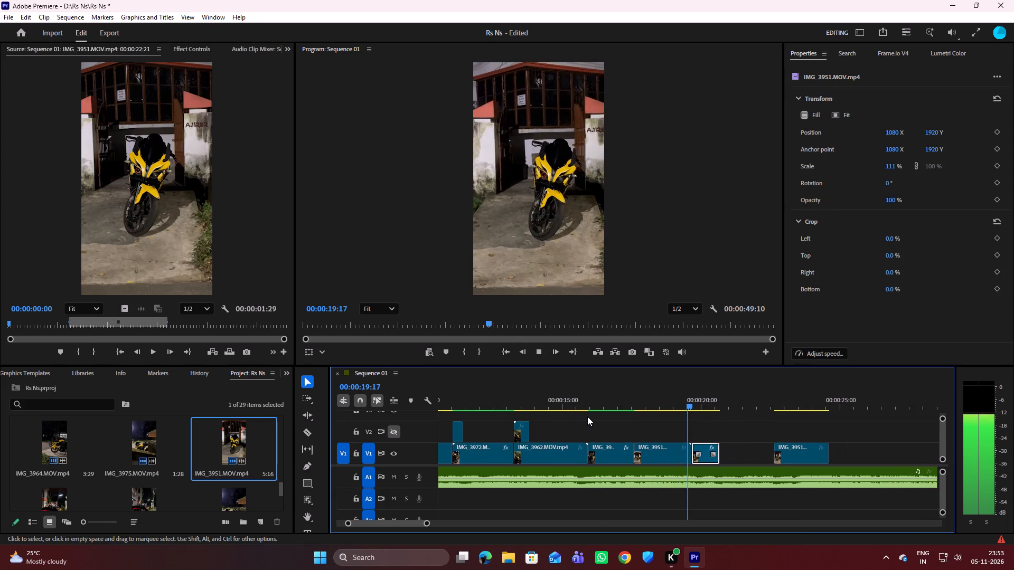
{"action": "key", "text": "space"}
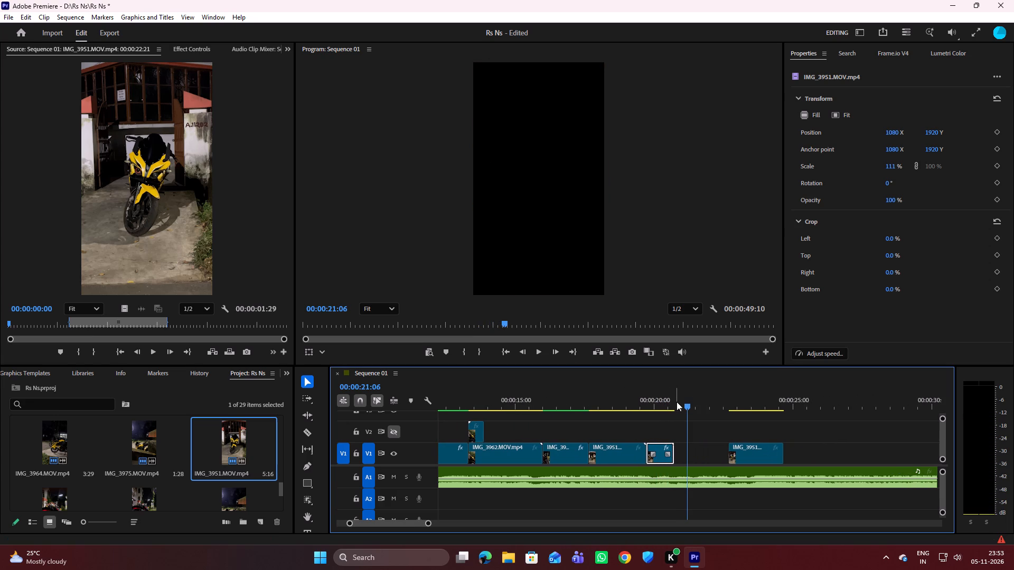
{"action": "left_click_drag", "start_coordinate": [685, 405], "coordinate": [598, 414]}
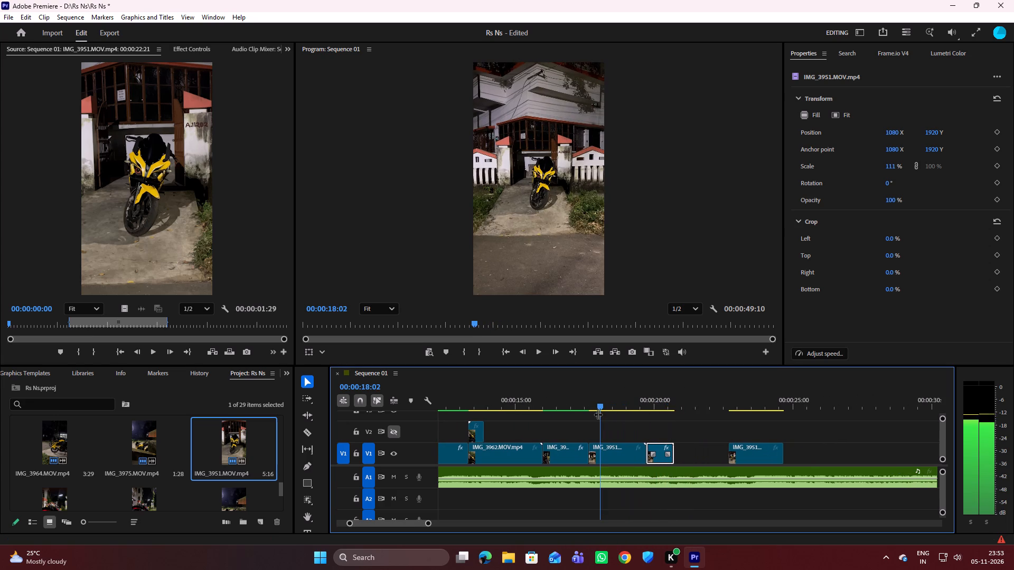
{"action": "key", "text": "space"}
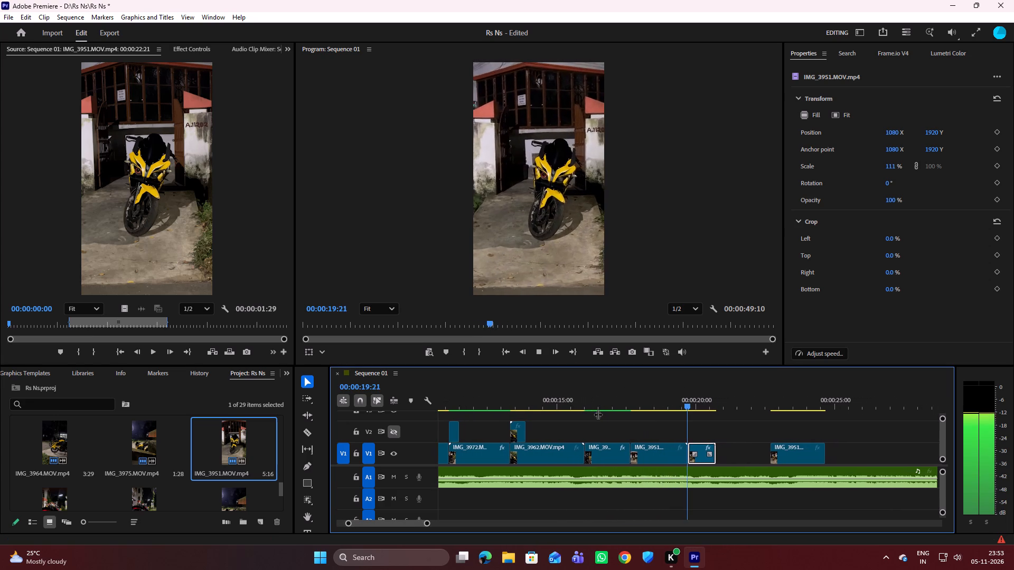
{"action": "key", "text": "space"}
{"action": "key", "text": "space"}
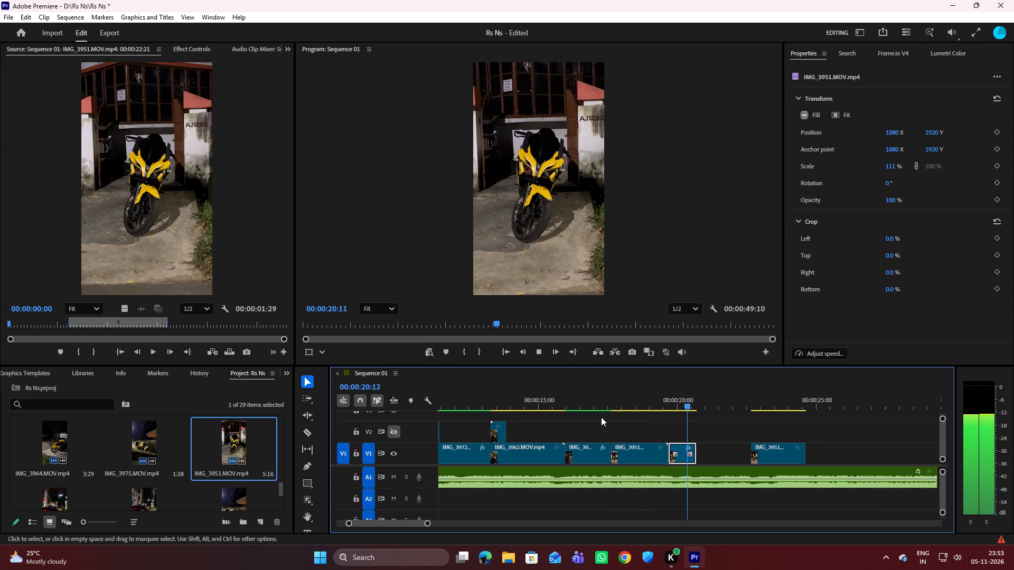
{"action": "key", "text": "space"}
{"action": "key", "text": "space"}
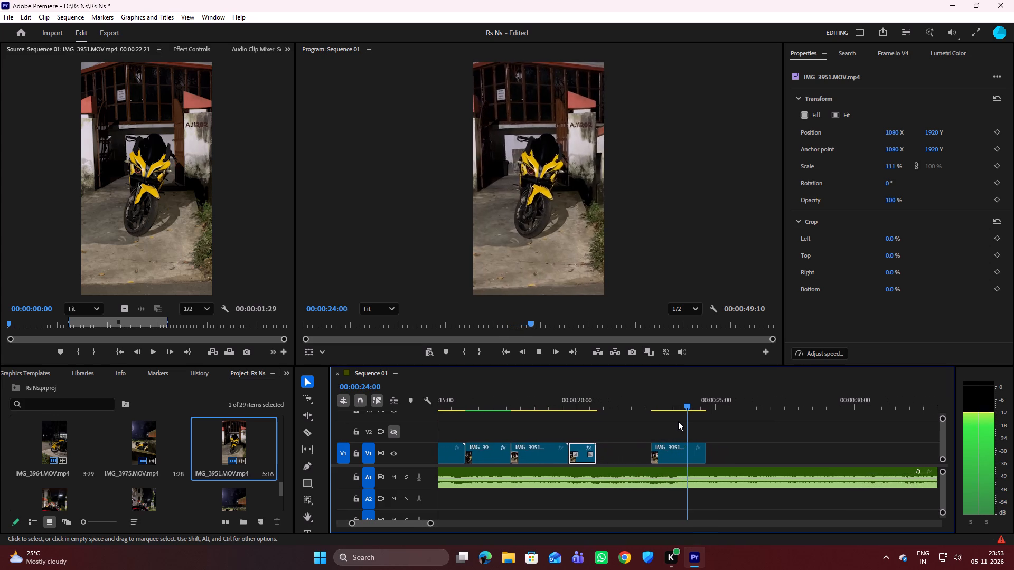
{"action": "key", "text": "space"}
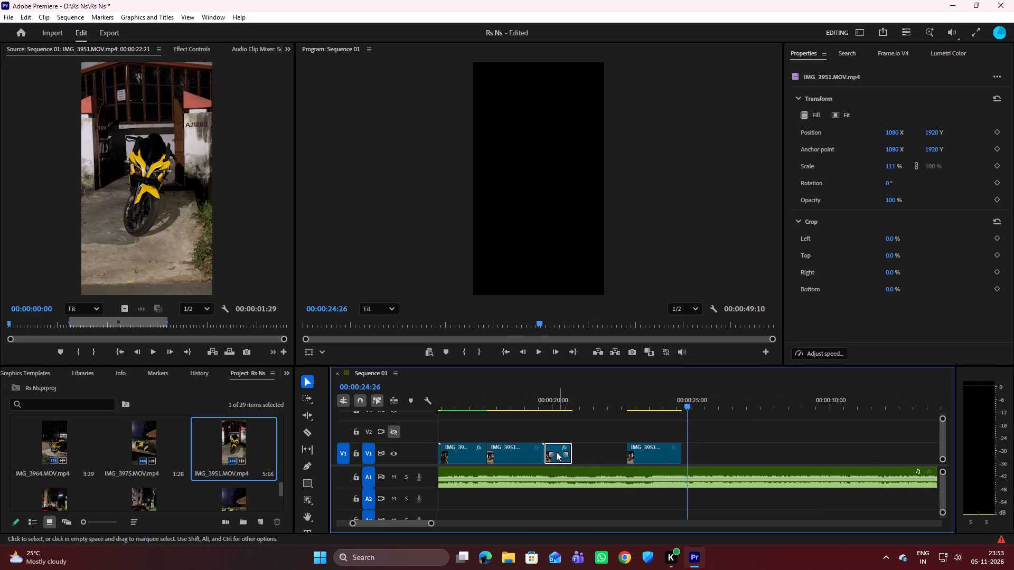
Delete the short IMG_3951 piece and place the longer piece on V1 at 00:00:19:22 in its stead.
{"action": "left_click", "coordinate": [556, 452]}
{"action": "left_click_drag", "start_coordinate": [556, 452], "coordinate": [685, 429]}
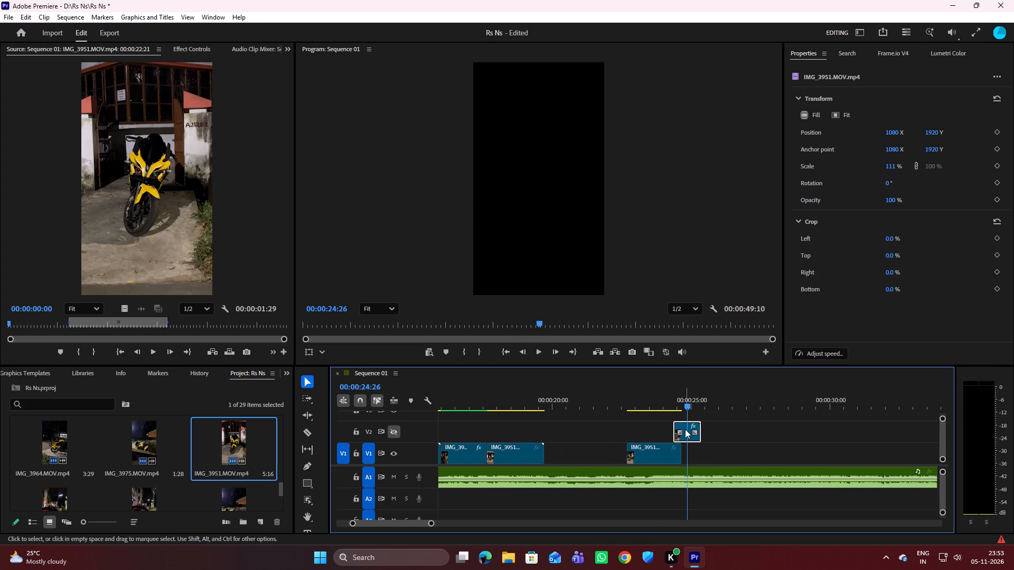
{"action": "key", "text": "Delete"}
{"action": "left_click_drag", "start_coordinate": [657, 458], "coordinate": [656, 458]}
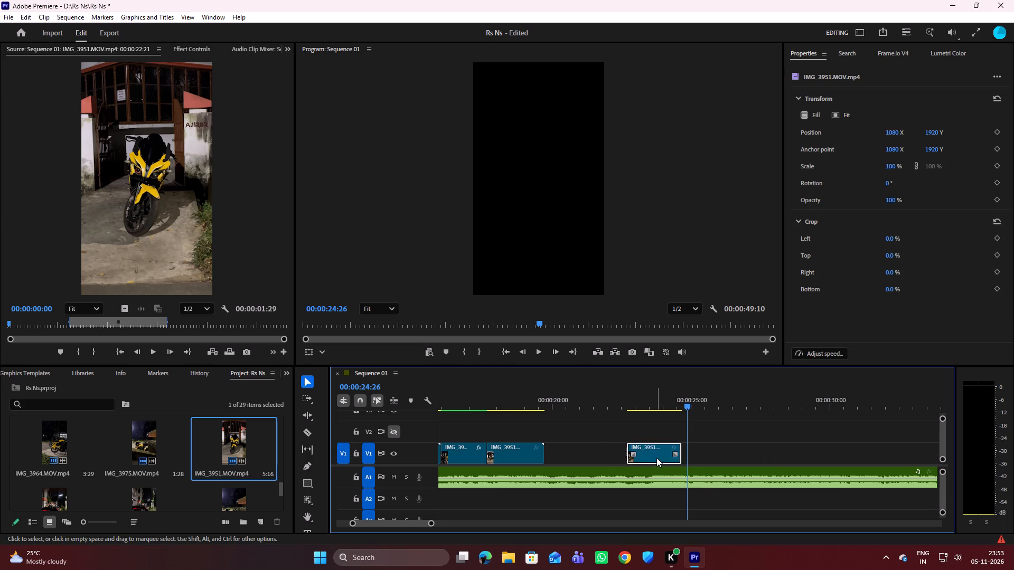
{"action": "left_click_drag", "start_coordinate": [656, 458], "coordinate": [575, 464]}
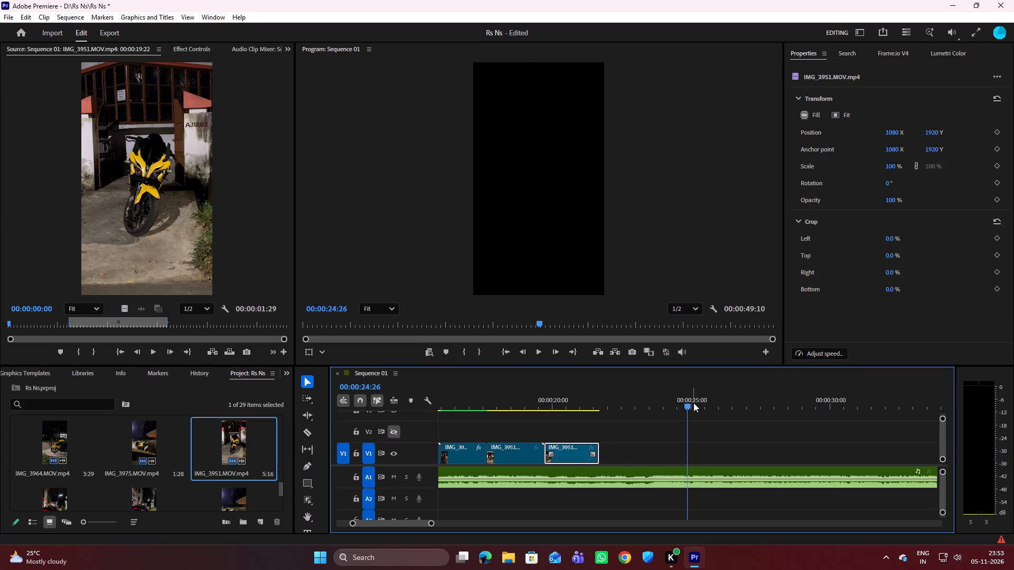
Play the sequence through the join at 00:00:19:22 to the end of the last IMG_3951 piece.
{"action": "left_click_drag", "start_coordinate": [686, 403], "coordinate": [463, 427]}
{"action": "key", "text": "space"}
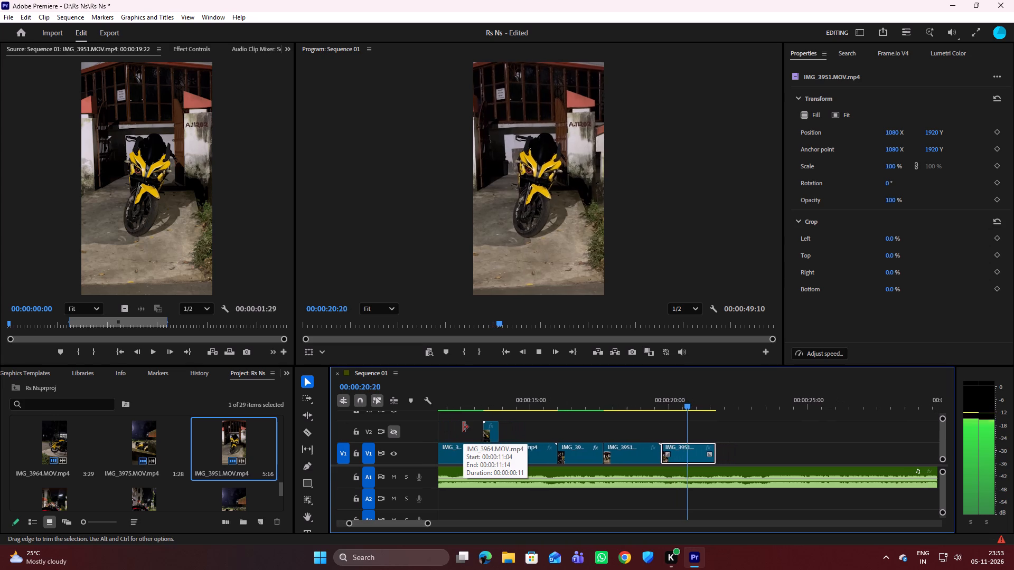
{"action": "key", "text": "space"}
{"action": "key", "text": "space"}
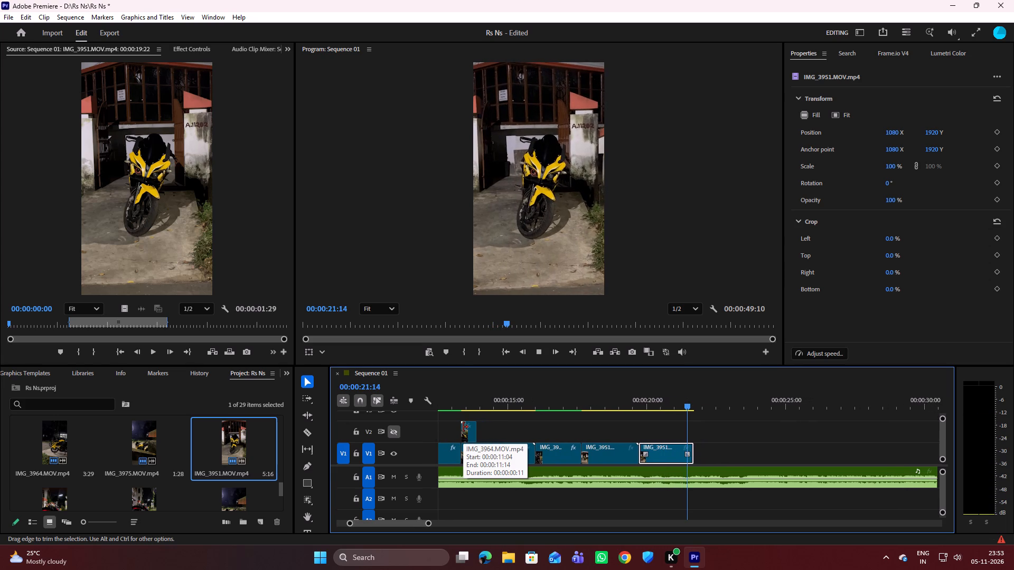
{"action": "key", "text": "space"}
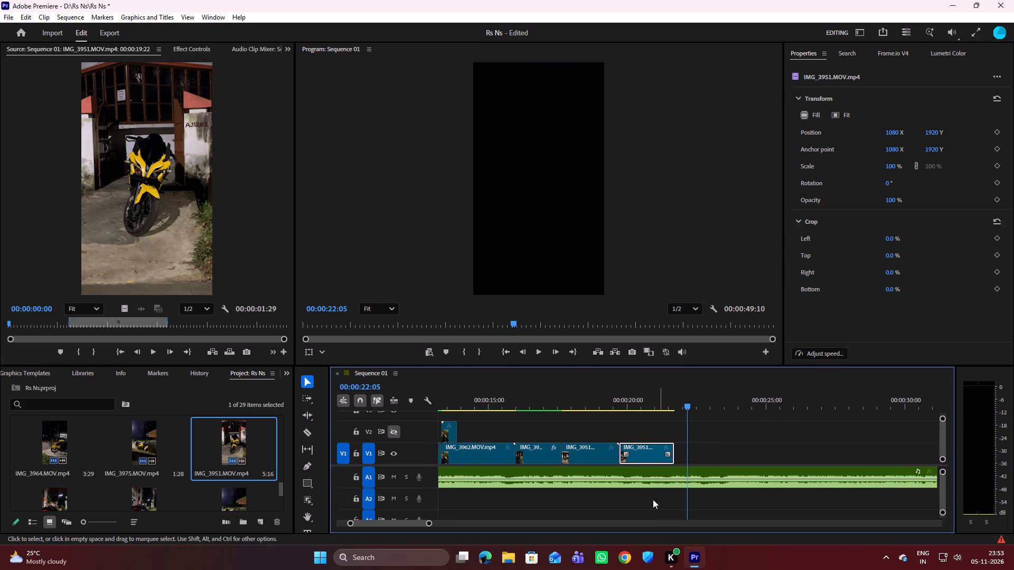
Scrub and play the last IMG_3951 piece closely from 00:00:19:22 to check its motion and the join.
{"action": "left_click_drag", "start_coordinate": [428, 524], "coordinate": [381, 536]}
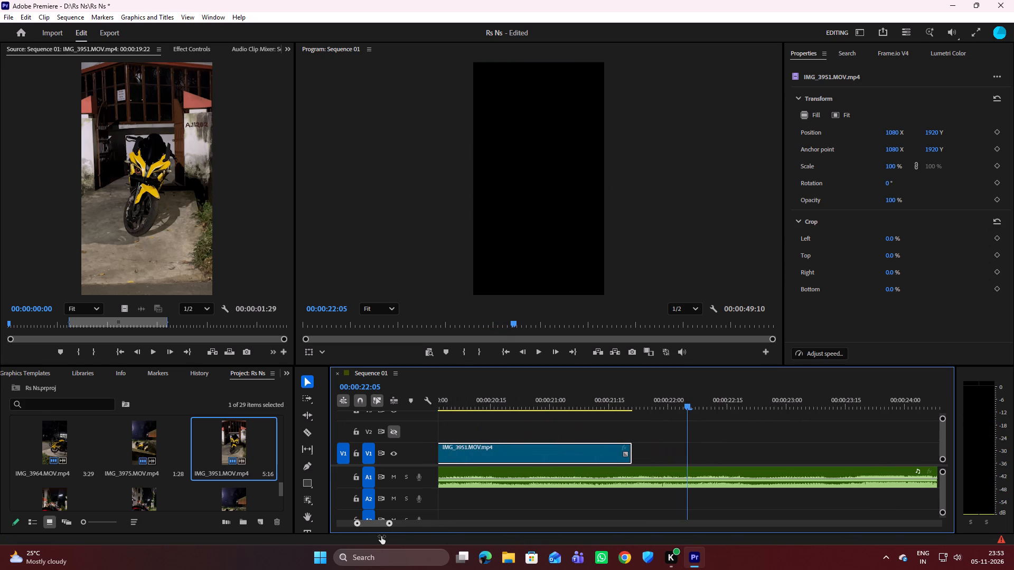
{"action": "left_click_drag", "start_coordinate": [381, 536], "coordinate": [401, 536]}
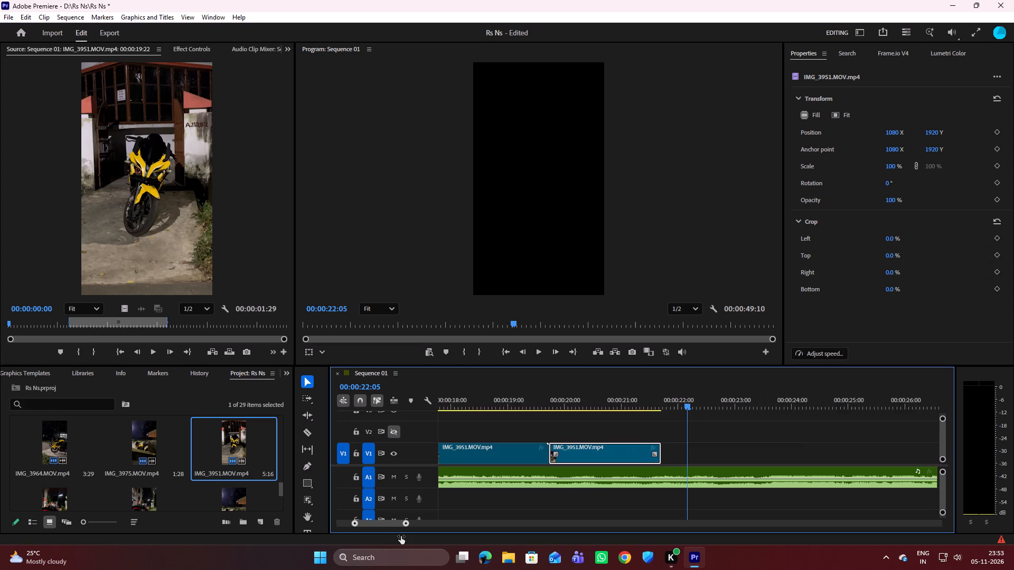
{"action": "left_click_drag", "start_coordinate": [401, 536], "coordinate": [400, 537]}
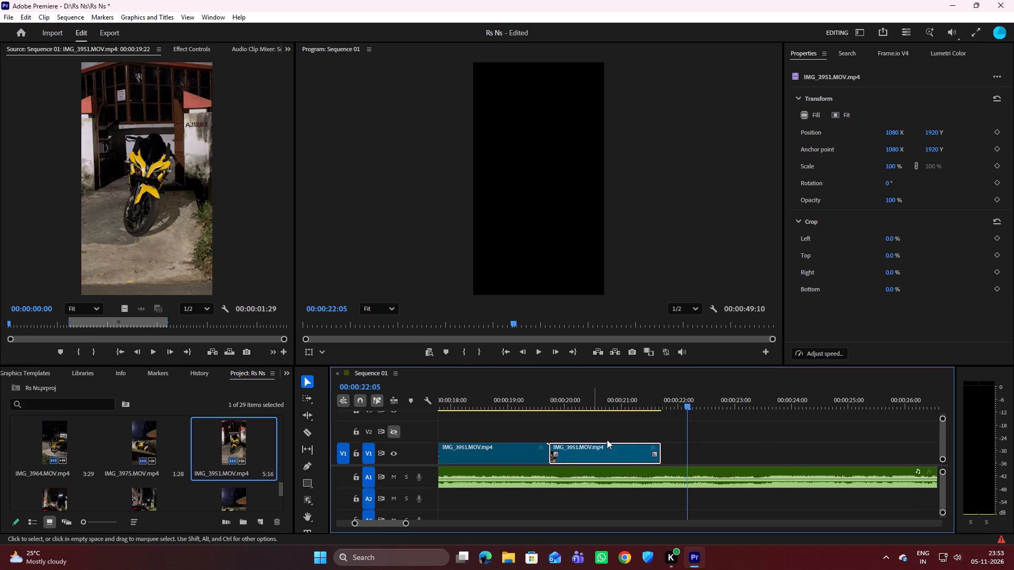
{"action": "left_click_drag", "start_coordinate": [685, 406], "coordinate": [554, 422]}
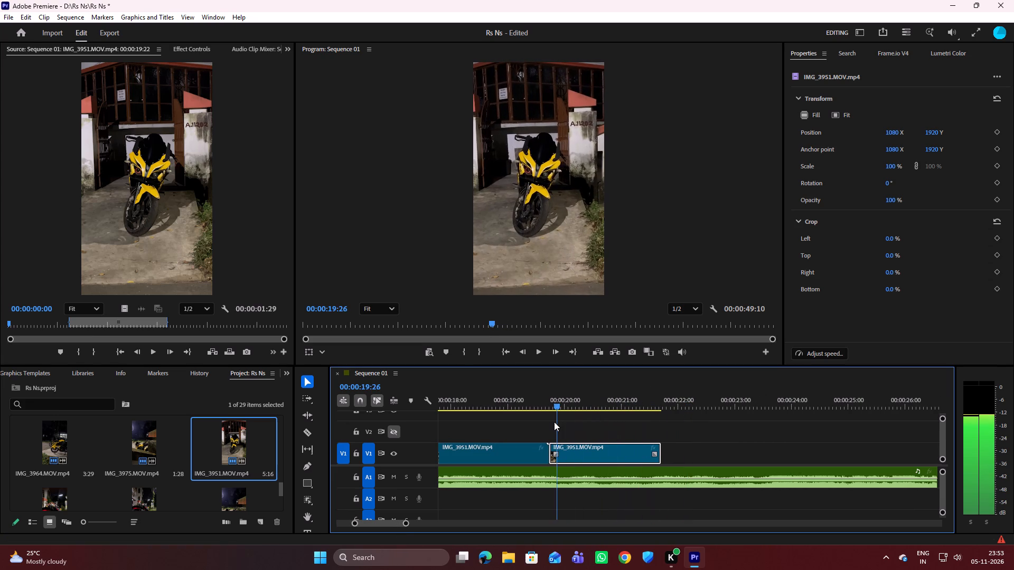
{"action": "left_click_drag", "start_coordinate": [554, 422], "coordinate": [615, 418]}
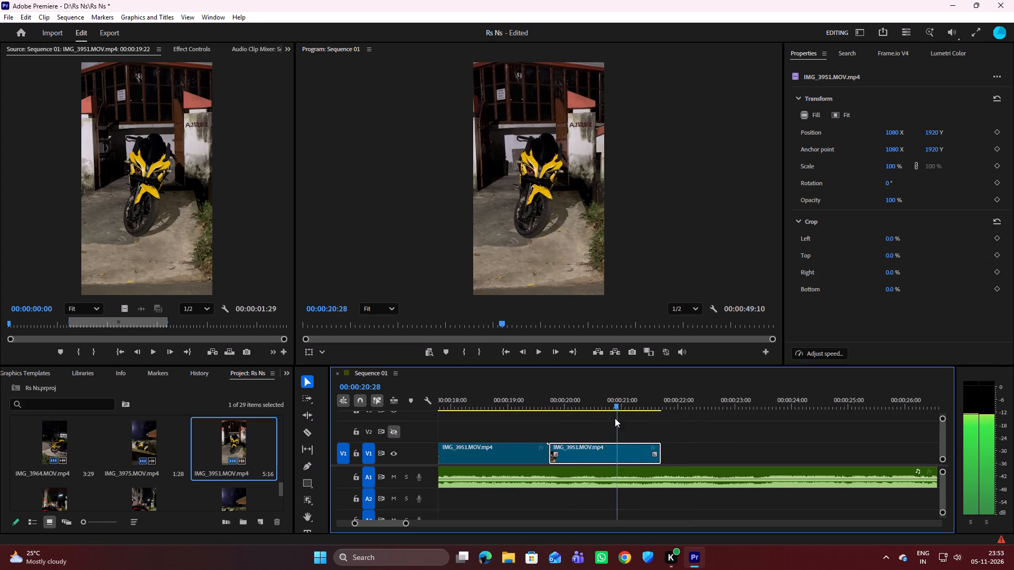
{"action": "left_click_drag", "start_coordinate": [615, 418], "coordinate": [551, 424]}
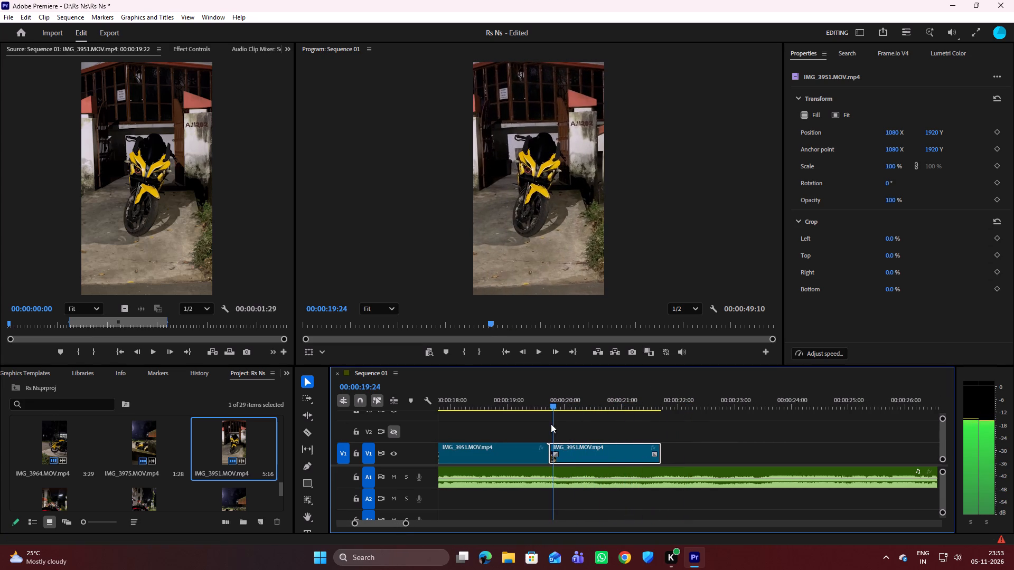
{"action": "left_click_drag", "start_coordinate": [551, 424], "coordinate": [547, 424]}
{"action": "key", "text": "space"}
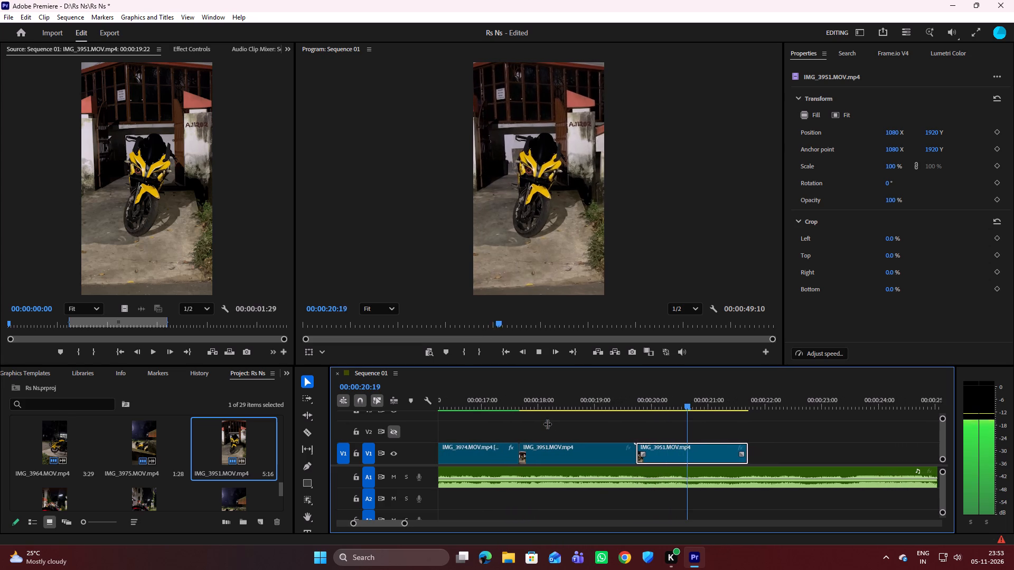
{"action": "key", "text": "space"}
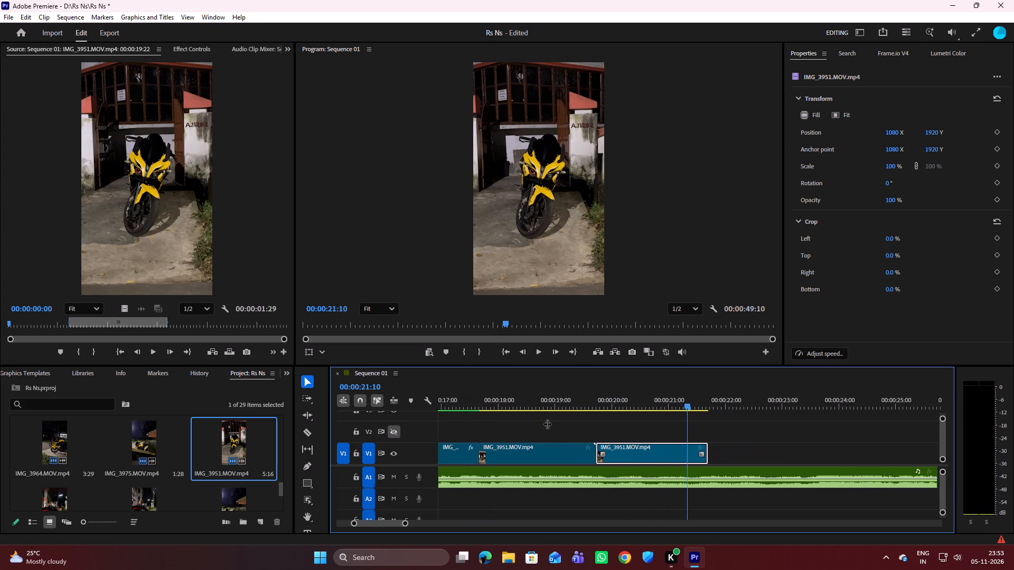
{"action": "key", "text": "space"}
{"action": "key", "text": "space"}
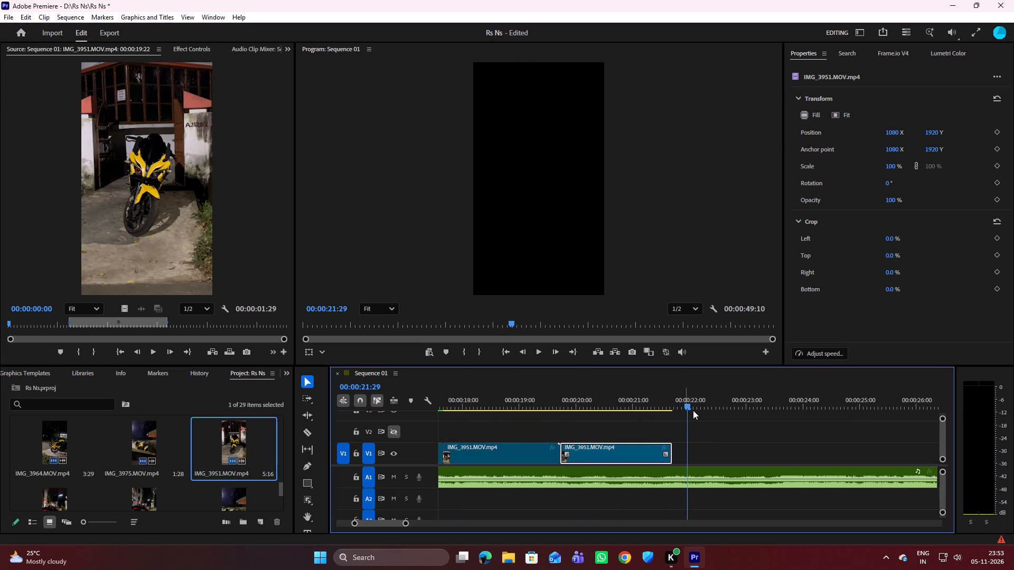
Play the whole sequence from the beginning to the end of the last IMG_3951 clip.
{"action": "left_click_drag", "start_coordinate": [685, 404], "coordinate": [246, 453]}
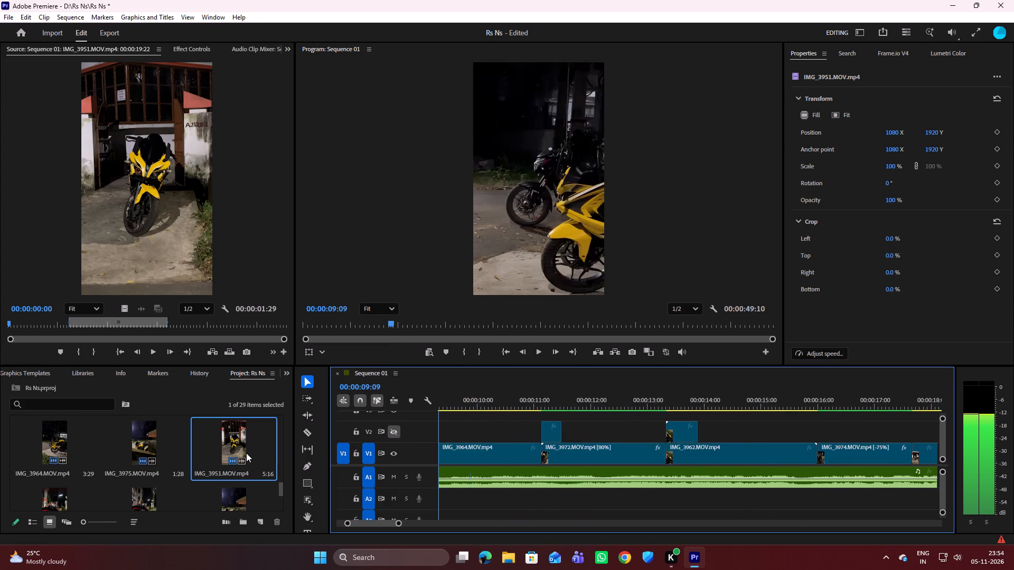
{"action": "left_click_drag", "start_coordinate": [246, 453], "coordinate": [238, 453]}
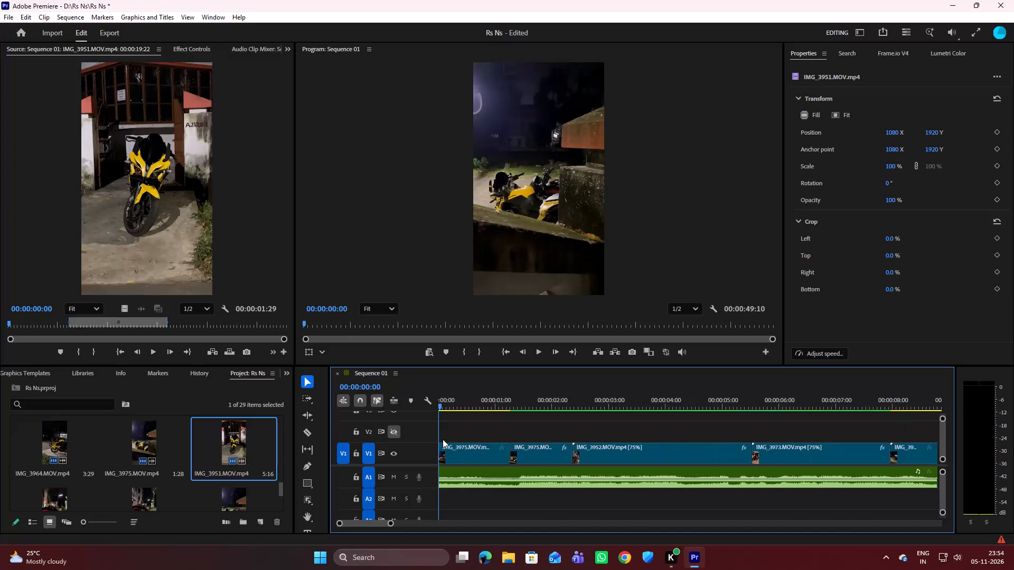
{"action": "key", "text": "space"}
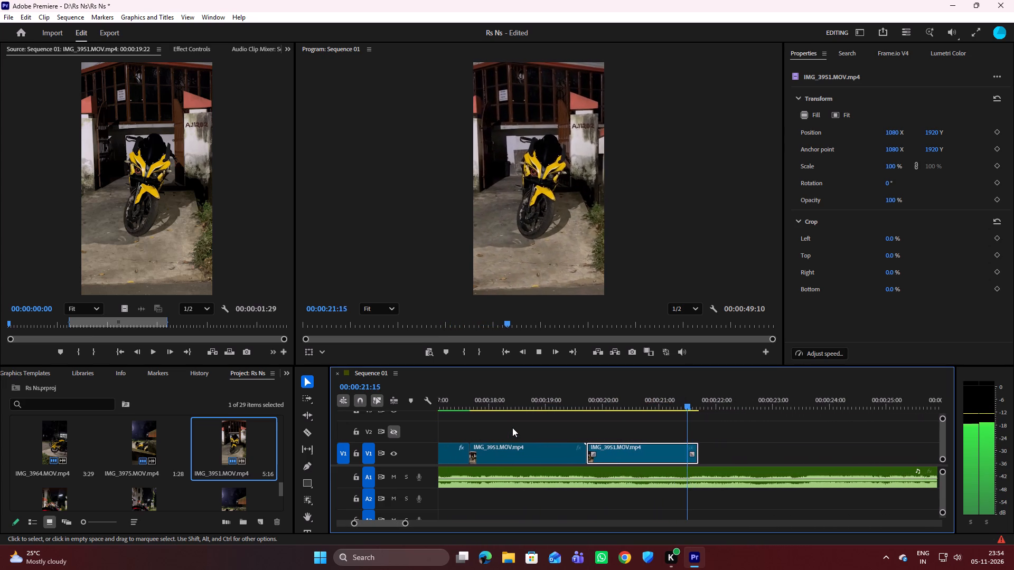
{"action": "key", "text": "space"}
Delete the two leftover short clips on V2, above the starts of IMG_3962 and IMG_3972.
{"action": "scroll", "coordinate": [529, 433], "scroll_direction": "up", "scroll_amount": 3}
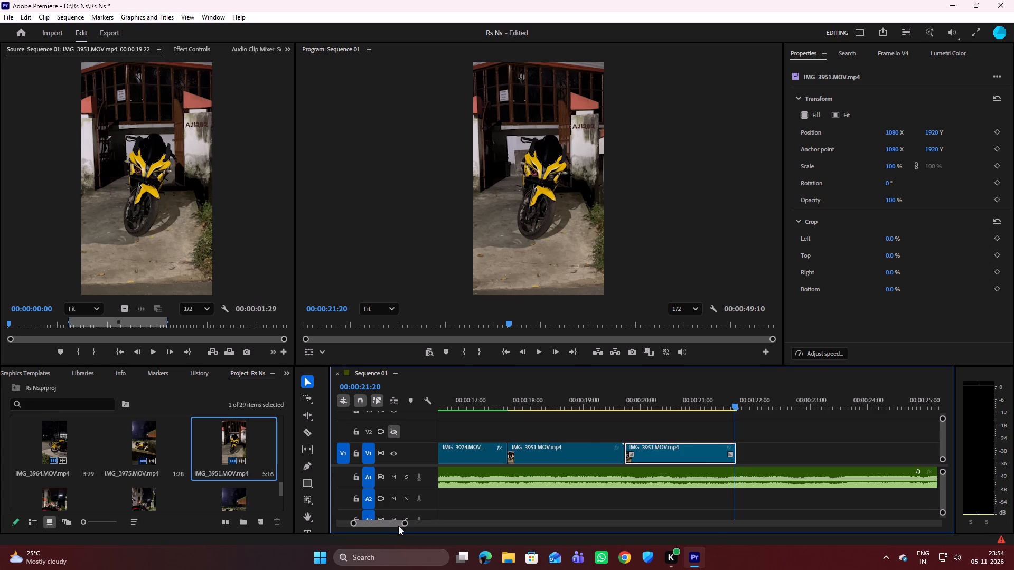
{"action": "left_click_drag", "start_coordinate": [389, 525], "coordinate": [380, 529]}
{"action": "left_click_drag", "start_coordinate": [373, 525], "coordinate": [387, 522]}
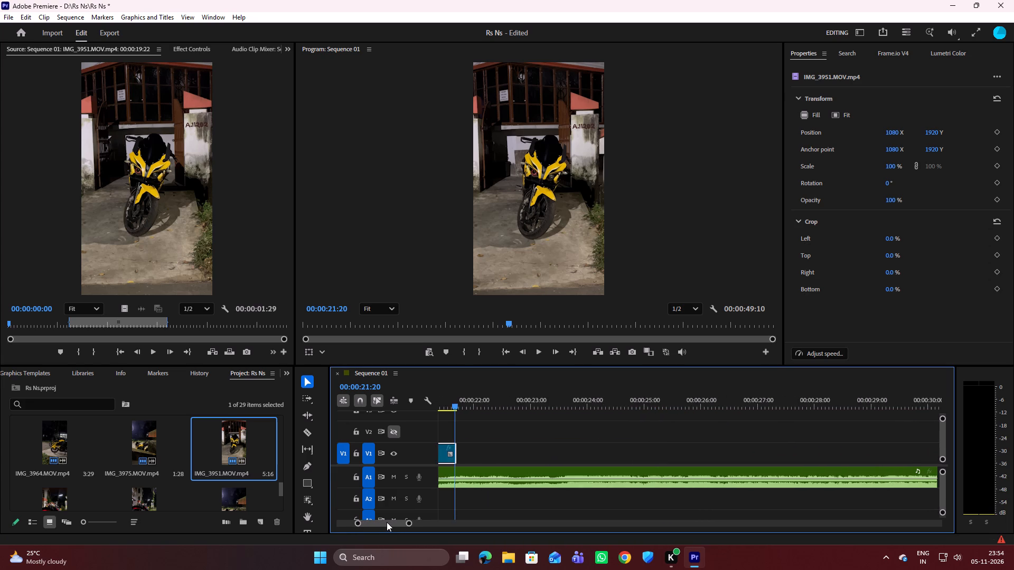
{"action": "left_click_drag", "start_coordinate": [387, 522], "coordinate": [379, 524]}
{"action": "left_click", "coordinate": [487, 436]}
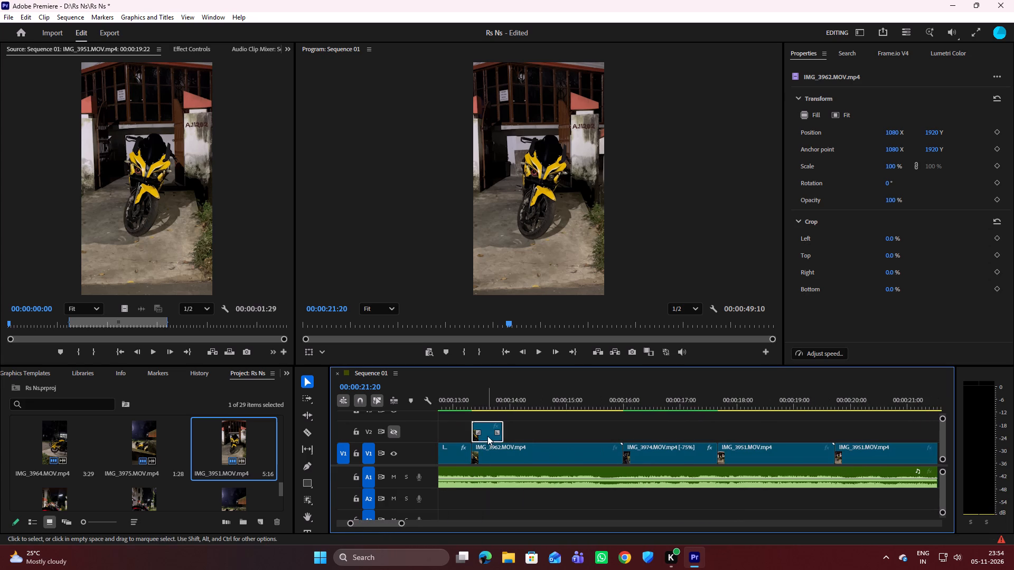
{"action": "key", "text": "Delete"}
{"action": "scroll", "coordinate": [489, 436], "scroll_direction": "up", "scroll_amount": 10}
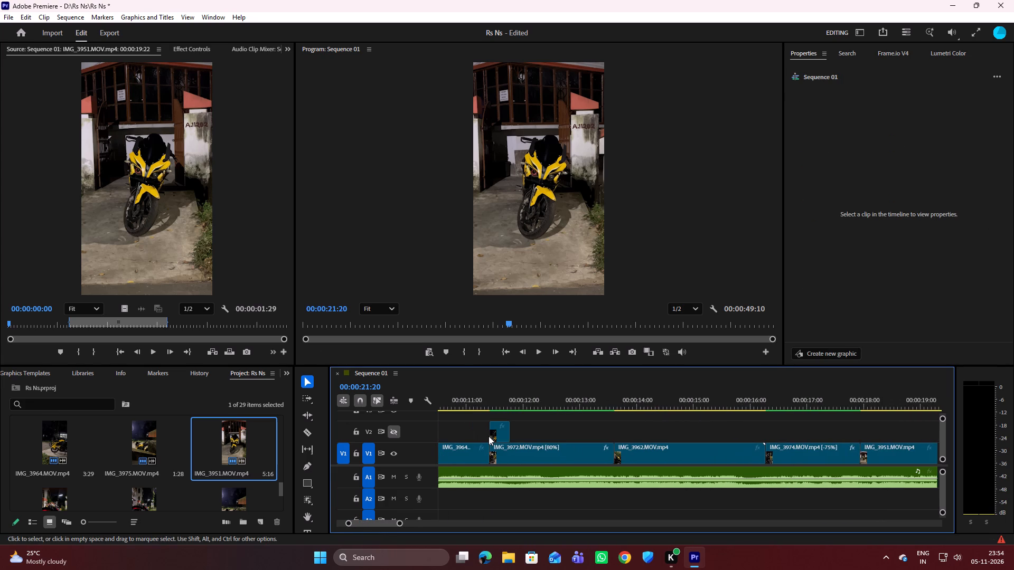
{"action": "left_click", "coordinate": [516, 438]}
{"action": "key", "text": "Delete"}
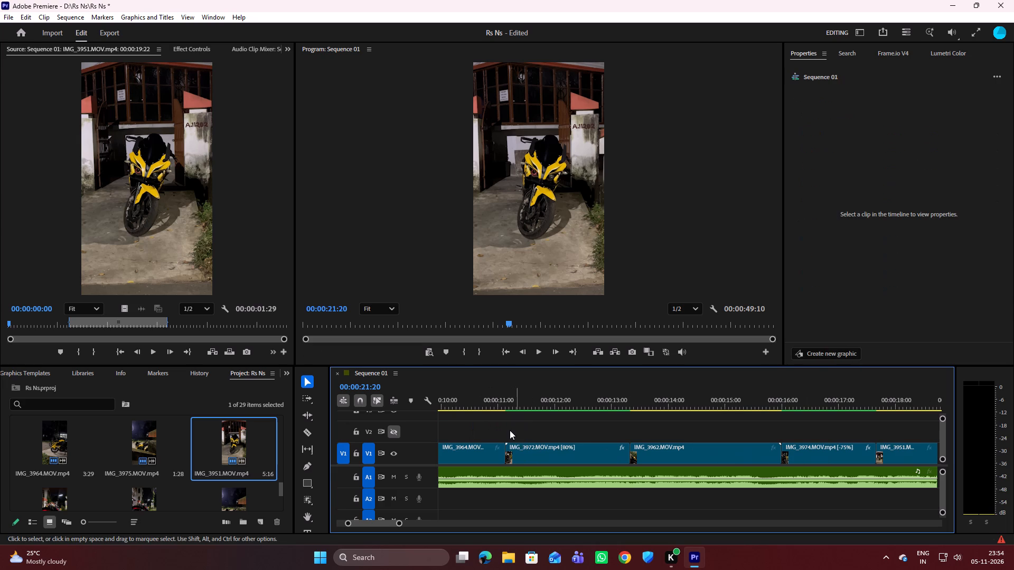
Scrub back and forth across the whole edit to review the order and cuts of all V1 clips.
{"action": "scroll", "coordinate": [510, 430], "scroll_direction": "up", "scroll_amount": 20}
{"action": "scroll", "coordinate": [510, 430], "scroll_direction": "up", "scroll_amount": 5}
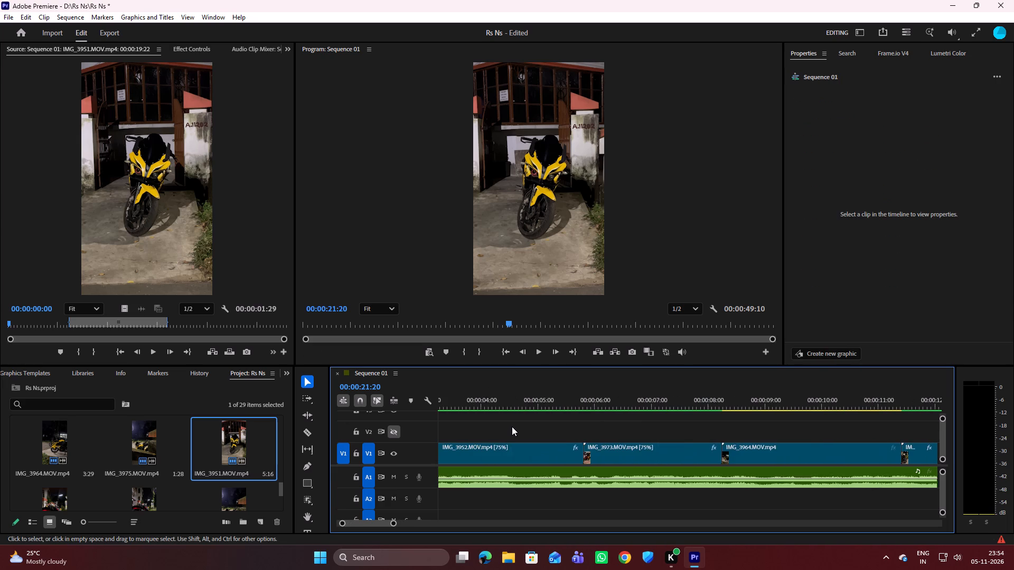
{"action": "scroll", "coordinate": [512, 426], "scroll_direction": "up", "scroll_amount": 20}
{"action": "scroll", "coordinate": [512, 426], "scroll_direction": "up", "scroll_amount": 1}
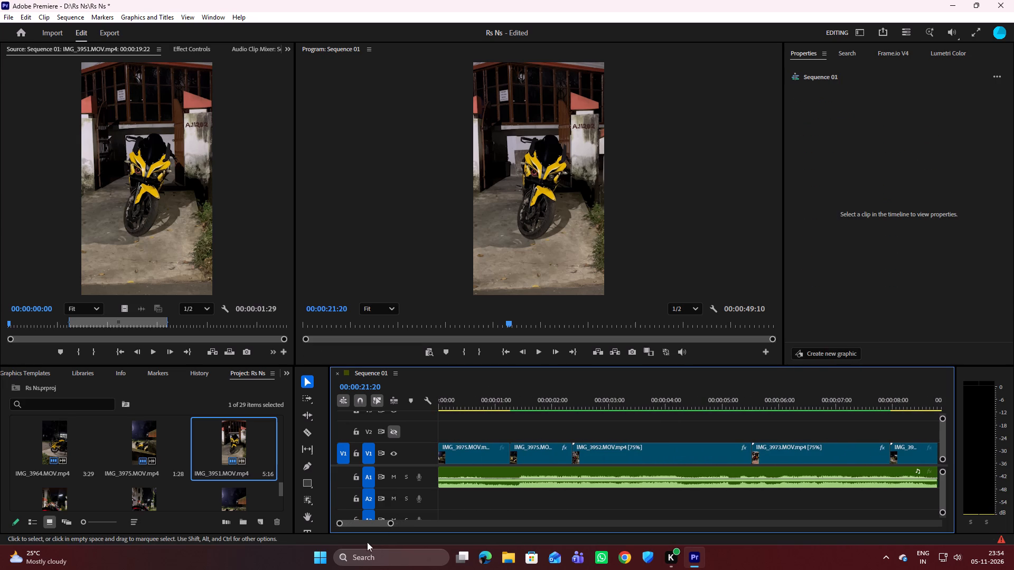
{"action": "left_click_drag", "start_coordinate": [391, 523], "coordinate": [411, 522]}
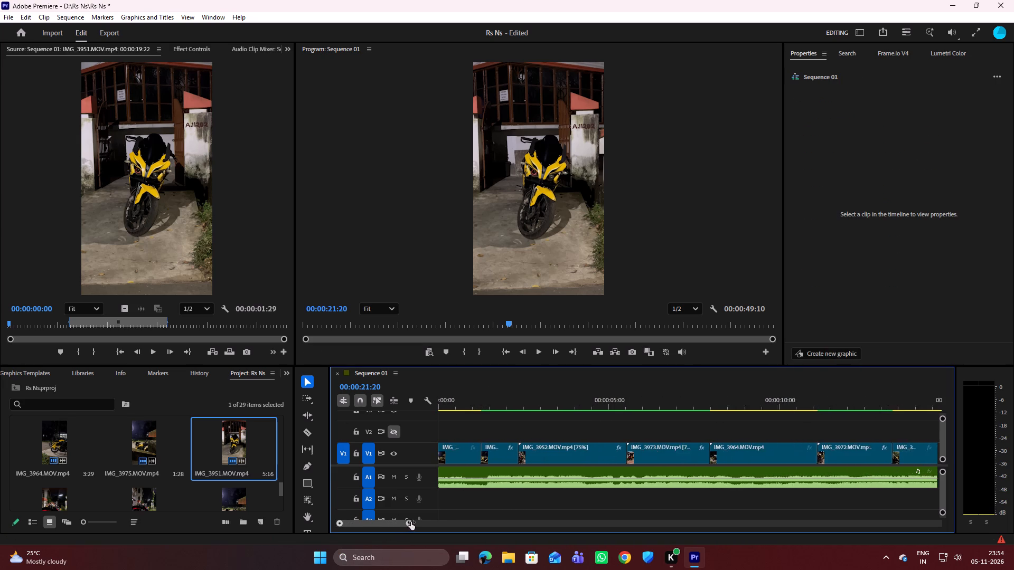
{"action": "left_click_drag", "start_coordinate": [411, 522], "coordinate": [434, 526]}
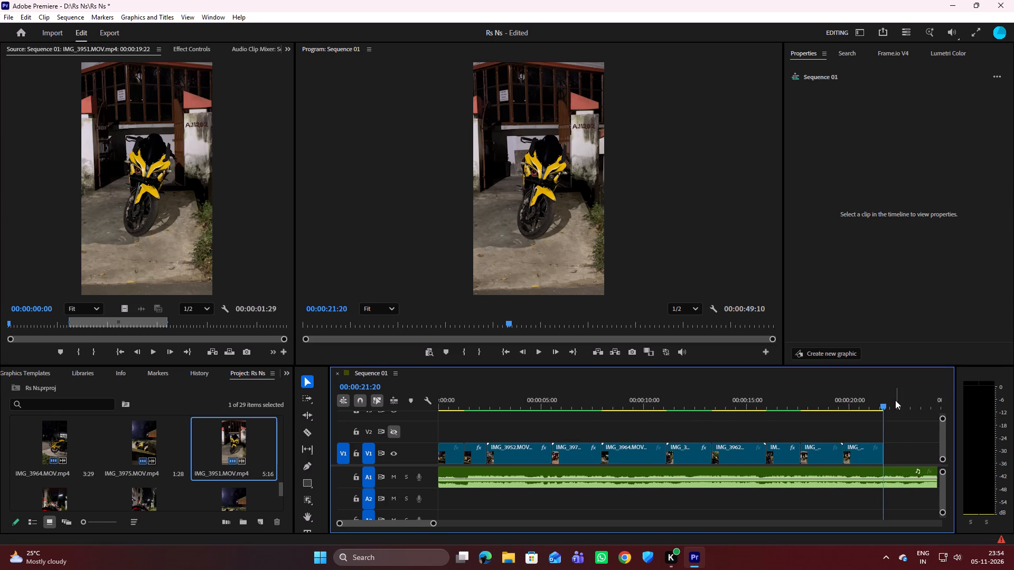
{"action": "left_click_drag", "start_coordinate": [839, 406], "coordinate": [436, 440]}
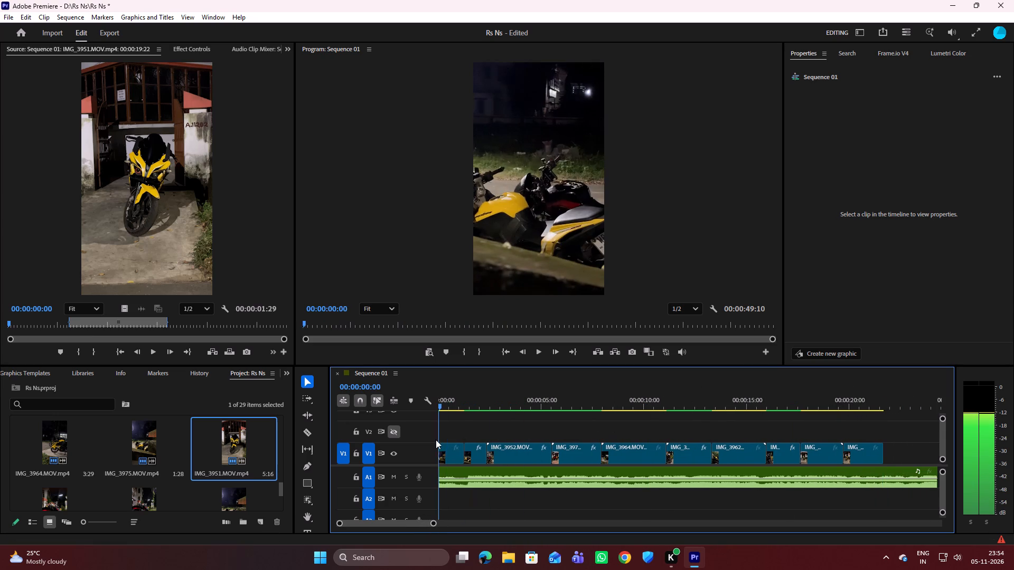
{"action": "left_click_drag", "start_coordinate": [436, 440], "coordinate": [667, 430]}
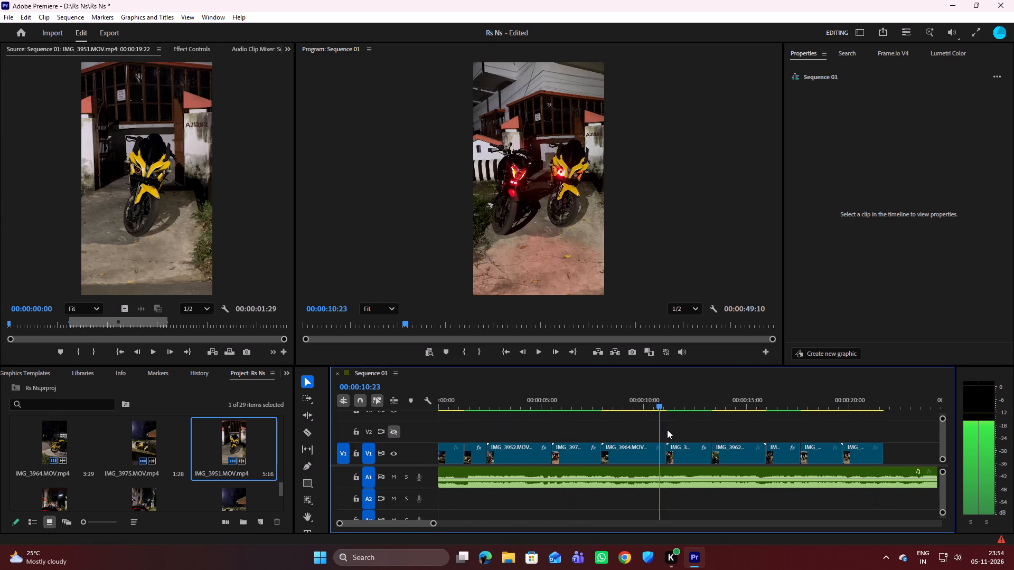
{"action": "left_click_drag", "start_coordinate": [667, 430], "coordinate": [857, 417]}
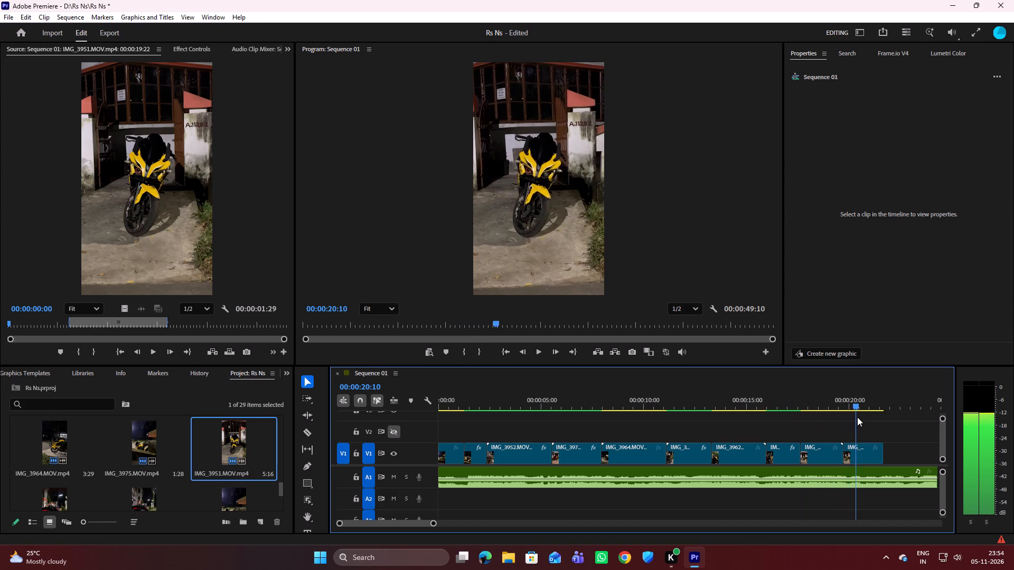
{"action": "left_click_drag", "start_coordinate": [857, 417], "coordinate": [730, 424]}
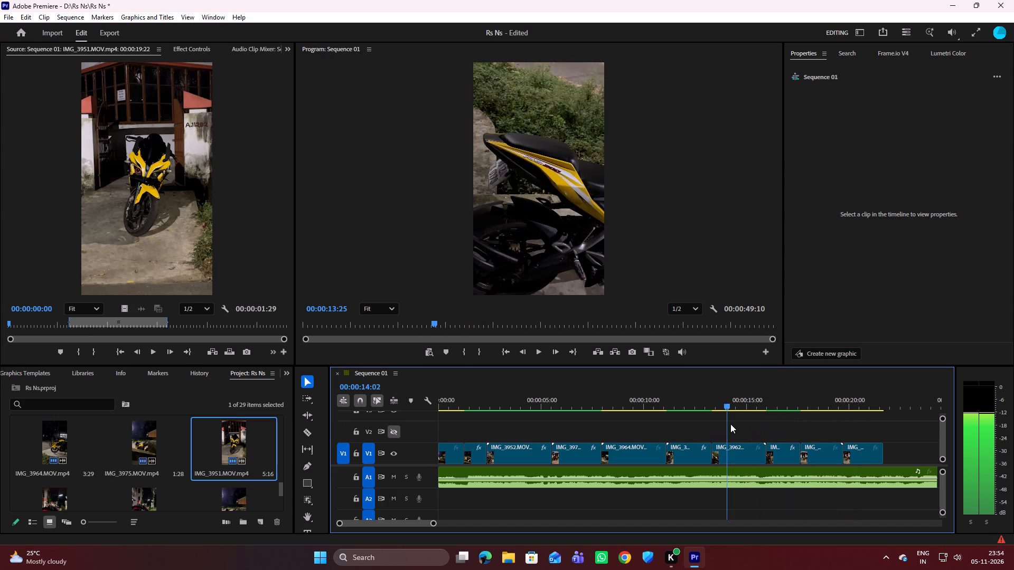
{"action": "left_click_drag", "start_coordinate": [730, 424], "coordinate": [835, 419]}
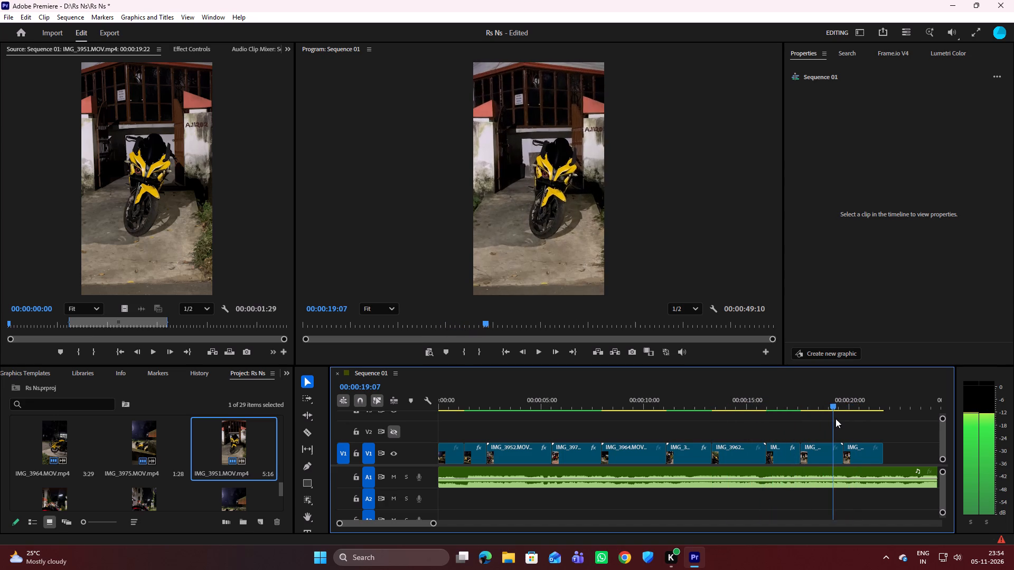
{"action": "left_click_drag", "start_coordinate": [835, 419], "coordinate": [632, 422]}
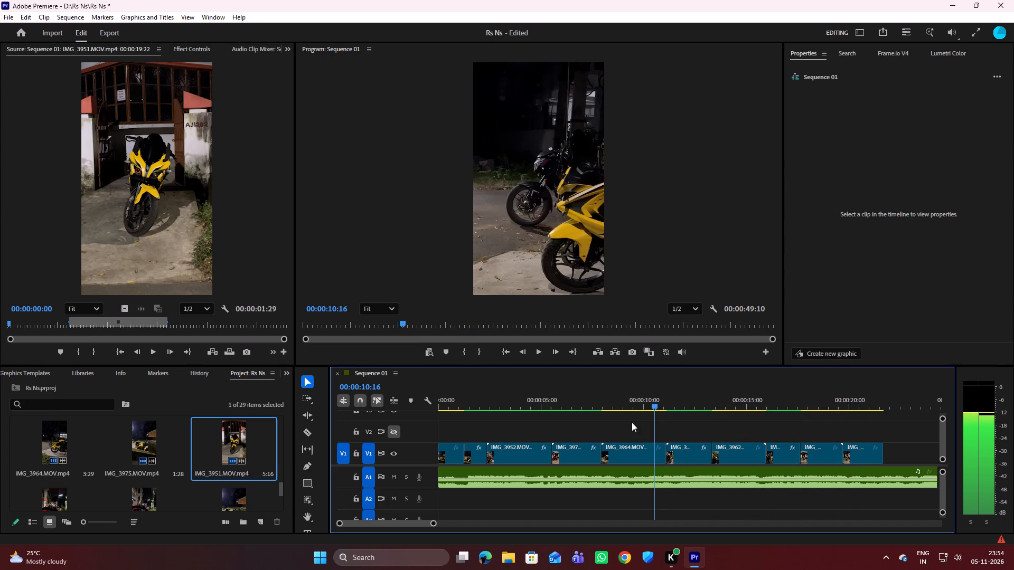
{"action": "left_click_drag", "start_coordinate": [632, 422], "coordinate": [687, 412]}
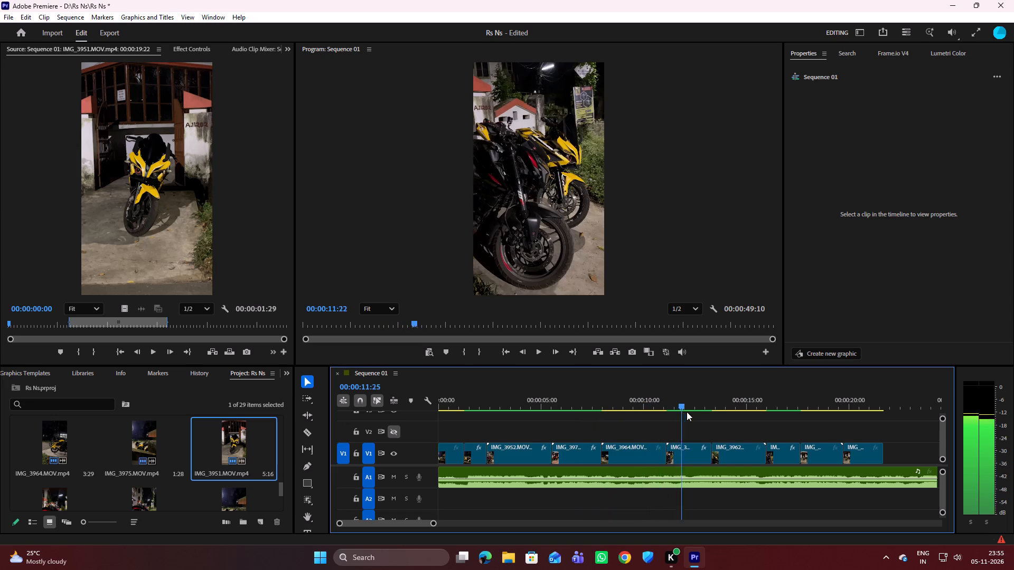
{"action": "left_click_drag", "start_coordinate": [687, 412], "coordinate": [616, 417]}
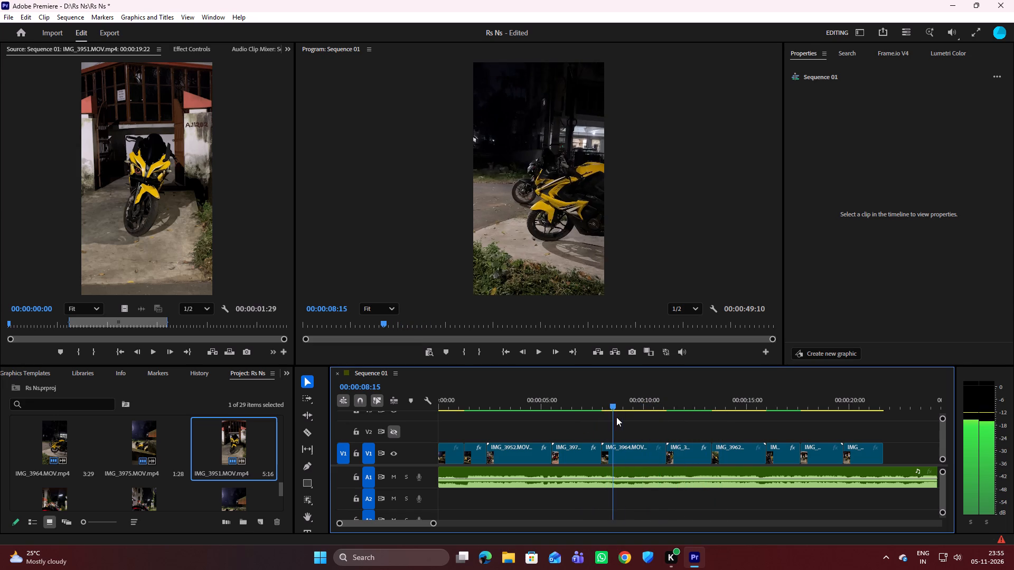
{"action": "left_click_drag", "start_coordinate": [616, 417], "coordinate": [761, 404]}
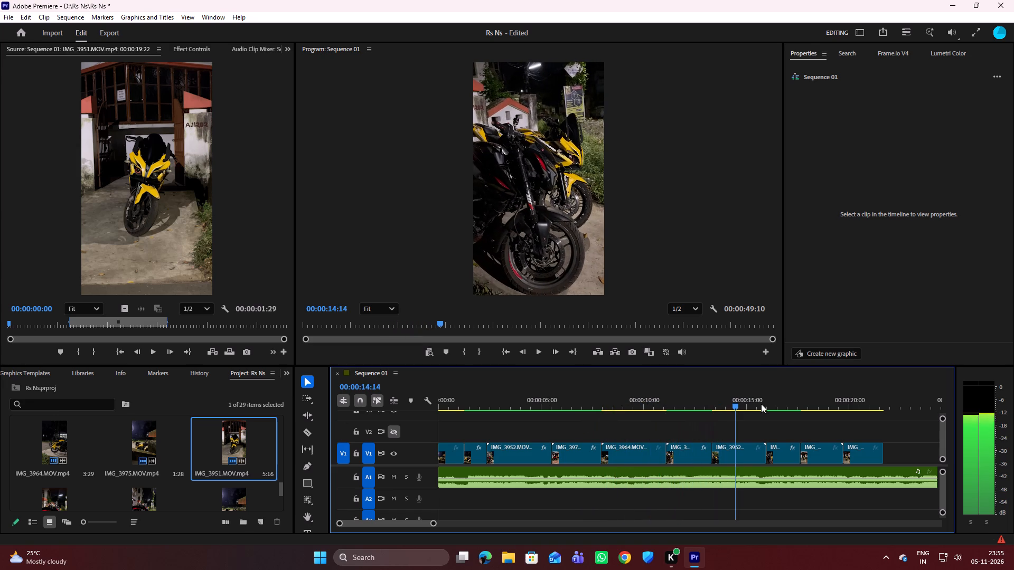
{"action": "left_click_drag", "start_coordinate": [761, 404], "coordinate": [832, 395]}
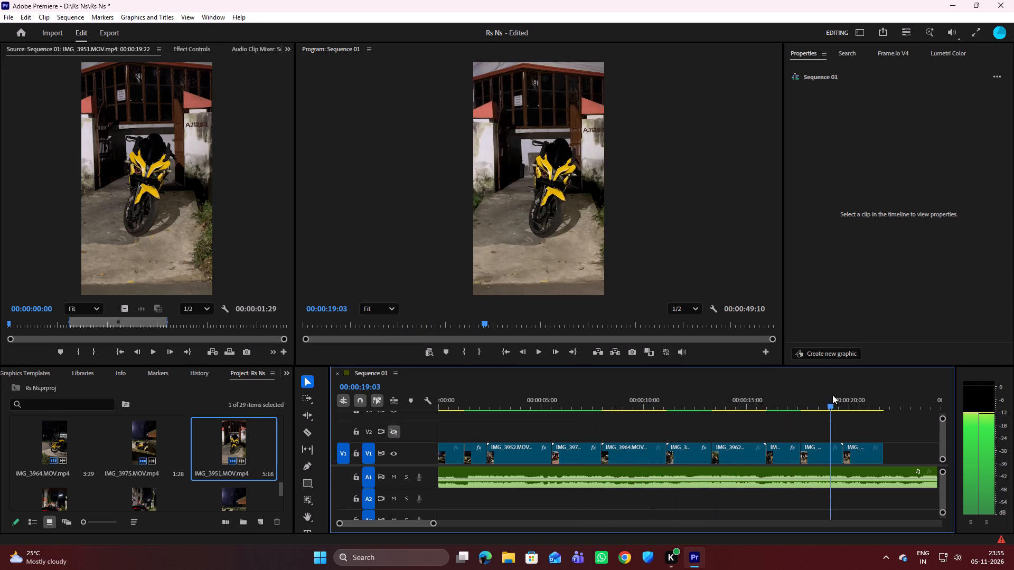
{"action": "left_click_drag", "start_coordinate": [832, 395], "coordinate": [841, 392]}
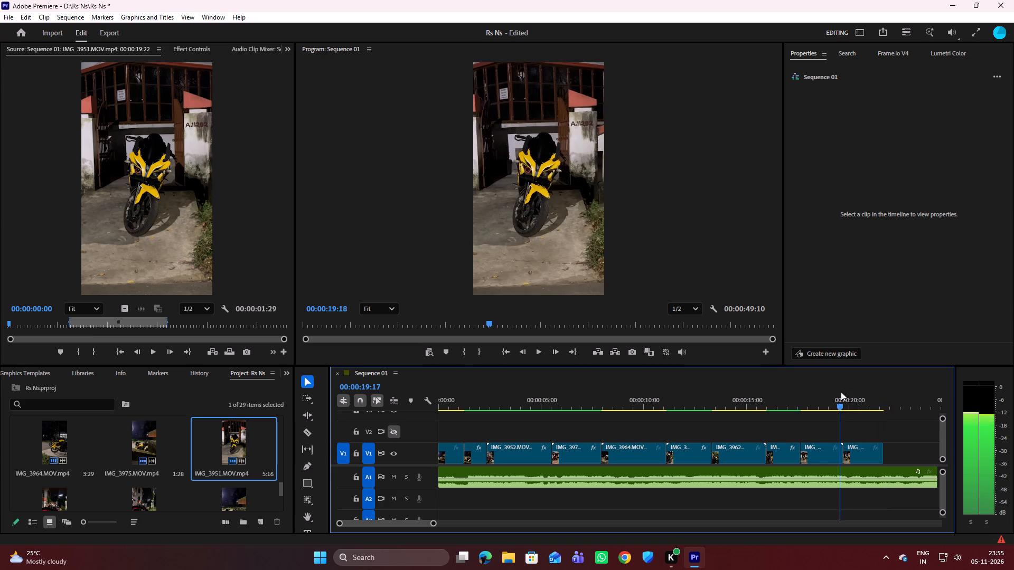
Play from the IMG_3973 clip into IMG_3951, and replay from IMG_3962 and IMG_3972, to check the cuts against the music.
{"action": "left_click_drag", "start_coordinate": [841, 392], "coordinate": [574, 406]}
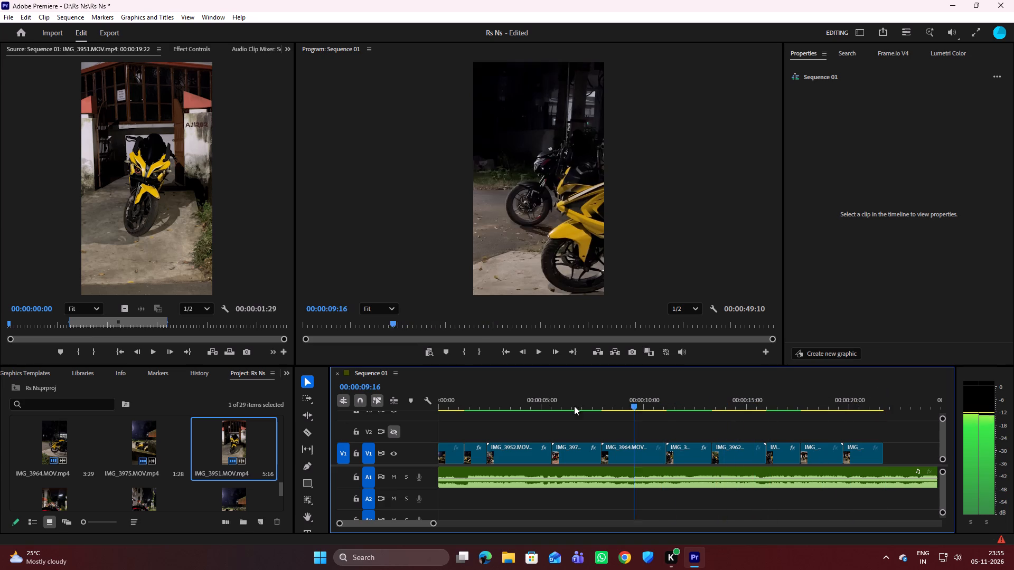
{"action": "left_click_drag", "start_coordinate": [574, 406], "coordinate": [574, 405]}
{"action": "key", "text": "space"}
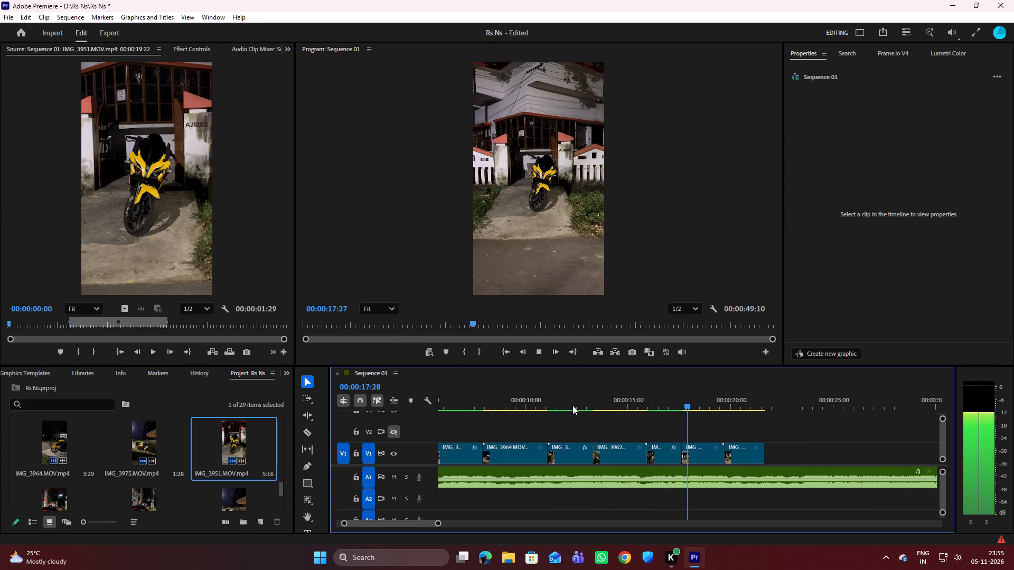
{"action": "key", "text": "space"}
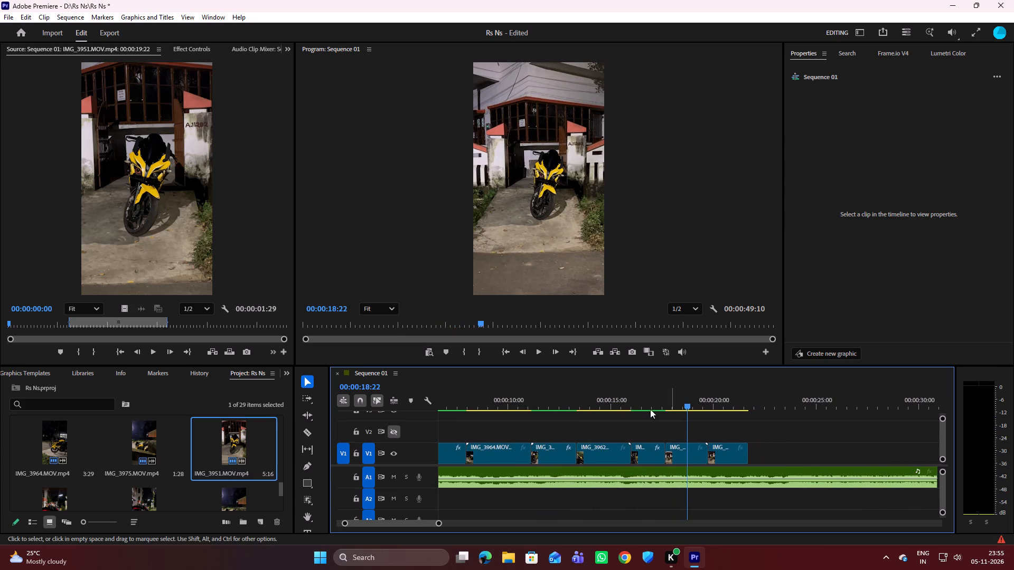
{"action": "left_click_drag", "start_coordinate": [688, 405], "coordinate": [579, 416]}
{"action": "key", "text": "space"}
{"action": "key", "text": "space"}
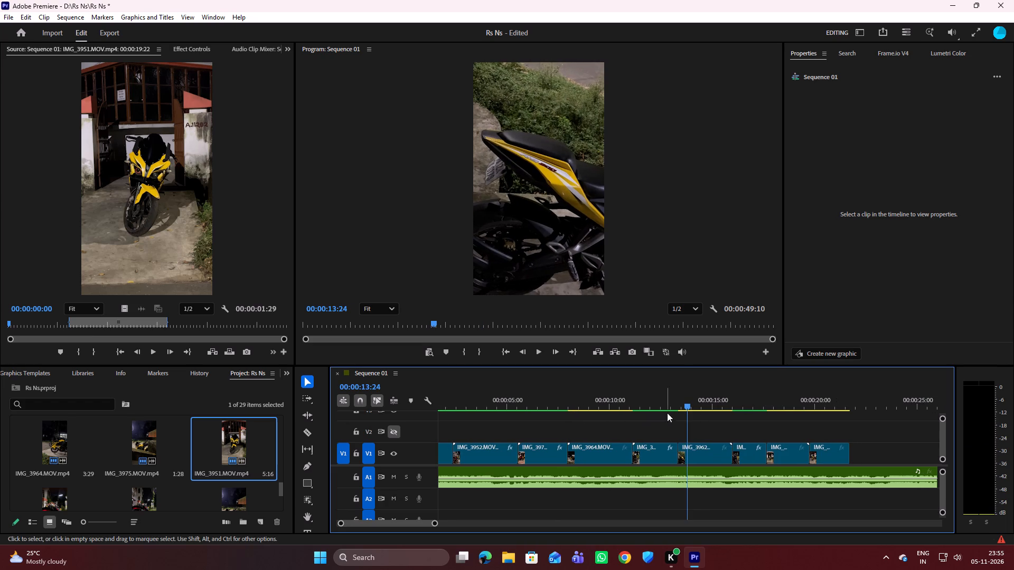
{"action": "left_click_drag", "start_coordinate": [687, 406], "coordinate": [633, 406]}
{"action": "key", "text": "space"}
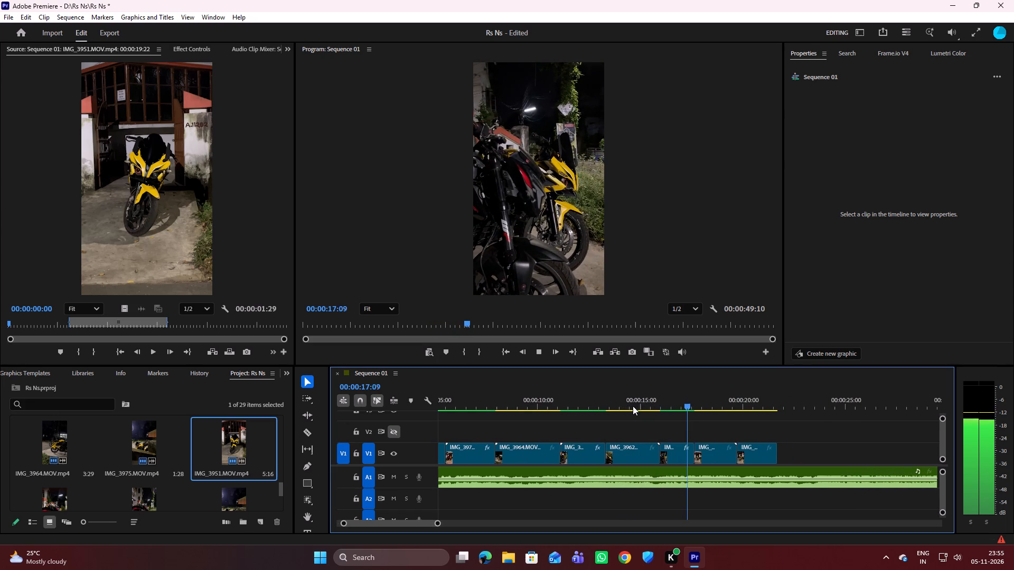
{"action": "key", "text": "space"}
Replay the section from IMG_3972 through the last IMG_3951 clip, and again from late IMG_3962, to check the cuts.
{"action": "left_click_drag", "start_coordinate": [689, 402], "coordinate": [647, 411]}
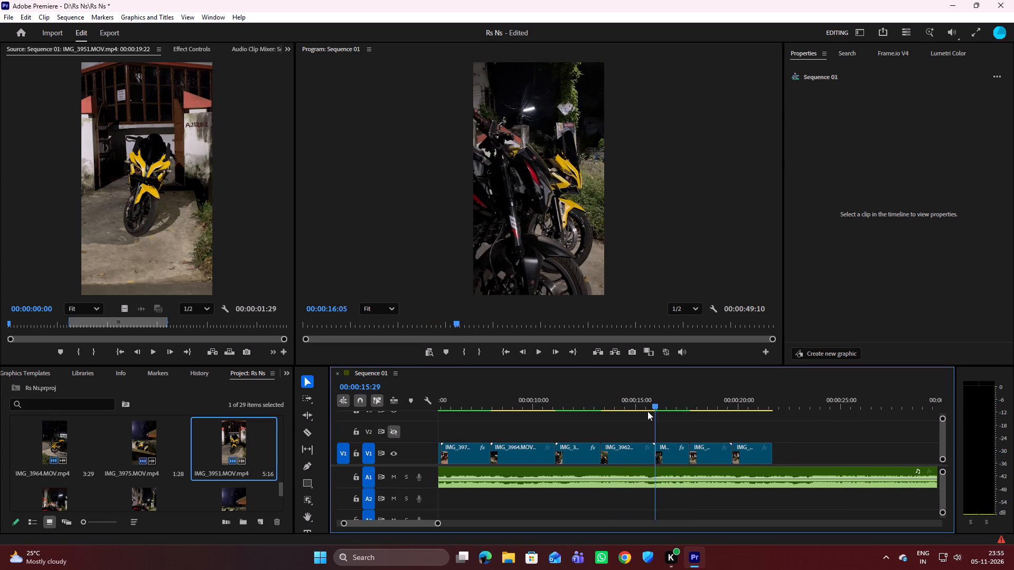
{"action": "left_click_drag", "start_coordinate": [647, 411], "coordinate": [557, 418]}
{"action": "key", "text": "space"}
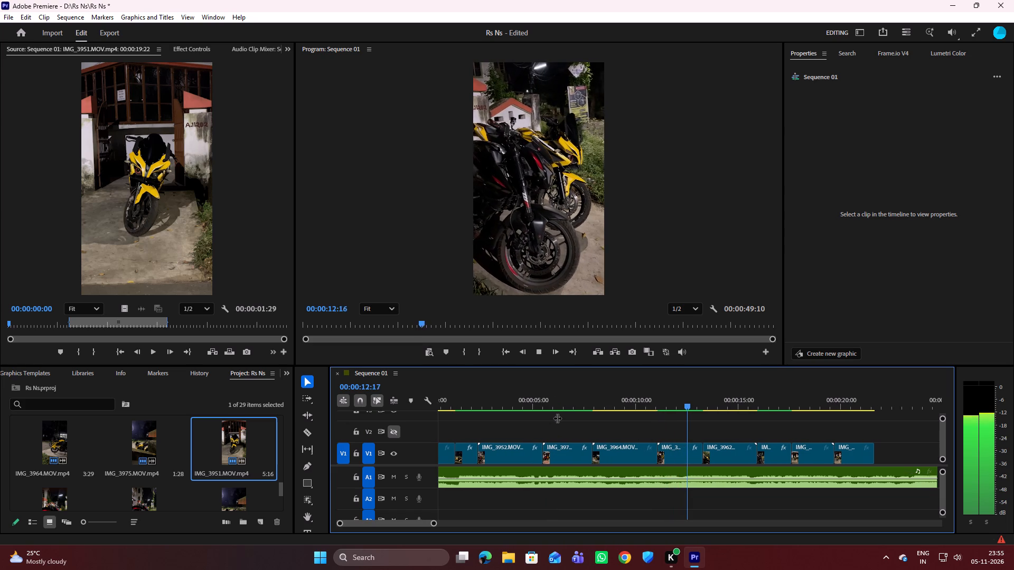
{"action": "key", "text": "space"}
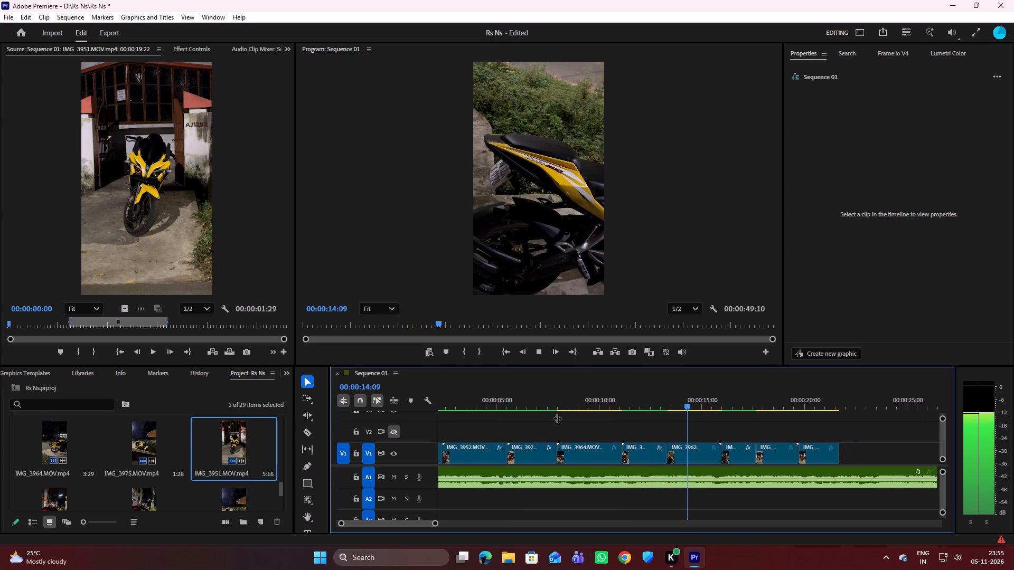
{"action": "key", "text": "space"}
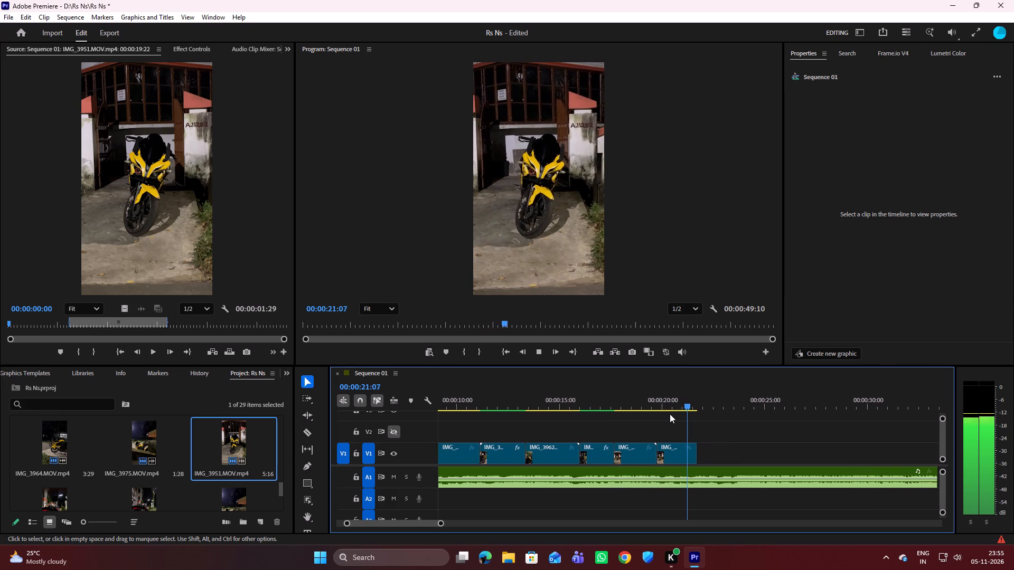
{"action": "key", "text": "space"}
{"action": "left_click_drag", "start_coordinate": [688, 408], "coordinate": [628, 413]}
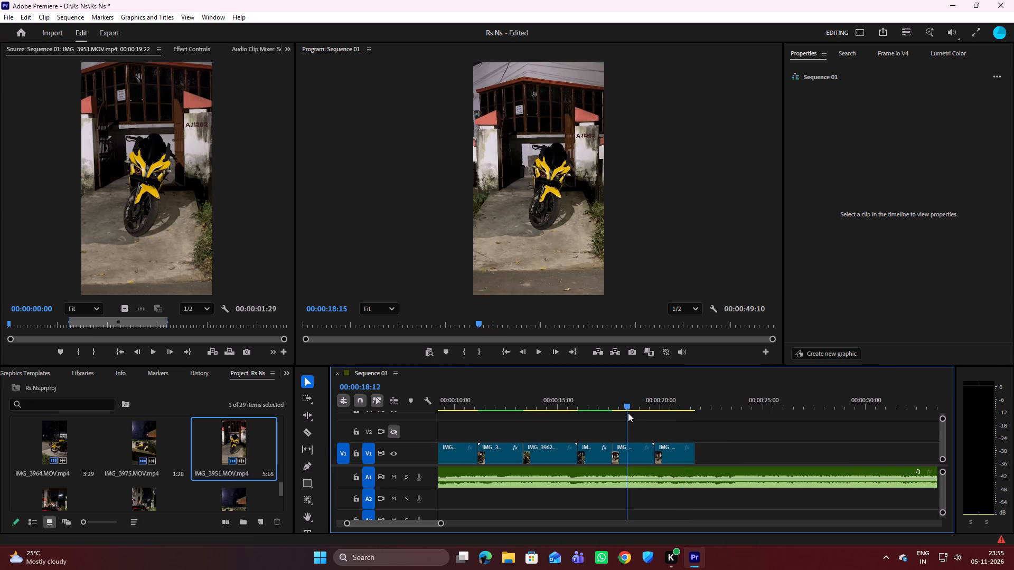
{"action": "left_click_drag", "start_coordinate": [628, 413], "coordinate": [568, 405]}
{"action": "key", "text": "space"}
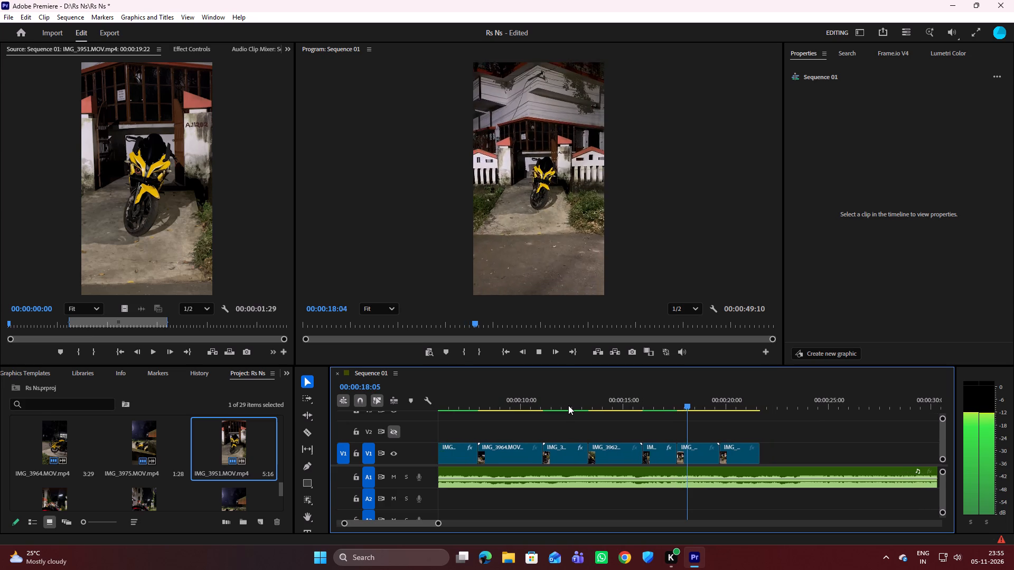
{"action": "key", "text": "space"}
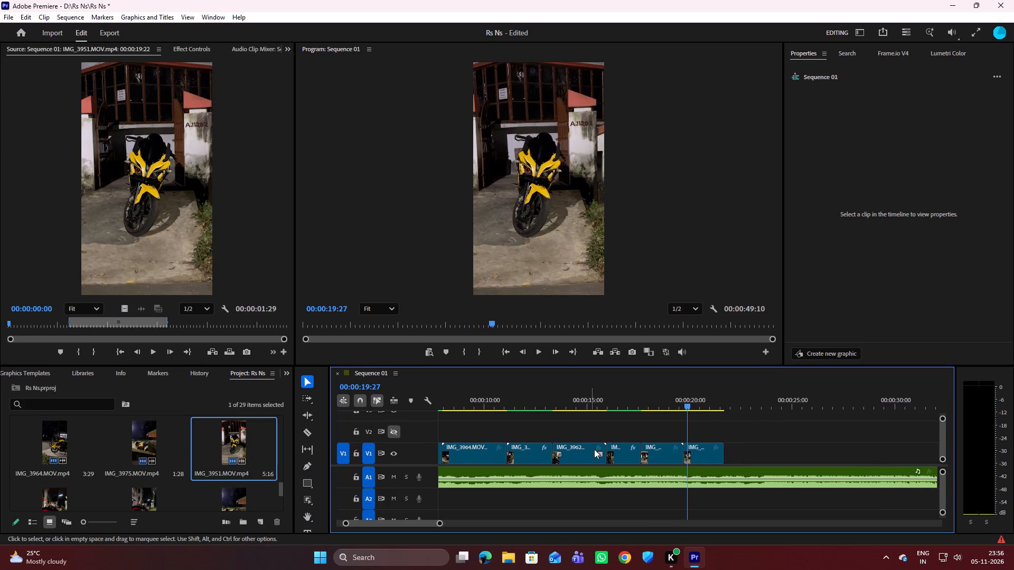
Delete the last IMG_3951 clip at the end of V1.
{"action": "left_click", "coordinate": [701, 446]}
{"action": "key", "text": "Delete"}
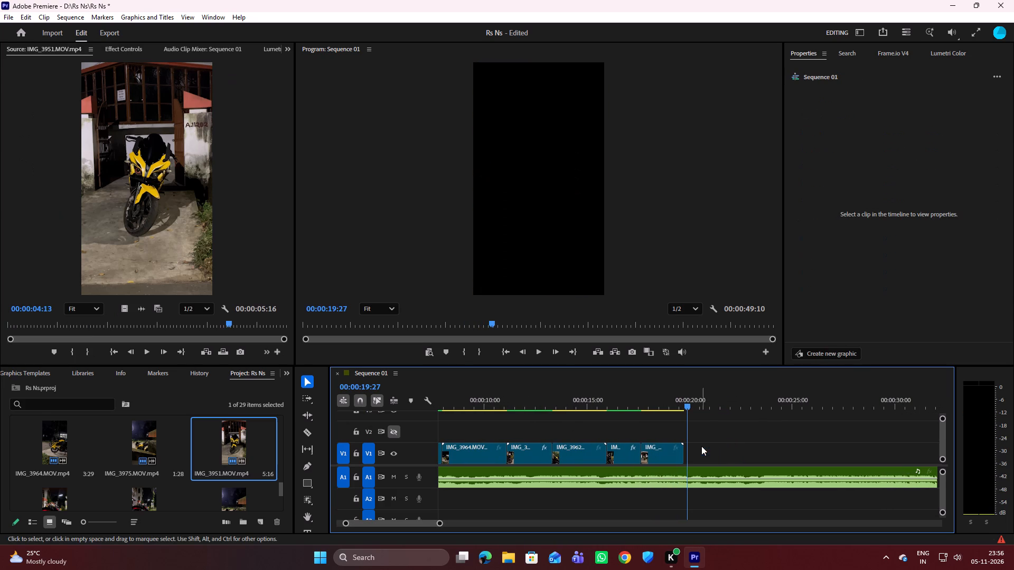
Play from the cut after IMG_3964 through the end of the V1 clips to check how the shortened edit ends.
{"action": "left_click_drag", "start_coordinate": [690, 406], "coordinate": [508, 420]}
{"action": "key", "text": "space"}
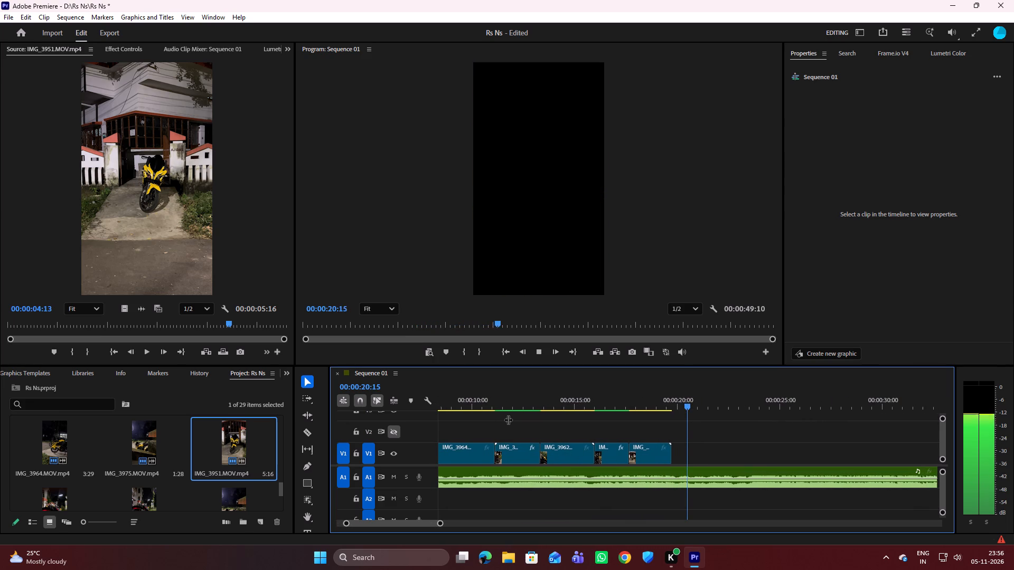
{"action": "key", "text": "space"}
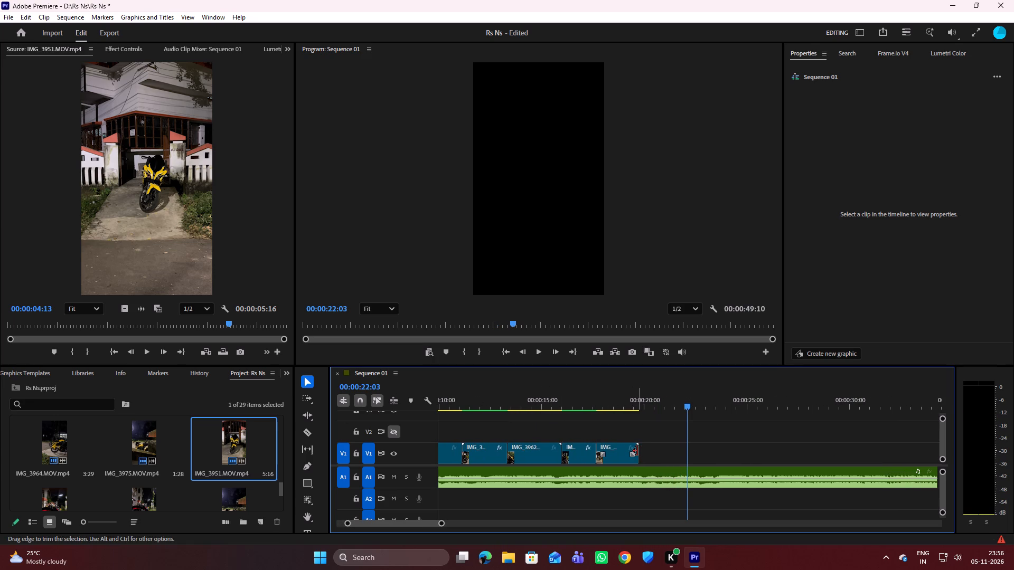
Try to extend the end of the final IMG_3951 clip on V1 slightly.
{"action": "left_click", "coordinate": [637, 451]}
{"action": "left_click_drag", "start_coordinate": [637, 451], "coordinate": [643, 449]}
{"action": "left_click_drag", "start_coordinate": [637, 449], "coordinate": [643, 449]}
Replay the edit's opening, and play from IMG_3972 to the end of the final IMG_3951 clip, checking the ending against the music.
{"action": "left_click_drag", "start_coordinate": [688, 407], "coordinate": [456, 407]}
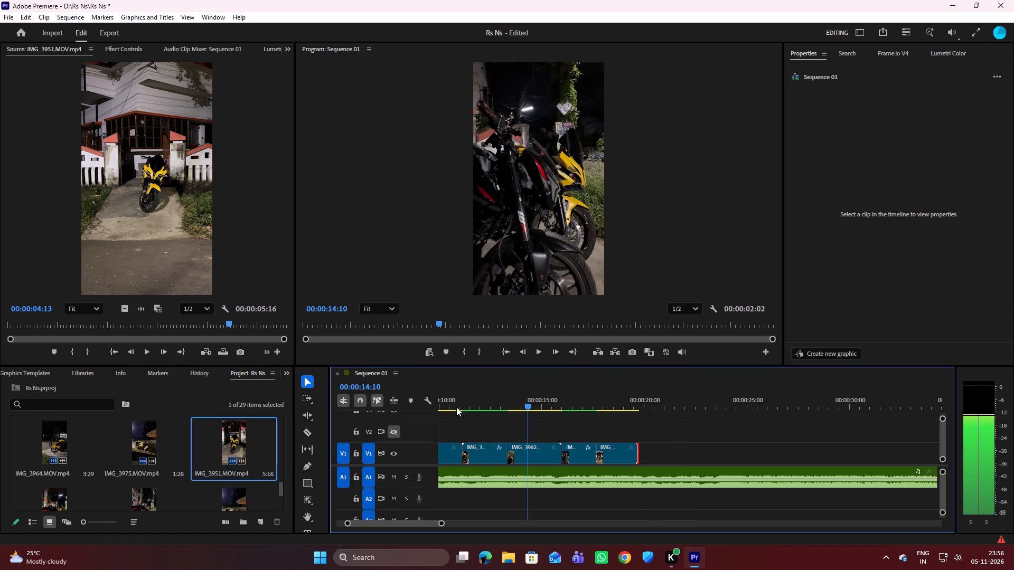
{"action": "left_click_drag", "start_coordinate": [456, 407], "coordinate": [426, 407]}
{"action": "key", "text": "space"}
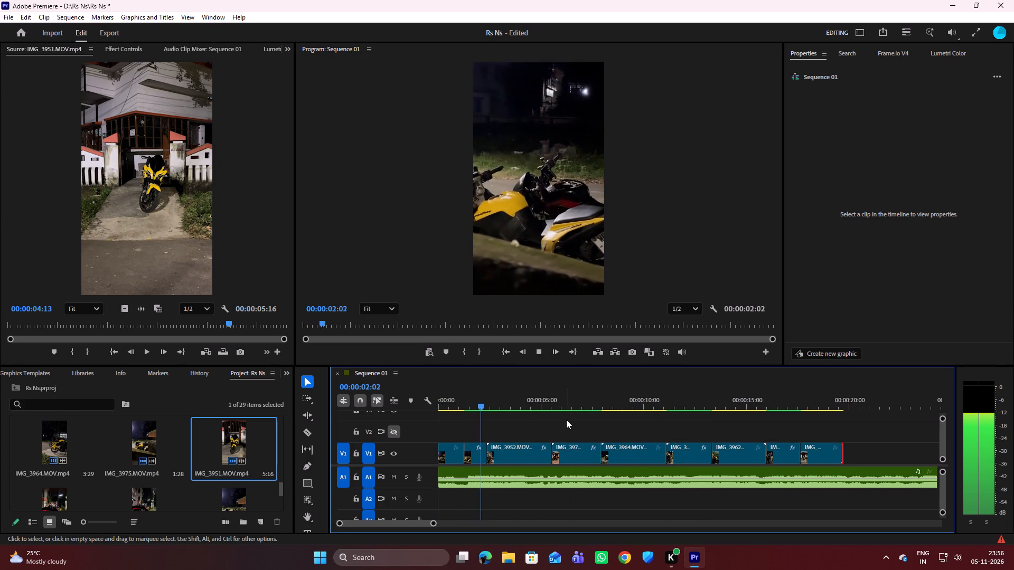
{"action": "key", "text": "space"}
{"action": "left_click_drag", "start_coordinate": [491, 402], "coordinate": [771, 405]}
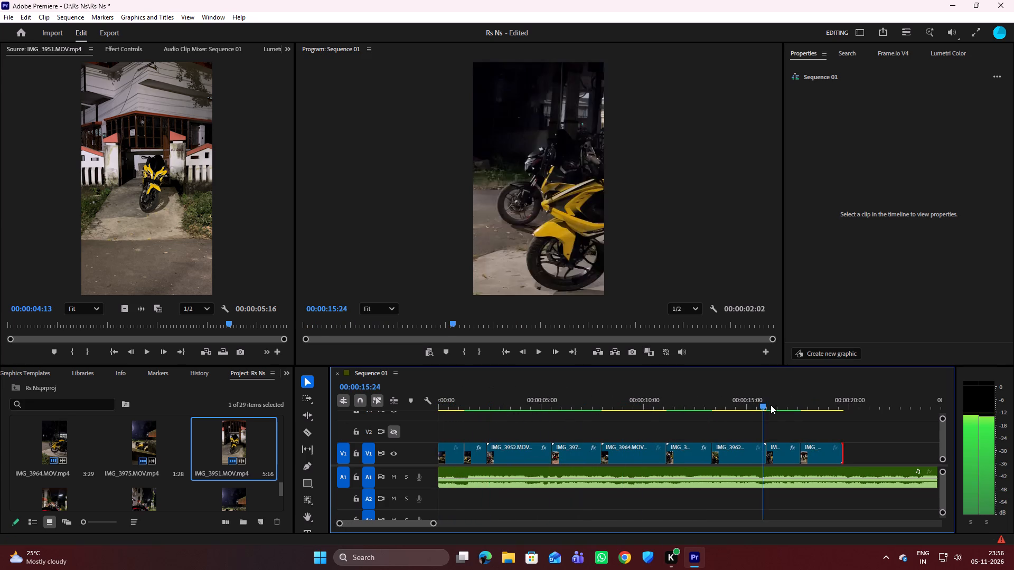
{"action": "left_click_drag", "start_coordinate": [771, 405], "coordinate": [792, 402]}
{"action": "key", "text": "space"}
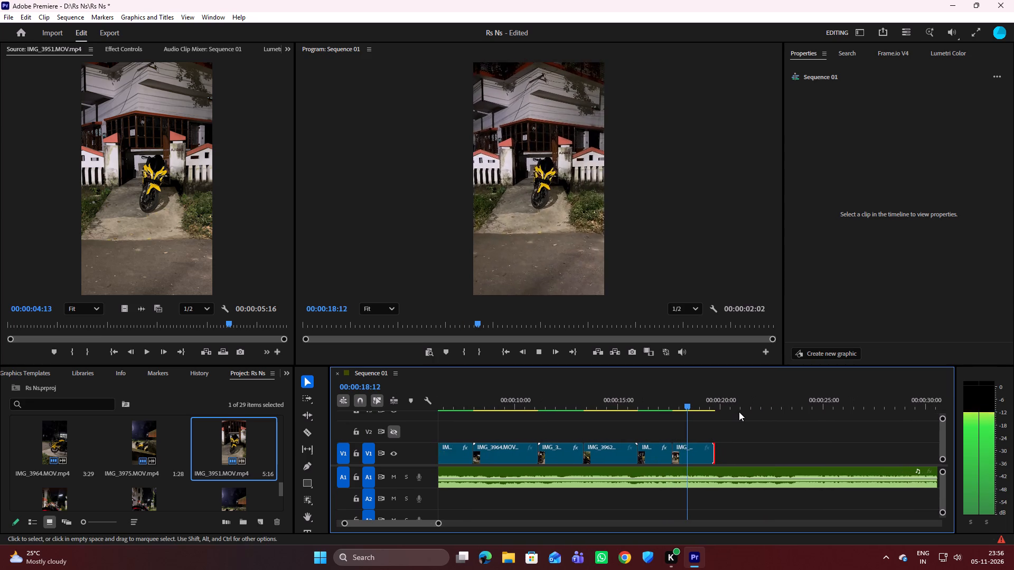
{"action": "key", "text": "space"}
{"action": "left_click", "coordinate": [762, 416]}
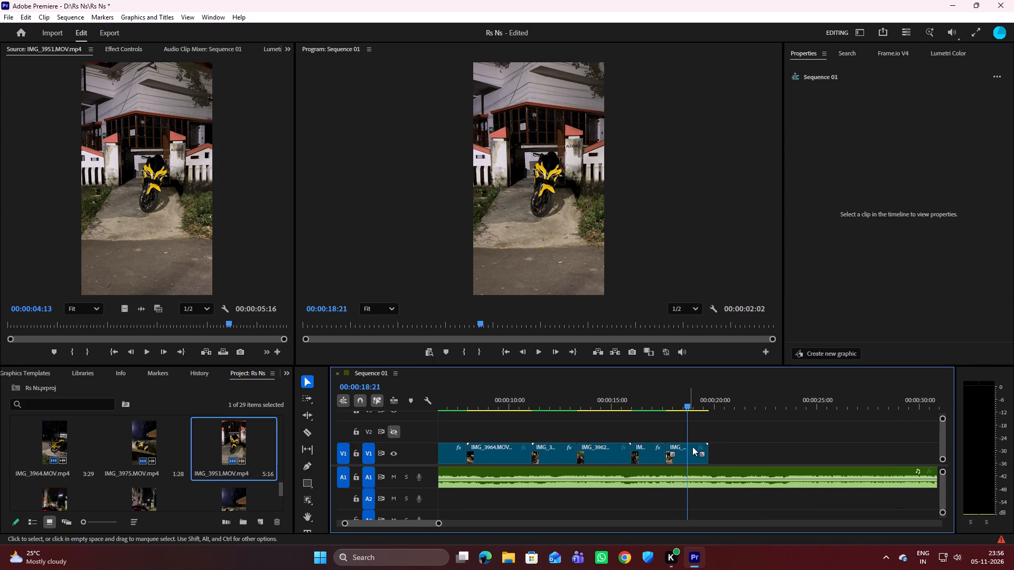
{"action": "key", "text": "space"}
{"action": "key", "text": "space"}
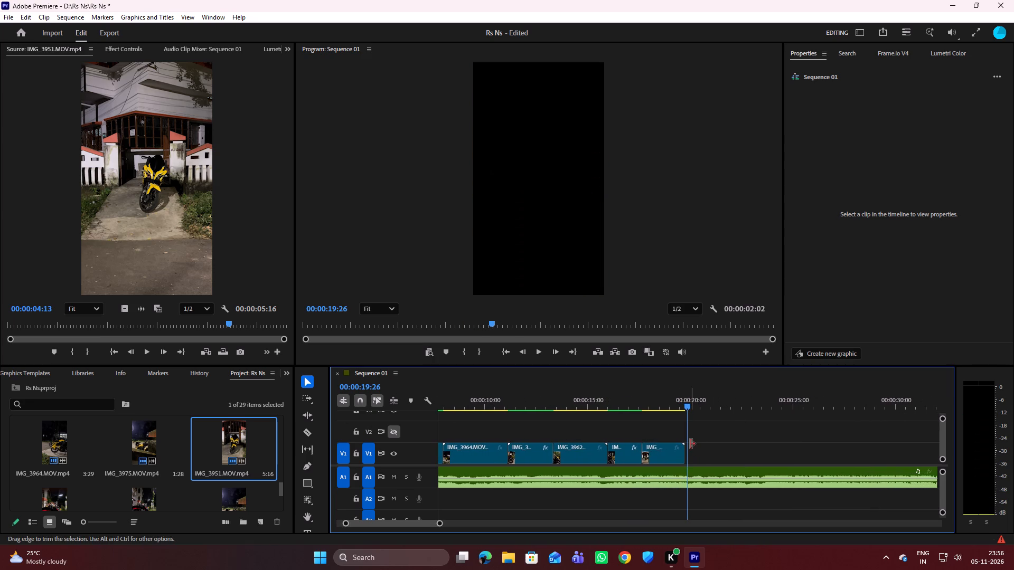
Shift the final IMG_3951 clip to end at 00:00:19:26, and extend its start back to meet the preceding V1 clip.
{"action": "left_click", "coordinate": [662, 451]}
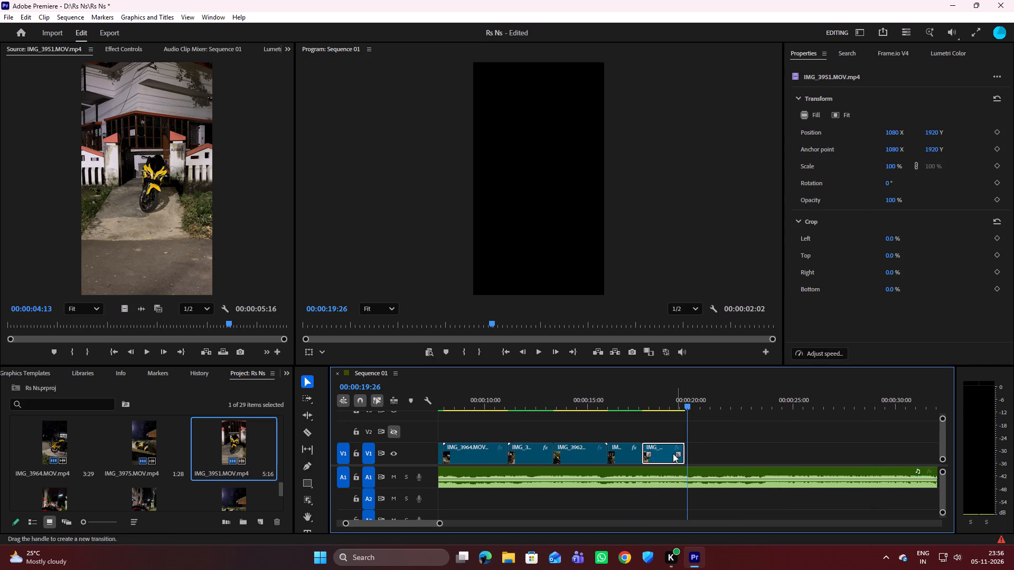
{"action": "left_click", "coordinate": [668, 453]}
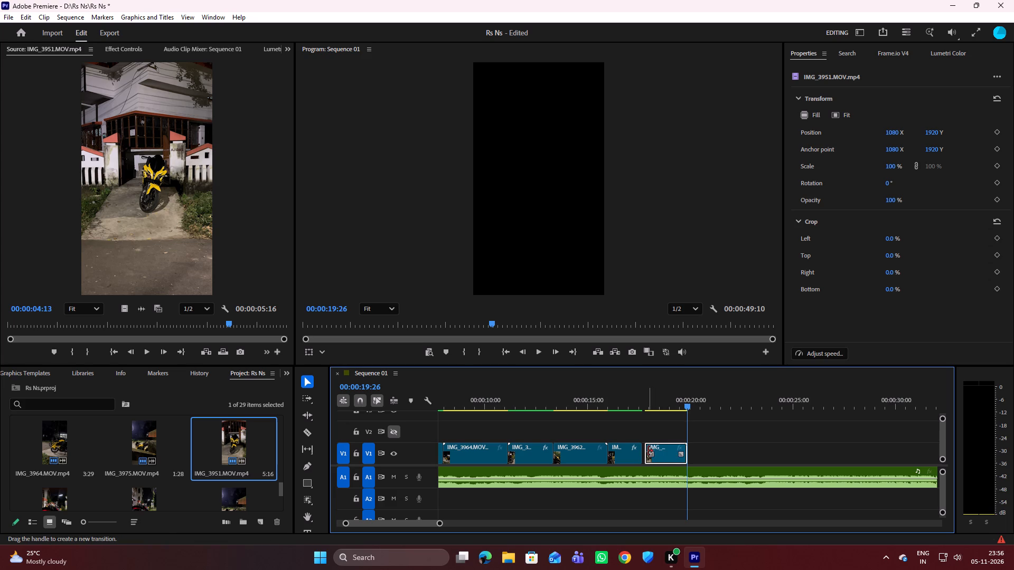
{"action": "left_click", "coordinate": [646, 449]}
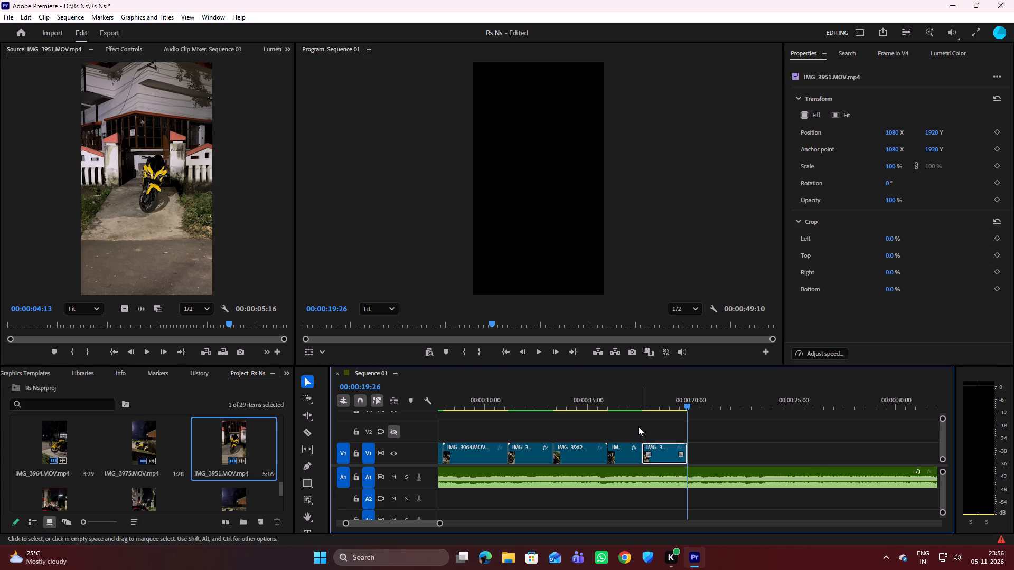
{"action": "left_click", "coordinate": [638, 426]}
Play across the adjusted cut into the final IMG_3951 clip, scrub the whole edit, and replay the ending.
{"action": "left_click_drag", "start_coordinate": [684, 407], "coordinate": [627, 415]}
{"action": "key", "text": "space"}
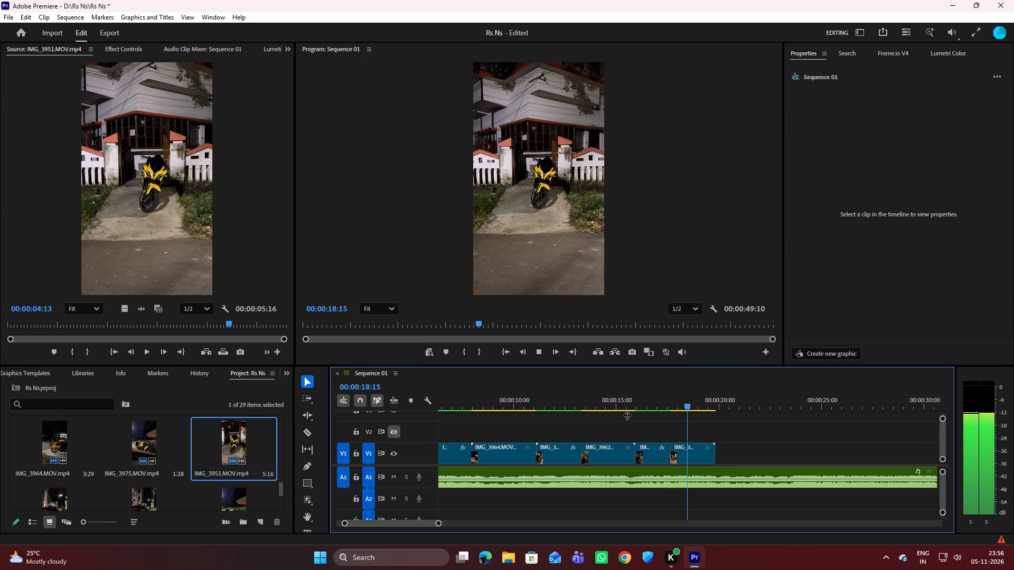
{"action": "key", "text": "space"}
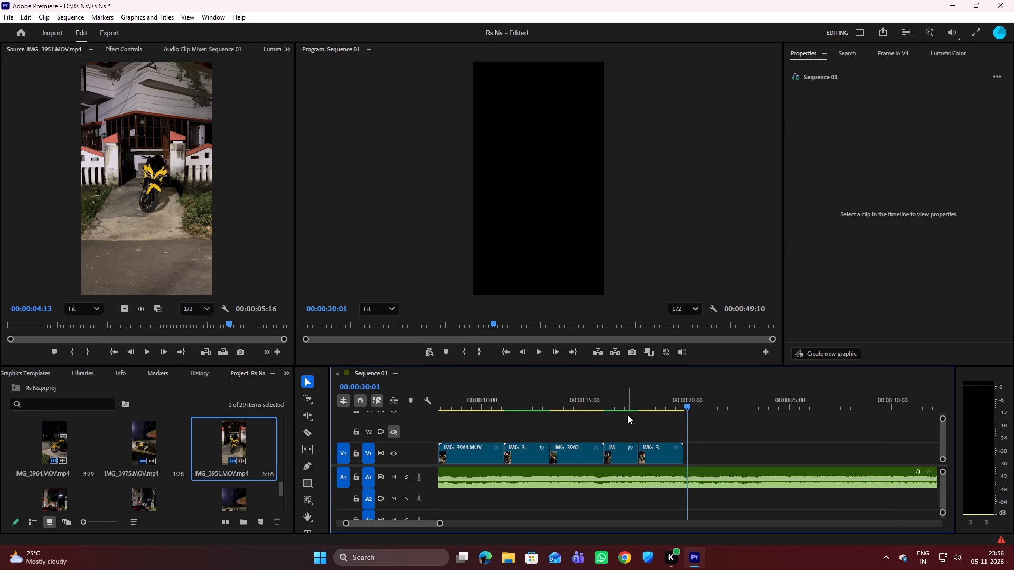
{"action": "left_click_drag", "start_coordinate": [686, 404], "coordinate": [383, 424]}
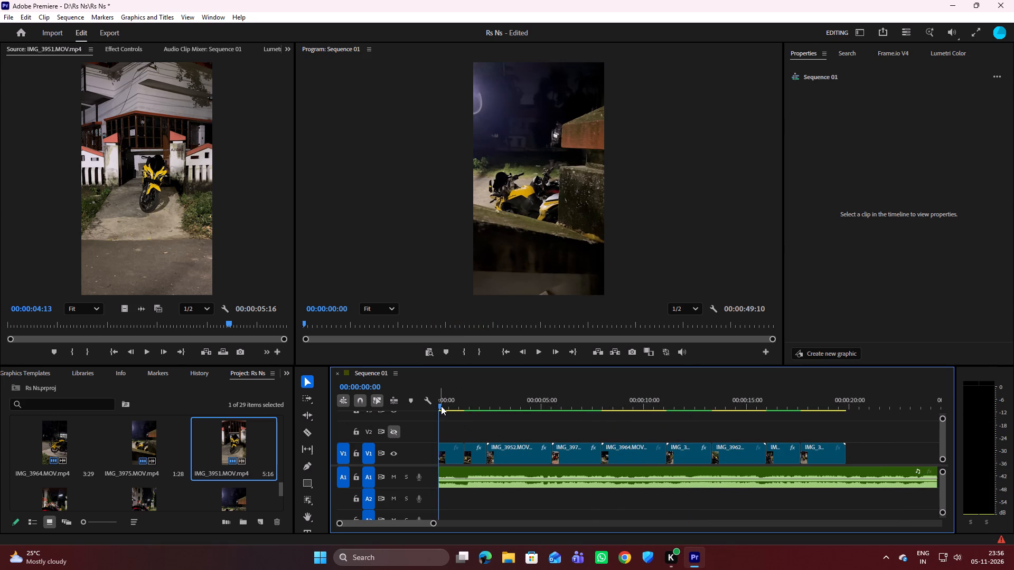
{"action": "left_click_drag", "start_coordinate": [441, 406], "coordinate": [792, 391]}
{"action": "key", "text": "space"}
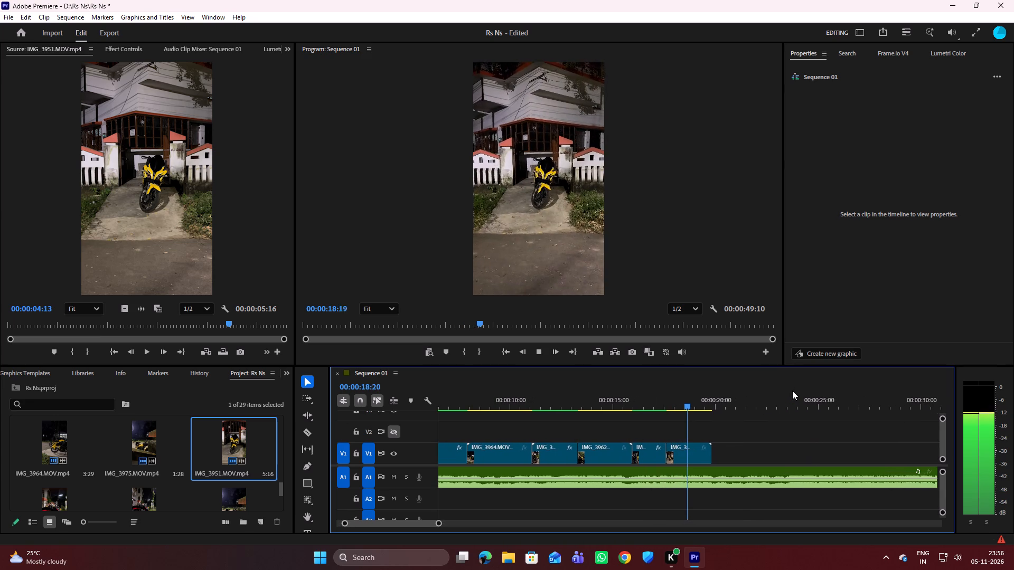
{"action": "key", "text": "space"}
{"action": "key", "text": "space"}
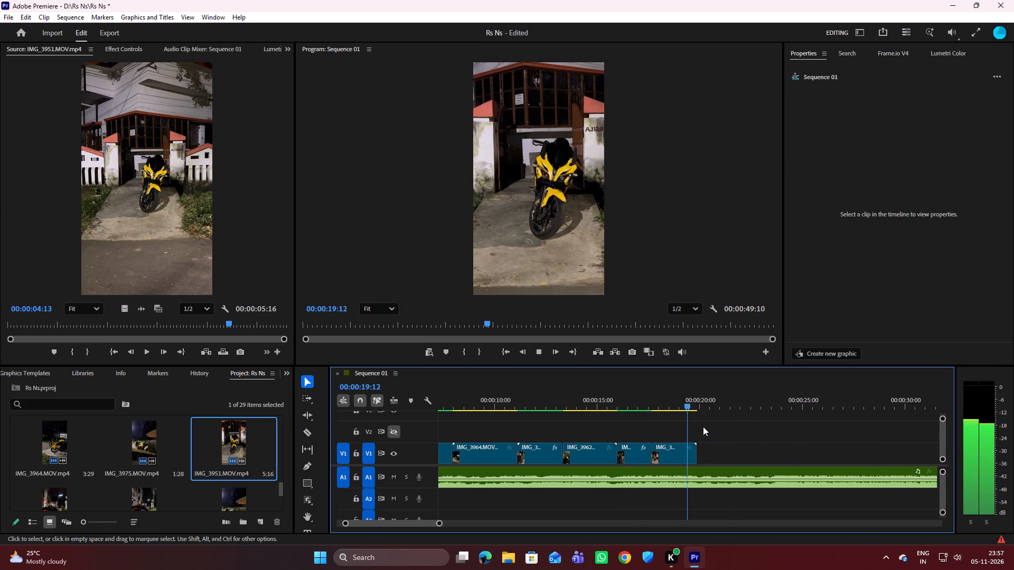
{"action": "key", "text": "space"}
Scrub the final IMG_3951 clip and replay it, starting also from late IMG_3972, to check its timing against the music.
{"action": "left_click_drag", "start_coordinate": [689, 407], "coordinate": [681, 410]}
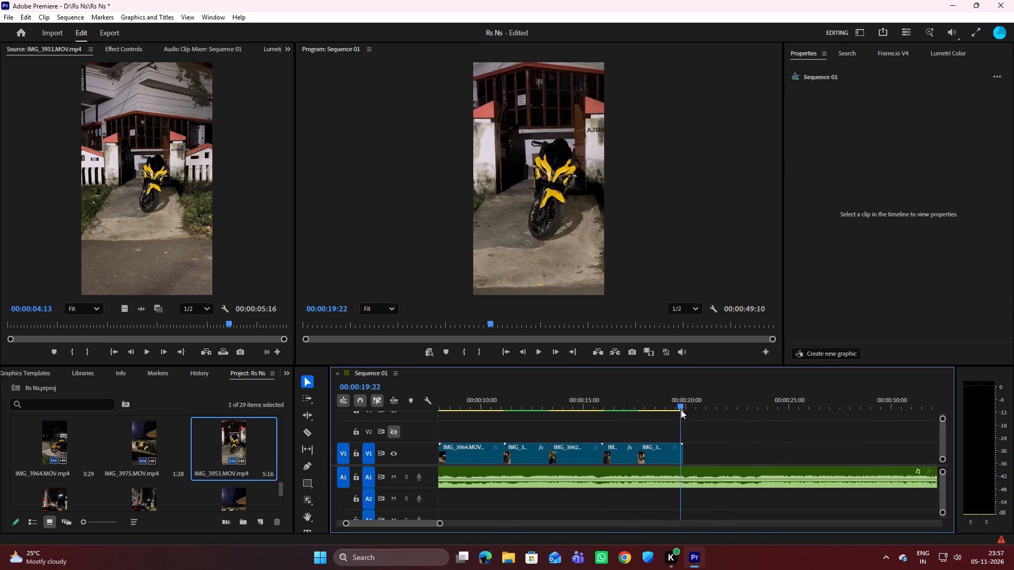
{"action": "left_click_drag", "start_coordinate": [681, 410], "coordinate": [654, 409]}
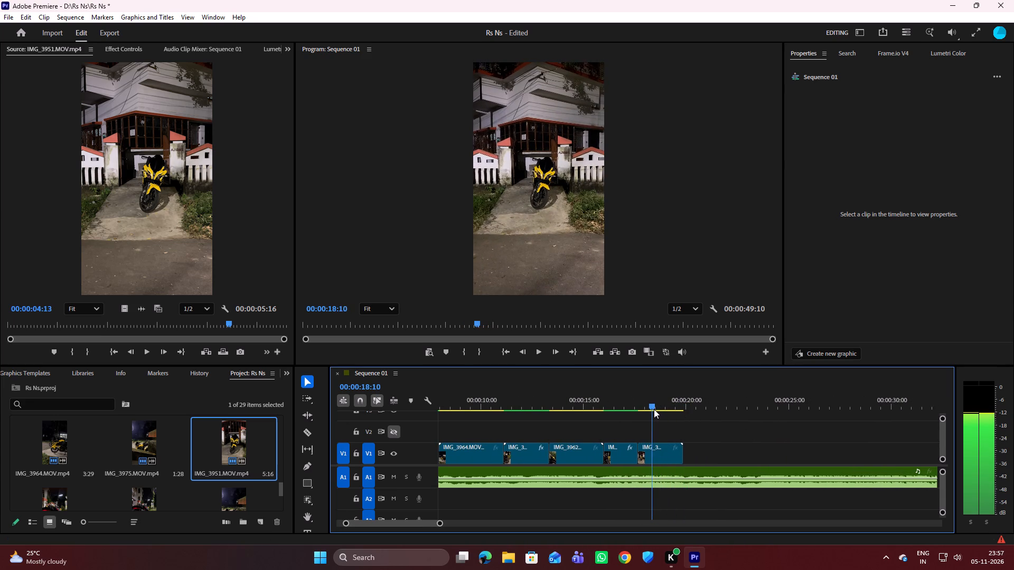
{"action": "left_click_drag", "start_coordinate": [654, 409], "coordinate": [652, 409]}
{"action": "key", "text": "space"}
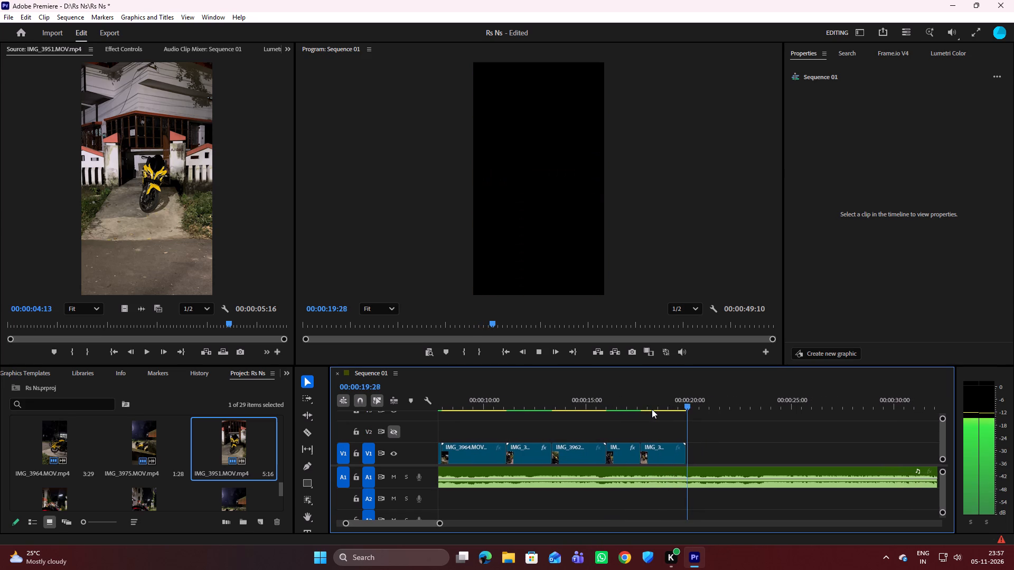
{"action": "key", "text": "space"}
{"action": "left_click_drag", "start_coordinate": [687, 403], "coordinate": [635, 408]}
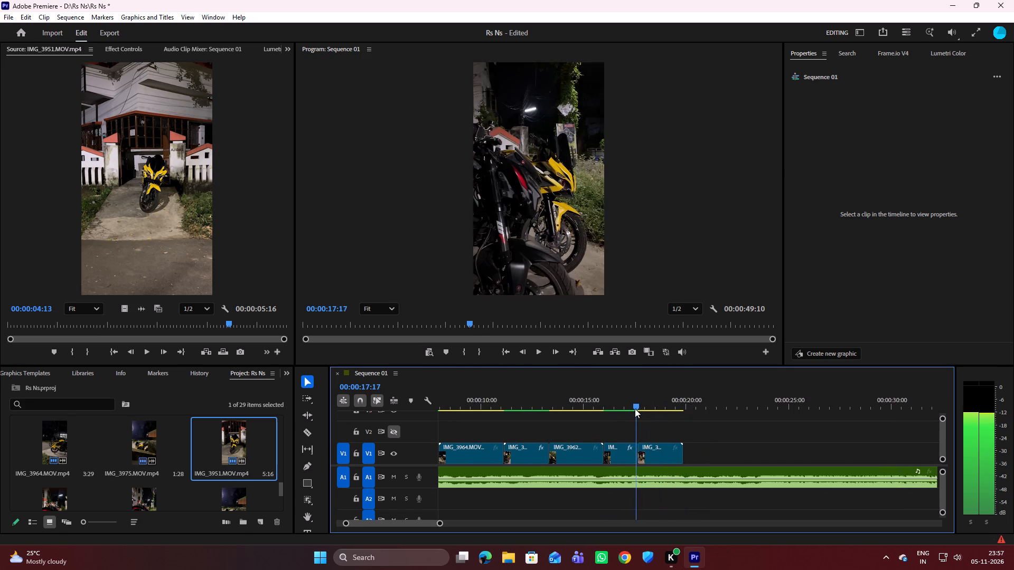
{"action": "left_click_drag", "start_coordinate": [635, 408], "coordinate": [631, 410]}
{"action": "key", "text": "space"}
{"action": "key", "text": "space"}
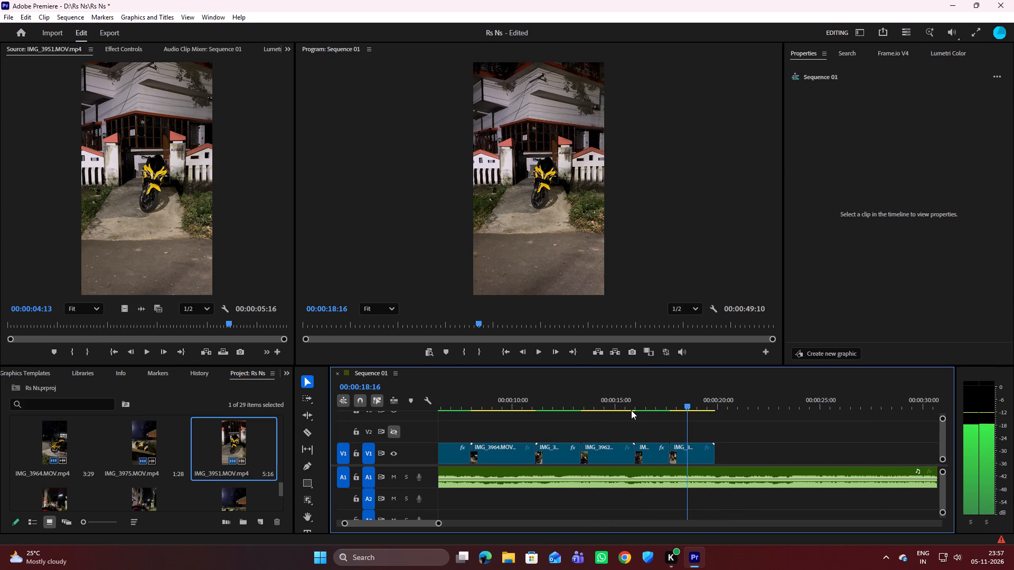
{"action": "key", "text": "space"}
{"action": "key", "text": "space"}
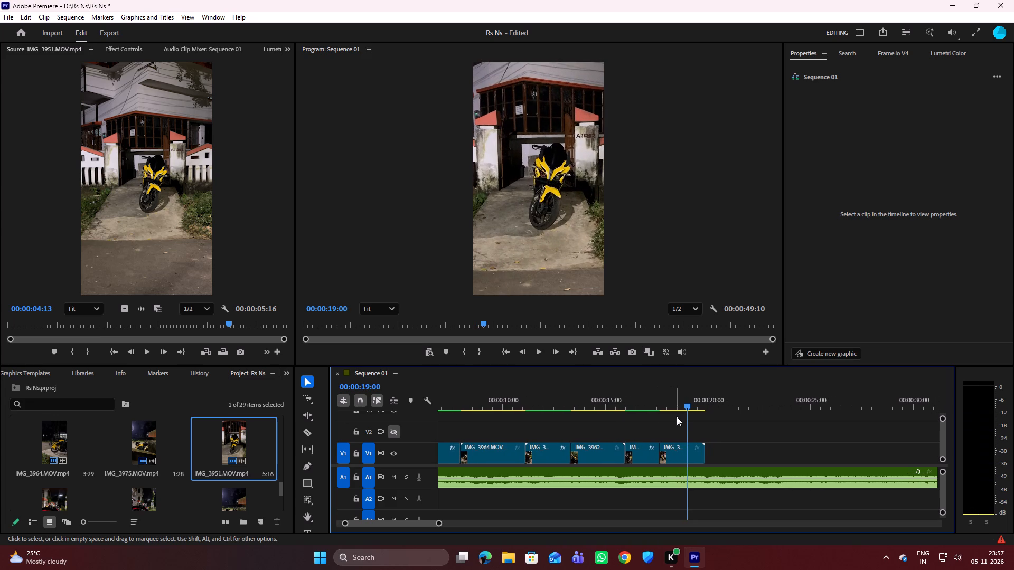
Scrub the early part of the final IMG_3951 clip between about 18:06 and 18:22 and replay it to locate the beat.
{"action": "left_click_drag", "start_coordinate": [687, 403], "coordinate": [678, 408]}
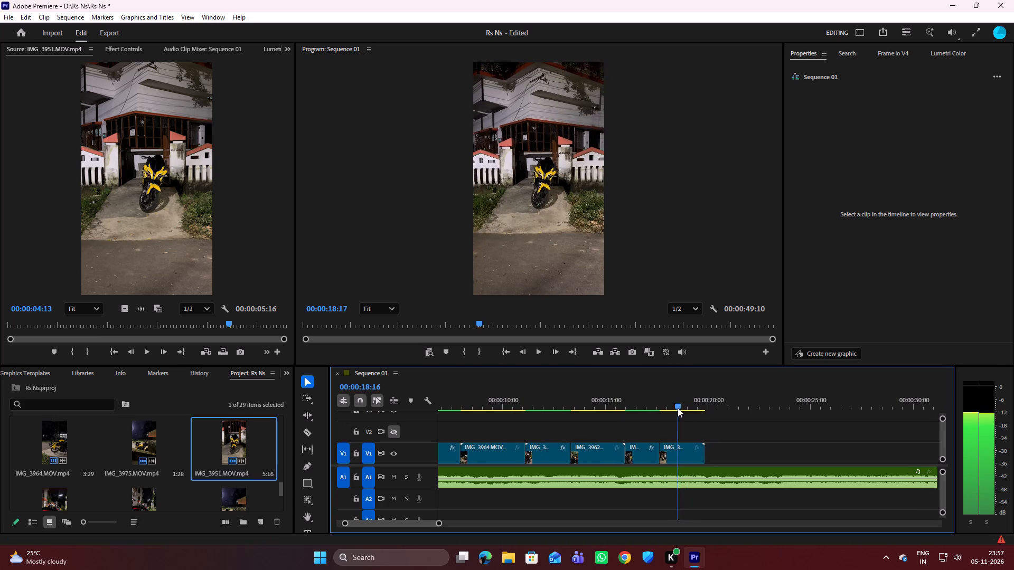
{"action": "left_click_drag", "start_coordinate": [678, 408], "coordinate": [671, 408]}
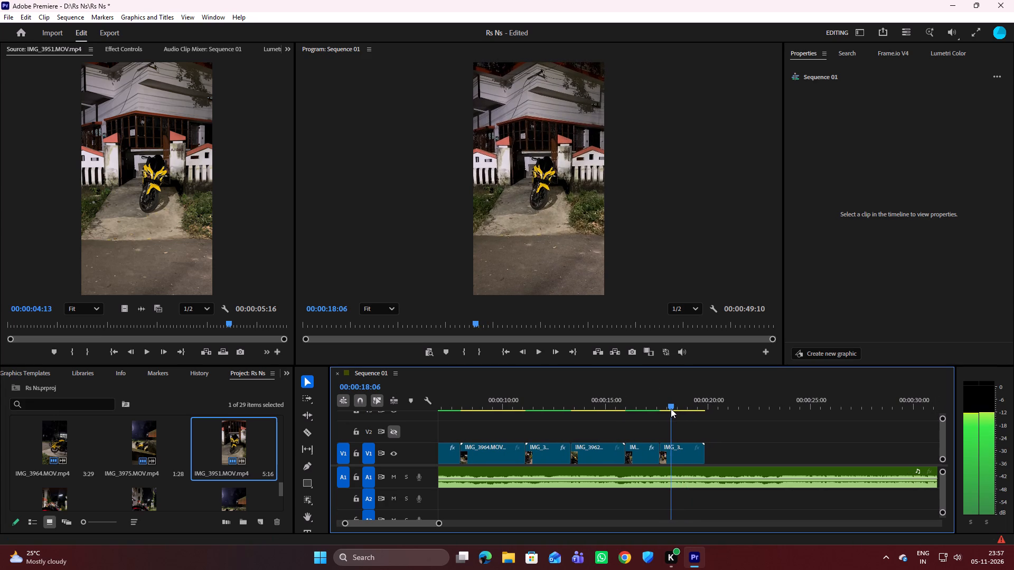
{"action": "left_click_drag", "start_coordinate": [671, 408], "coordinate": [675, 408]}
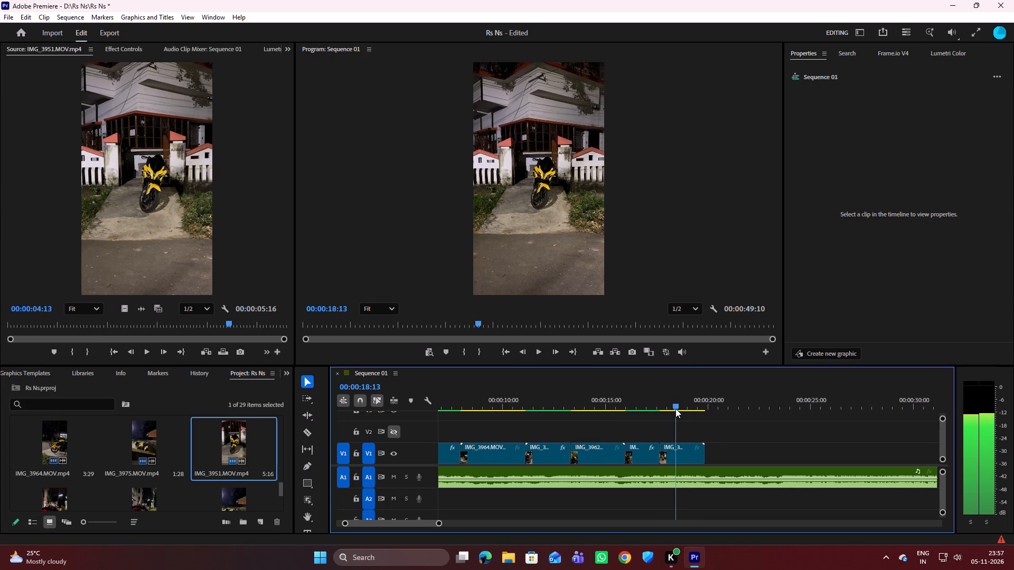
{"action": "left_click_drag", "start_coordinate": [675, 408], "coordinate": [671, 409]}
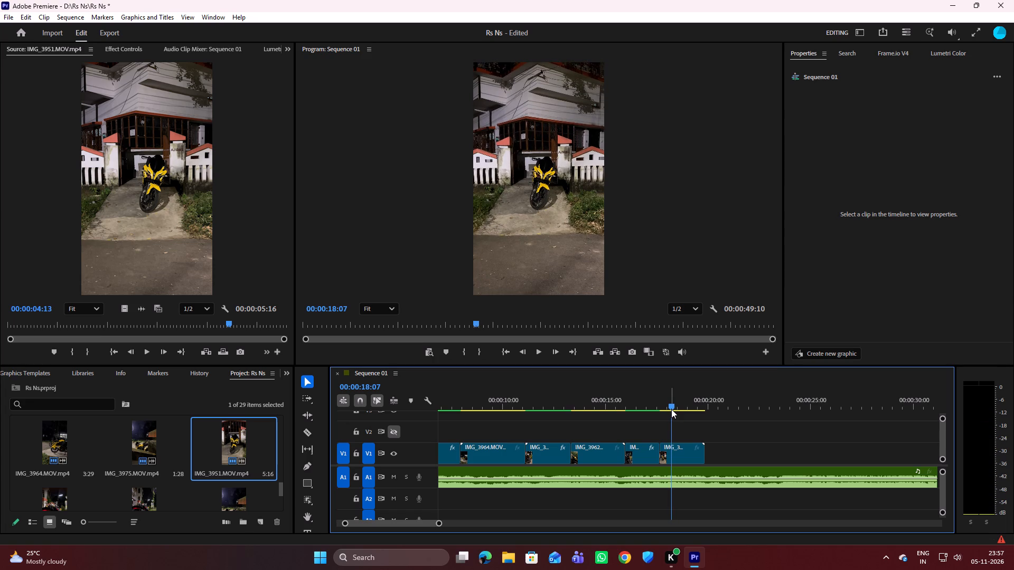
{"action": "key", "text": "space"}
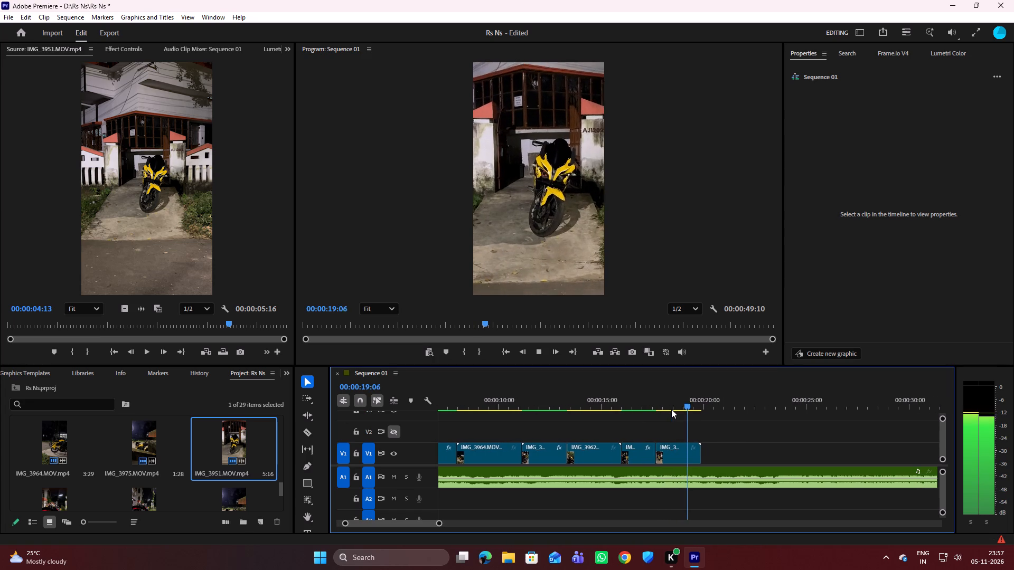
{"action": "key", "text": "space"}
{"action": "left_click_drag", "start_coordinate": [687, 405], "coordinate": [672, 407]}
{"action": "key", "text": "space"}
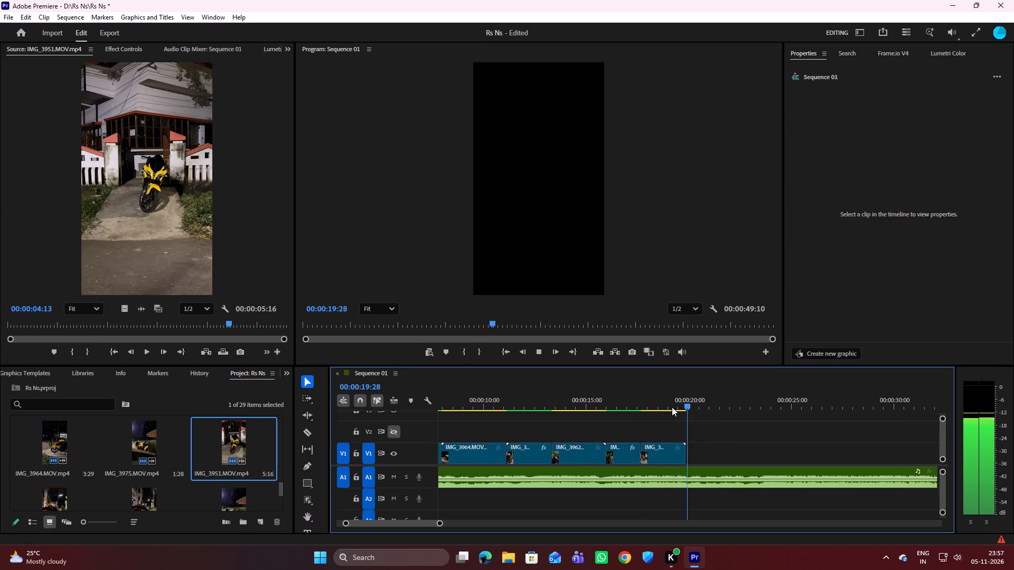
{"action": "key", "text": "space"}
{"action": "left_click_drag", "start_coordinate": [688, 404], "coordinate": [659, 408]}
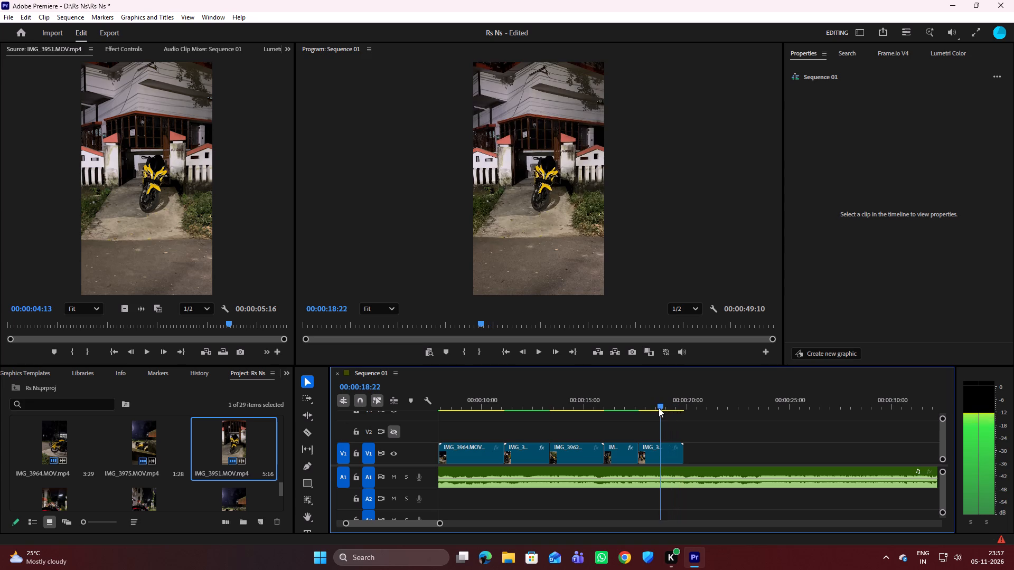
{"action": "left_click_drag", "start_coordinate": [659, 408], "coordinate": [658, 408]}
{"action": "key", "text": "space"}
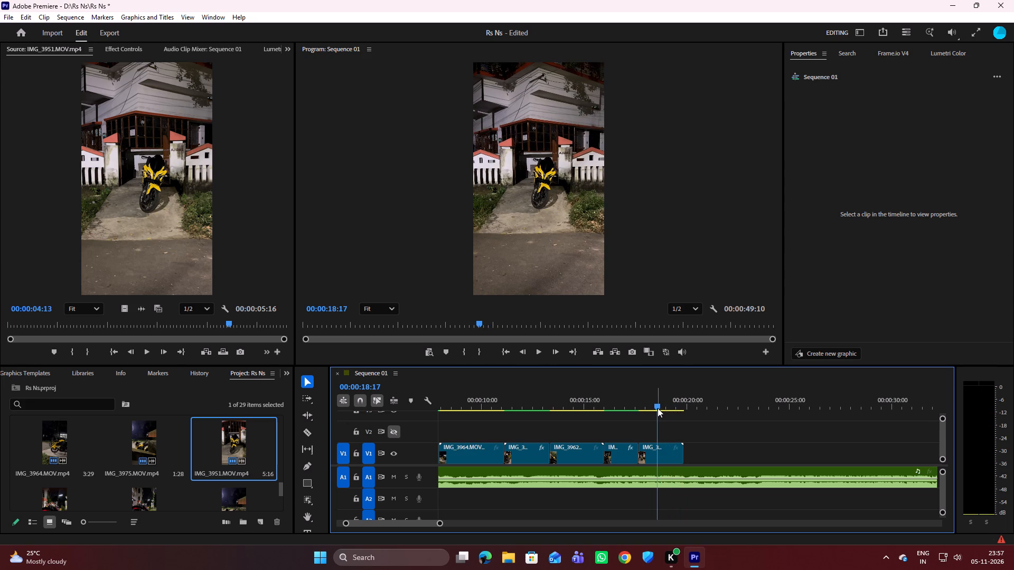
{"action": "key", "text": "space"}
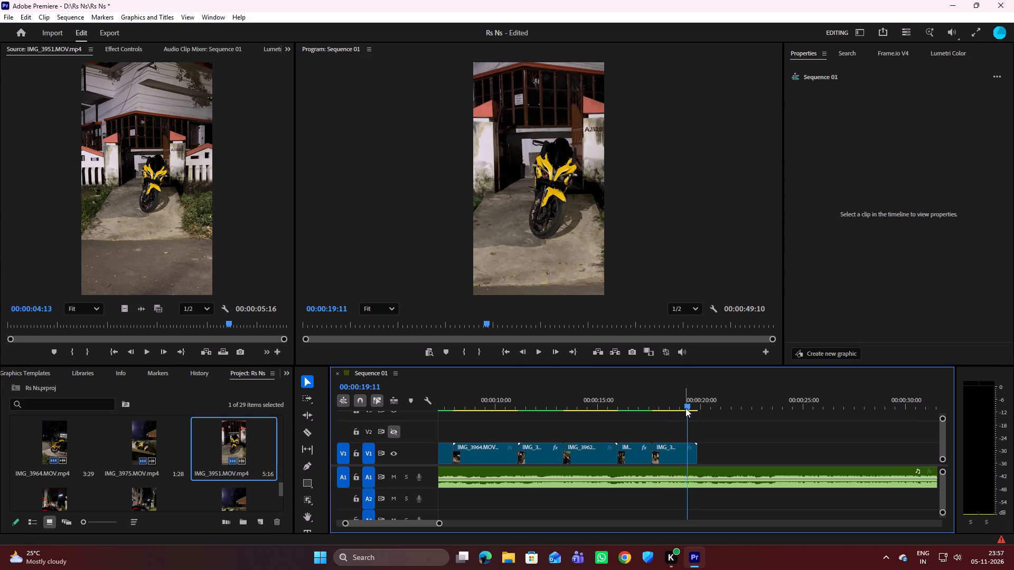
Replay short stretches of the final IMG_3951 clip between about 18:10 and 19:02 to check the beat against the camera move.
{"action": "left_click_drag", "start_coordinate": [686, 406], "coordinate": [667, 404]}
{"action": "key", "text": "space"}
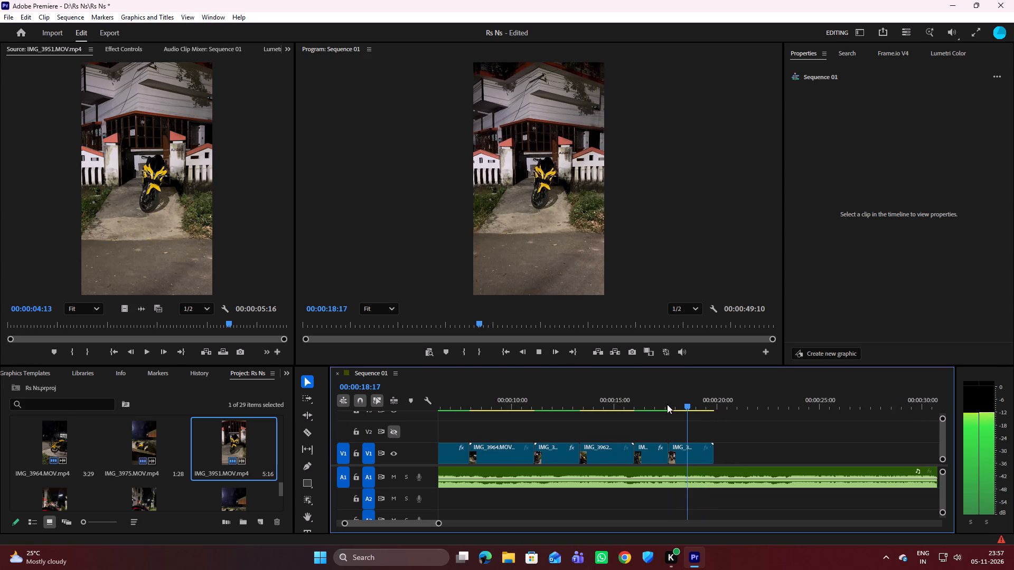
{"action": "key", "text": "space"}
{"action": "left_click_drag", "start_coordinate": [686, 402], "coordinate": [673, 404]}
{"action": "key", "text": "space"}
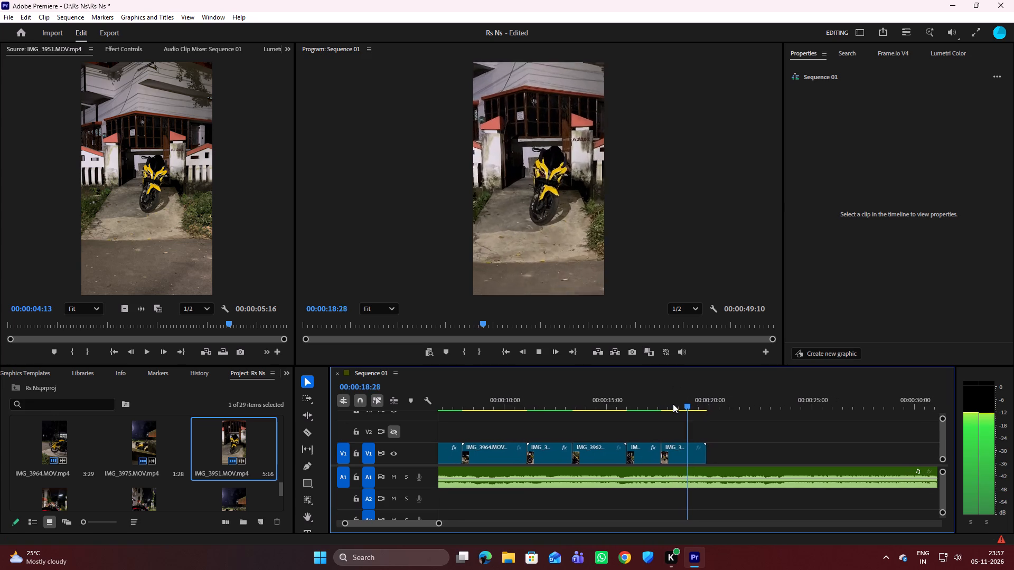
{"action": "key", "text": "space"}
{"action": "left_click_drag", "start_coordinate": [687, 404], "coordinate": [669, 407]}
{"action": "key", "text": "space"}
{"action": "key", "text": "space"}
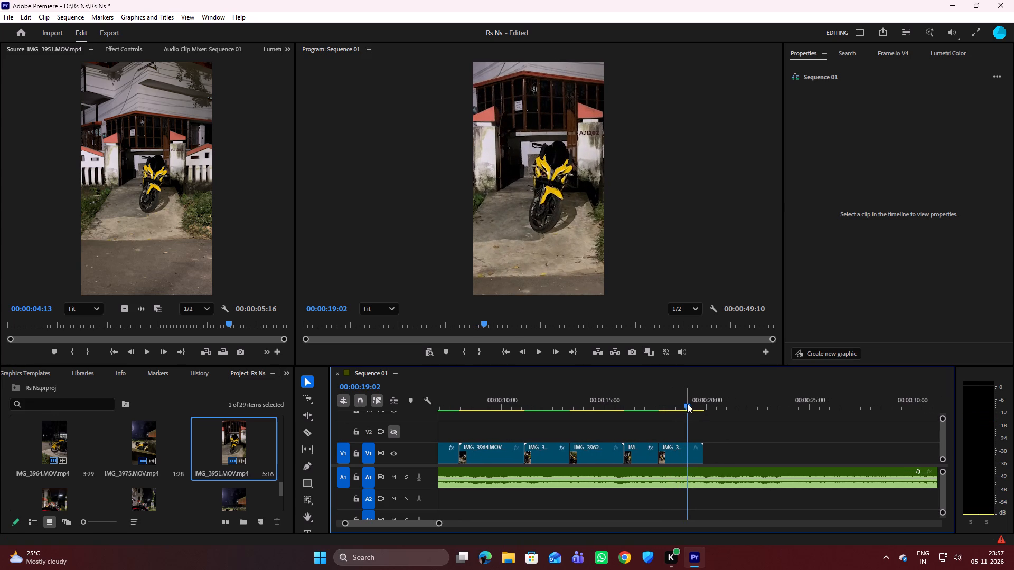
Cut the opening off the final IMG_3951 clip at 00:00:18:13, close the gap after the preceding V1 clip, and replay the ending.
{"action": "left_click_drag", "start_coordinate": [687, 404], "coordinate": [674, 403]}
{"action": "key", "text": "c"}
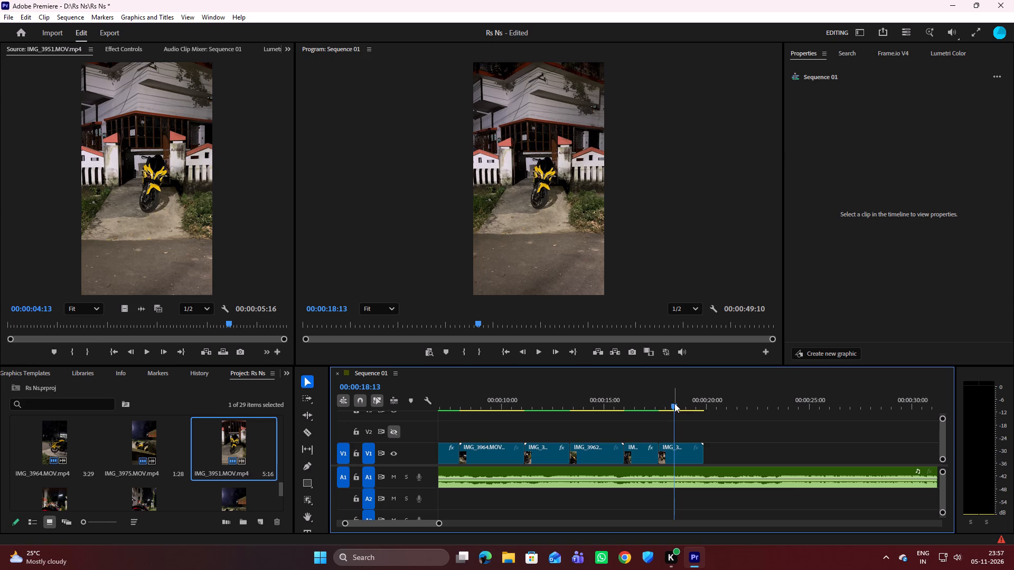
{"action": "left_click", "coordinate": [675, 446]}
{"action": "key", "text": "v"}
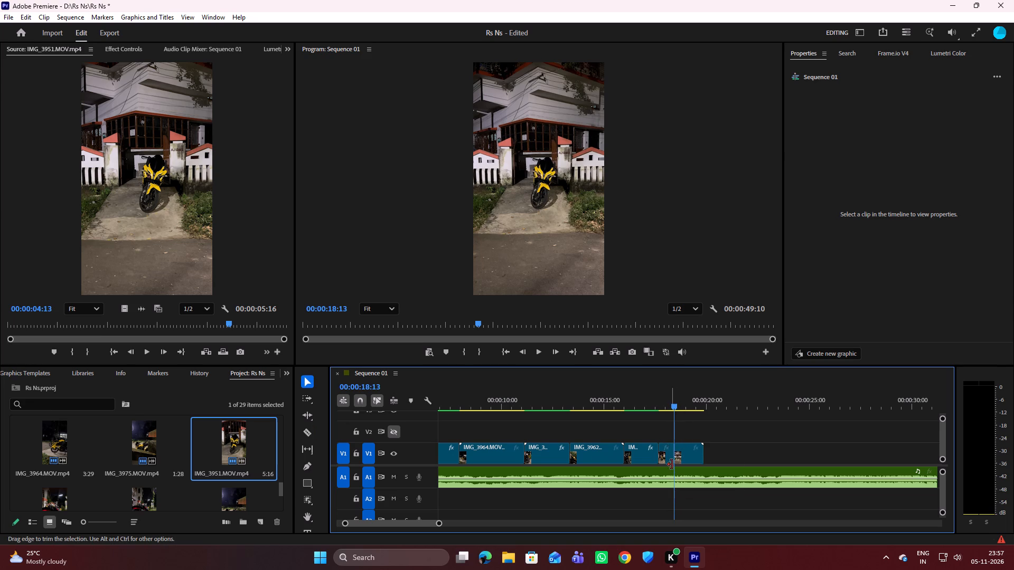
{"action": "left_click", "coordinate": [665, 452]}
{"action": "key", "text": "Delete"}
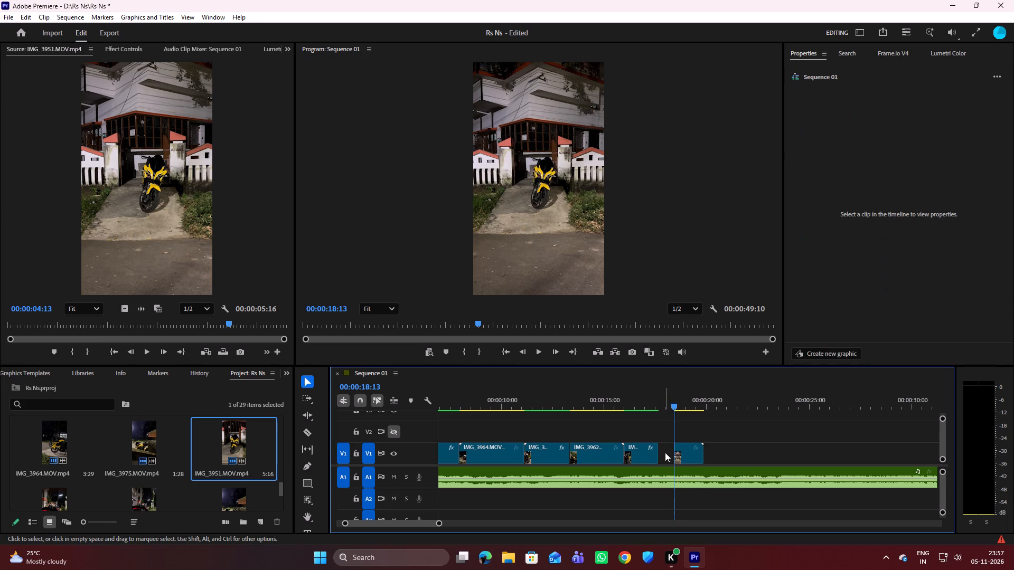
{"action": "left_click_drag", "start_coordinate": [689, 454], "coordinate": [668, 460]}
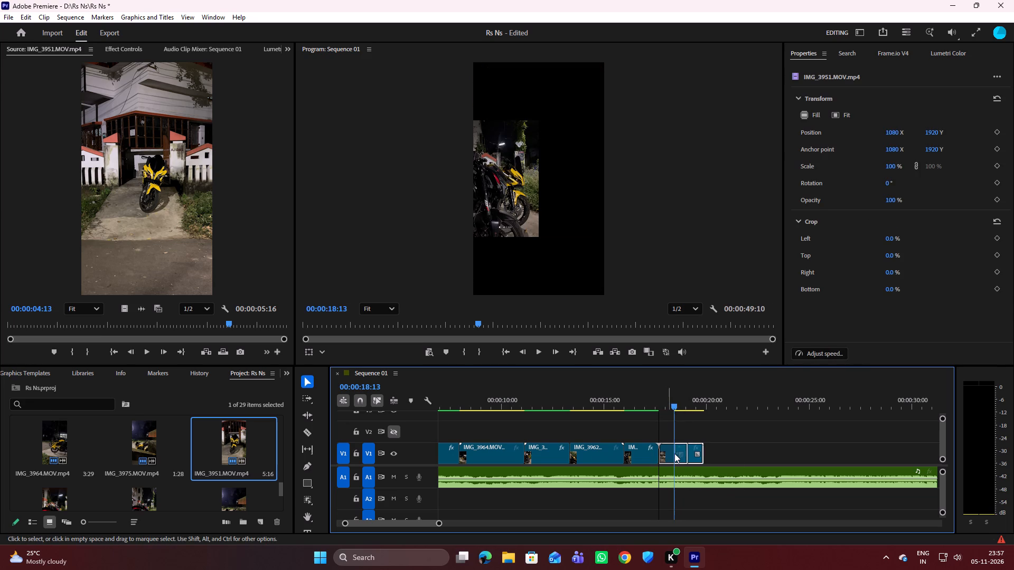
{"action": "left_click_drag", "start_coordinate": [672, 406], "coordinate": [609, 417]}
{"action": "key", "text": "space"}
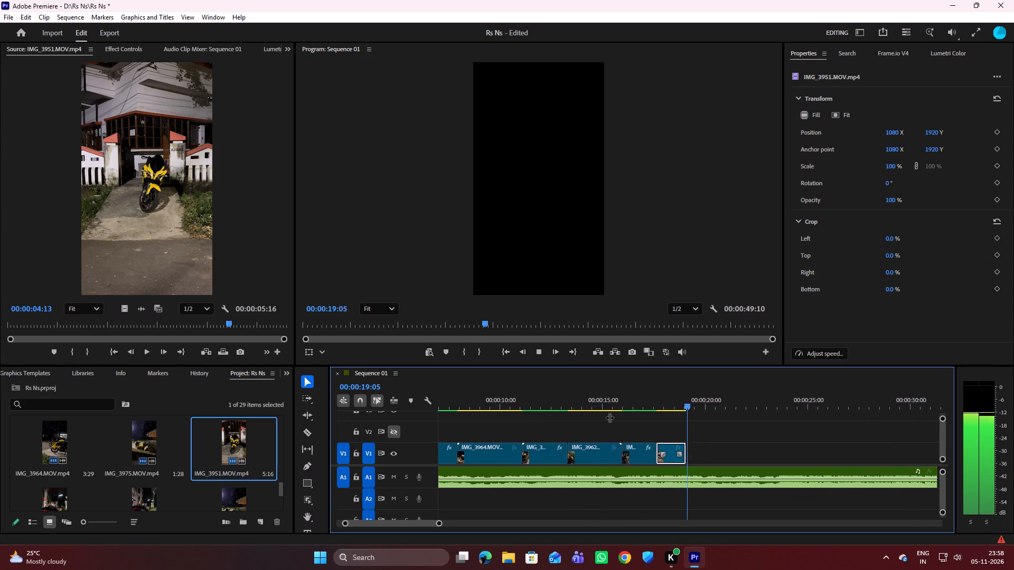
{"action": "key", "text": "space"}
Slow the final IMG_3951 clip to 75% speed with Optical flow time interpolation.
{"action": "left_click", "coordinate": [802, 354]}
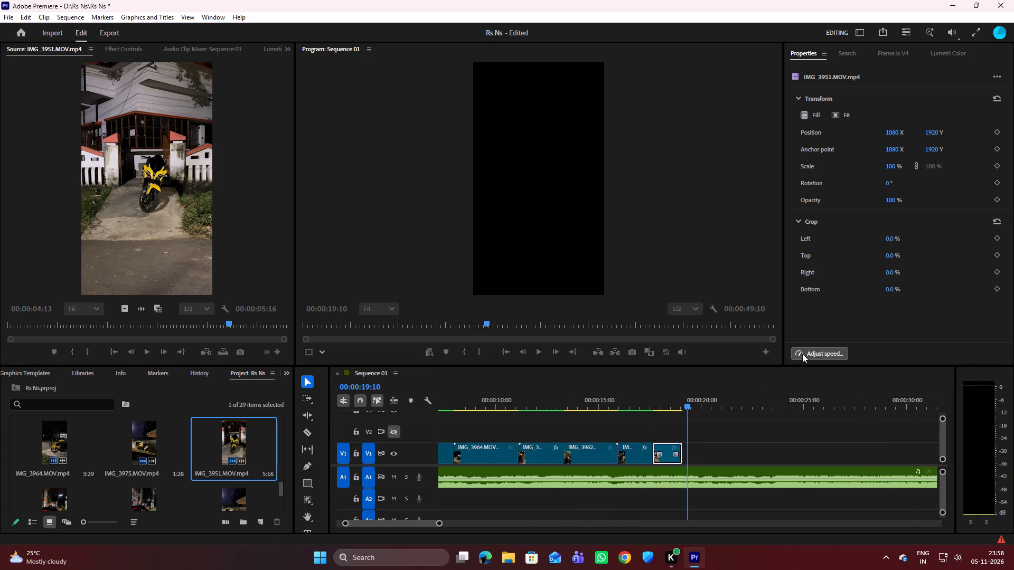
{"action": "key", "text": "BackSpace"}
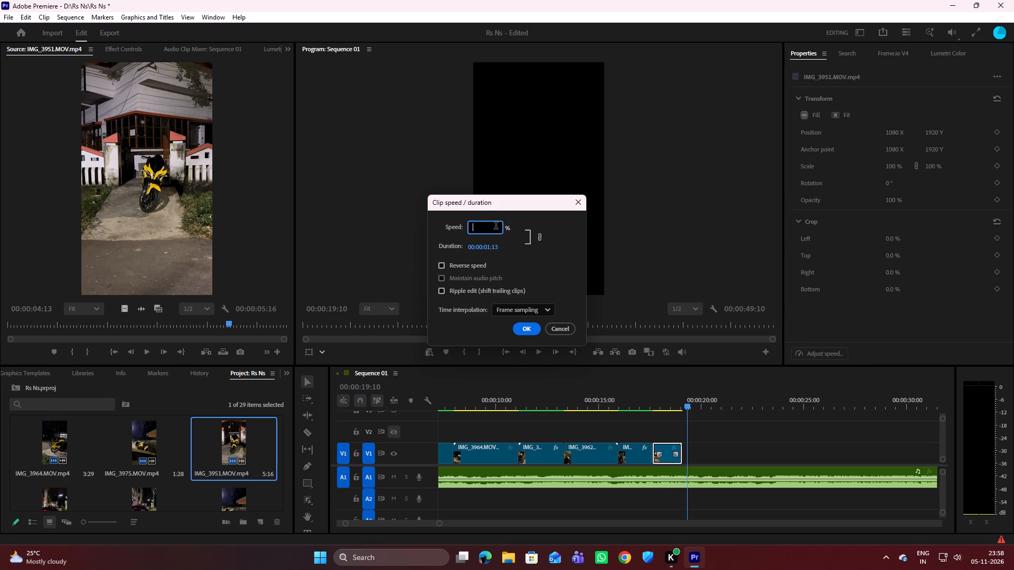
{"action": "type", "text": "75"}
{"action": "left_click", "coordinate": [541, 307]}
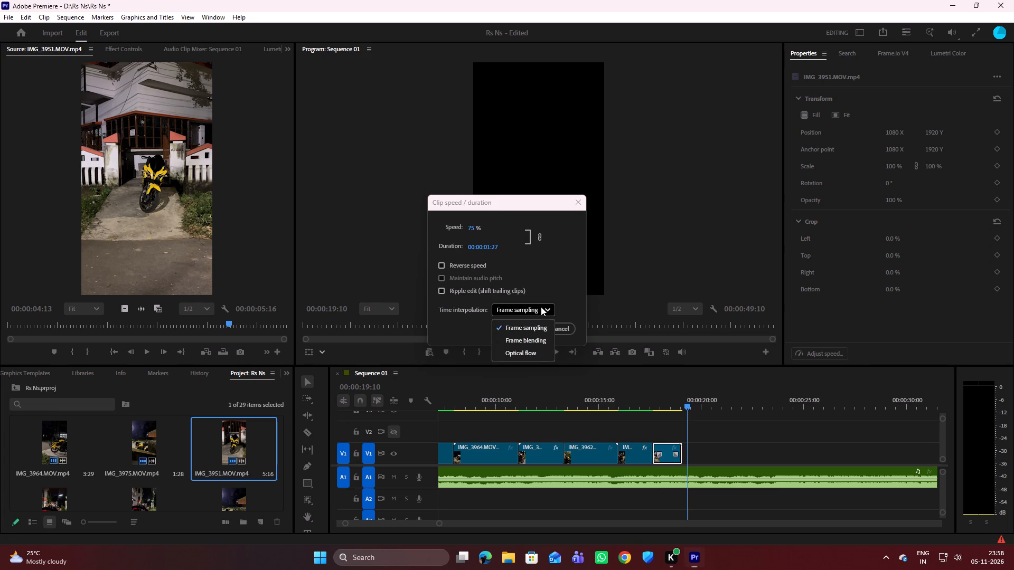
{"action": "left_click", "coordinate": [522, 354]}
{"action": "left_click", "coordinate": [527, 331]}
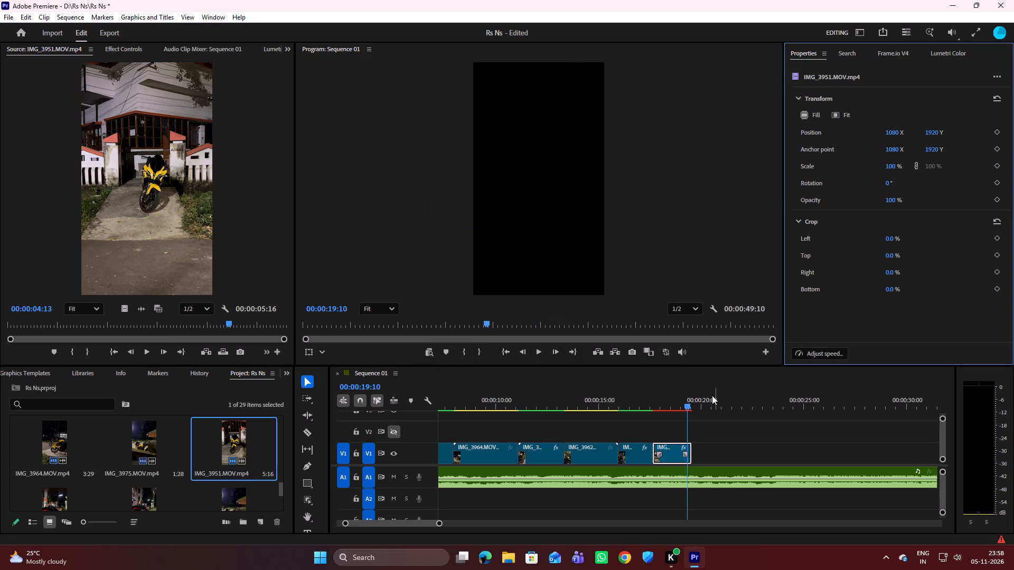
Replay the ending through the slowed IMG_3951 clip, starting also from 00:00:18:00, to check its motion against the music.
{"action": "left_click_drag", "start_coordinate": [685, 403], "coordinate": [626, 412]}
{"action": "key", "text": "space"}
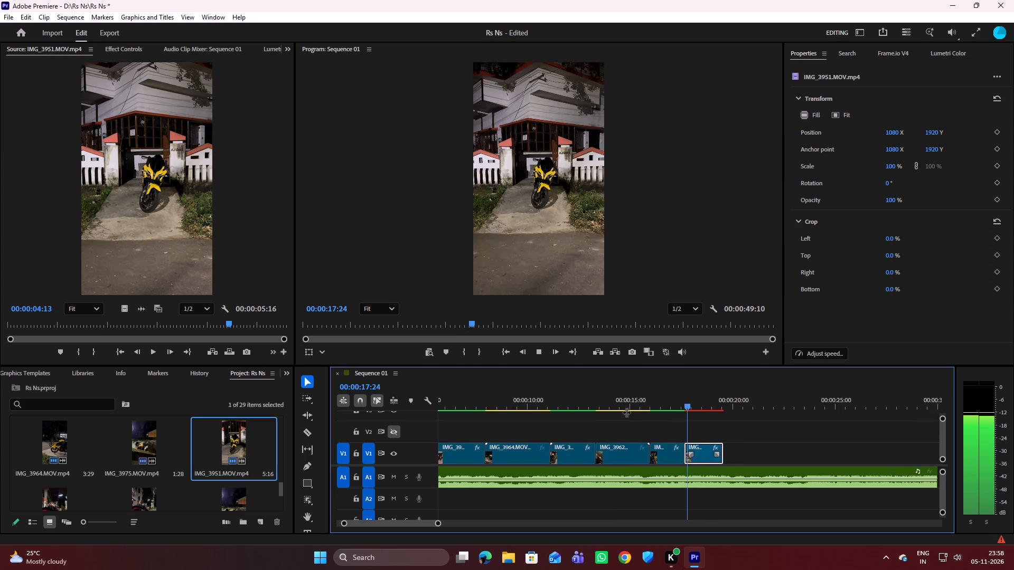
{"action": "key", "text": "space"}
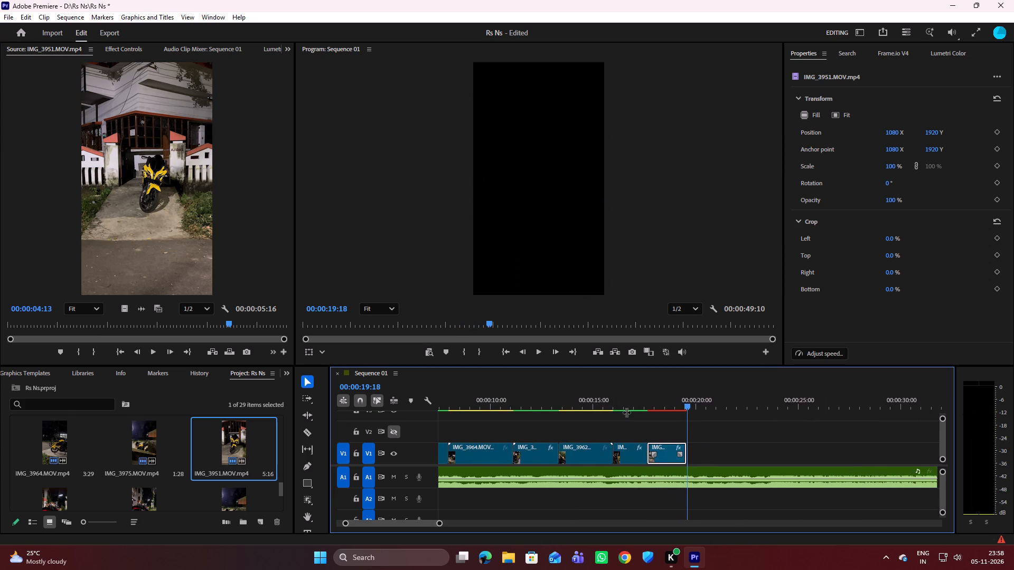
{"action": "left_click_drag", "start_coordinate": [687, 409], "coordinate": [657, 413]}
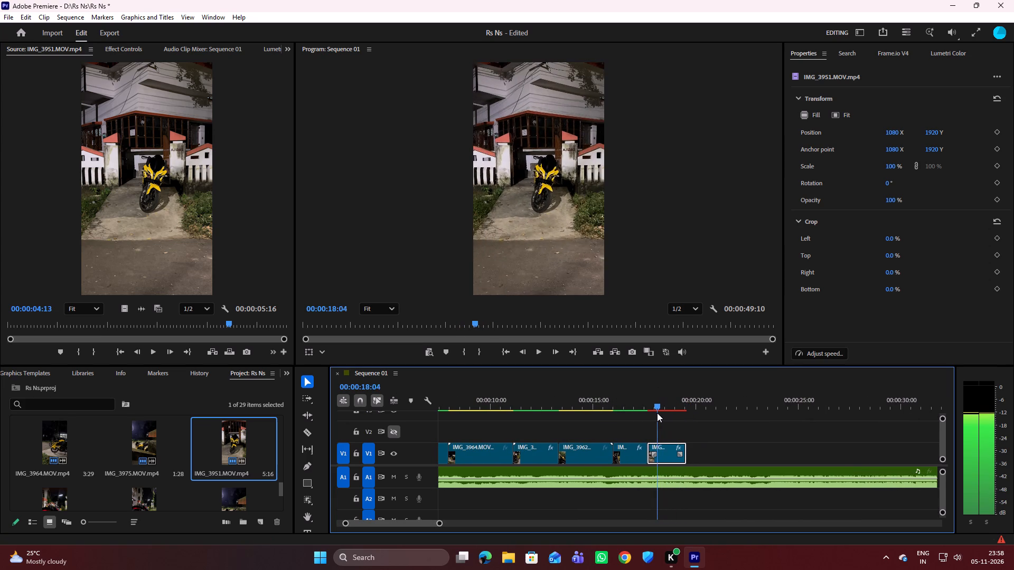
{"action": "left_click_drag", "start_coordinate": [657, 413], "coordinate": [654, 412]}
{"action": "key", "text": "space"}
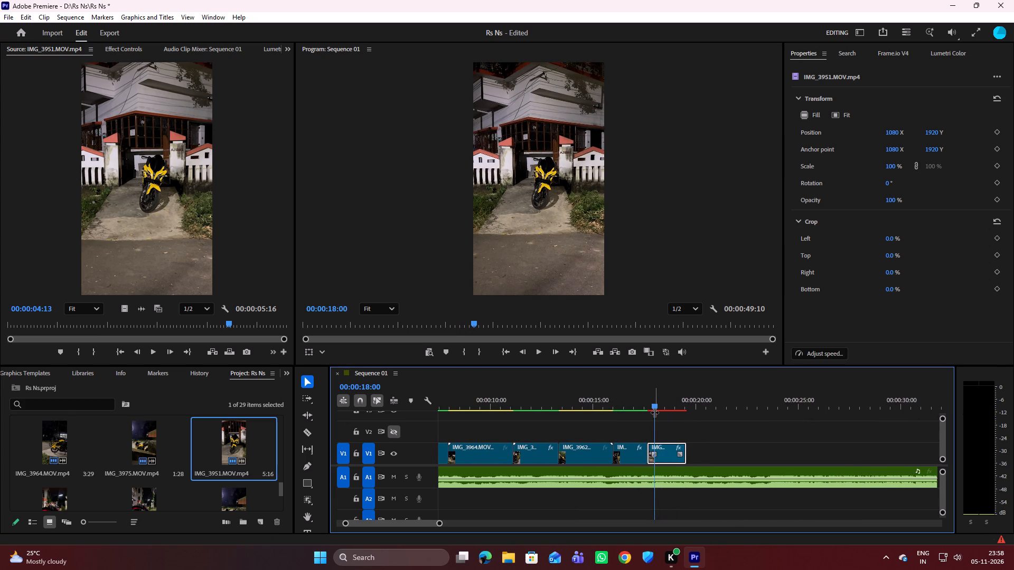
{"action": "key", "text": "space"}
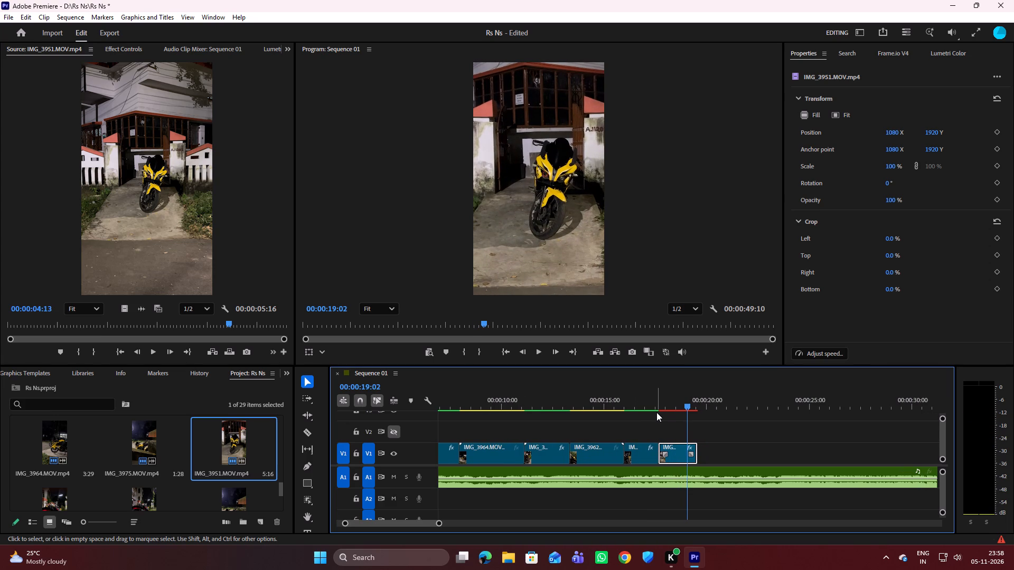
{"action": "key", "text": "space"}
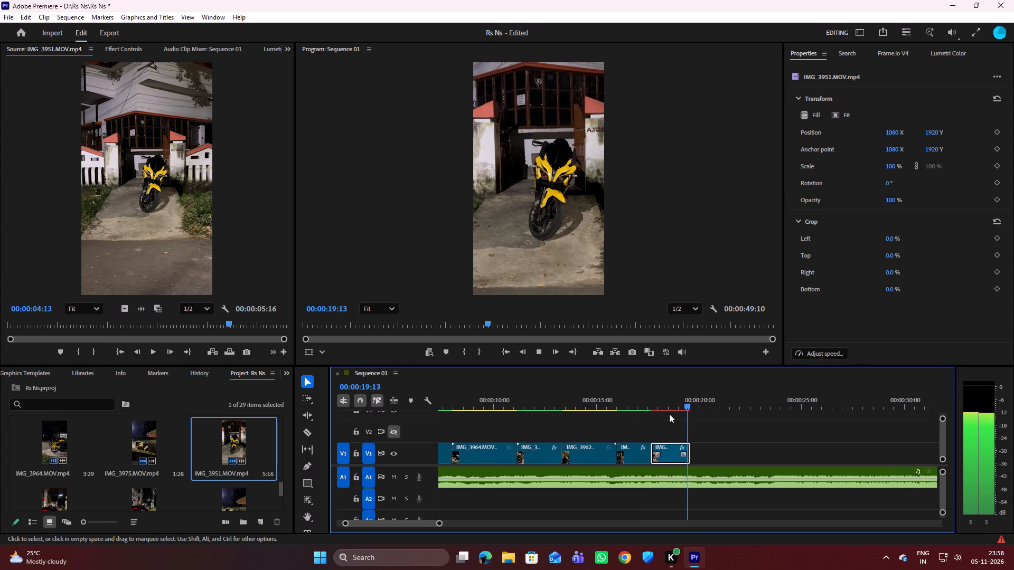
{"action": "key", "text": "space"}
Render the video preview for the slowed IMG_3951 ending and try to expand the render details.
{"action": "key", "text": "Return"}
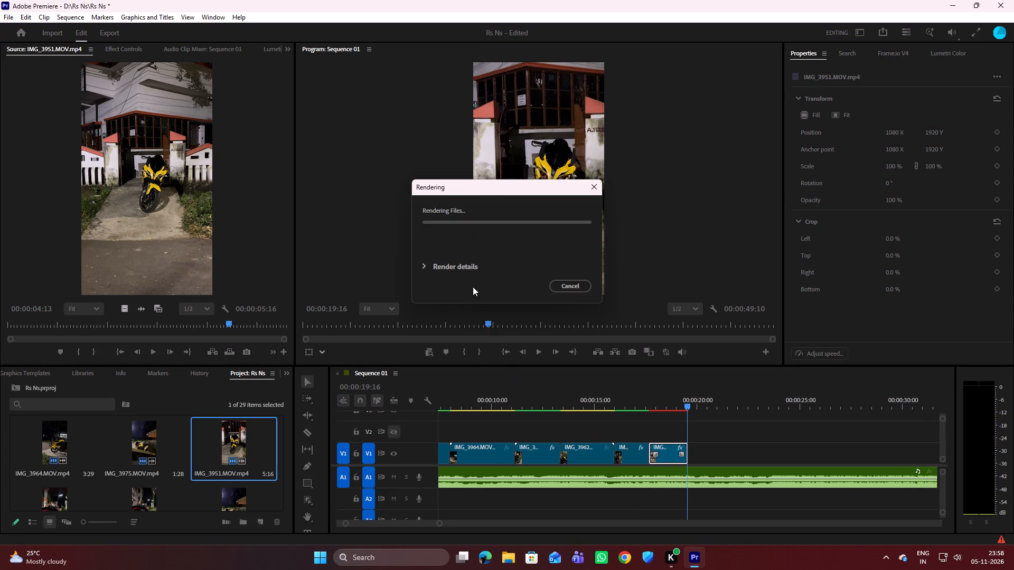
{"action": "left_click", "coordinate": [420, 267]}
{"action": "left_click", "coordinate": [424, 265]}
{"action": "left_click", "coordinate": [424, 265]}
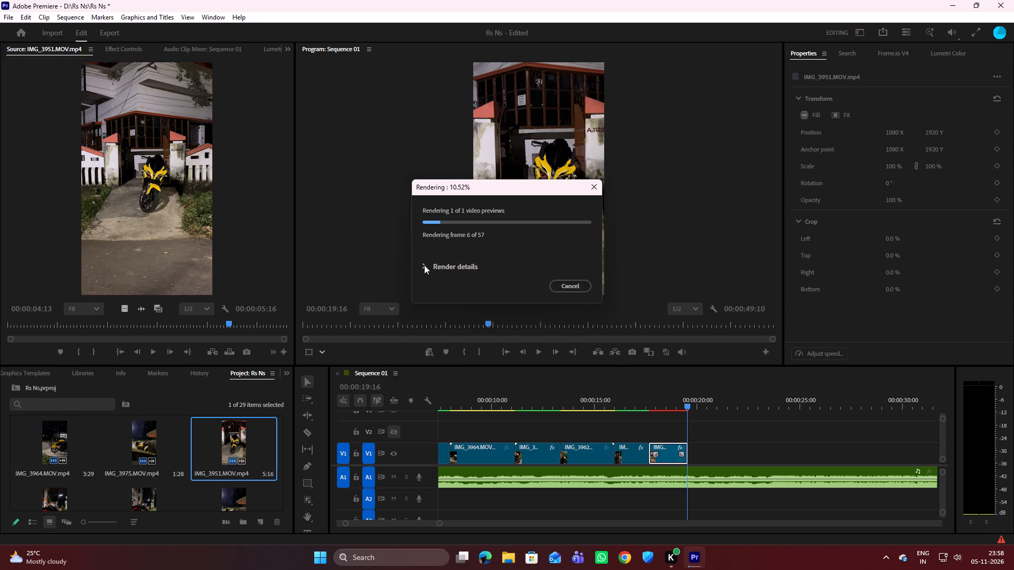
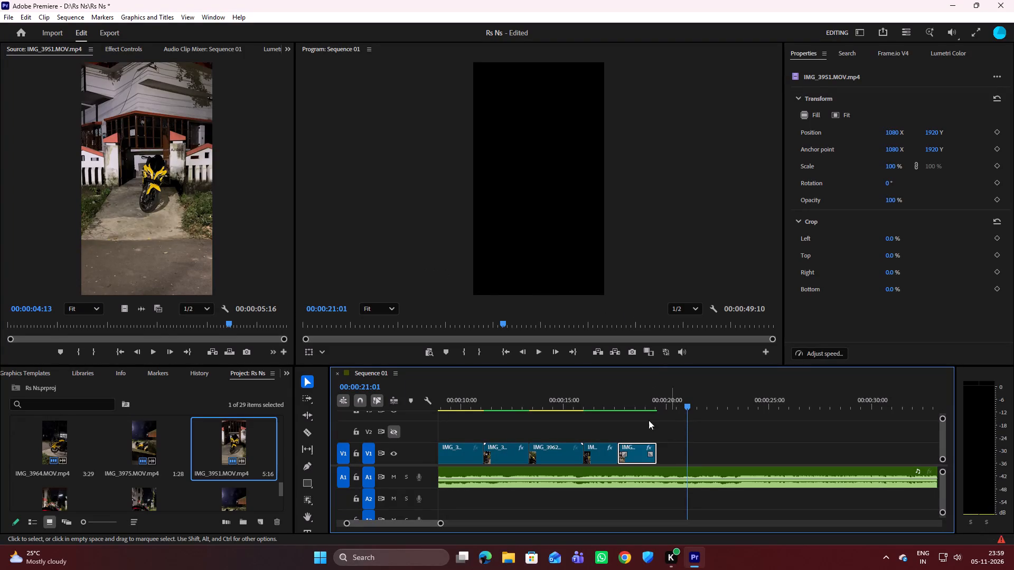
Turn the output of video track V2 back on.
{"action": "left_click", "coordinate": [399, 436]}
Scrub back through the sequence and replay the opening clip IMG_3975 from 00:00:00:00 to check its motion and timing.
{"action": "scroll", "coordinate": [509, 421], "scroll_direction": "up", "scroll_amount": 3}
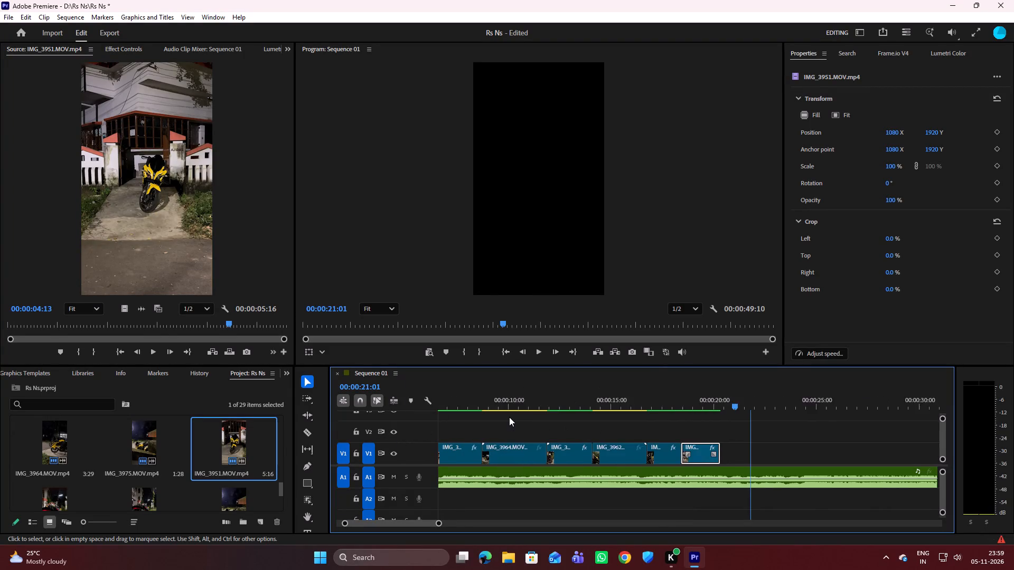
{"action": "scroll", "coordinate": [509, 417], "scroll_direction": "up", "scroll_amount": 17}
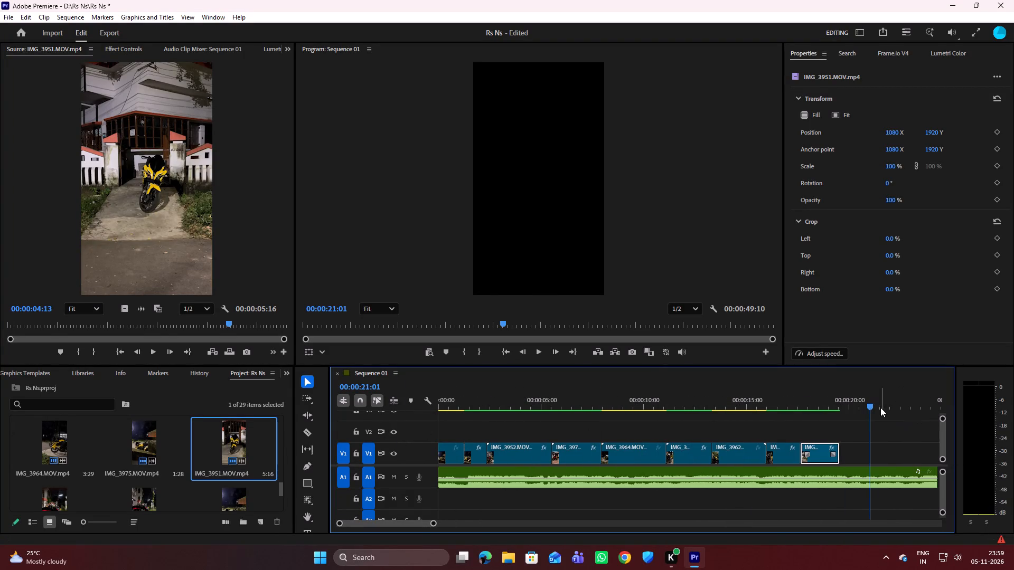
{"action": "left_click_drag", "start_coordinate": [871, 405], "coordinate": [792, 404]}
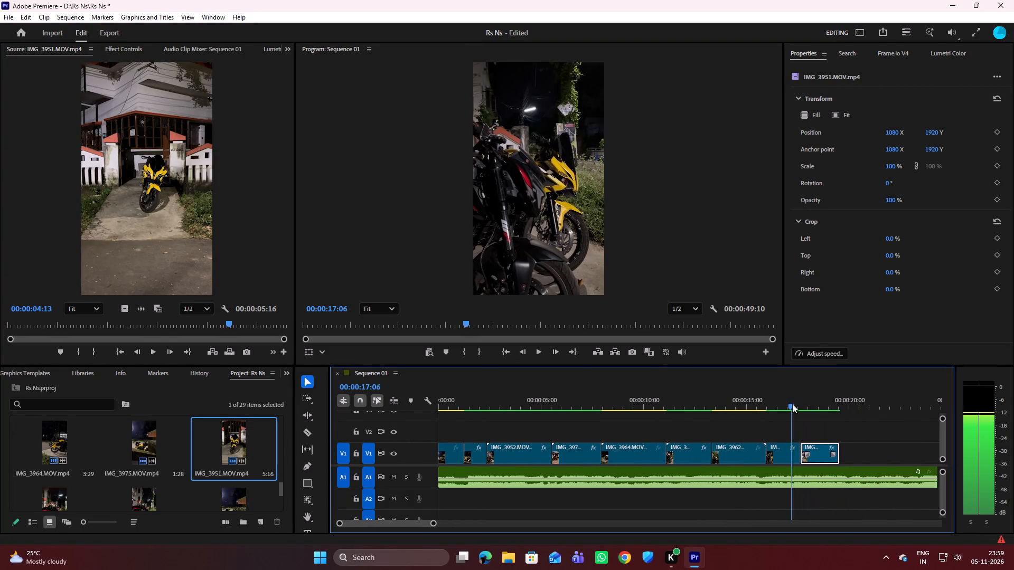
{"action": "left_click_drag", "start_coordinate": [792, 404], "coordinate": [442, 409]}
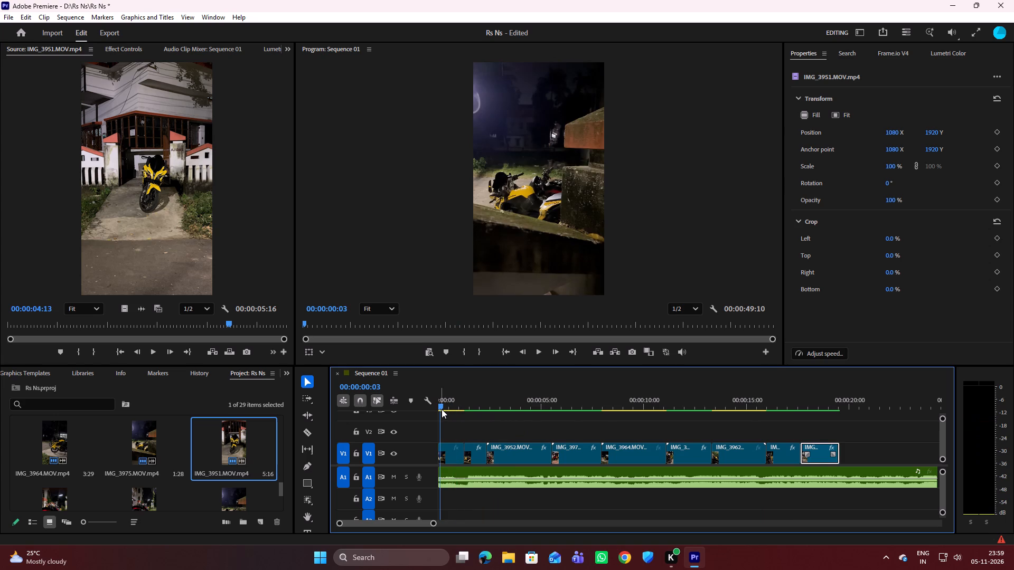
{"action": "key", "text": "space"}
{"action": "key", "text": "space"}
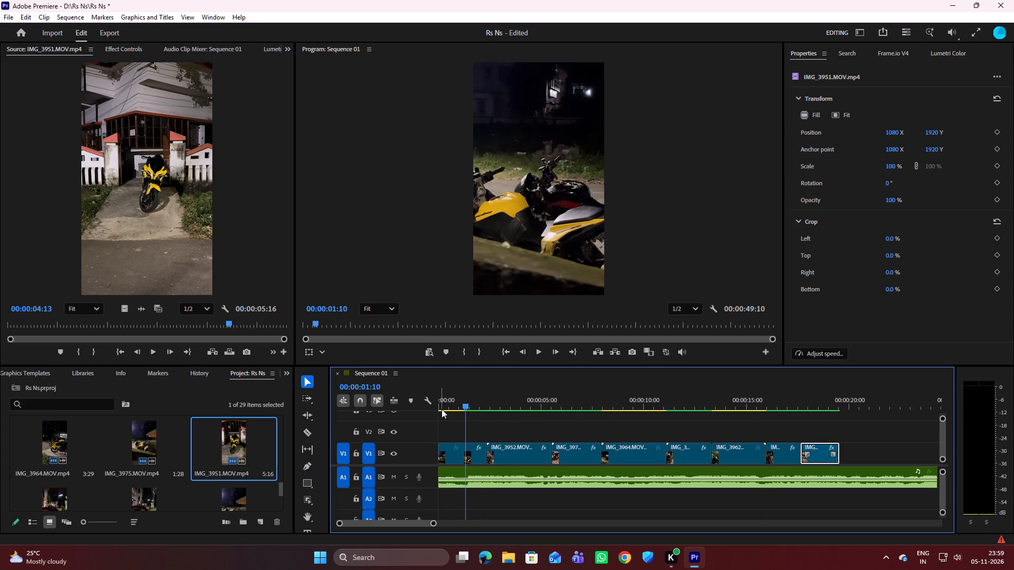
{"action": "left_click", "coordinate": [449, 448]}
{"action": "key", "text": "Return"}
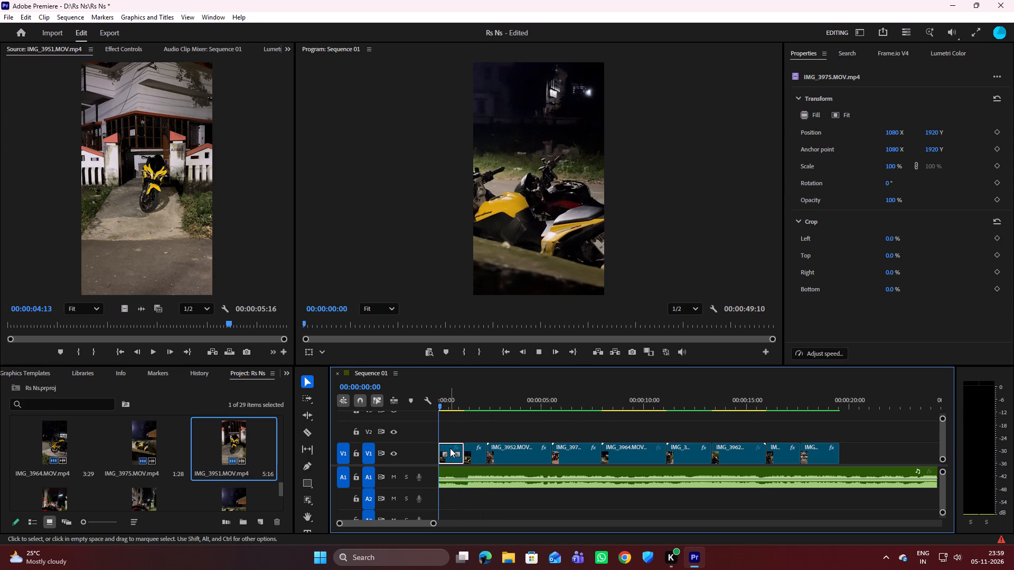
{"action": "key", "text": "space"}
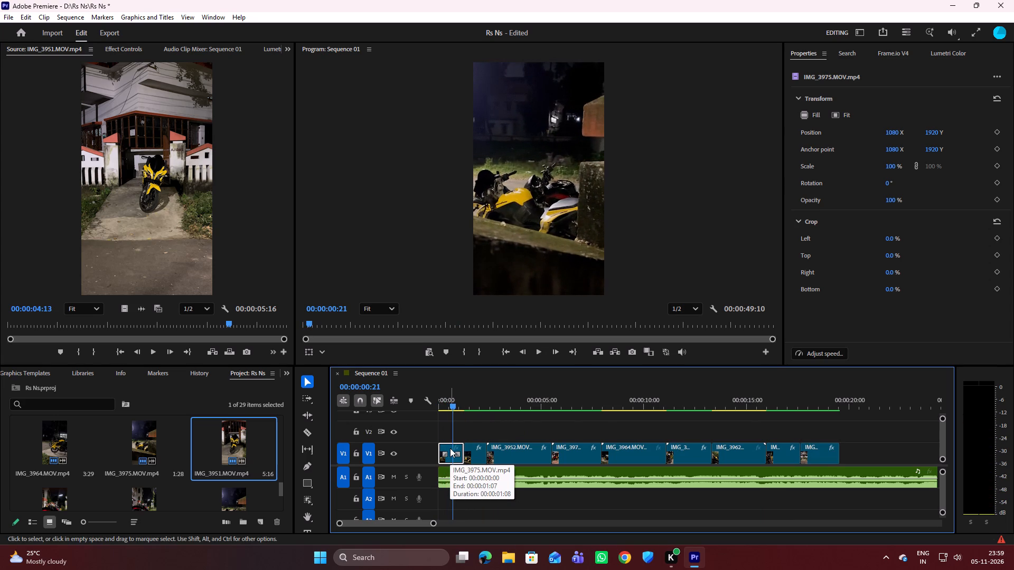
{"action": "key", "text": "Return"}
{"action": "key", "text": "space"}
{"action": "left_click", "coordinate": [450, 448]}
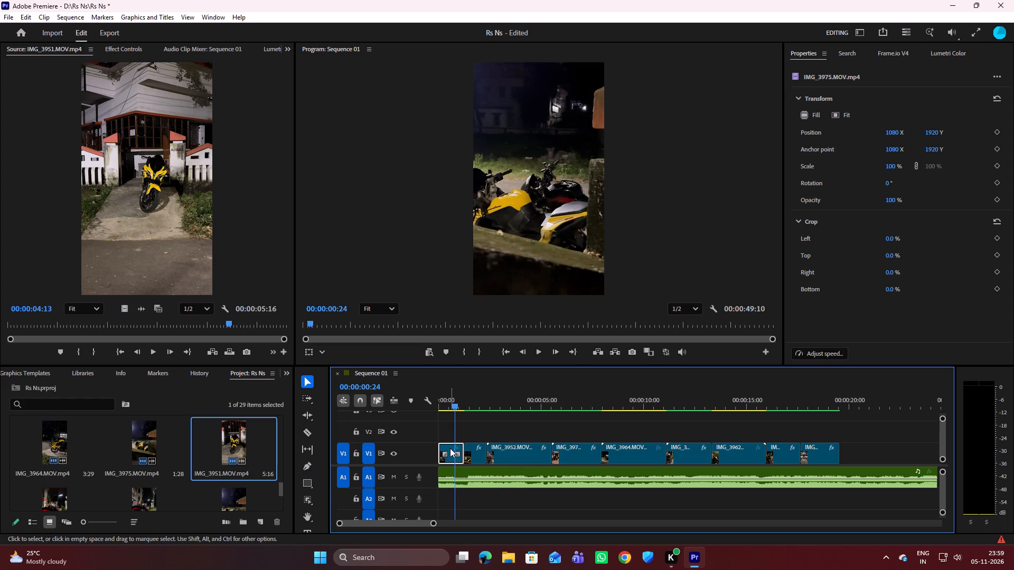
{"action": "key", "text": "Return"}
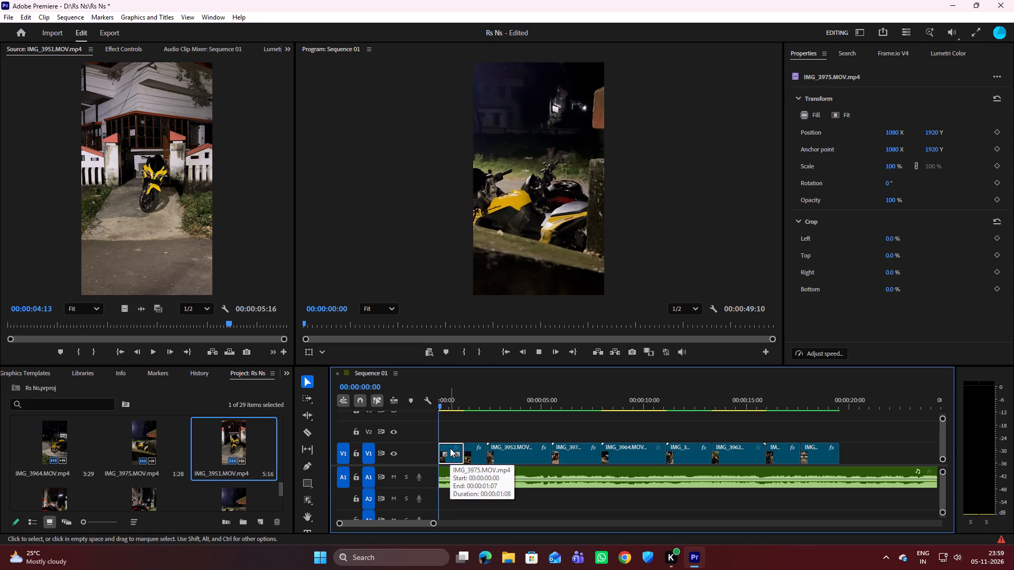
{"action": "key", "text": "space"}
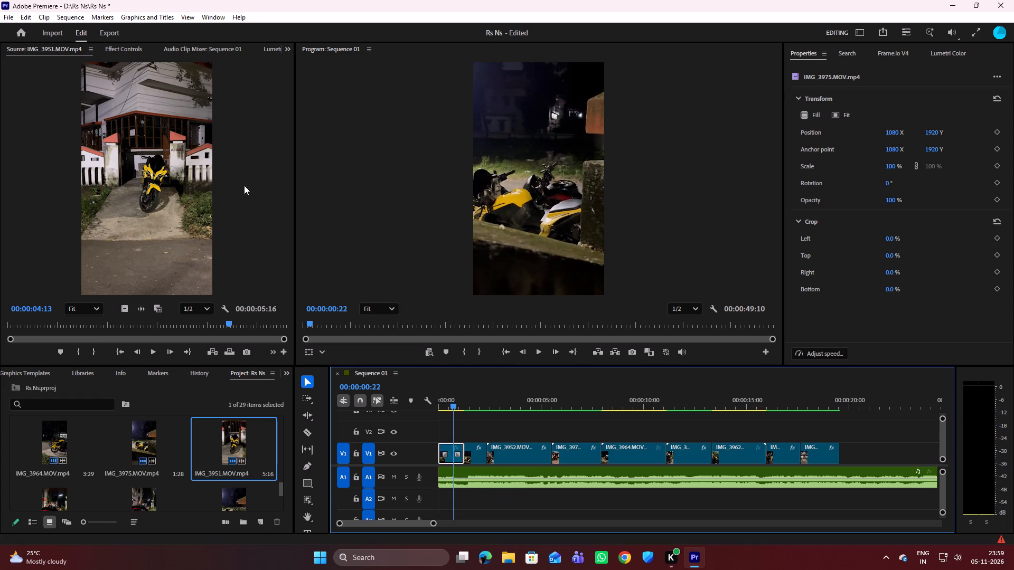
Play the sequence from the start past the end of the video clips and replay the final clip.
{"action": "left_click", "coordinate": [456, 415]}
{"action": "left_click", "coordinate": [478, 428]}
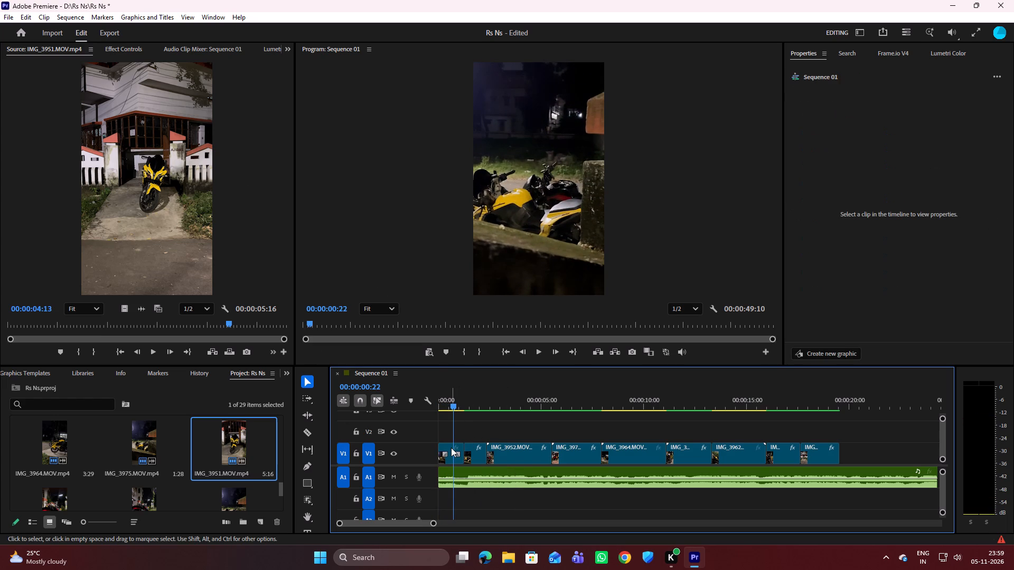
{"action": "left_click", "coordinate": [451, 448]}
{"action": "key", "text": "Return"}
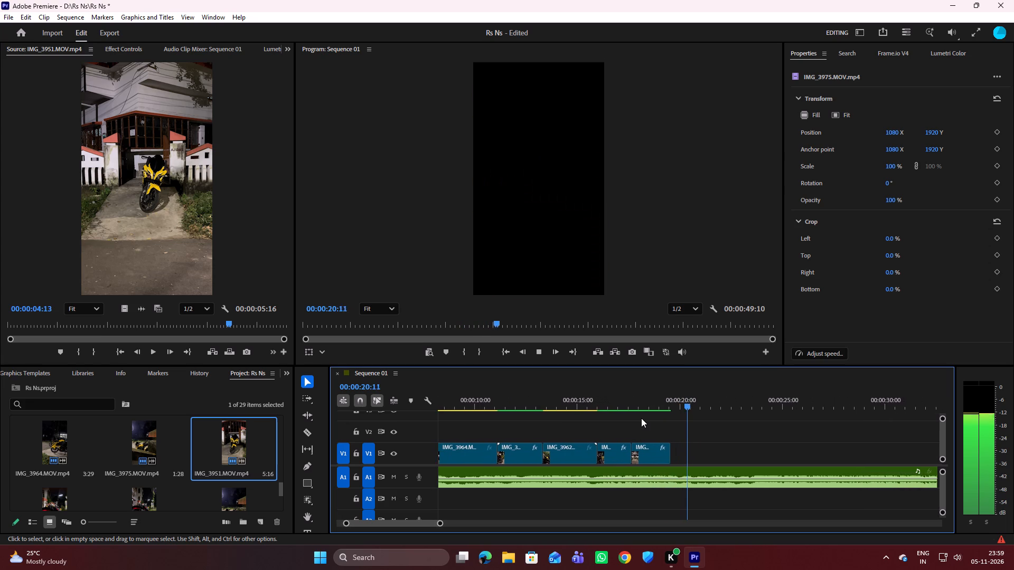
{"action": "key", "text": "space"}
{"action": "left_click_drag", "start_coordinate": [686, 405], "coordinate": [646, 407]}
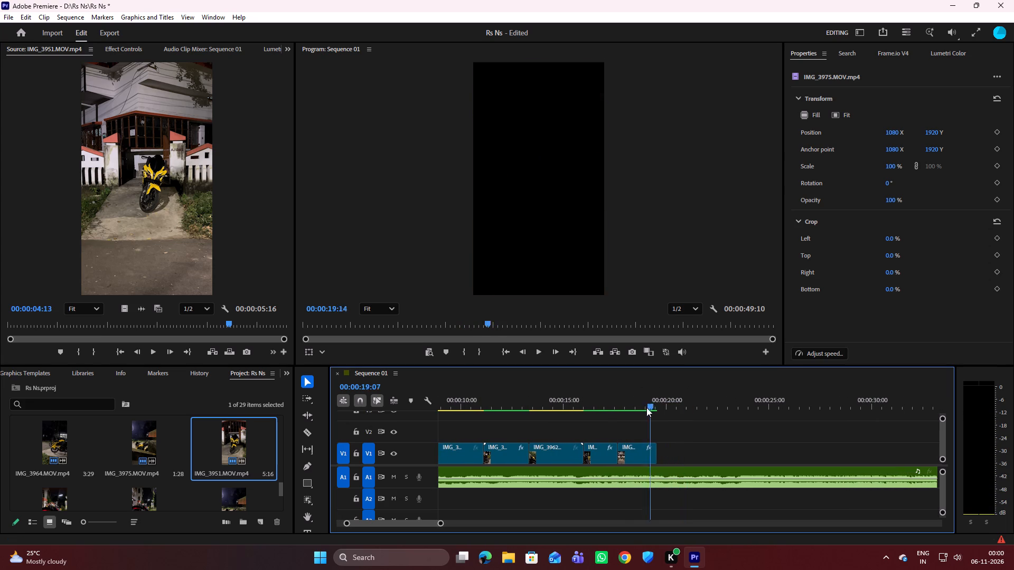
{"action": "left_click_drag", "start_coordinate": [646, 407], "coordinate": [617, 404]}
{"action": "key", "text": "space"}
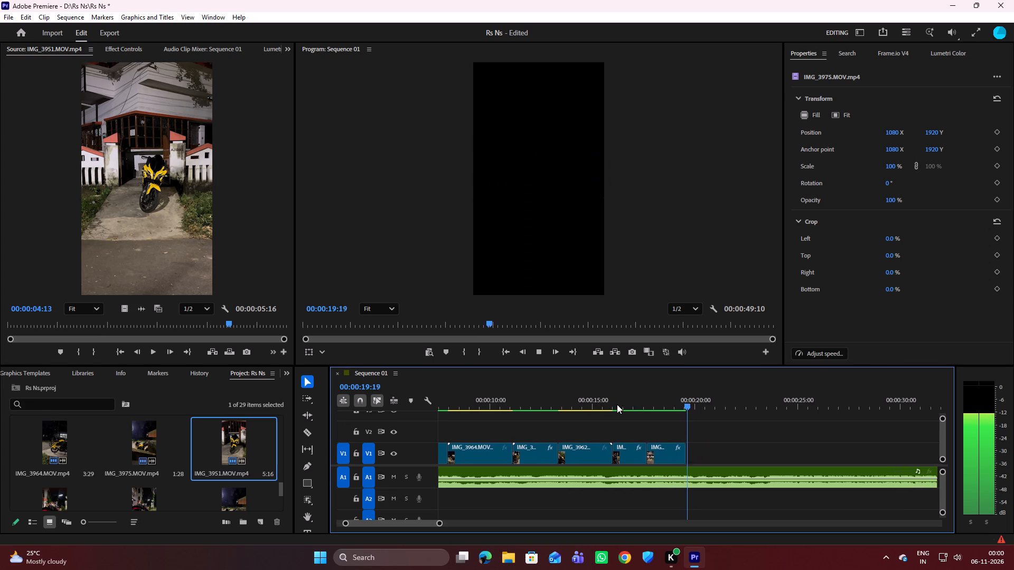
{"action": "key", "text": "space"}
Examine the cuts from clip IMG_3952 onward by playing and scrubbing through the middle of the sequence.
{"action": "scroll", "coordinate": [625, 416], "scroll_direction": "up", "scroll_amount": 3}
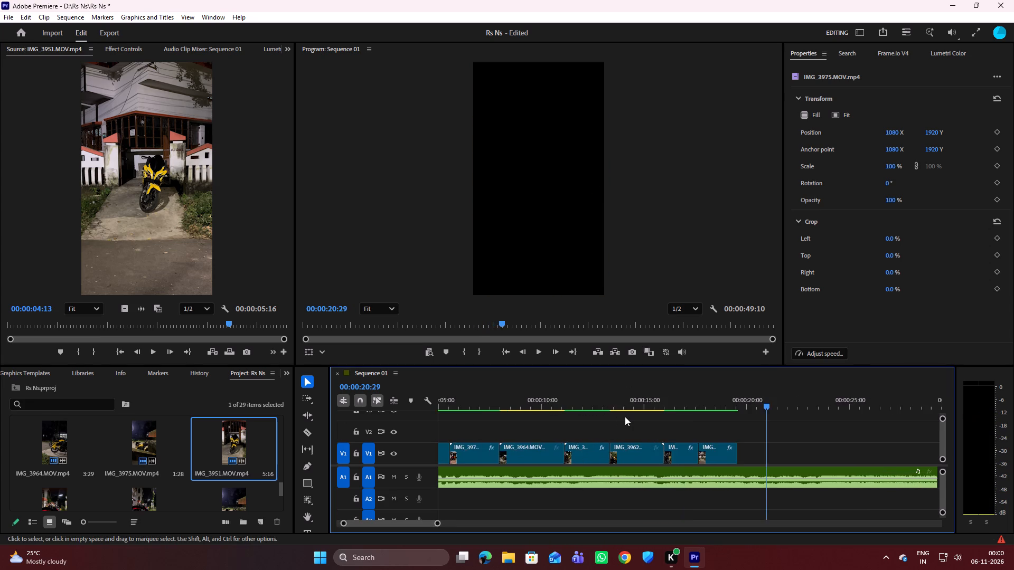
{"action": "scroll", "coordinate": [625, 416], "scroll_direction": "up", "scroll_amount": 18}
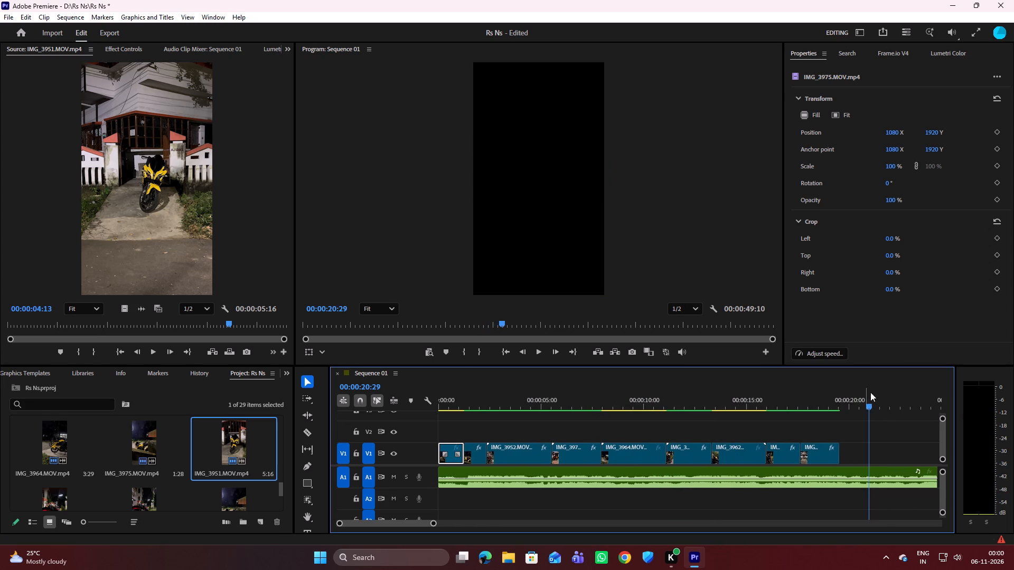
{"action": "left_click_drag", "start_coordinate": [873, 407], "coordinate": [574, 410]}
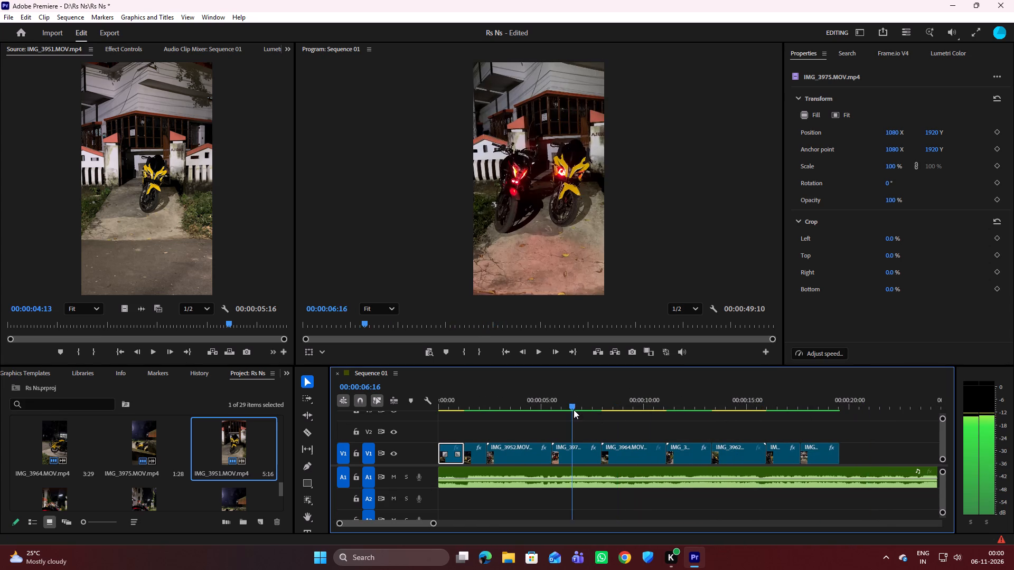
{"action": "left_click_drag", "start_coordinate": [574, 410], "coordinate": [532, 410]}
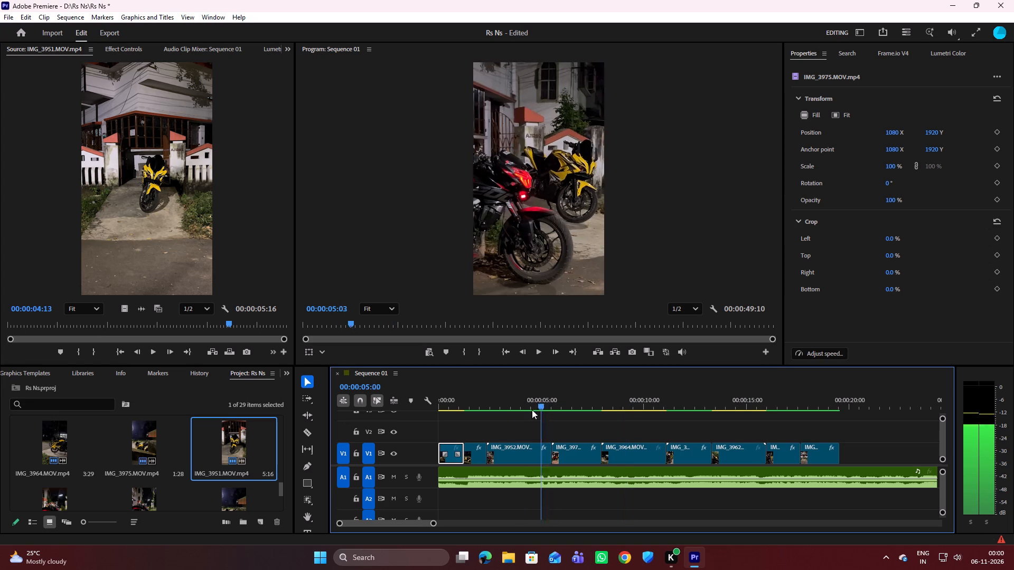
{"action": "left_click_drag", "start_coordinate": [532, 410], "coordinate": [491, 406]}
{"action": "key", "text": "space"}
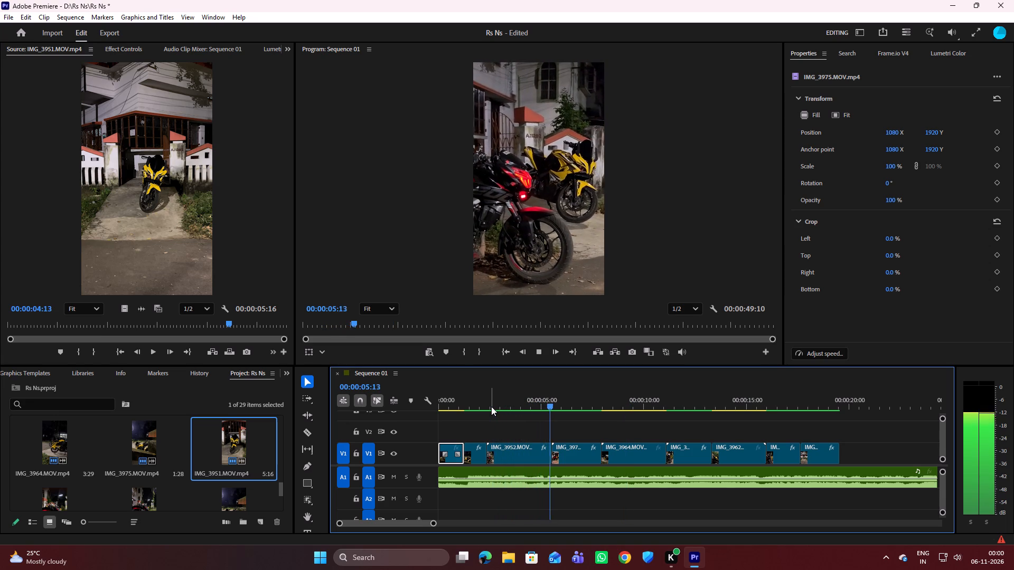
{"action": "key", "text": "space"}
{"action": "key", "text": "space"}
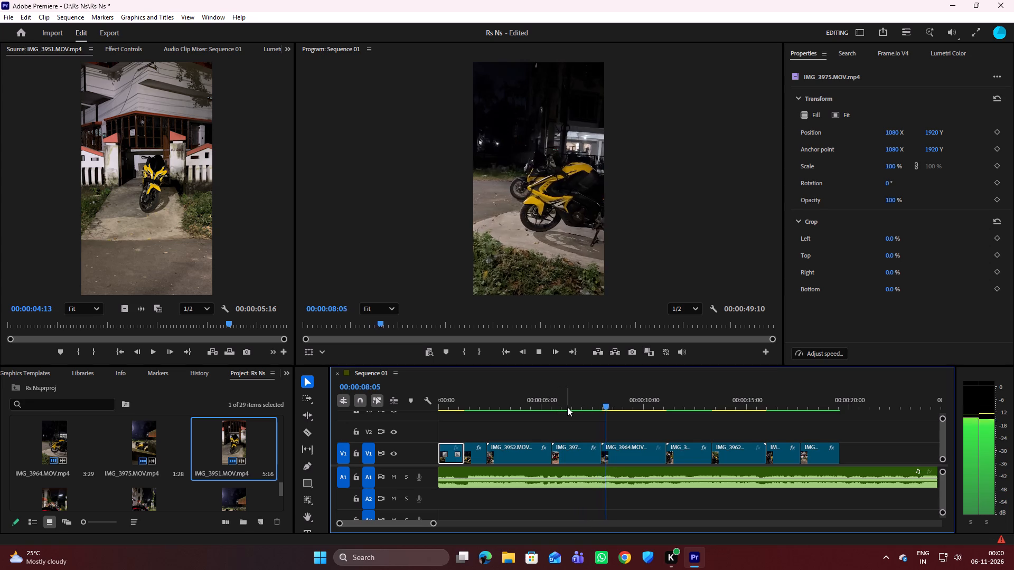
{"action": "key", "text": "space"}
{"action": "left_click_drag", "start_coordinate": [616, 408], "coordinate": [612, 411]}
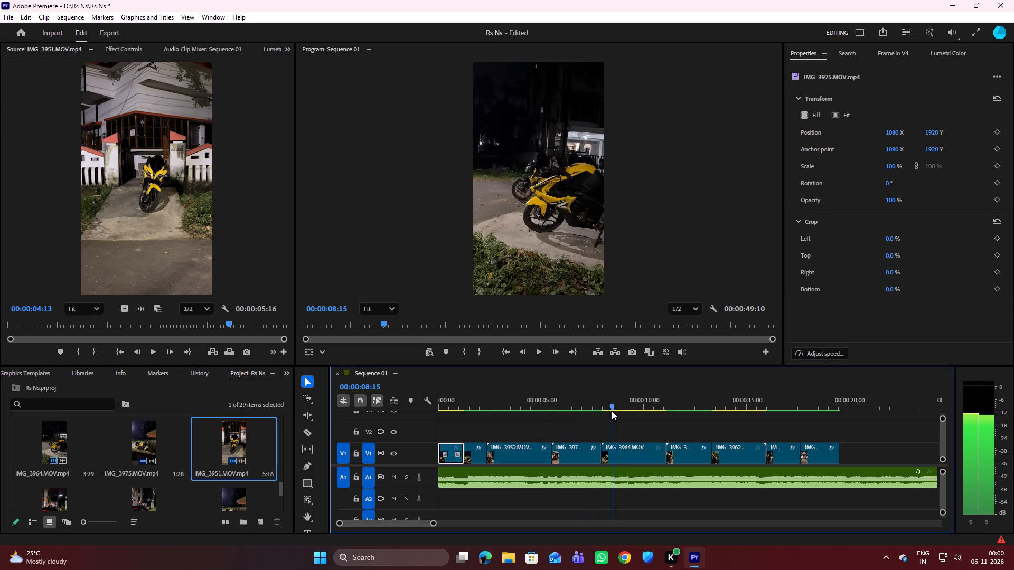
{"action": "left_click_drag", "start_coordinate": [612, 411], "coordinate": [652, 408]}
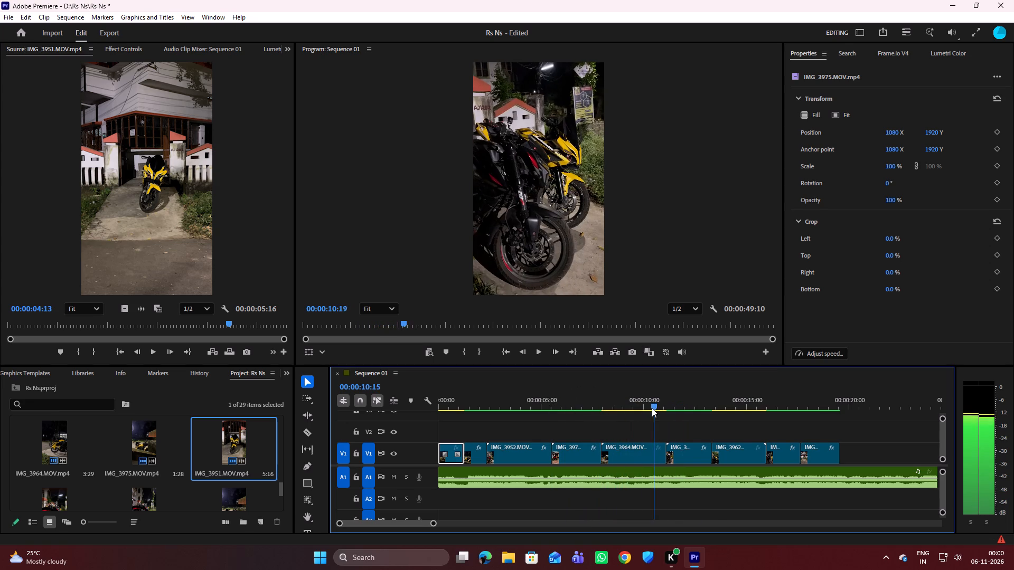
{"action": "left_click_drag", "start_coordinate": [652, 408], "coordinate": [785, 401]}
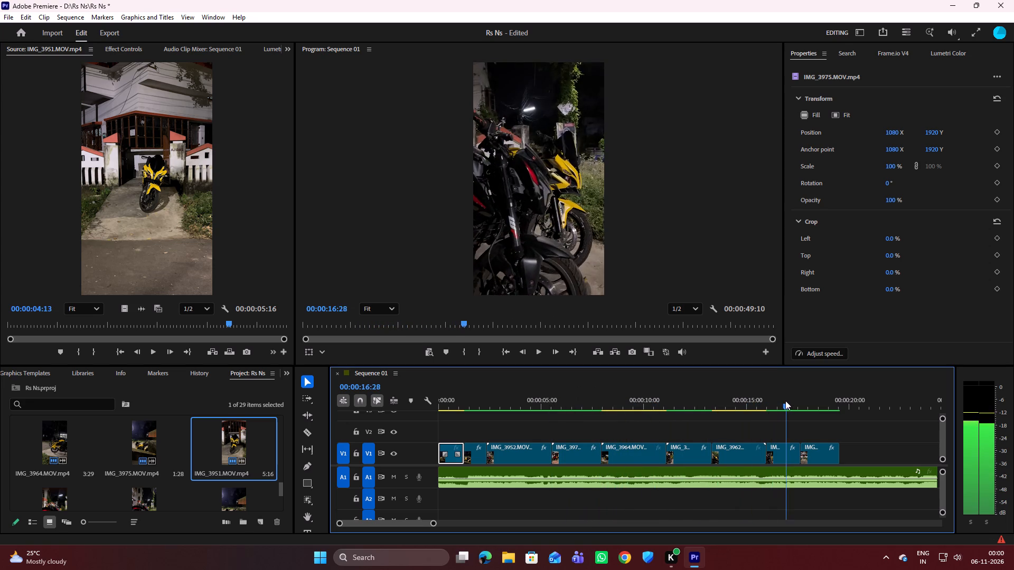
{"action": "left_click_drag", "start_coordinate": [785, 401], "coordinate": [599, 414]}
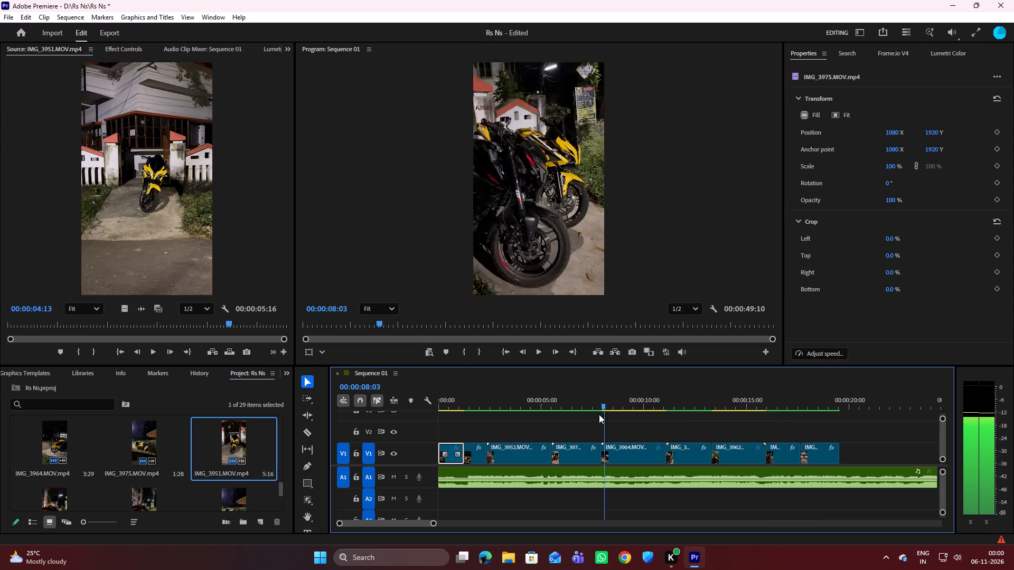
{"action": "left_click_drag", "start_coordinate": [599, 414], "coordinate": [520, 419]}
Replay clip IMG_3952 through the start of IMG_3964 and park the playhead at 00:00:06:10.
{"action": "left_click", "coordinate": [493, 429]}
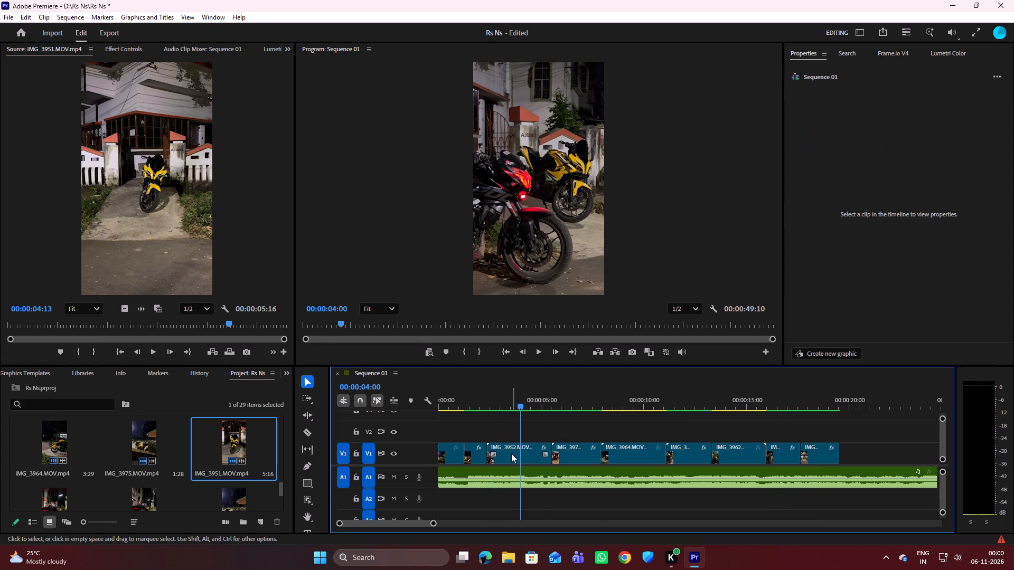
{"action": "left_click_drag", "start_coordinate": [522, 405], "coordinate": [499, 412]}
{"action": "key", "text": "space"}
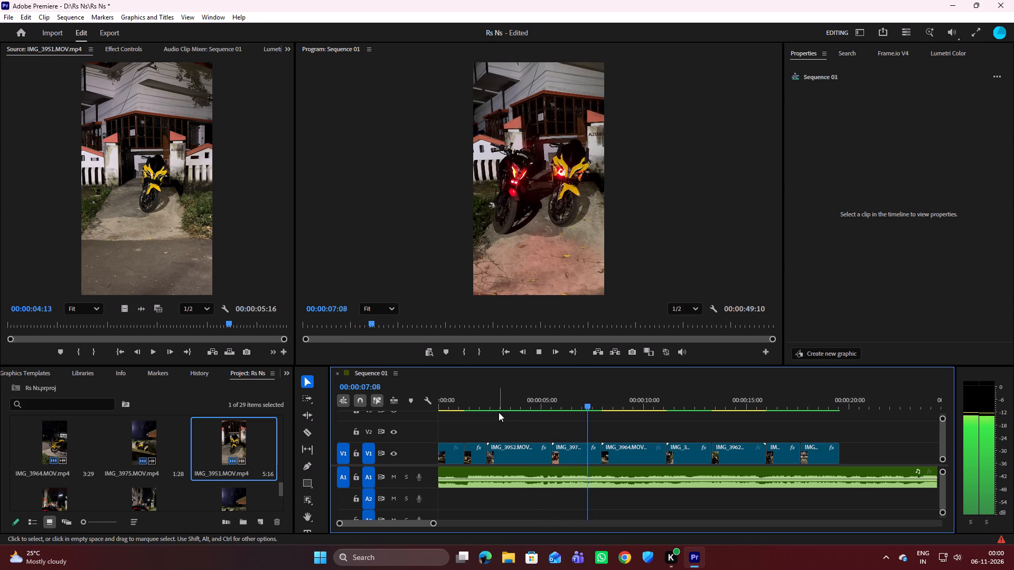
{"action": "key", "text": "space"}
{"action": "key", "text": "space"}
{"action": "key", "text": "space"}
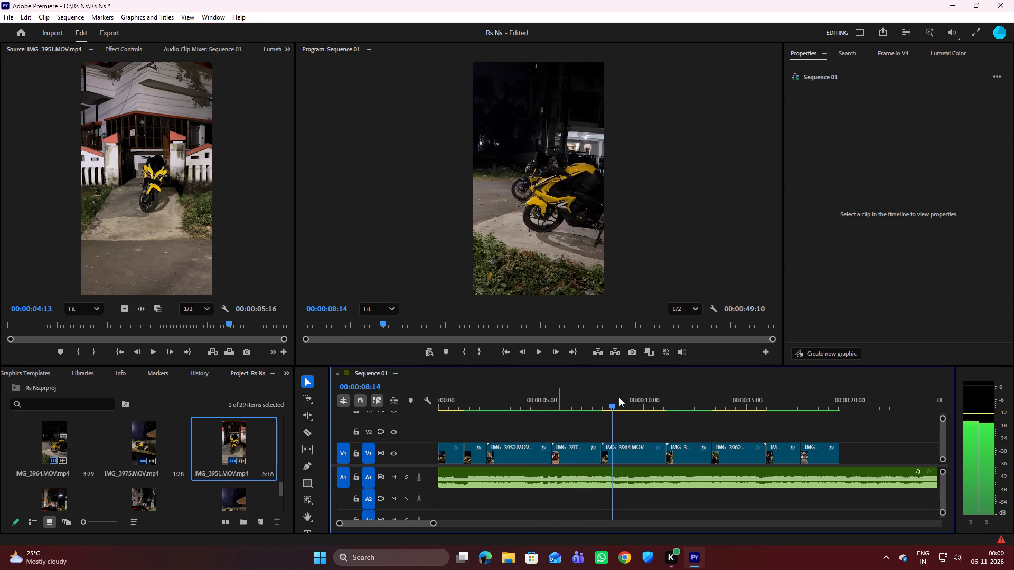
{"action": "left_click_drag", "start_coordinate": [611, 402], "coordinate": [570, 406]}
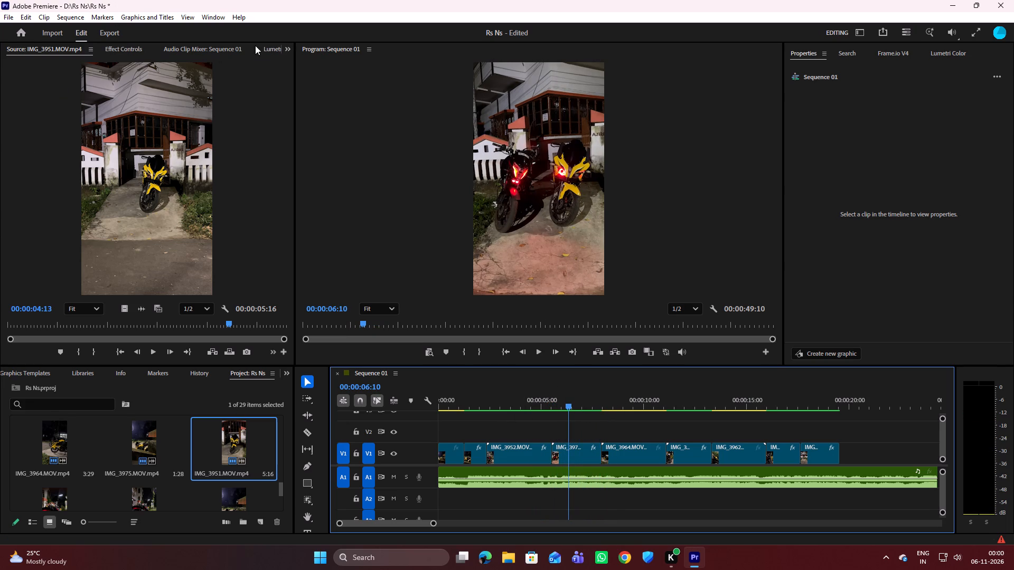
Browse the effects library, collapsing the open legacy effects and video transitions folders, and search it for "fli".
{"action": "scroll", "coordinate": [255, 45], "scroll_direction": "down", "scroll_amount": 5}
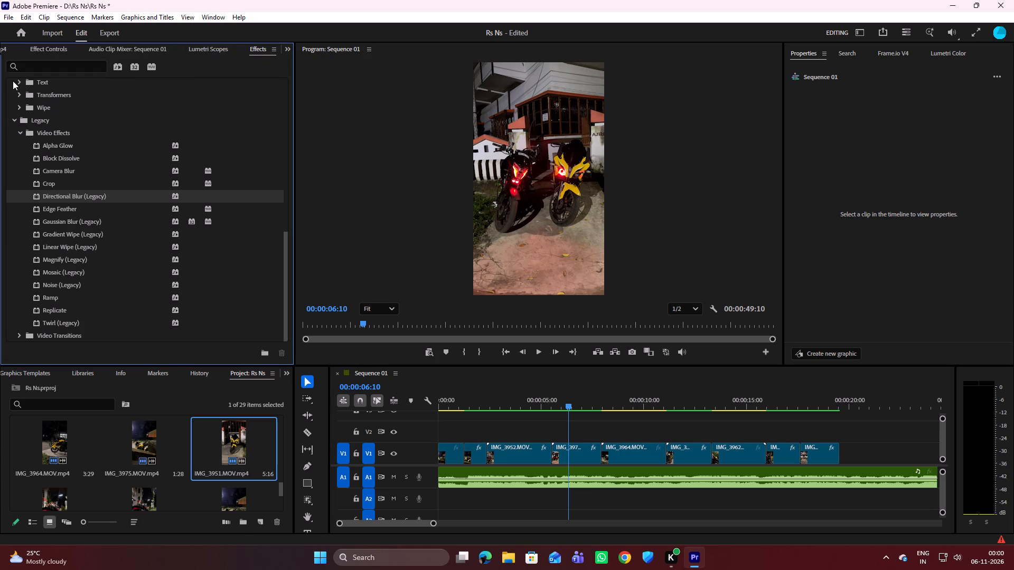
{"action": "left_click", "coordinate": [17, 129]}
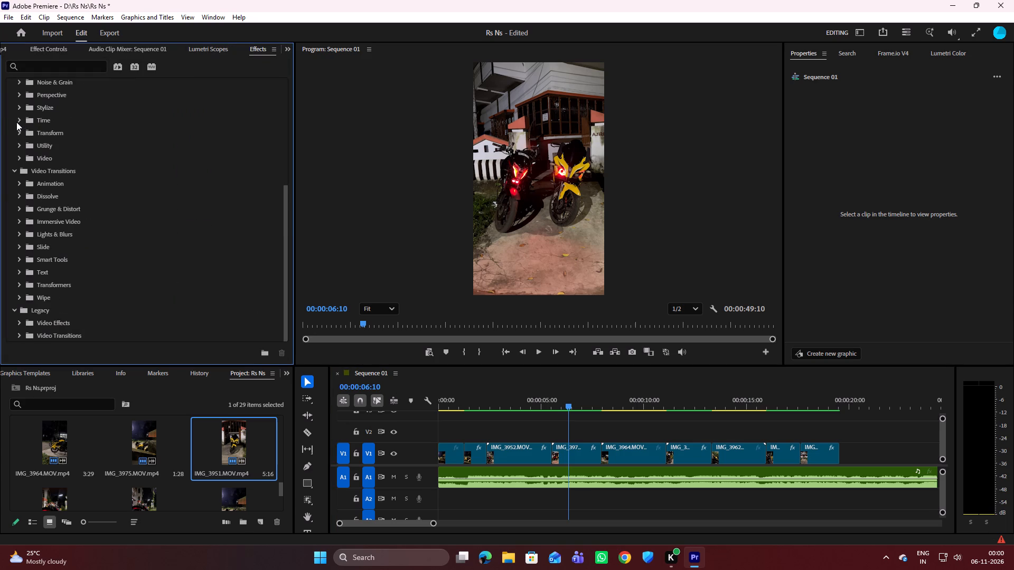
{"action": "left_click", "coordinate": [14, 170]}
{"action": "scroll", "coordinate": [21, 164], "scroll_direction": "up", "scroll_amount": 4}
{"action": "scroll", "coordinate": [21, 175], "scroll_direction": "down", "scroll_amount": 4}
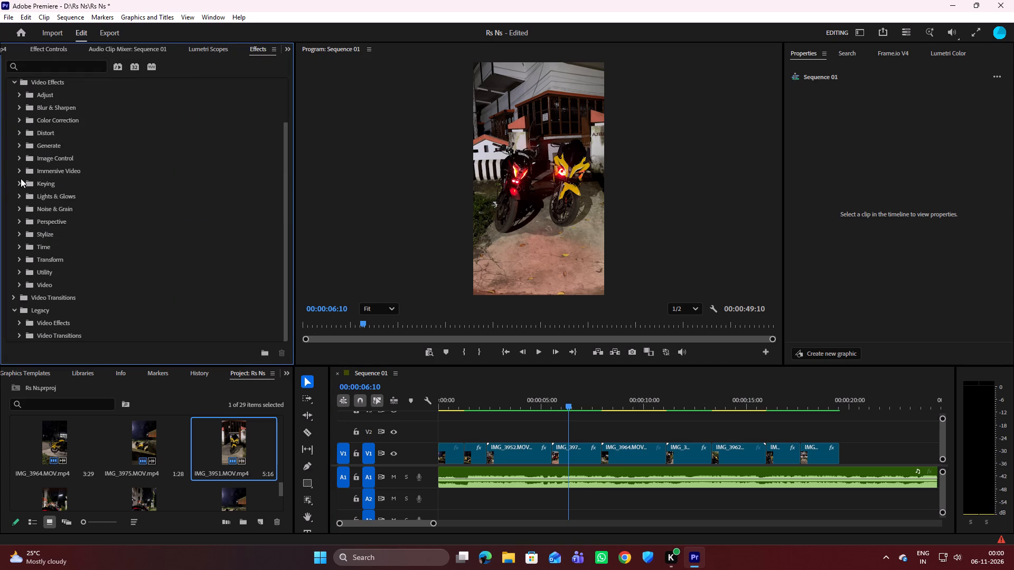
{"action": "scroll", "coordinate": [21, 180], "scroll_direction": "down", "scroll_amount": 5}
{"action": "scroll", "coordinate": [21, 180], "scroll_direction": "up", "scroll_amount": 4}
{"action": "left_click", "coordinate": [52, 64]}
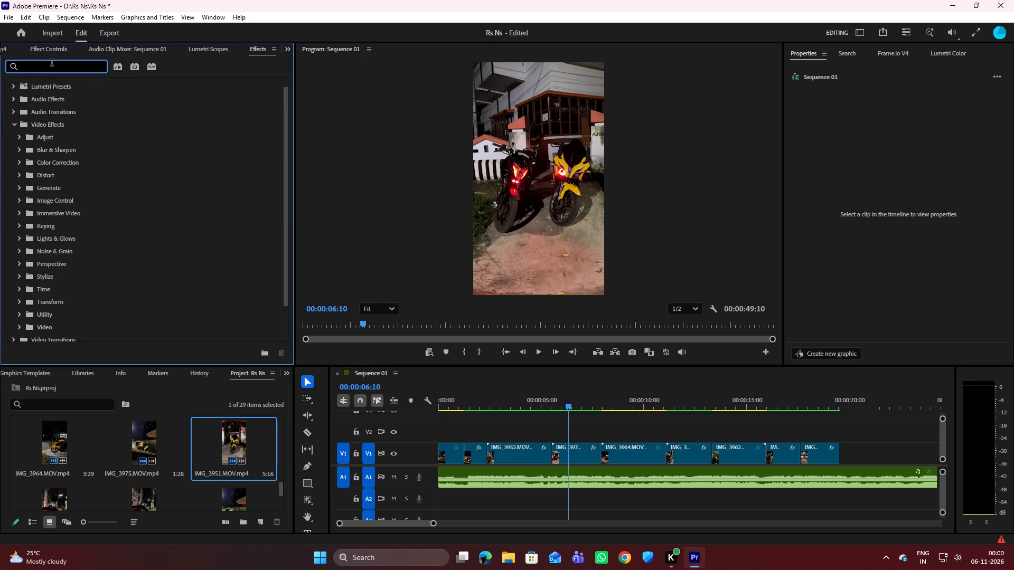
{"action": "type", "text": "fli"}
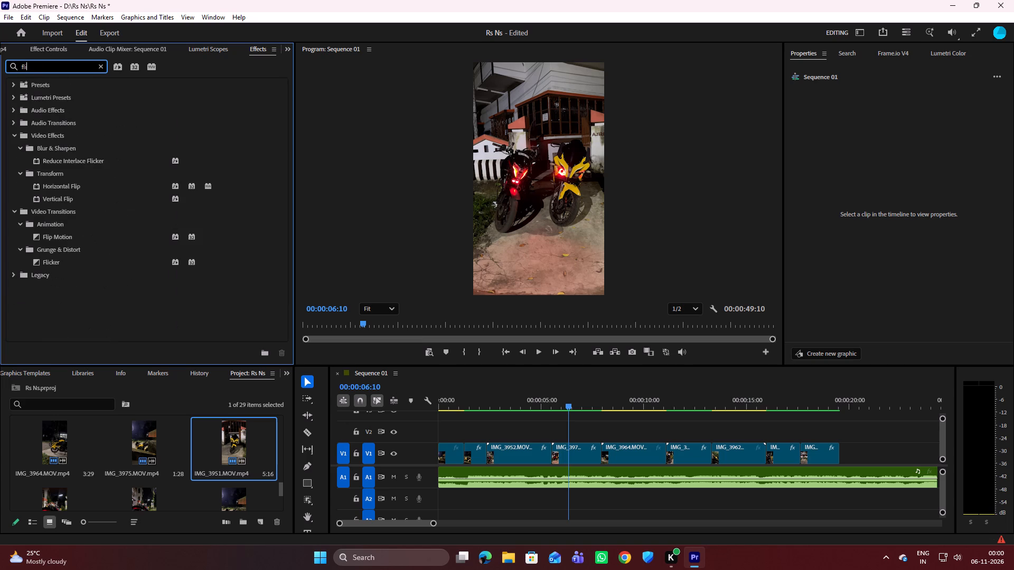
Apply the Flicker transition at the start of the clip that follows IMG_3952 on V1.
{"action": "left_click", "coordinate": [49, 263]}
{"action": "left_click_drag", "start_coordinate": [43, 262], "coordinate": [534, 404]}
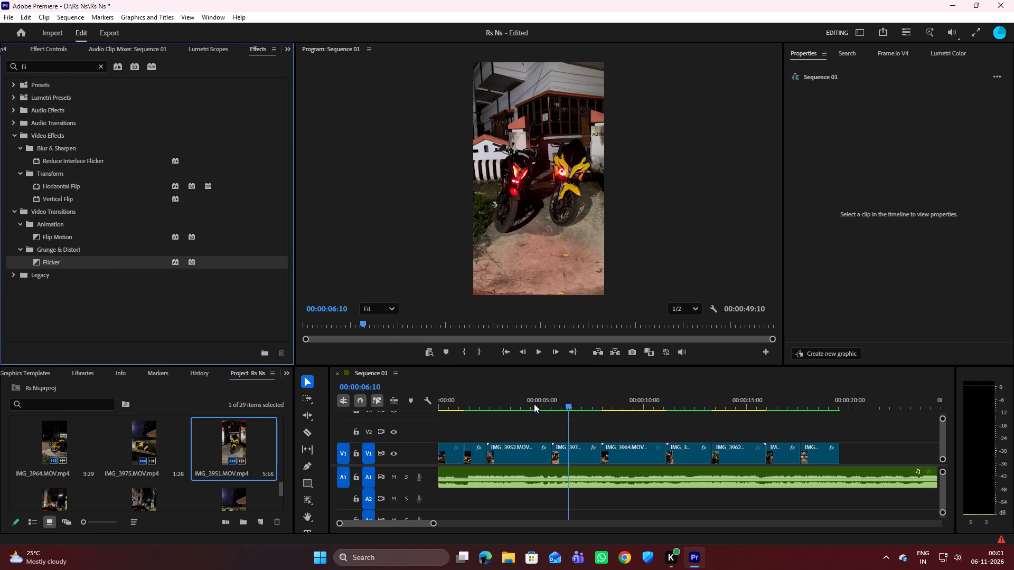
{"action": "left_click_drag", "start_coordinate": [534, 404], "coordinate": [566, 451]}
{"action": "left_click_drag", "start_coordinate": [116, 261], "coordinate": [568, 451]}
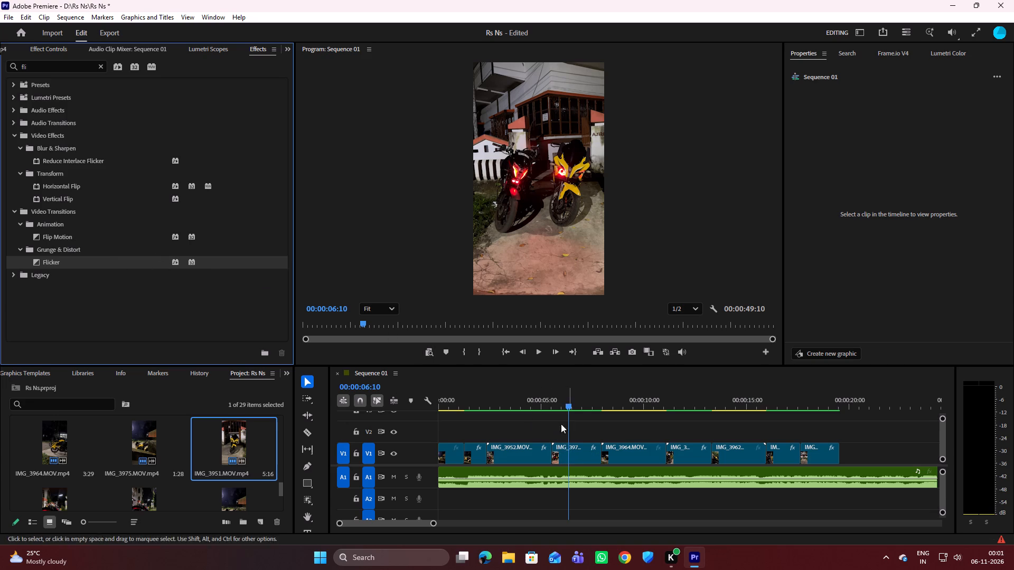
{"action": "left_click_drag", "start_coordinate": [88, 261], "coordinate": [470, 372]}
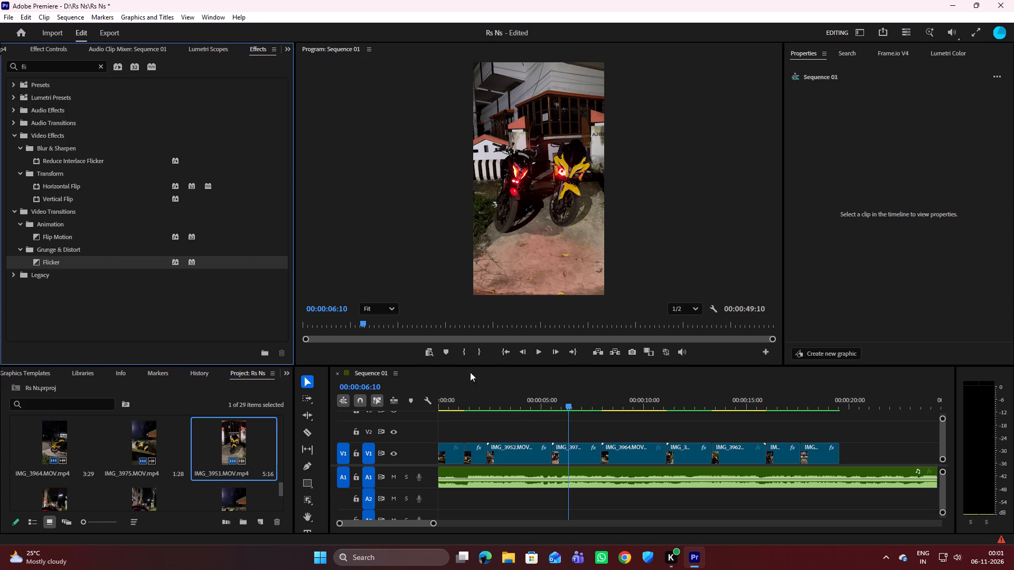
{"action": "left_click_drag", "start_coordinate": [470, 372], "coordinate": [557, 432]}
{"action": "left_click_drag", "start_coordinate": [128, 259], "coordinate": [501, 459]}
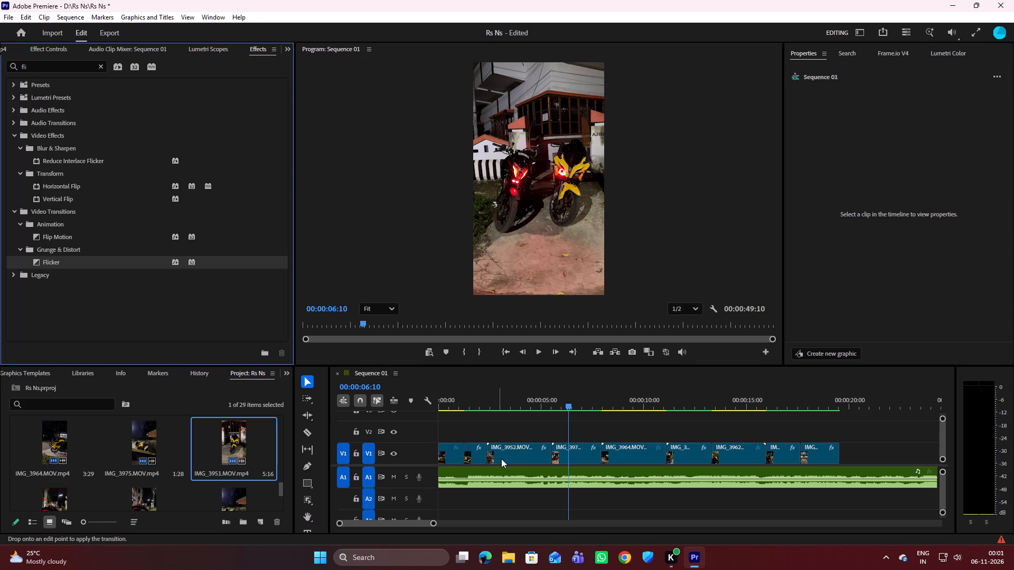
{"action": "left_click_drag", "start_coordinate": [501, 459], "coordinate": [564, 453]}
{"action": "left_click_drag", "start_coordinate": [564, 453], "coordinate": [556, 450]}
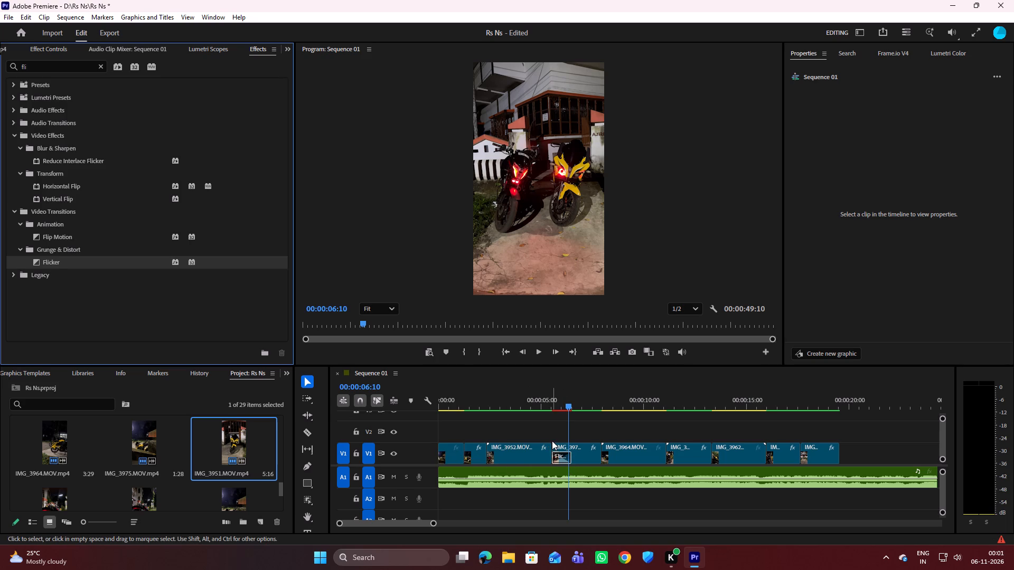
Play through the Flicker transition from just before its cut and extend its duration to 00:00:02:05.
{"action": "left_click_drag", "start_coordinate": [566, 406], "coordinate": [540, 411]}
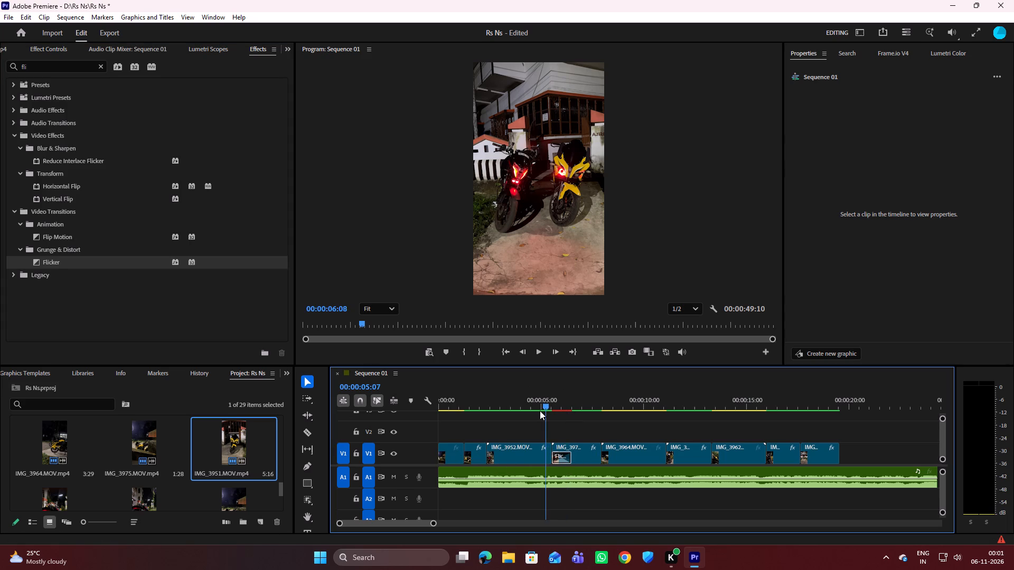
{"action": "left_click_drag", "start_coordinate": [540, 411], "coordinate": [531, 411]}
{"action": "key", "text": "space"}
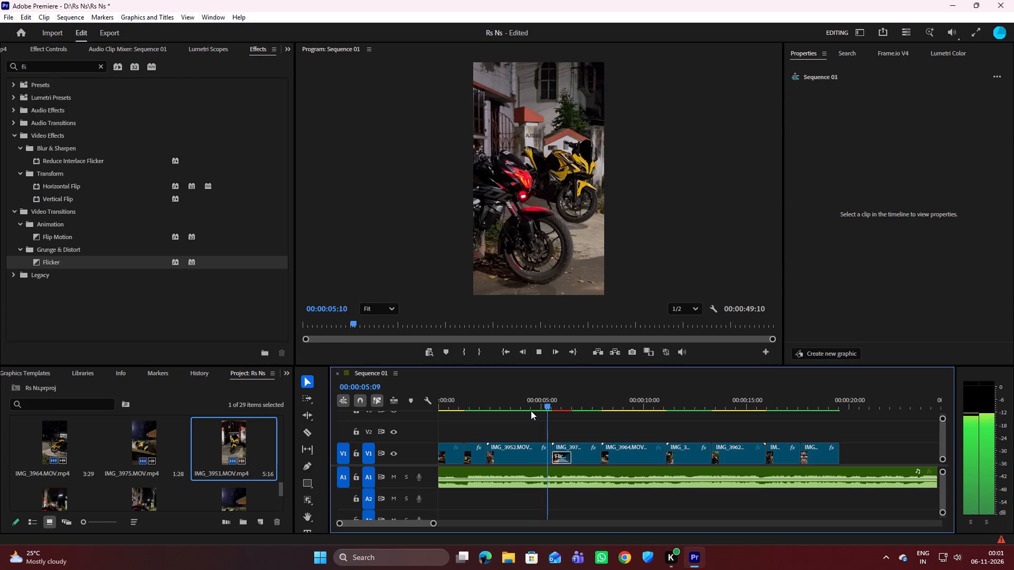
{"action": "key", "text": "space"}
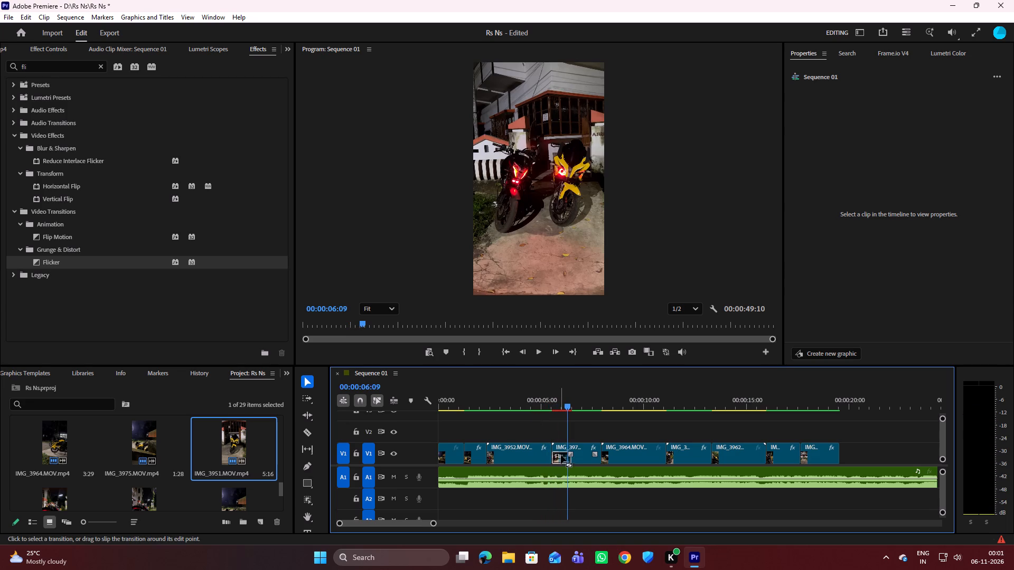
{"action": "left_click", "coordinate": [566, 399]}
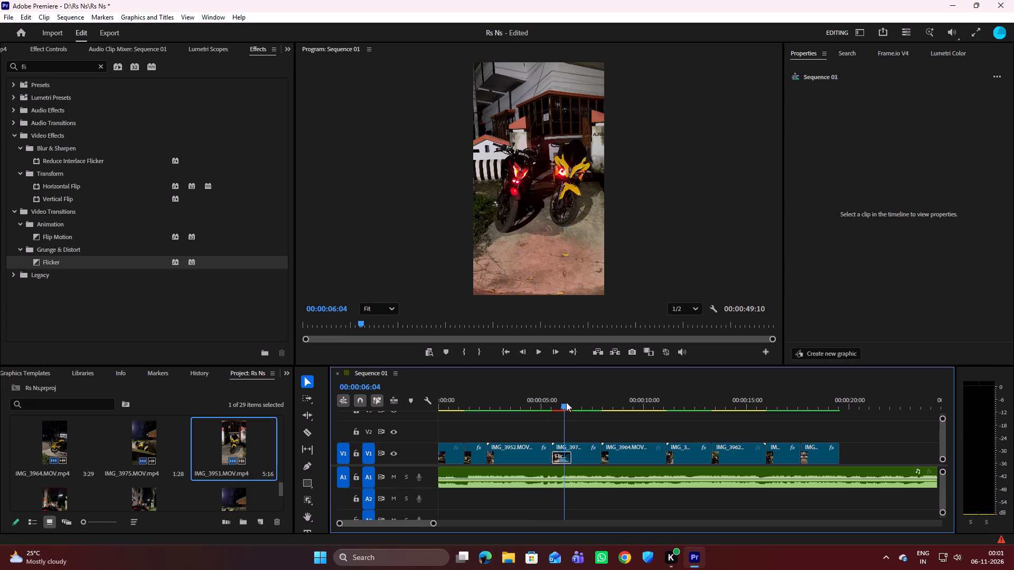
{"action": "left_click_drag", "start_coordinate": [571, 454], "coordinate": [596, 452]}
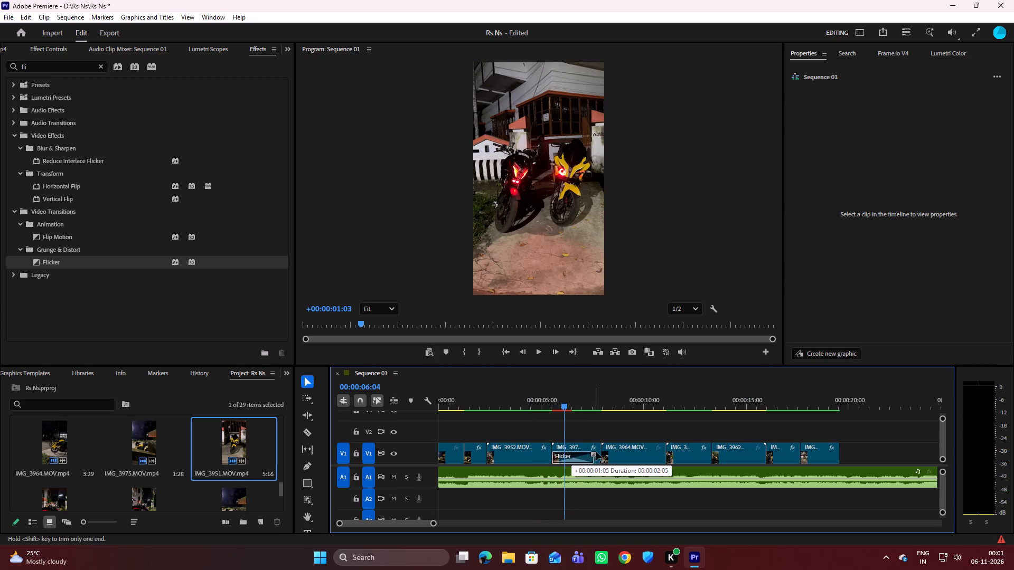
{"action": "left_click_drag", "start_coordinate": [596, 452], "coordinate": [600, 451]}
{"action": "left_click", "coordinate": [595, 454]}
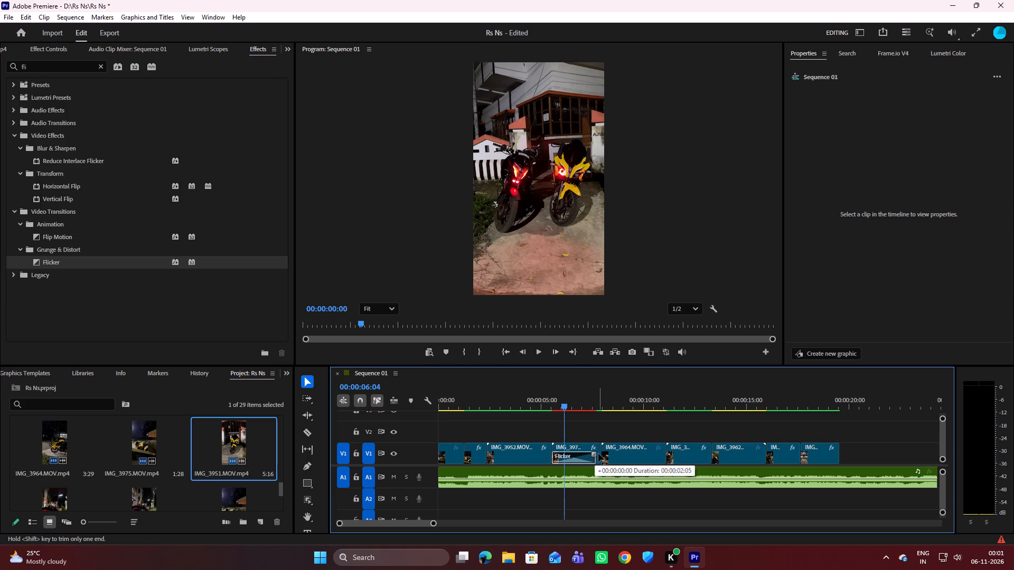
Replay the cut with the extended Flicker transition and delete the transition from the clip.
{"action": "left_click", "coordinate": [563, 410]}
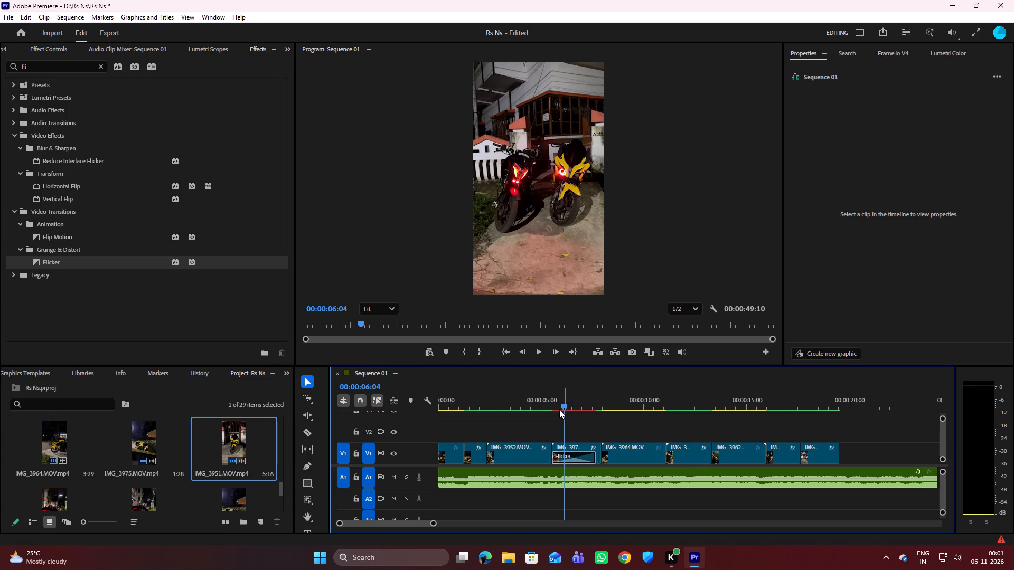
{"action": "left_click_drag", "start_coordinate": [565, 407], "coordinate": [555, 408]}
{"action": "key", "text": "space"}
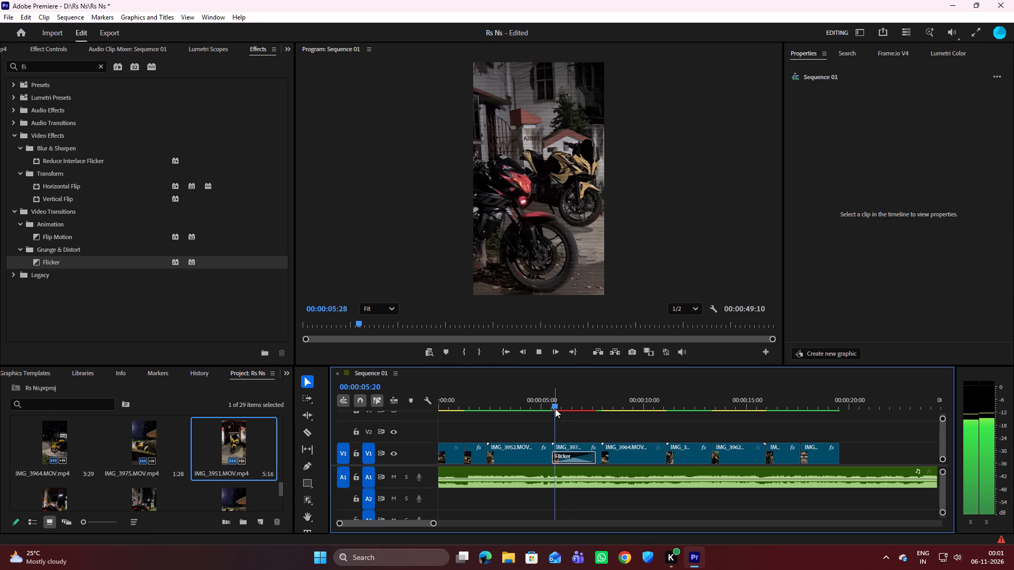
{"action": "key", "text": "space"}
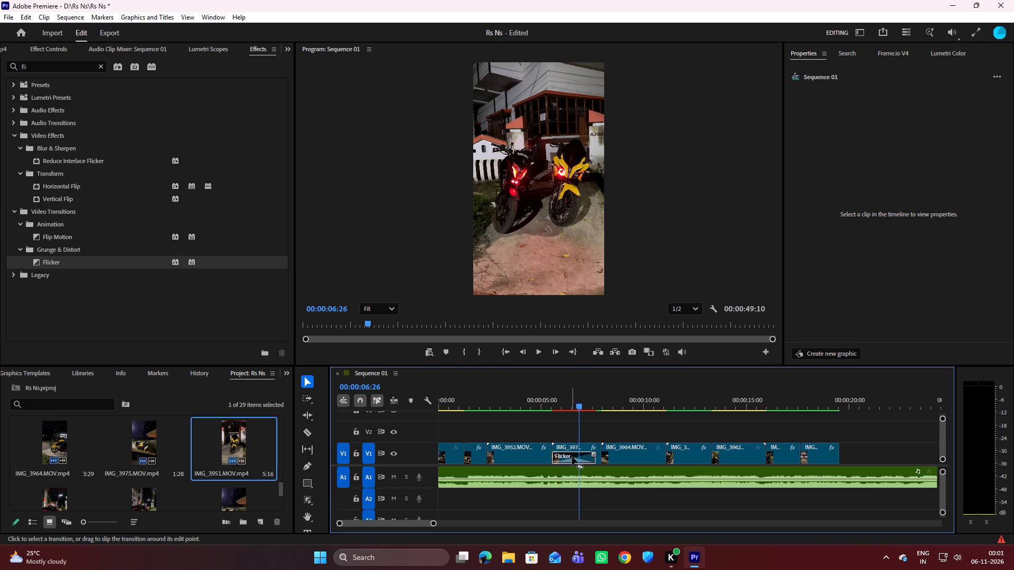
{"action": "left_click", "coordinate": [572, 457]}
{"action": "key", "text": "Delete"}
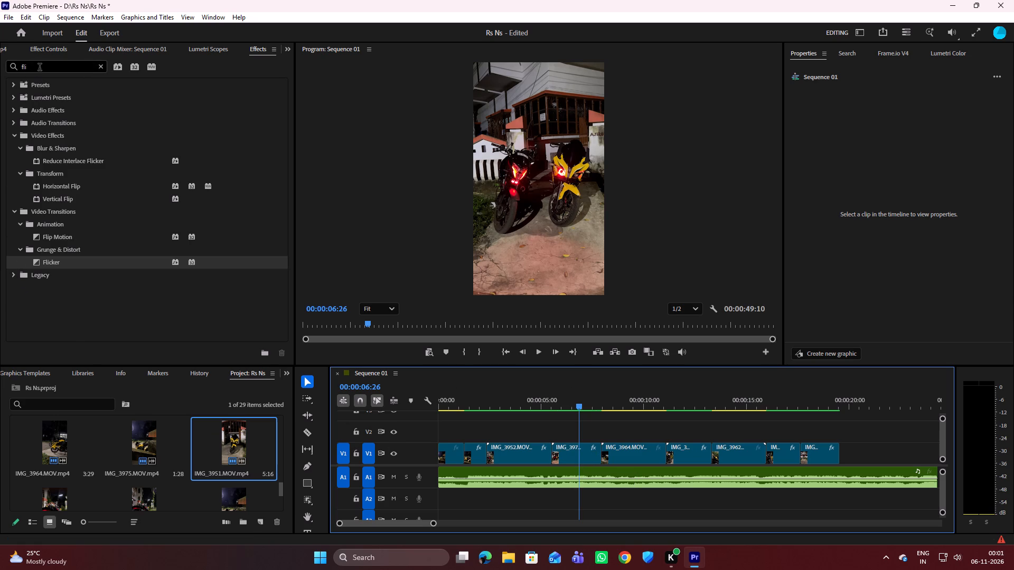
Replace the effects library search text with "anti fliker".
{"action": "key", "text": "BackSpace"}
{"action": "key", "text": "BackSpace"}
{"action": "key", "text": "BackSpace"}
{"action": "key", "text": "BackSpace"}
{"action": "key", "text": "BackSpace"}
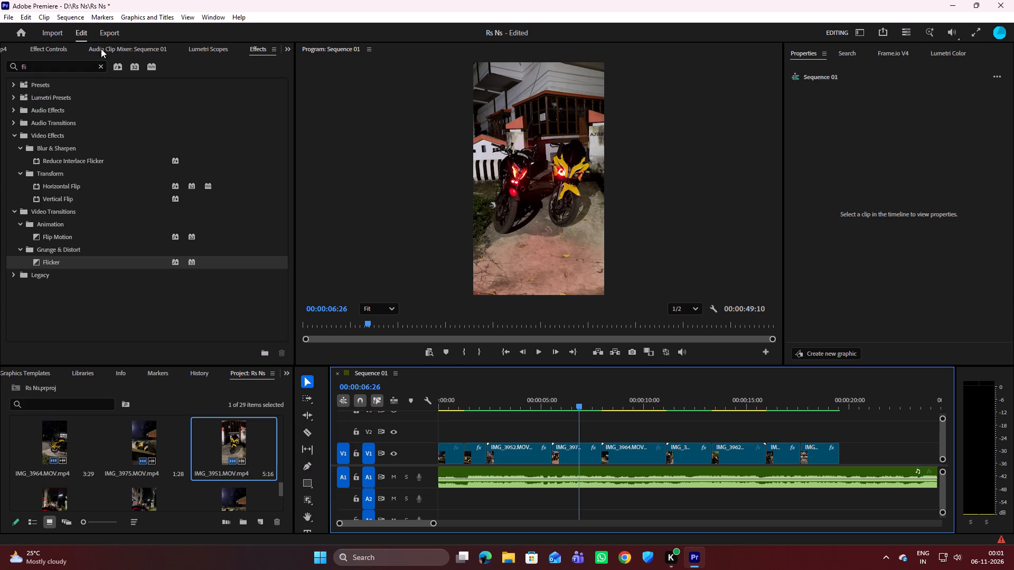
{"action": "left_click", "coordinate": [99, 61]}
{"action": "type", "text": "antiu"}
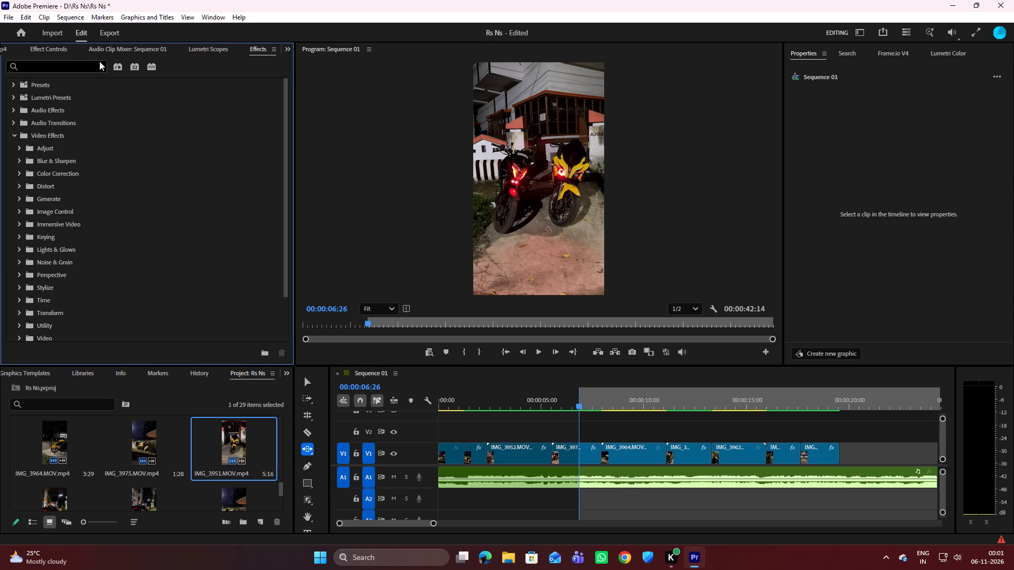
{"action": "left_click", "coordinate": [90, 63]}
{"action": "type", "text": "ant"}
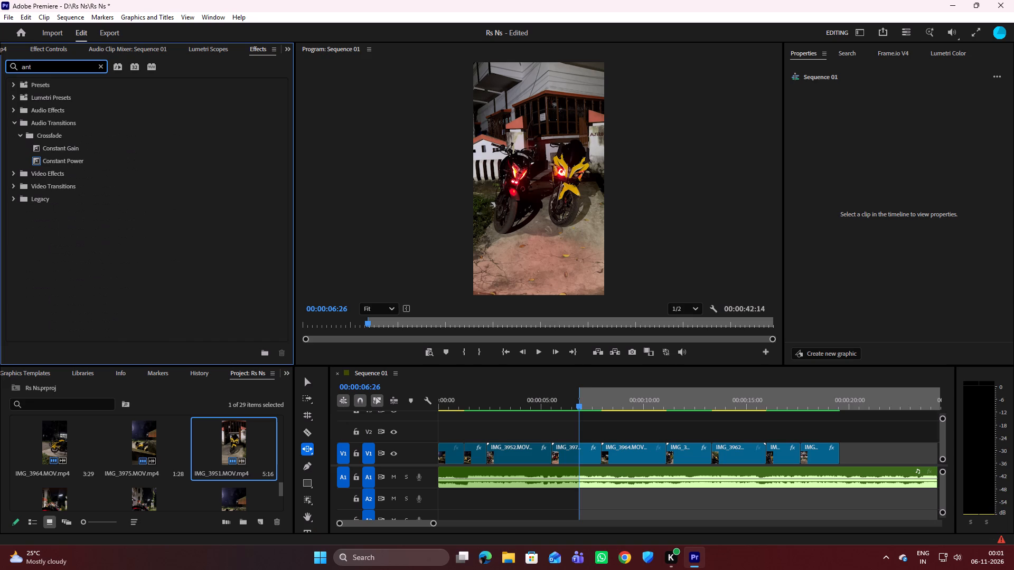
{"action": "type", "text": "i fli"}
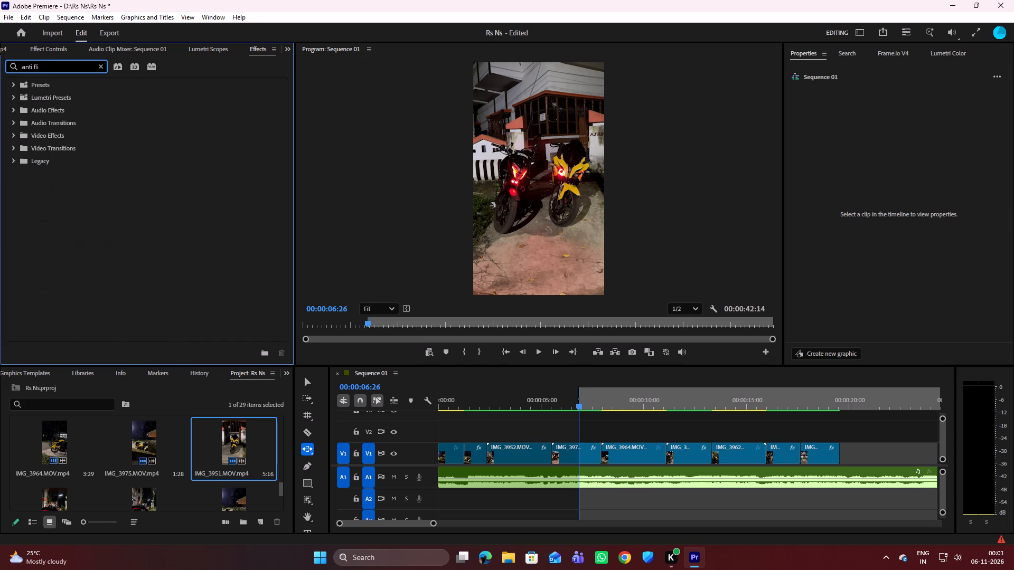
{"action": "type", "text": "kker"}
{"action": "key", "text": "BackSpace"}
{"action": "key", "text": "BackSpace"}
{"action": "key", "text": "BackSpace"}
{"action": "type", "text": "er"}
Shorten the effects search text to "fliker" and clear the search.
{"action": "left_click", "coordinate": [80, 73]}
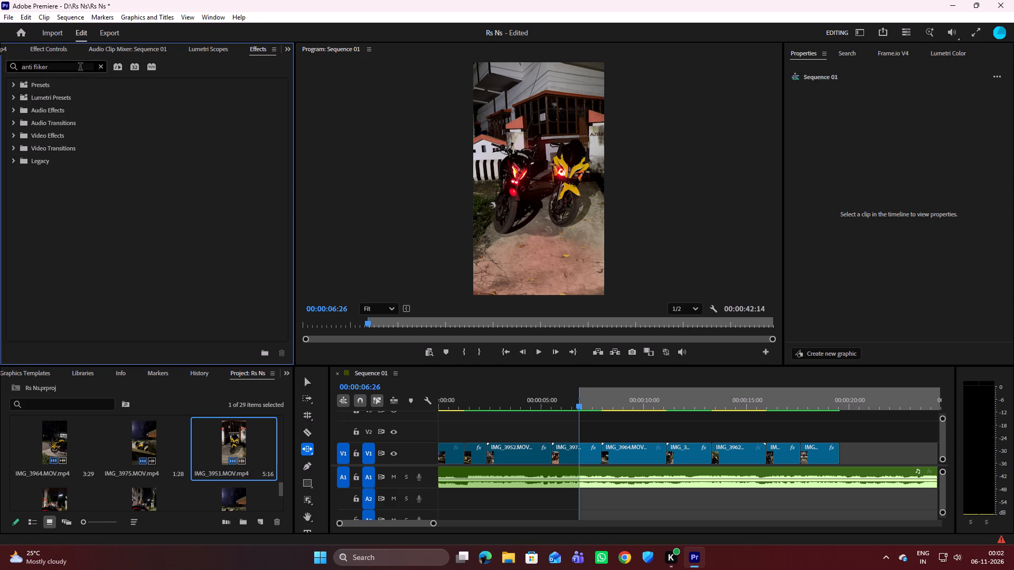
{"action": "left_click", "coordinate": [33, 69]}
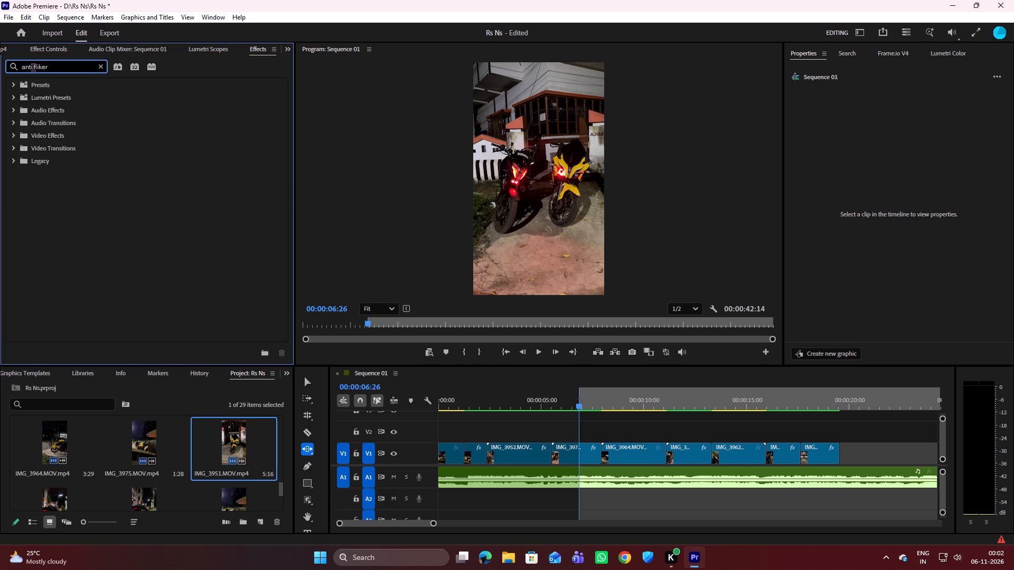
{"action": "key", "text": "BackSpace"}
{"action": "key", "text": "BackSpace"}
{"action": "key", "text": "BackSpace"}
{"action": "key", "text": "BackSpace"}
{"action": "key", "text": "BackSpace"}
{"action": "key", "text": "BackSpace"}
{"action": "left_click", "coordinate": [57, 59]}
{"action": "left_click", "coordinate": [56, 61]}
{"action": "double_click", "coordinate": [57, 62]}
{"action": "left_click", "coordinate": [100, 69]}
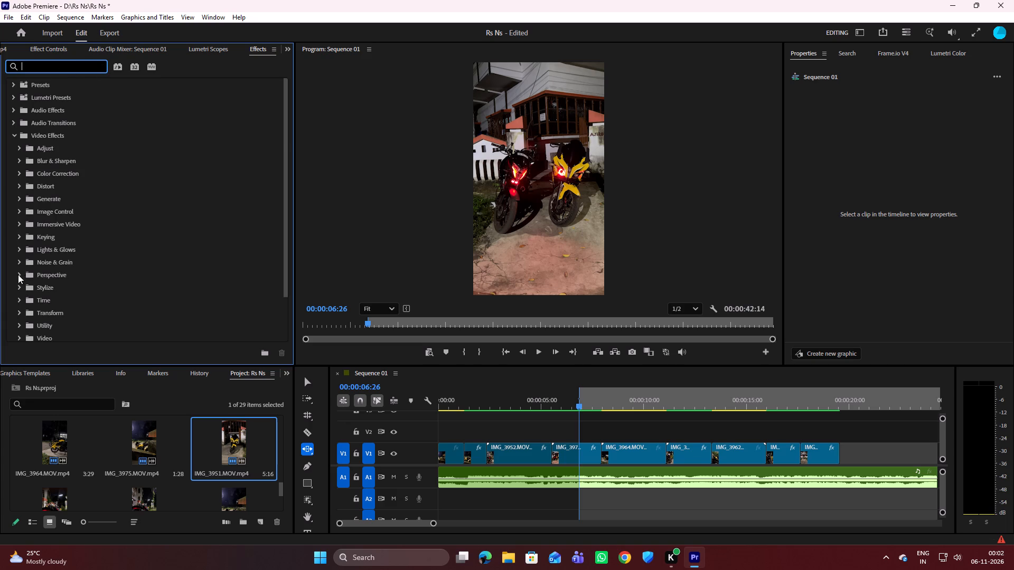
Browse the Generate effects and the Lumetri Presets in the effects library, looking for a flicker effect.
{"action": "left_click", "coordinate": [16, 201]}
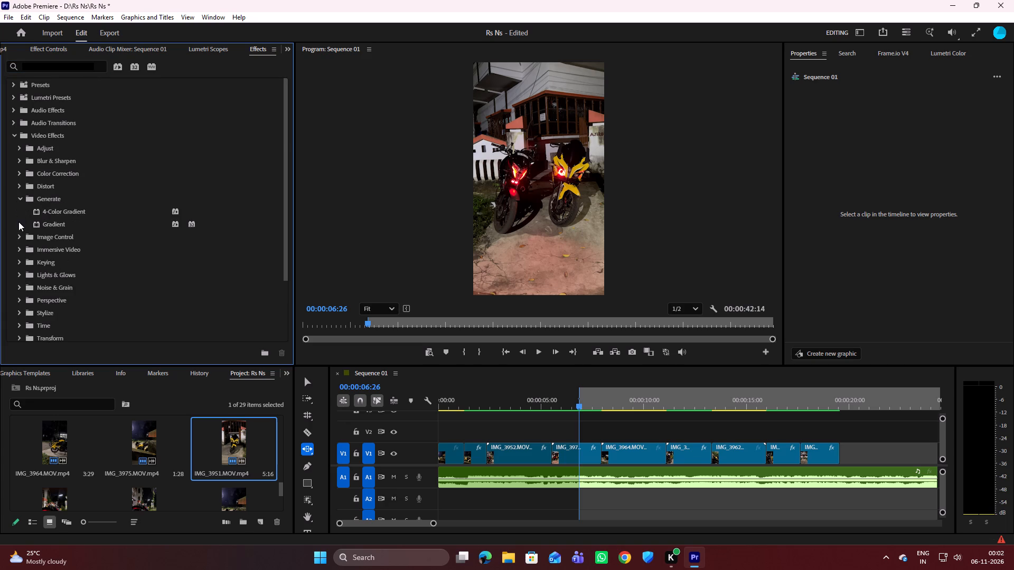
{"action": "left_click", "coordinate": [14, 194]}
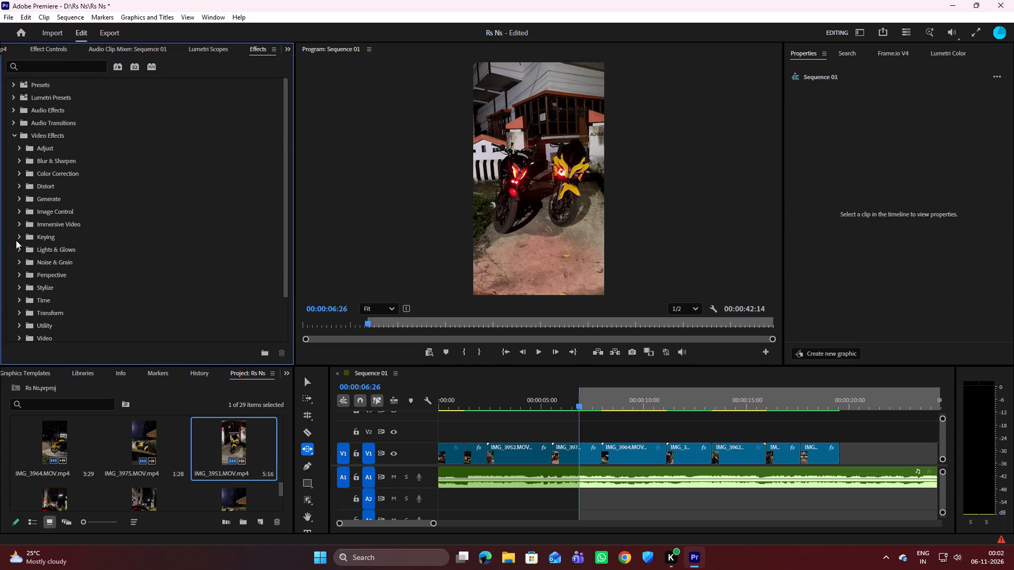
{"action": "scroll", "coordinate": [19, 300], "scroll_direction": "down", "scroll_amount": 4}
{"action": "scroll", "coordinate": [18, 304], "scroll_direction": "up", "scroll_amount": 4}
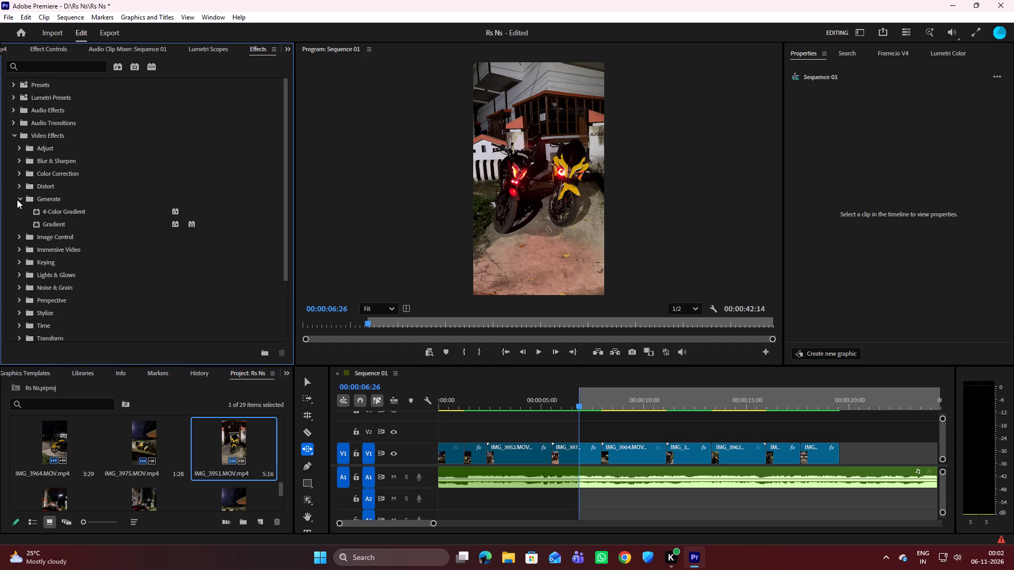
{"action": "left_click", "coordinate": [17, 199]}
{"action": "left_click", "coordinate": [17, 199]}
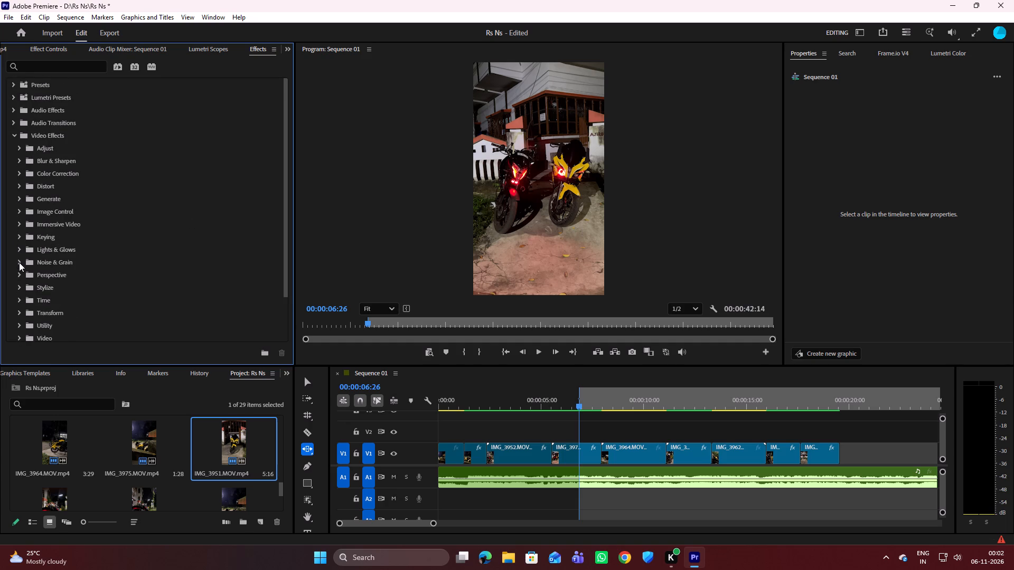
{"action": "left_click", "coordinate": [14, 98]}
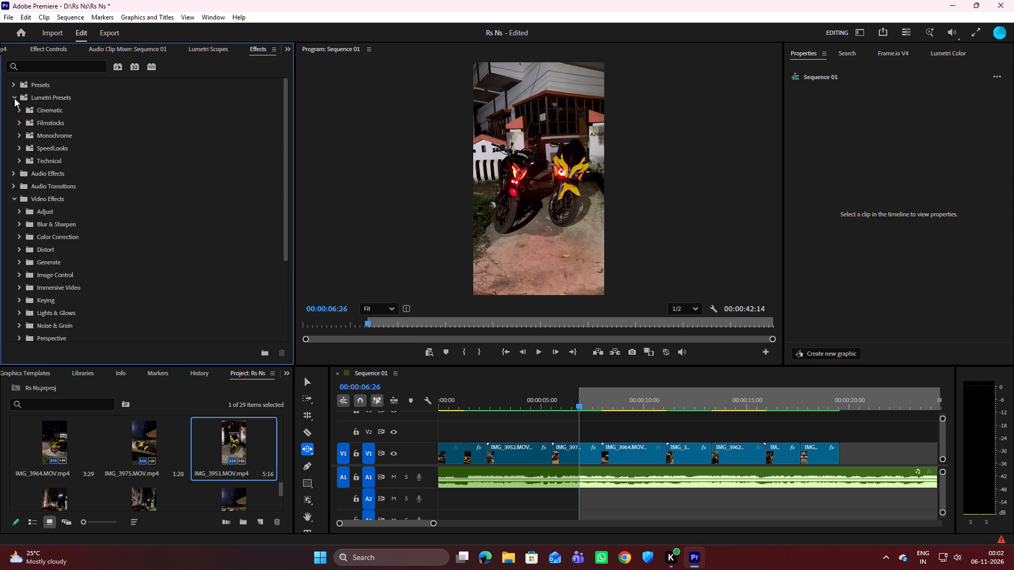
{"action": "left_click", "coordinate": [14, 98]}
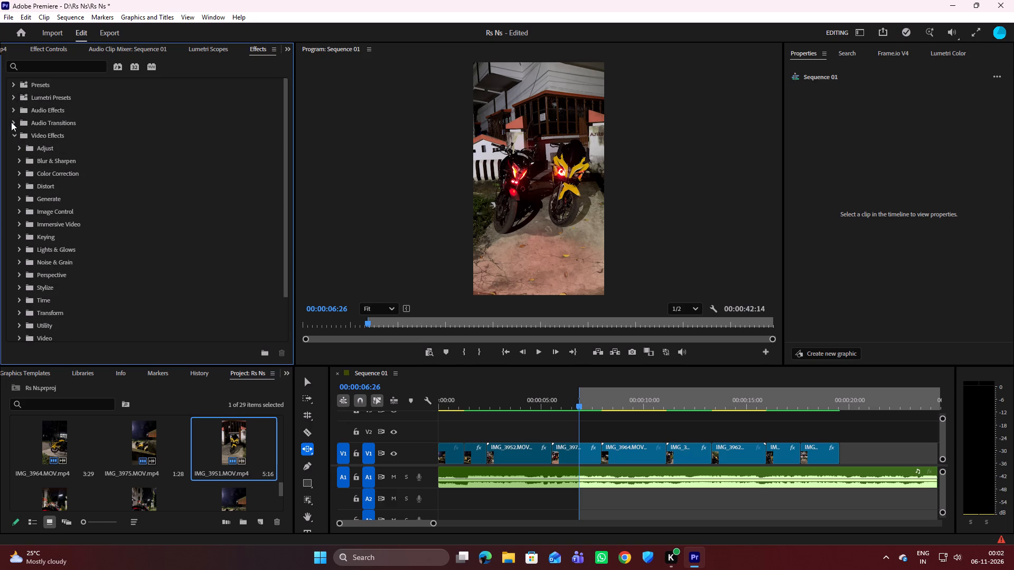
{"action": "left_click", "coordinate": [11, 127]}
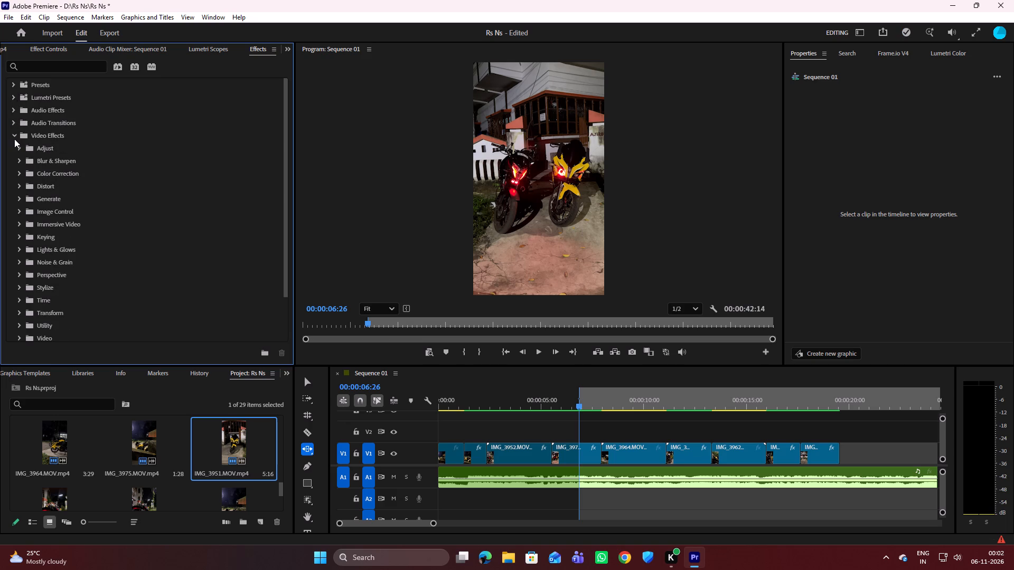
{"action": "left_click", "coordinate": [14, 133]}
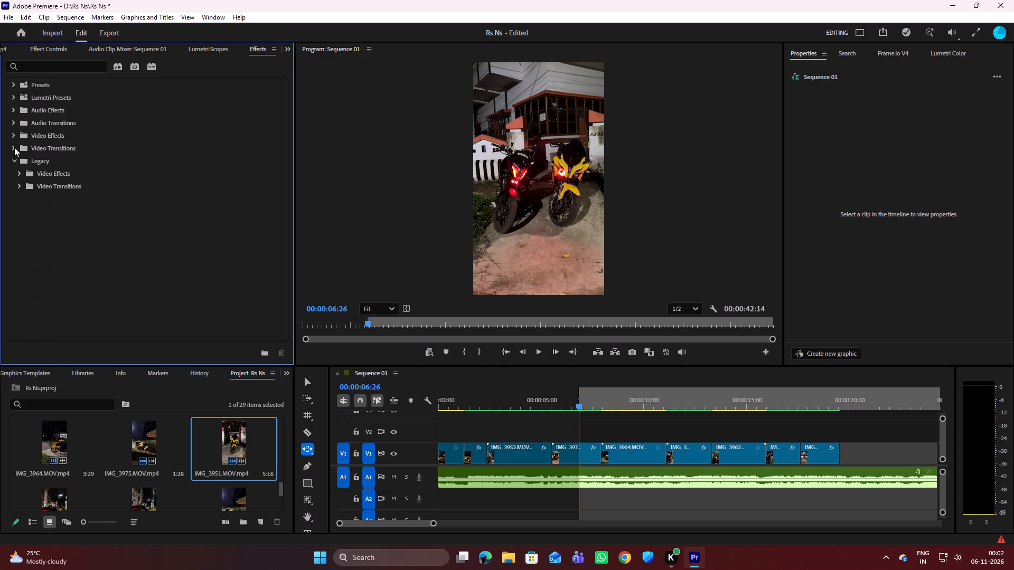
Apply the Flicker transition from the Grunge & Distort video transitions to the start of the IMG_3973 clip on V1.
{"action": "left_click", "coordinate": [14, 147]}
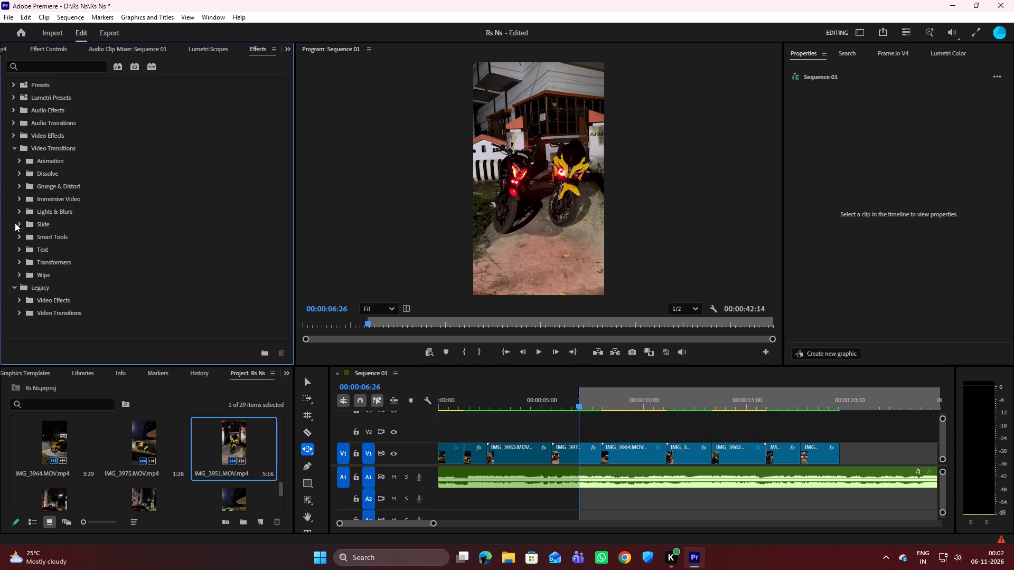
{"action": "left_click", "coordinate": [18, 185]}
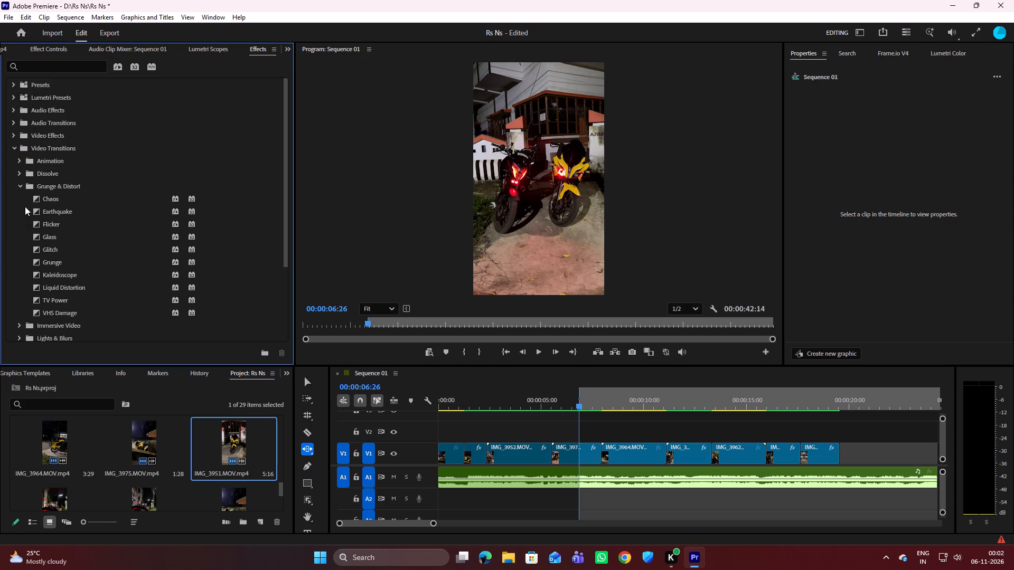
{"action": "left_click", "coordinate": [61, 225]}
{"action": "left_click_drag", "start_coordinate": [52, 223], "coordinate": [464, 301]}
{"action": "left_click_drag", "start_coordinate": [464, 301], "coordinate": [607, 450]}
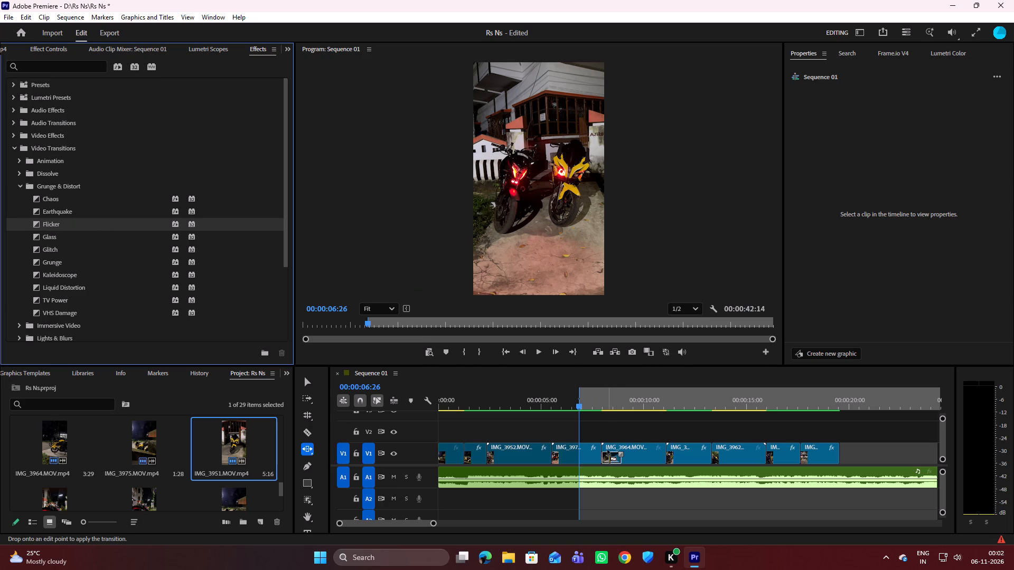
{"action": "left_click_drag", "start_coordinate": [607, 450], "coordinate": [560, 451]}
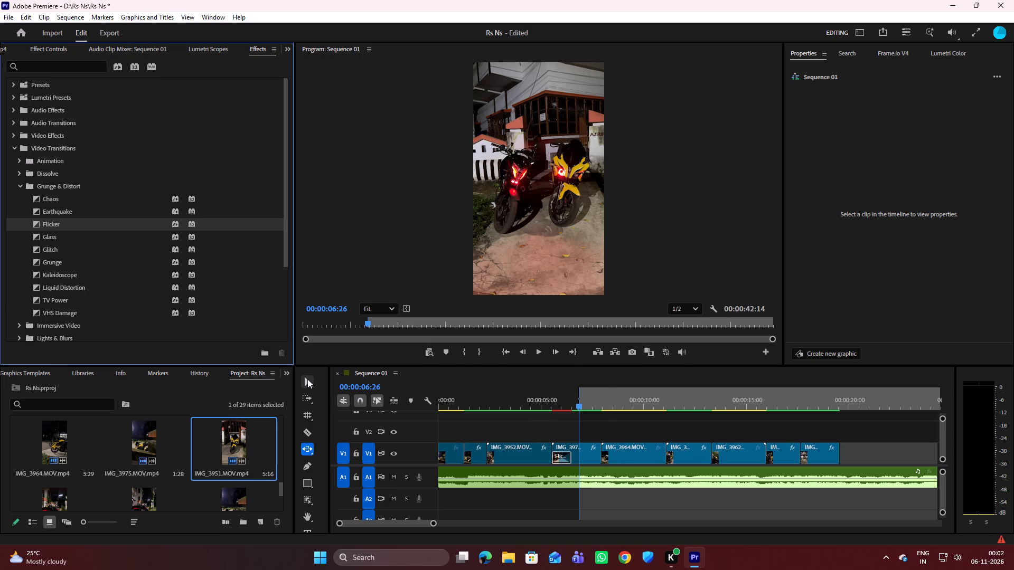
Switch to the Selection tool and scrub through the part of Sequence 01 following the Flicker transition.
{"action": "left_click", "coordinate": [307, 379]}
{"action": "left_click", "coordinate": [604, 394]}
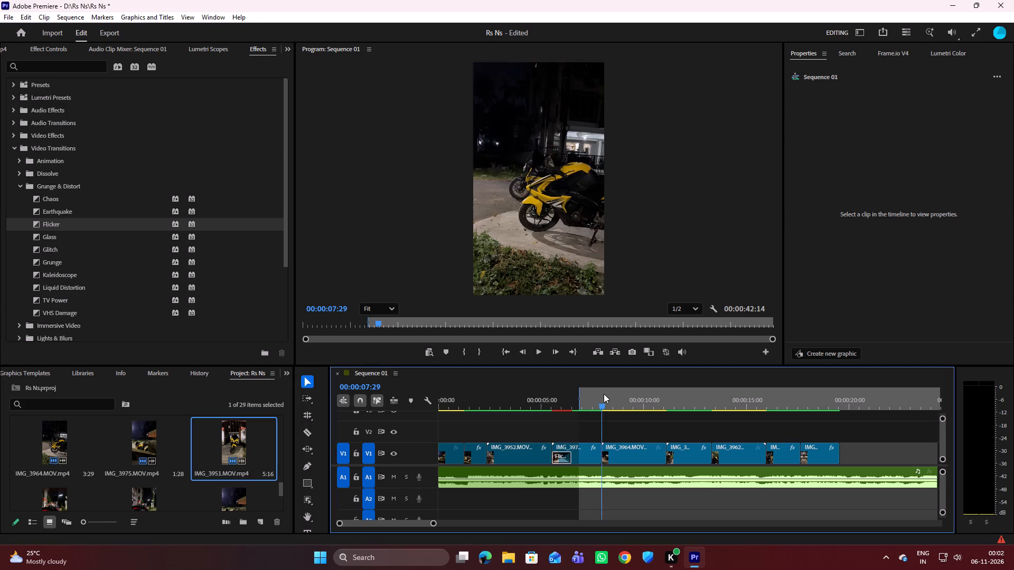
{"action": "left_click", "coordinate": [596, 393]}
{"action": "left_click_drag", "start_coordinate": [588, 389], "coordinate": [572, 389]}
{"action": "left_click_drag", "start_coordinate": [577, 391], "coordinate": [580, 392]}
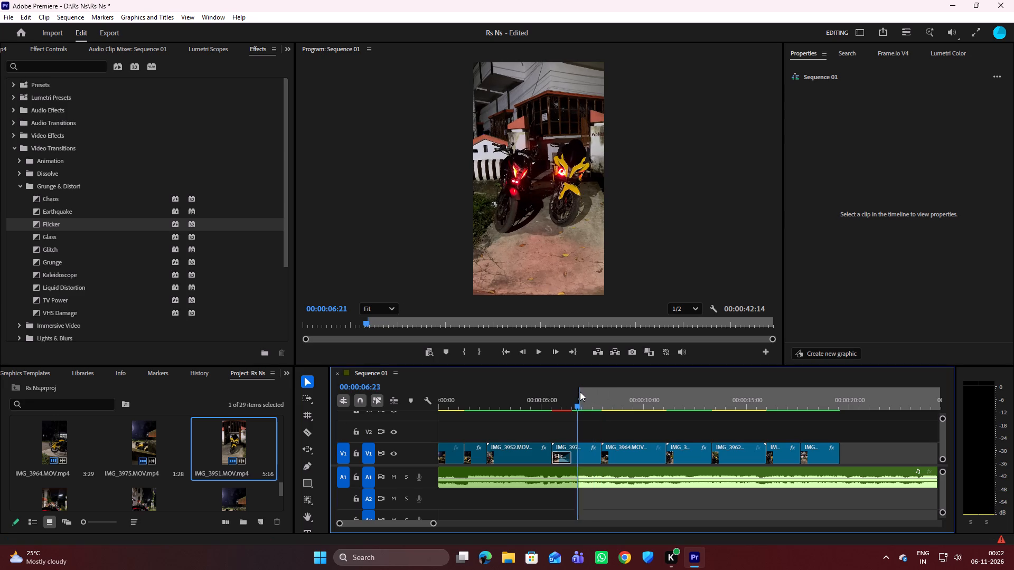
{"action": "left_click_drag", "start_coordinate": [580, 392], "coordinate": [582, 392]}
{"action": "scroll", "coordinate": [655, 389], "scroll_direction": "up", "scroll_amount": 4}
{"action": "scroll", "coordinate": [658, 388], "scroll_direction": "down", "scroll_amount": 4}
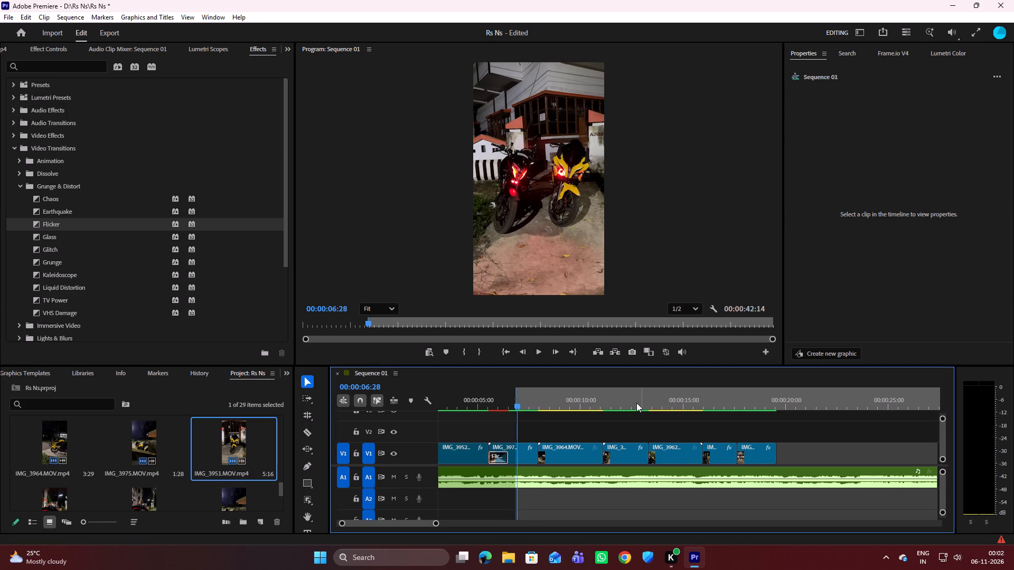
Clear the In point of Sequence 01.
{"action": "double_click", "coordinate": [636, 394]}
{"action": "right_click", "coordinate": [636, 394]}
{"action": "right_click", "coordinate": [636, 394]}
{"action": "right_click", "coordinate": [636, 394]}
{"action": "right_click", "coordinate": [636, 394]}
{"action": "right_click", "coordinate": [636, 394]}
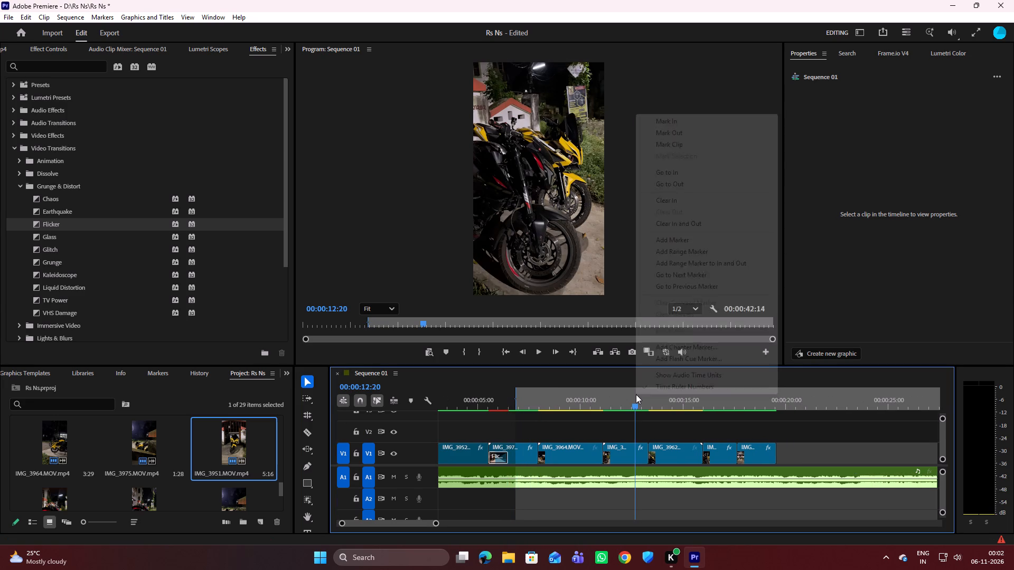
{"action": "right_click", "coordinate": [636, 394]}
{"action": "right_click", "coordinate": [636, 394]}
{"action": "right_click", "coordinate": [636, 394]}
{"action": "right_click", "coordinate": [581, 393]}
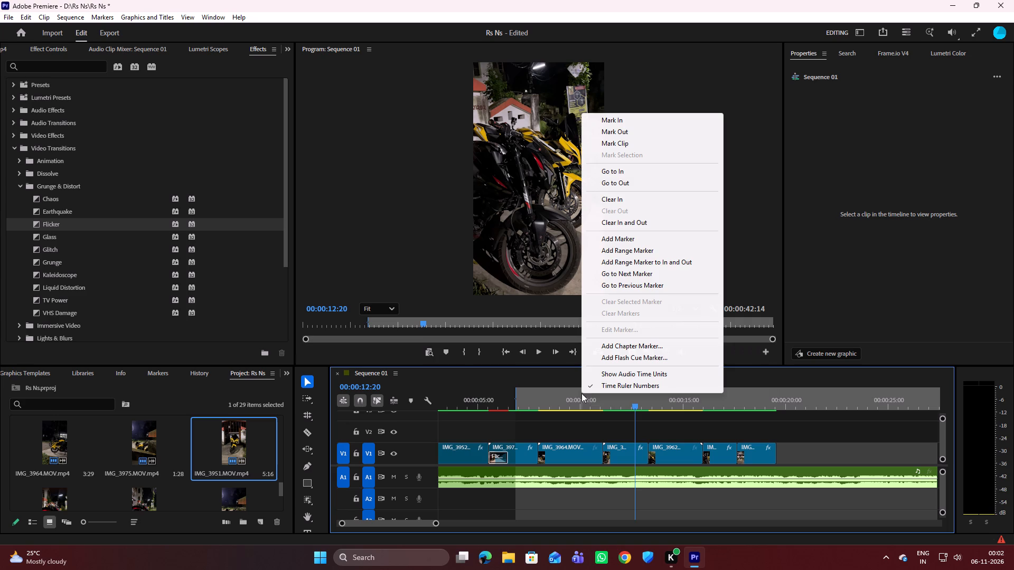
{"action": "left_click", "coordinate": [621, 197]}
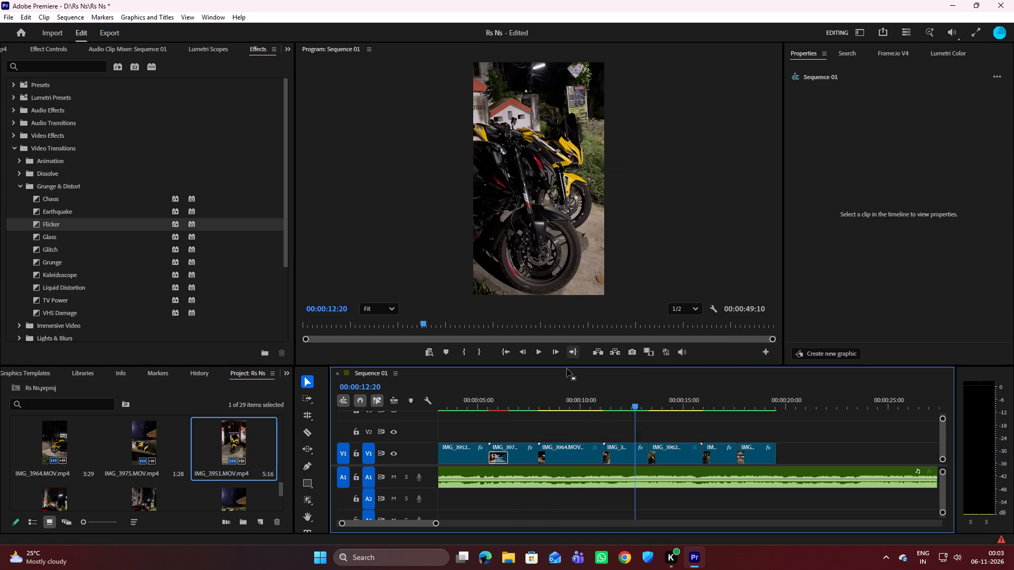
Scrub back into the Flicker transition and examine the effect controls of the IMG_3973 clip.
{"action": "left_click_drag", "start_coordinate": [634, 408], "coordinate": [492, 404]}
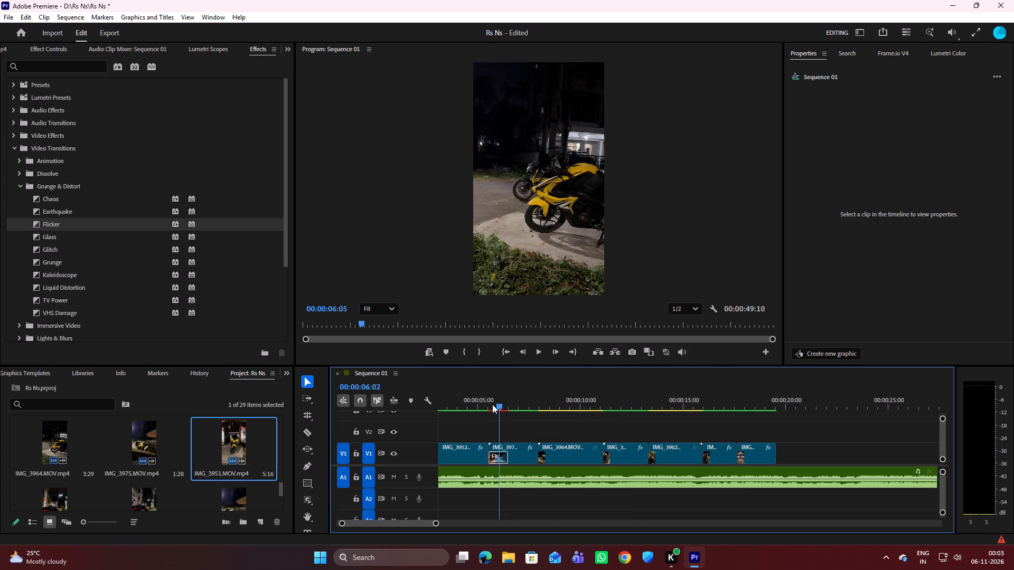
{"action": "left_click_drag", "start_coordinate": [492, 404], "coordinate": [496, 404]}
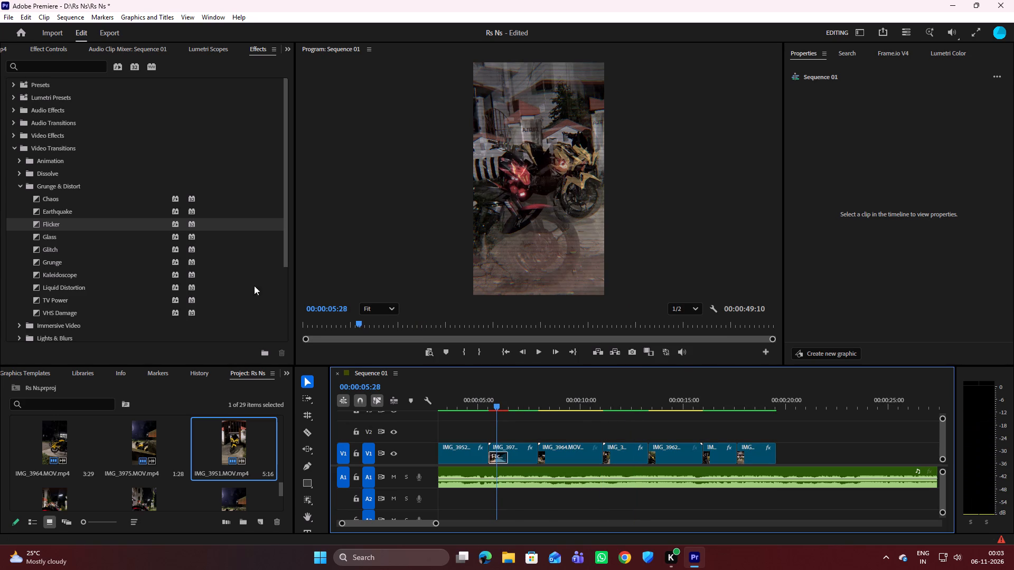
{"action": "left_click", "coordinate": [65, 47]}
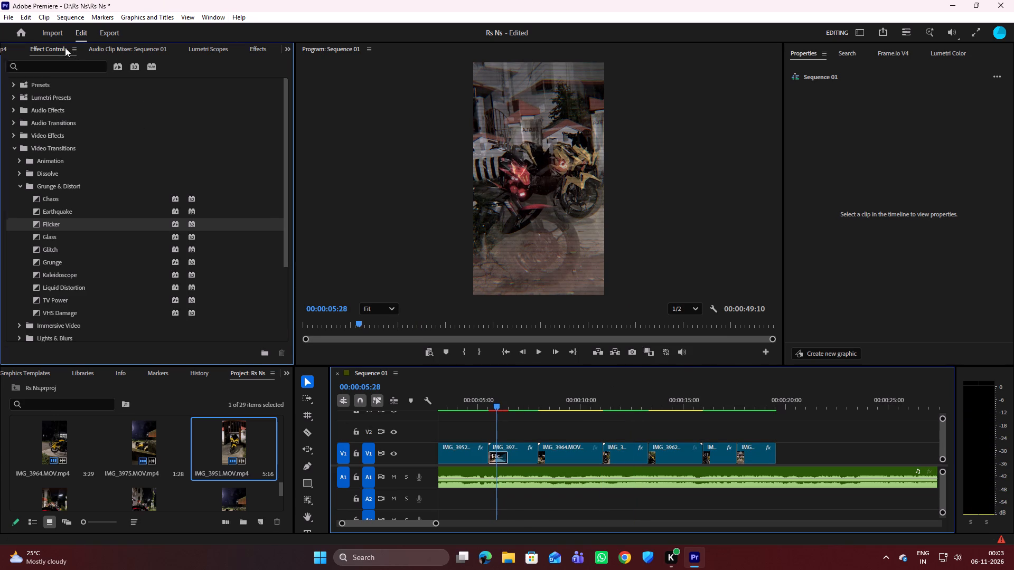
{"action": "left_click", "coordinate": [518, 446]}
{"action": "scroll", "coordinate": [67, 203], "scroll_direction": "down", "scroll_amount": 4}
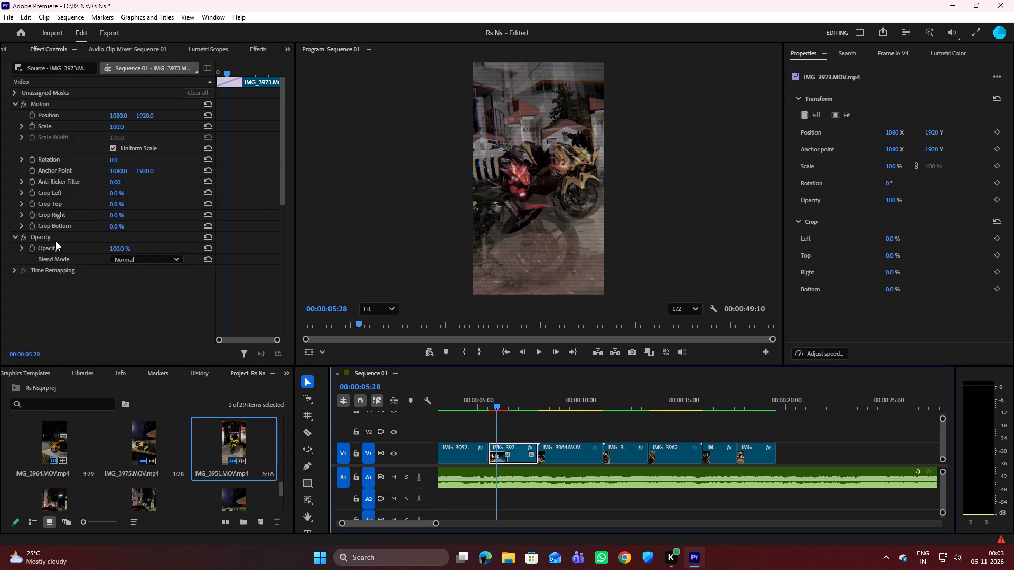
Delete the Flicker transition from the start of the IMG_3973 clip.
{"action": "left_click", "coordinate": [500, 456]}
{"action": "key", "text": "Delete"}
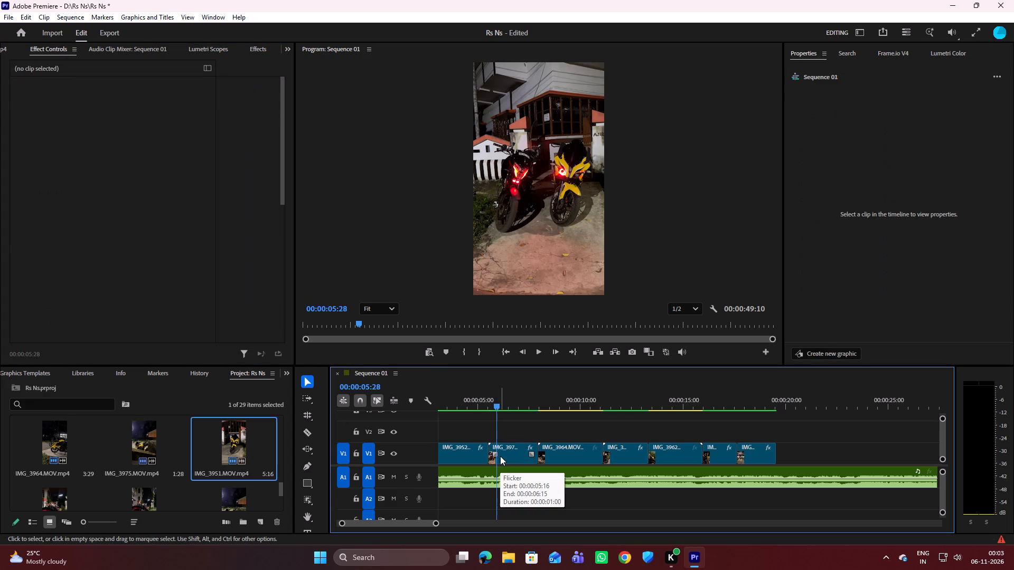
Return to the beginning of Sequence 01 and play the whole video edit through past its last clip.
{"action": "left_click_drag", "start_coordinate": [498, 407], "coordinate": [455, 409]}
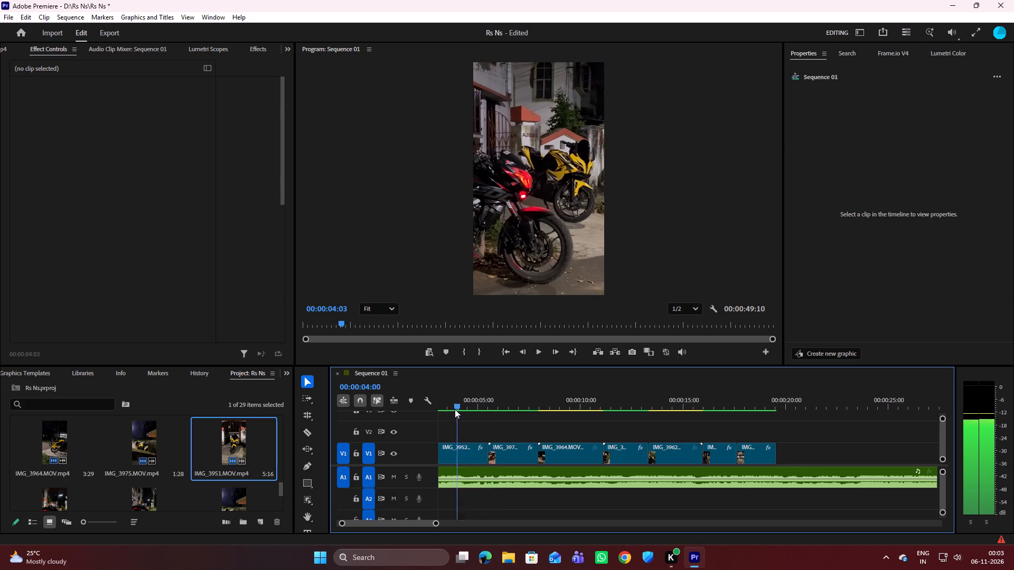
{"action": "left_click_drag", "start_coordinate": [455, 409], "coordinate": [431, 406]}
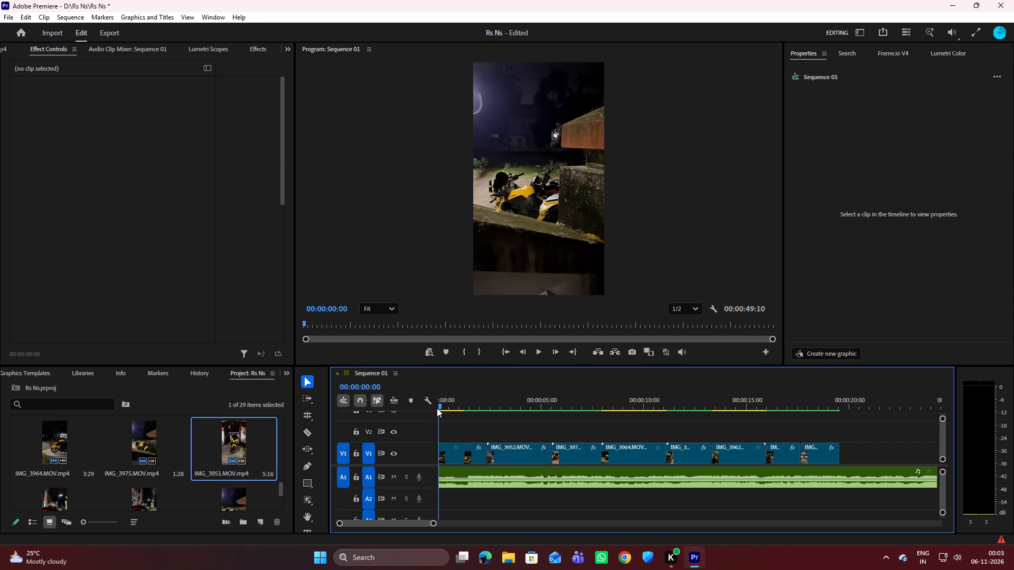
{"action": "key", "text": "space"}
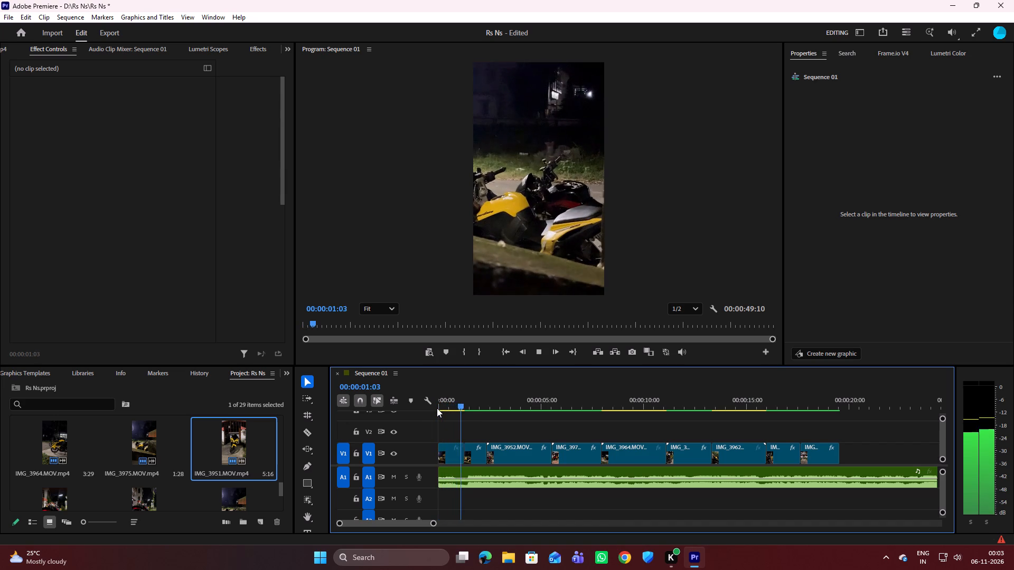
{"action": "key", "text": "space"}
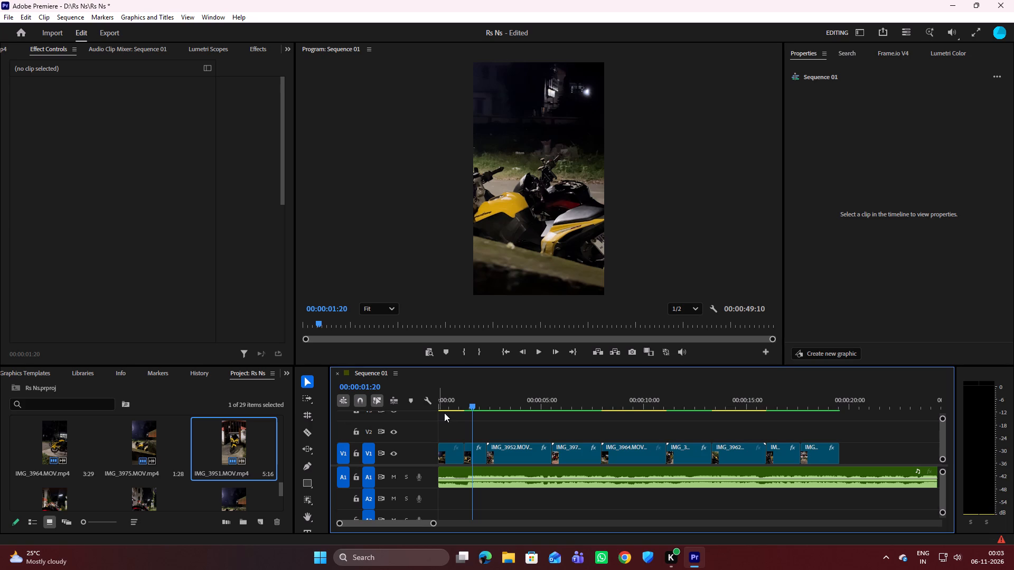
{"action": "left_click_drag", "start_coordinate": [474, 405], "coordinate": [437, 405]}
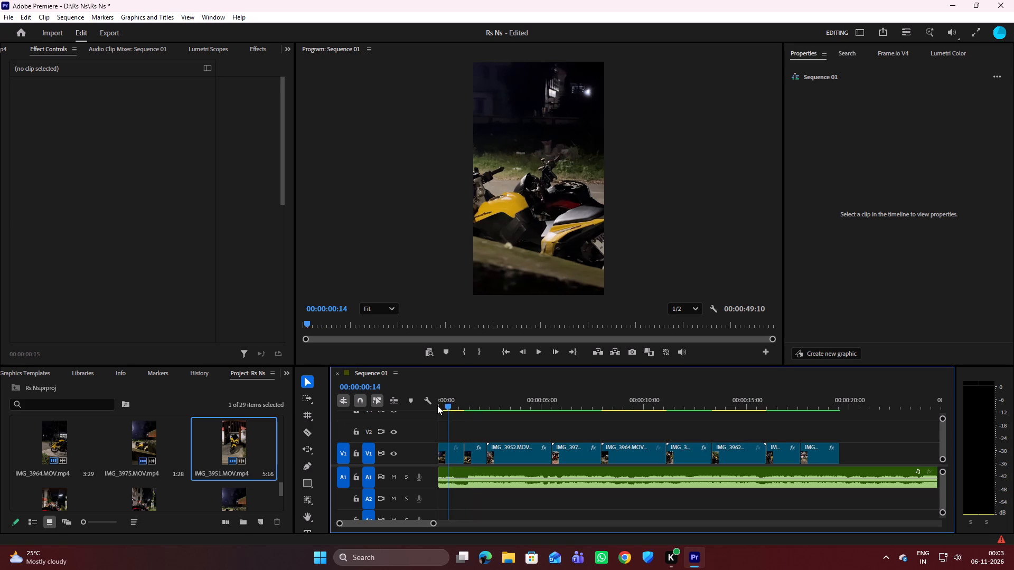
{"action": "left_click_drag", "start_coordinate": [437, 405], "coordinate": [428, 405]}
{"action": "scroll", "coordinate": [467, 412], "scroll_direction": "up", "scroll_amount": 5}
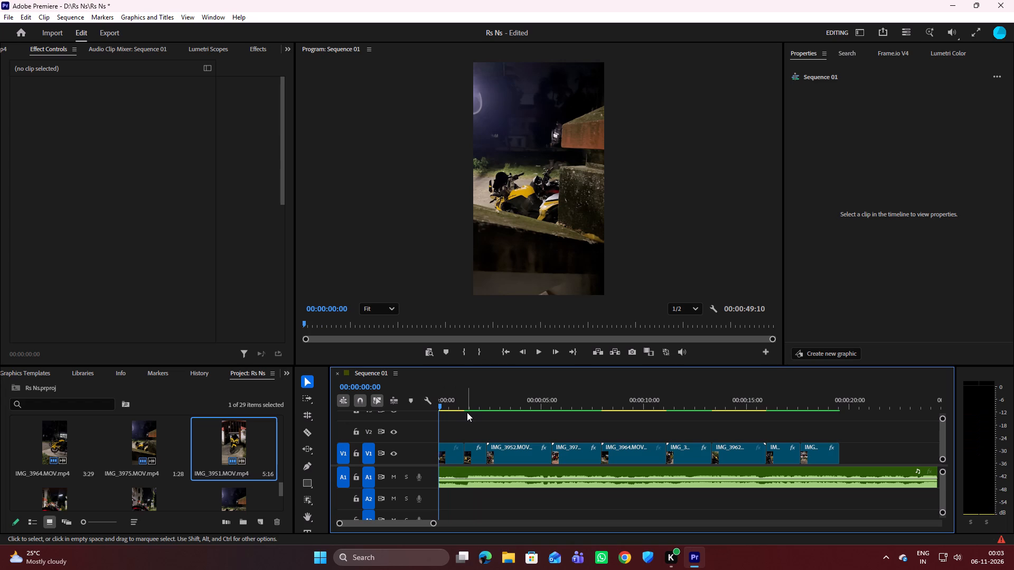
{"action": "key", "text": "space"}
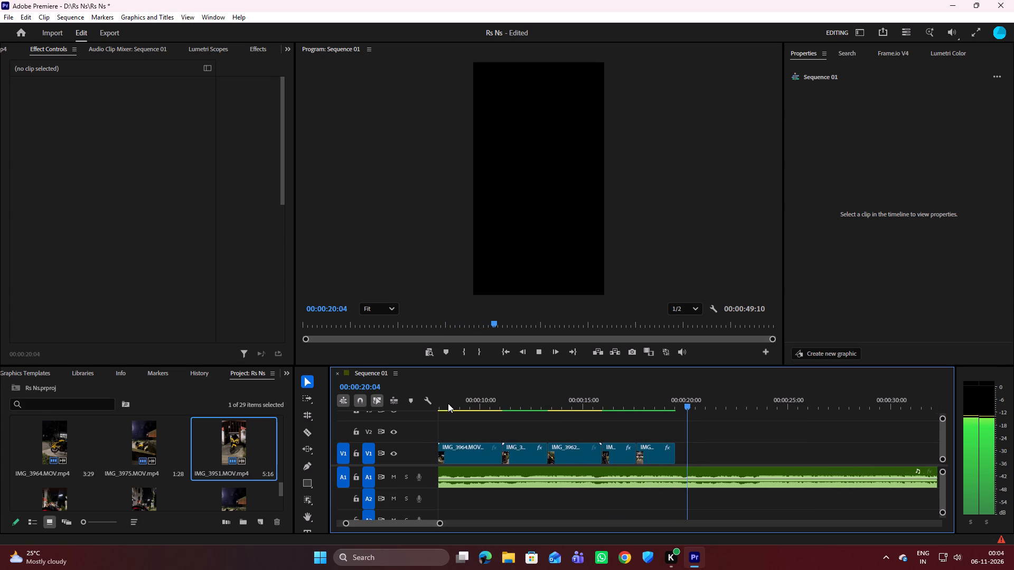
{"action": "key", "text": "space"}
Close the program without saving the changes to Rs Ns.prproj and Changed.prproj.
{"action": "left_click", "coordinate": [1010, 0]}
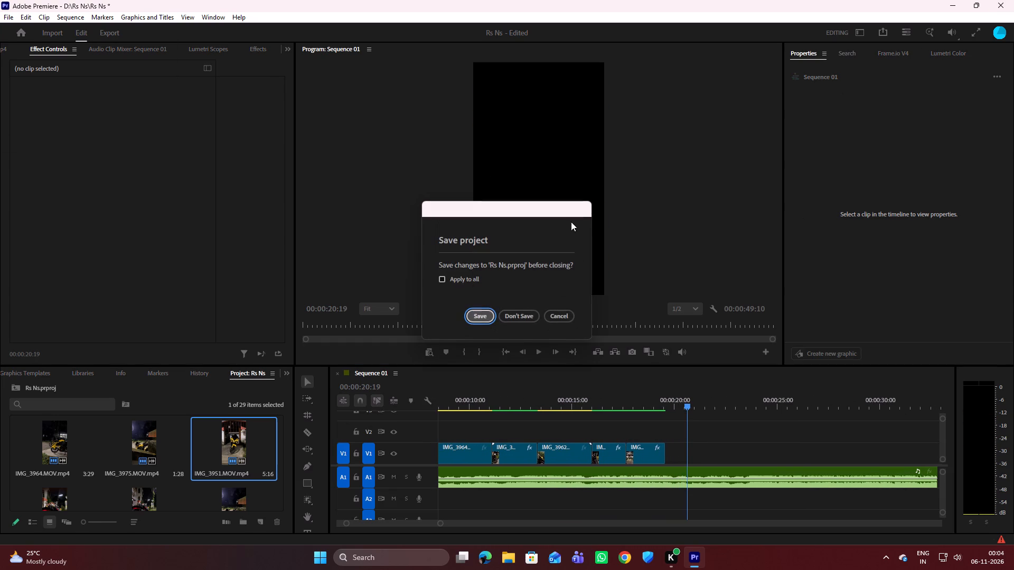
{"action": "left_click", "coordinate": [525, 315]}
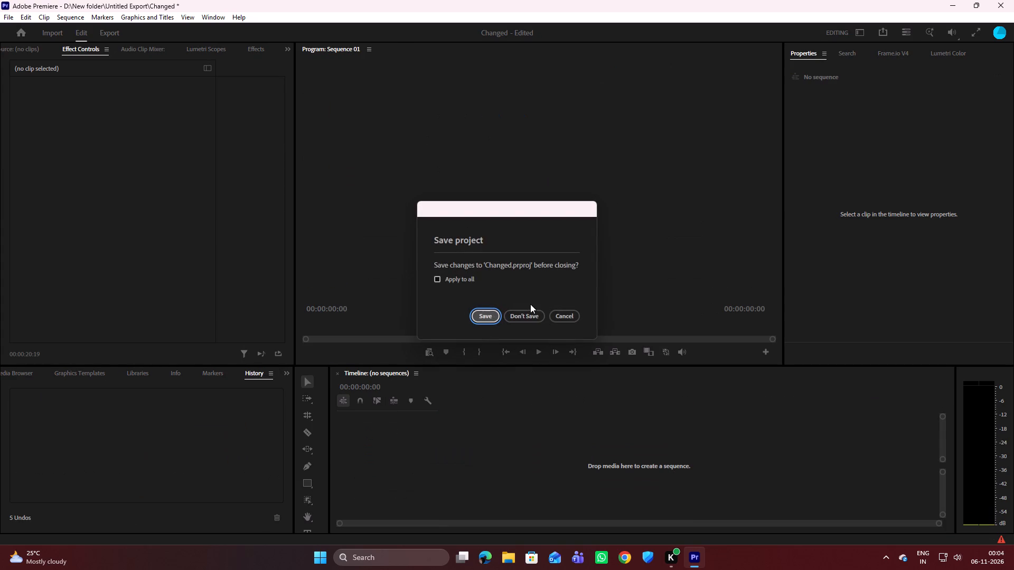
{"action": "left_click", "coordinate": [513, 313]}
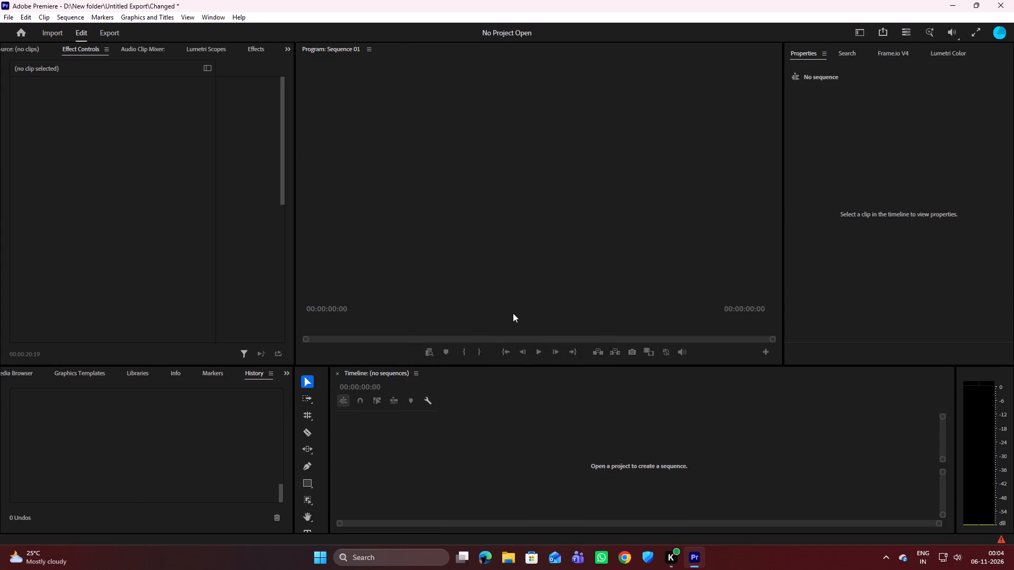
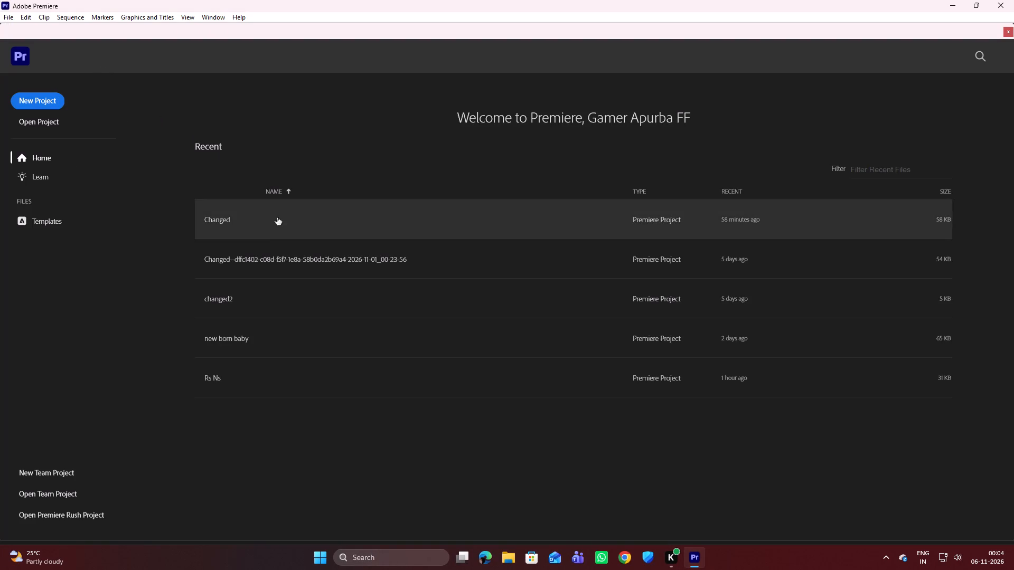
Reopen the recent Rs Ns project to view its Sequence 01 timeline, and close the program again.
{"action": "double_click", "coordinate": [248, 379]}
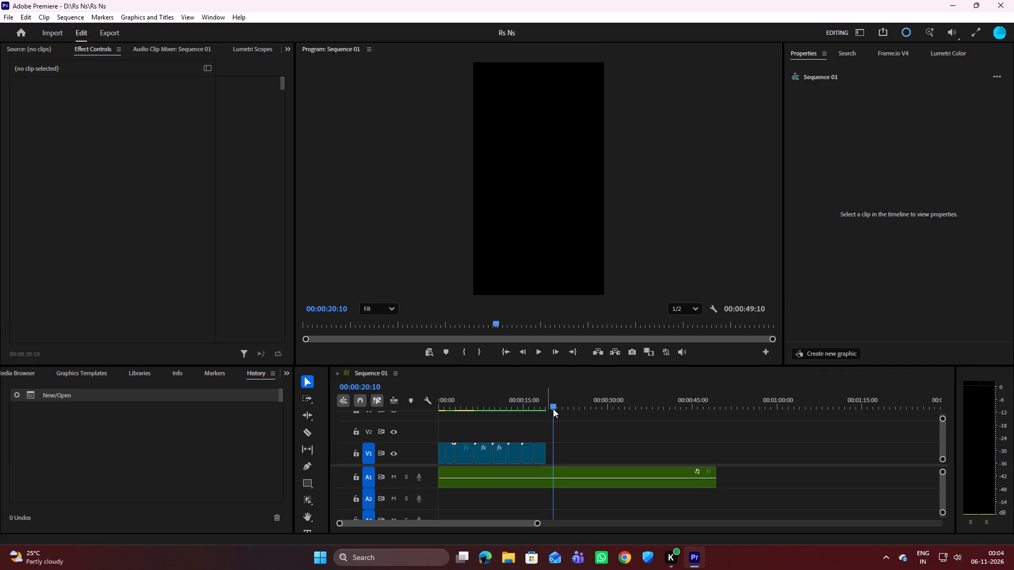
{"action": "left_click", "coordinate": [1013, 0]}
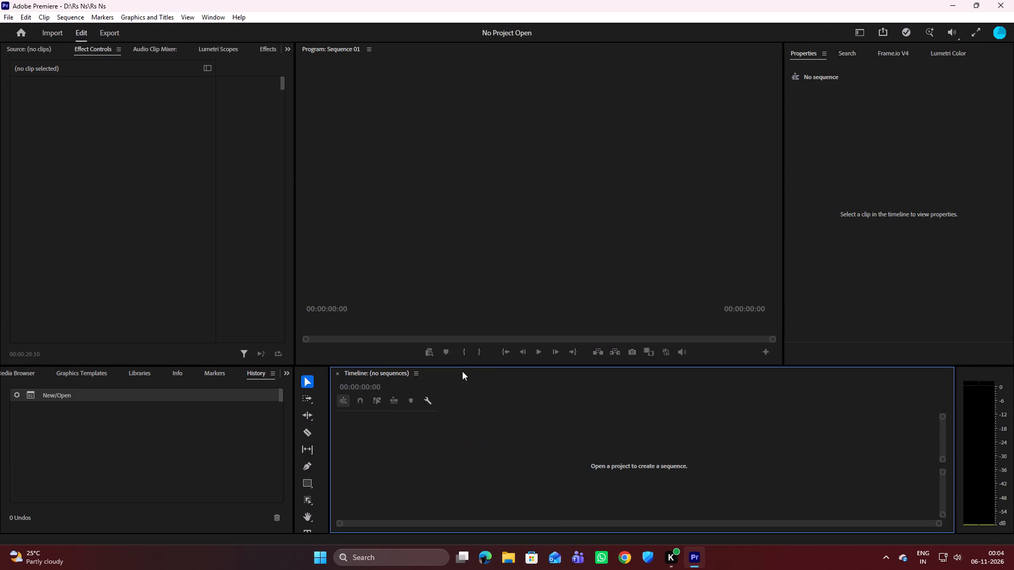